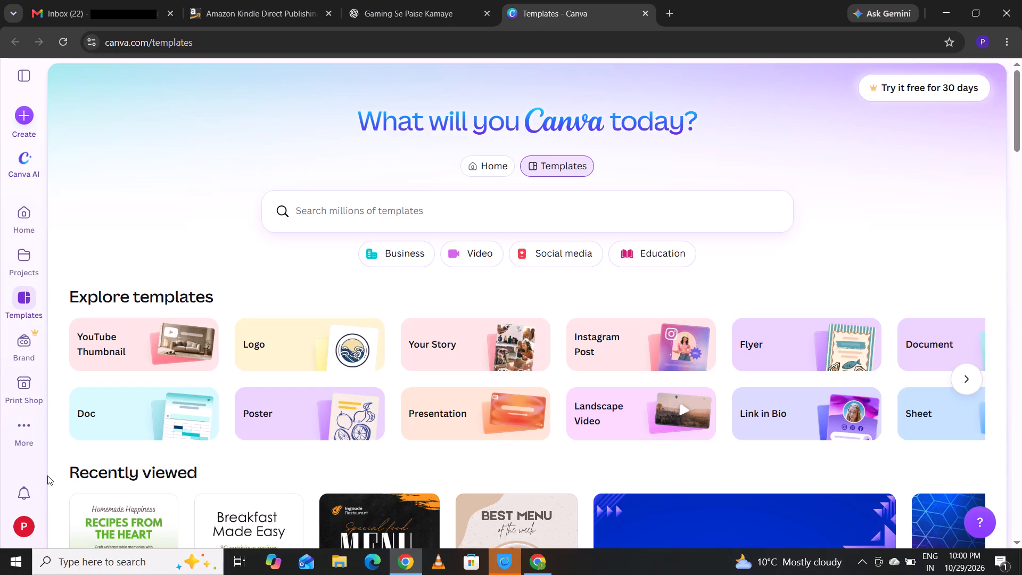
# Open Canva's Create a design window and look through the list of design categories.
pyautogui.doubleClick(28, 423)
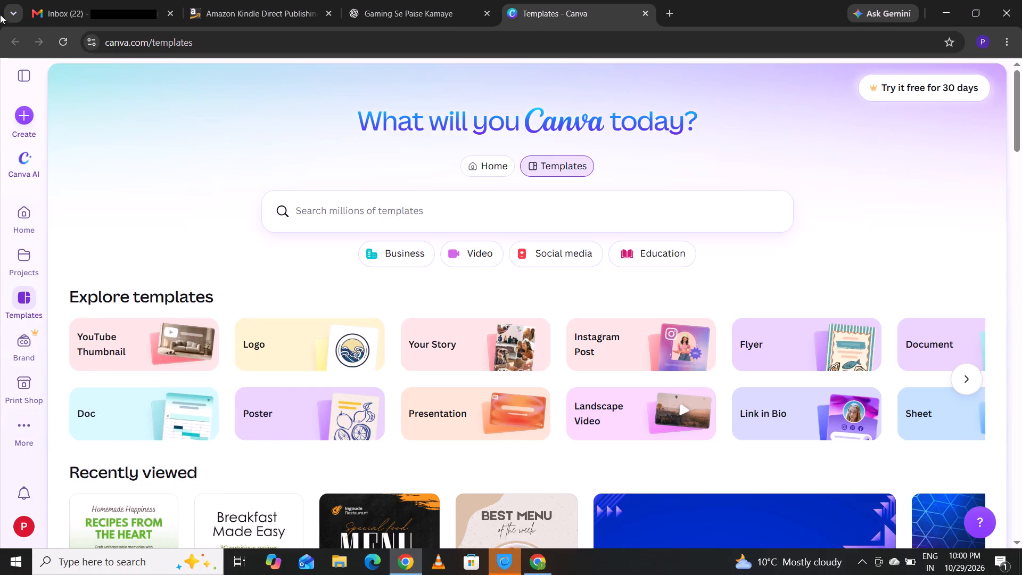
pyautogui.doubleClick(24, 118)
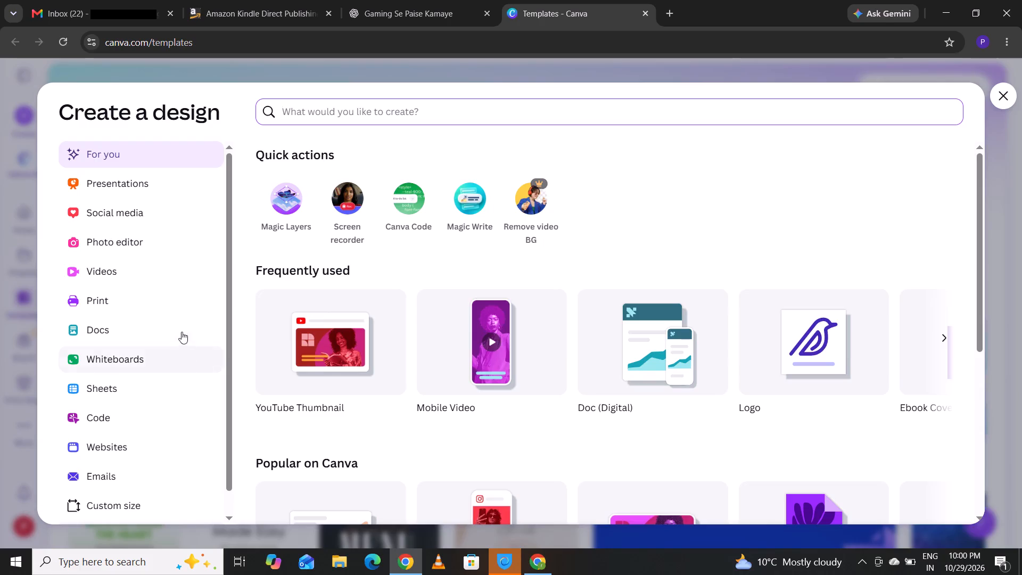
pyautogui.moveTo(228, 327); pyautogui.dragTo(231, 425)
pyautogui.click(231, 425)
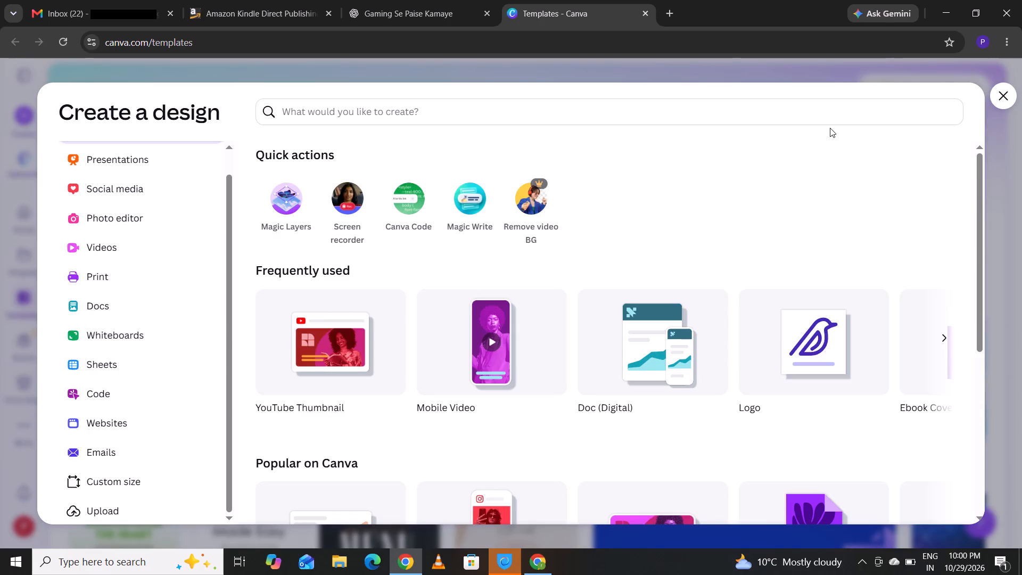
# Close Canva's Create a design window to return to the Templates page.
pyautogui.click(1015, 94)
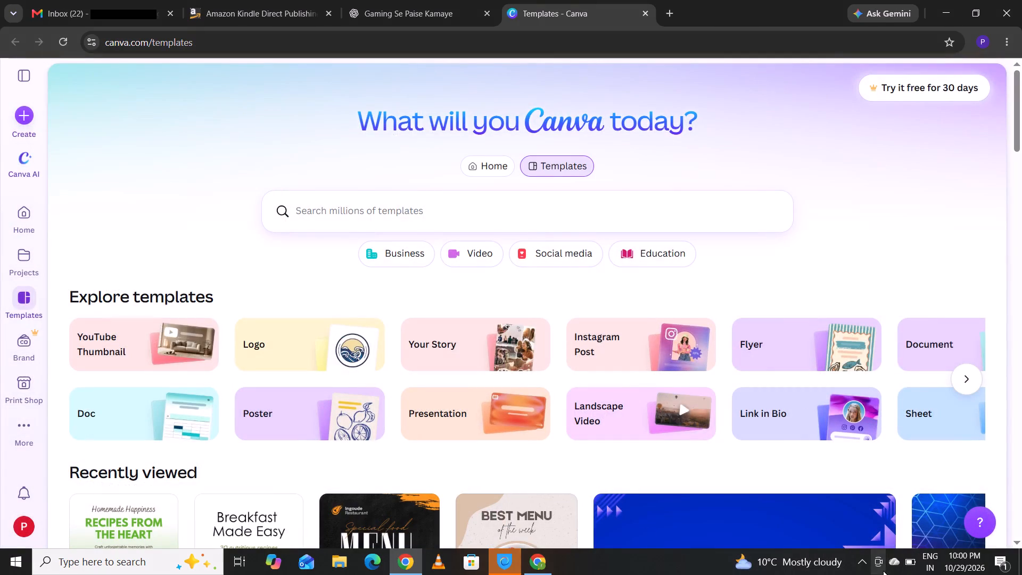
# Check the available Wi-Fi networks in the Windows network list, then dismiss it.
pyautogui.doubleClick(866, 562)
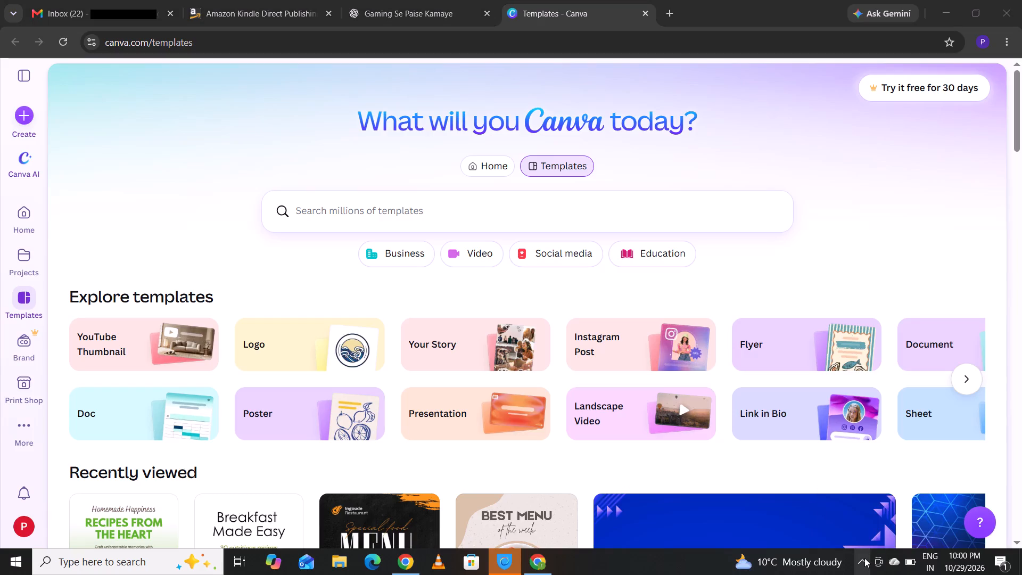
pyautogui.doubleClick(864, 558)
pyautogui.doubleClick(864, 558)
pyautogui.click(864, 558)
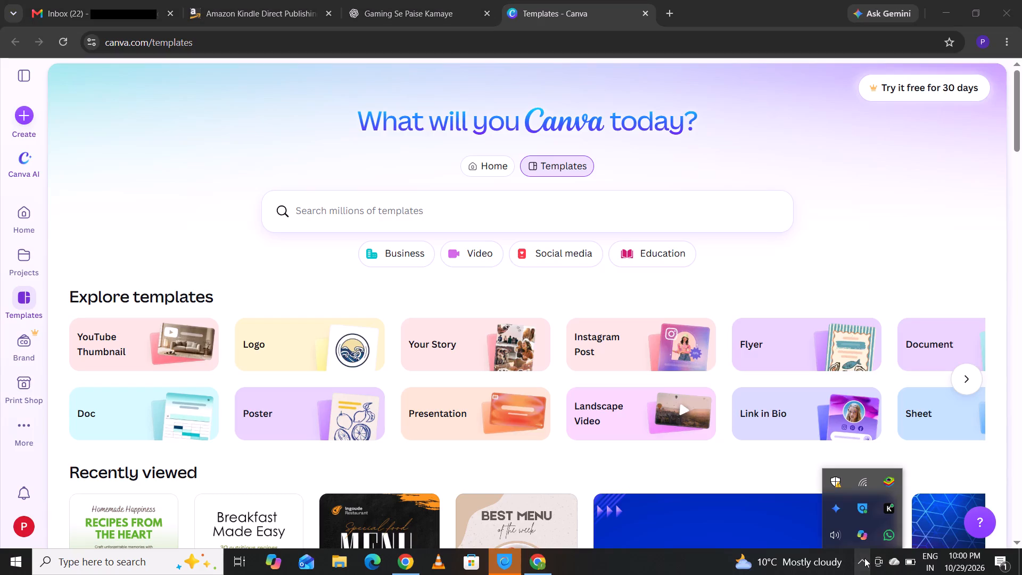
pyautogui.doubleClick(864, 474)
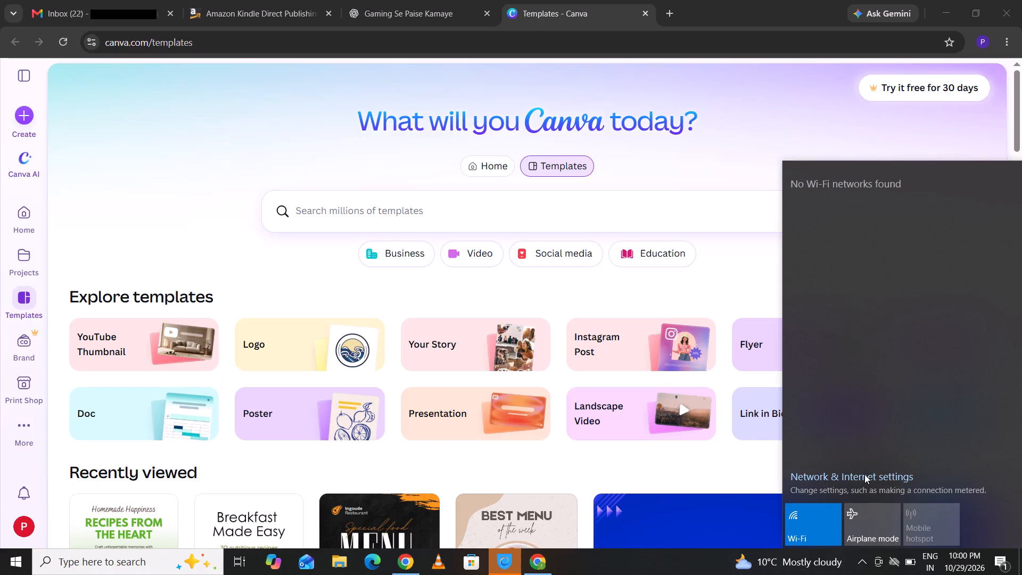
pyautogui.doubleClick(748, 119)
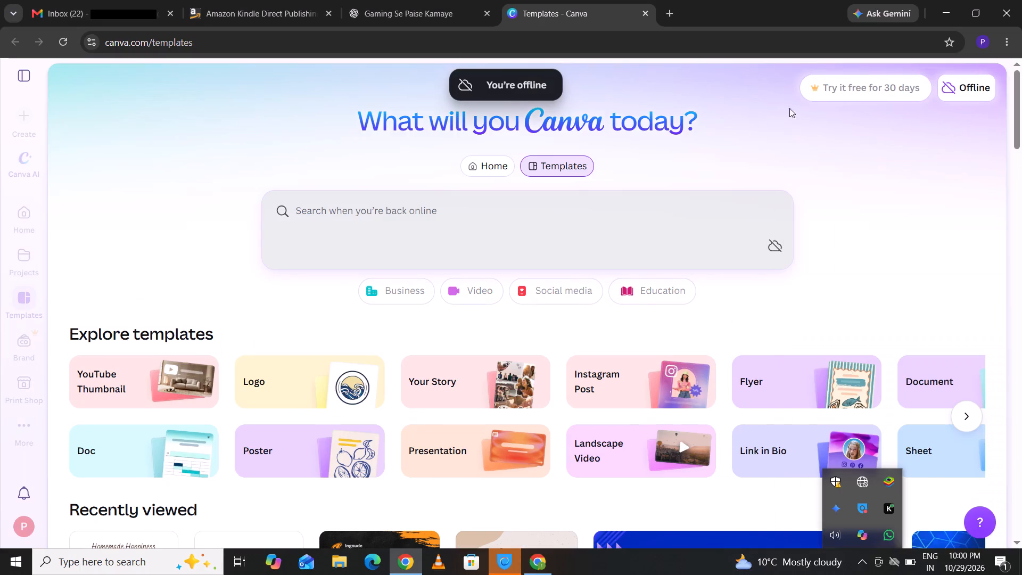
# Minimize the Canva browser window and refresh the Windows desktop.
pyautogui.click(937, 14)
pyautogui.rightClick(937, 14)
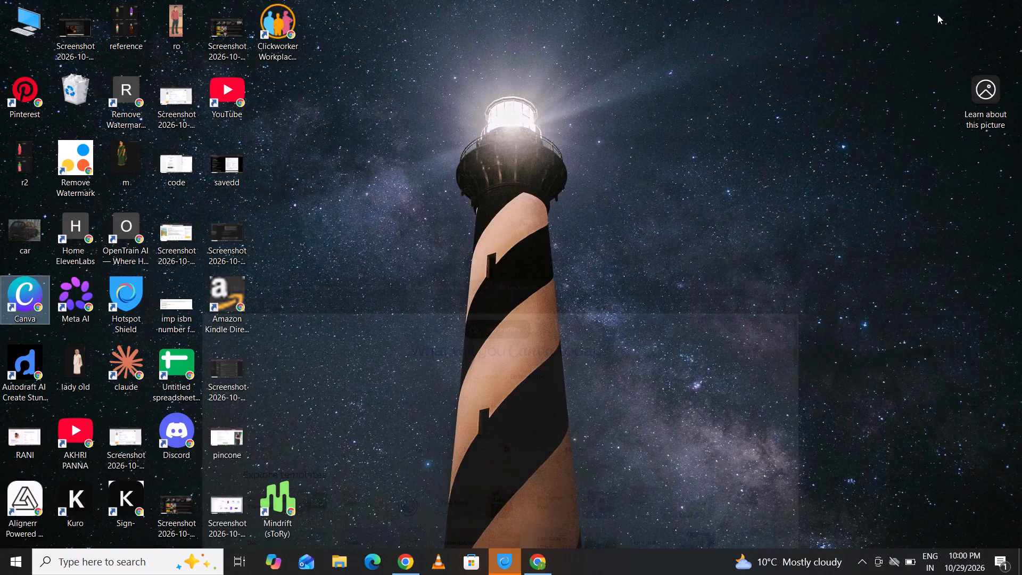
pyautogui.doubleClick(933, 57)
pyautogui.rightClick(933, 57)
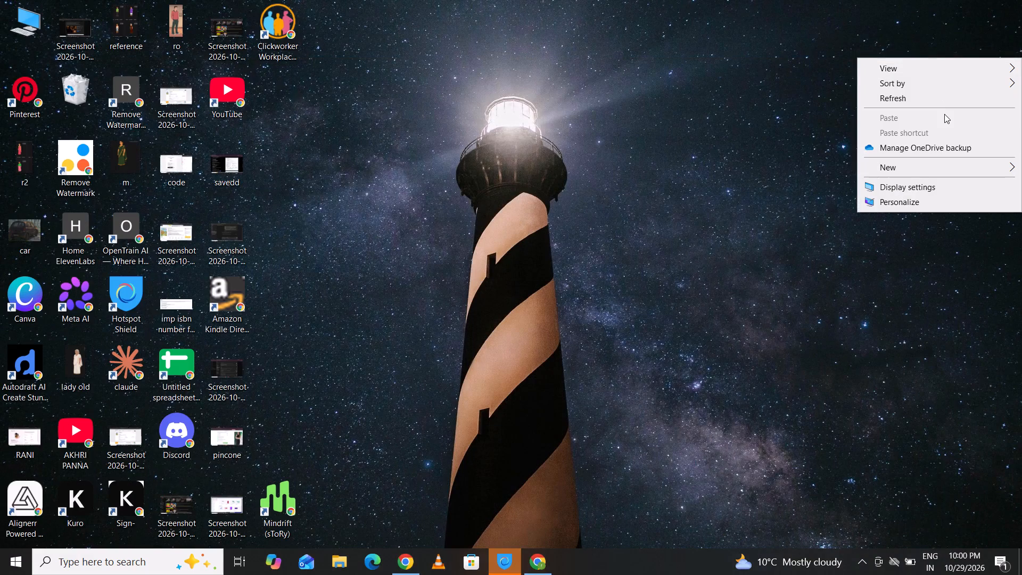
pyautogui.click(944, 102)
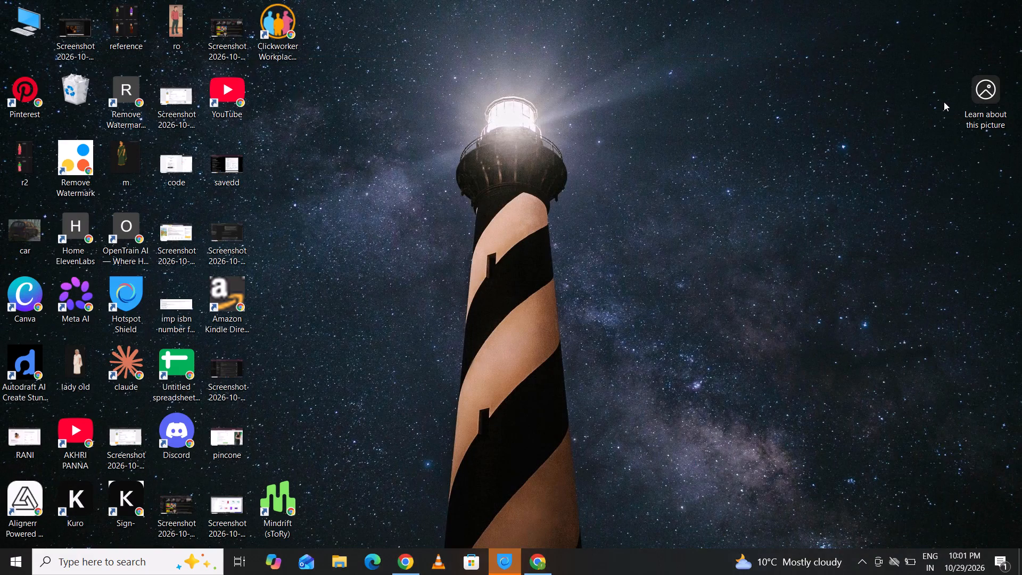
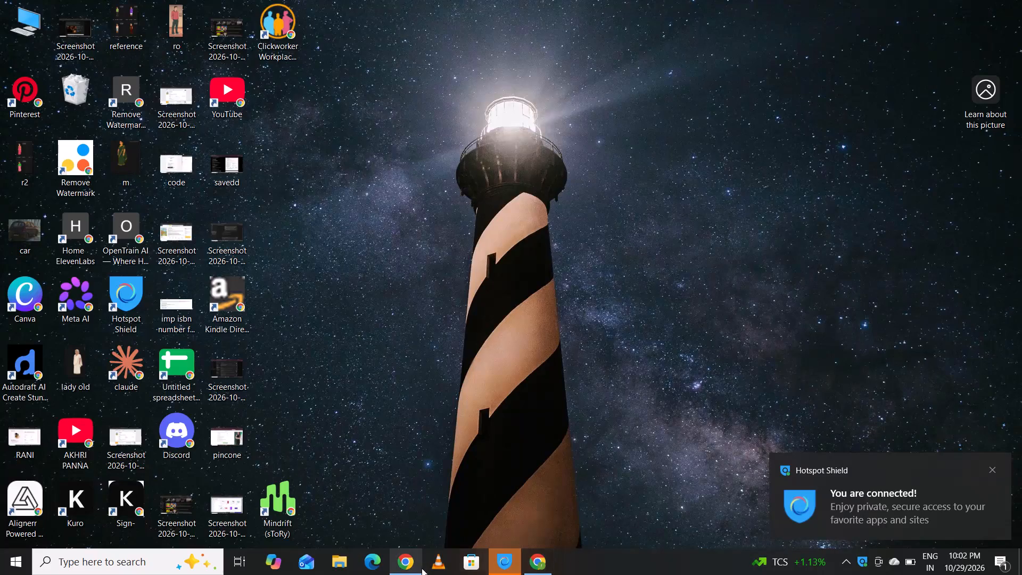
# Switch back to the Chrome window with the Canva templates page.
pyautogui.doubleClick(405, 570)
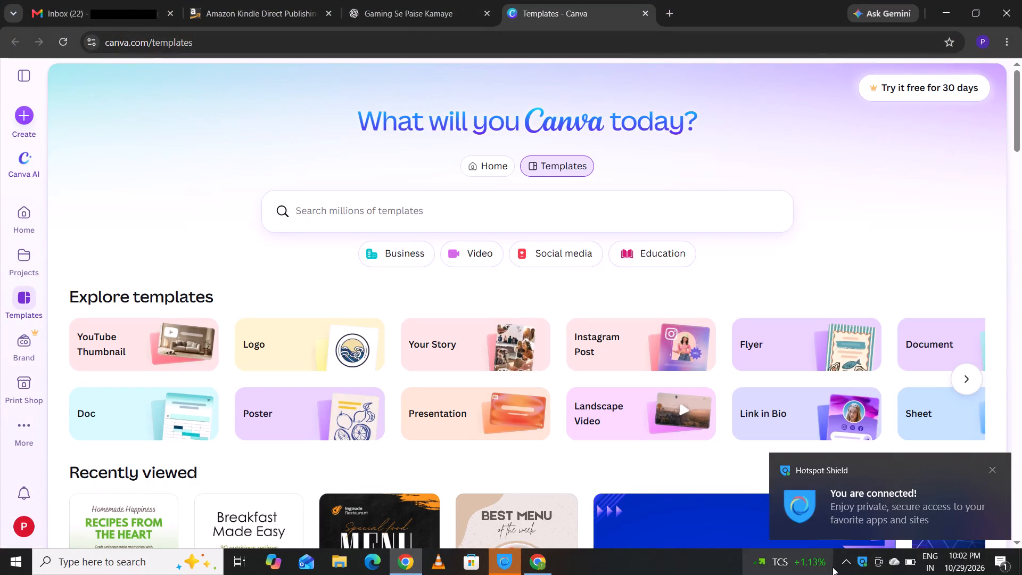
# Show the hidden system tray icons to look over the programs running in the background.
pyautogui.click(850, 563)
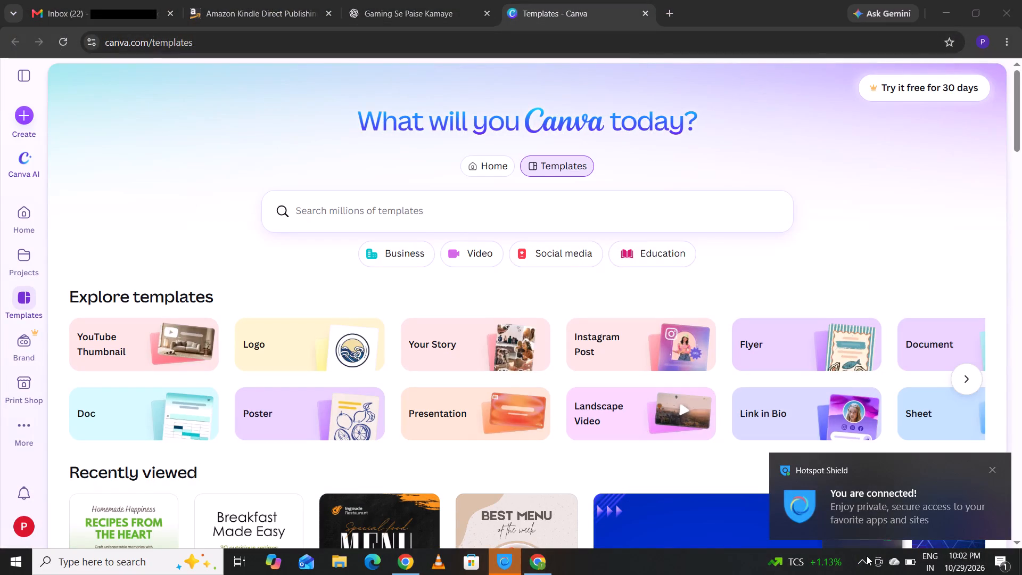
pyautogui.click(867, 556)
pyautogui.doubleClick(867, 556)
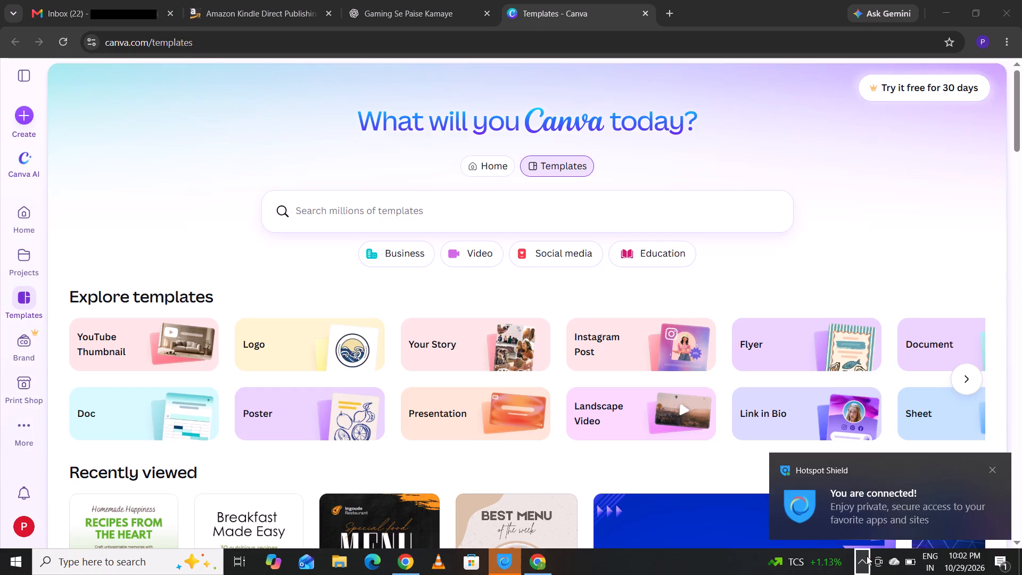
pyautogui.doubleClick(867, 564)
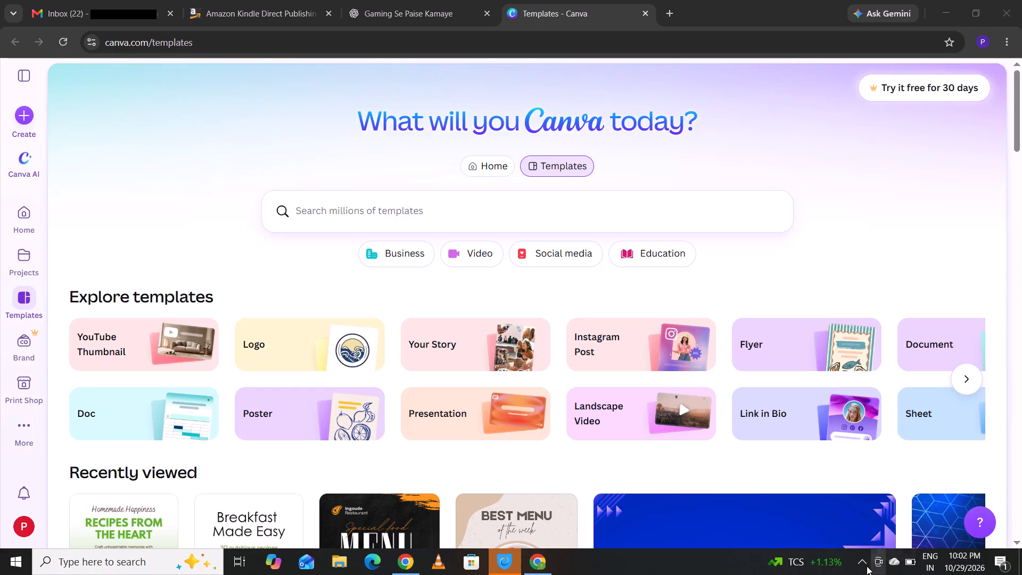
pyautogui.click(867, 566)
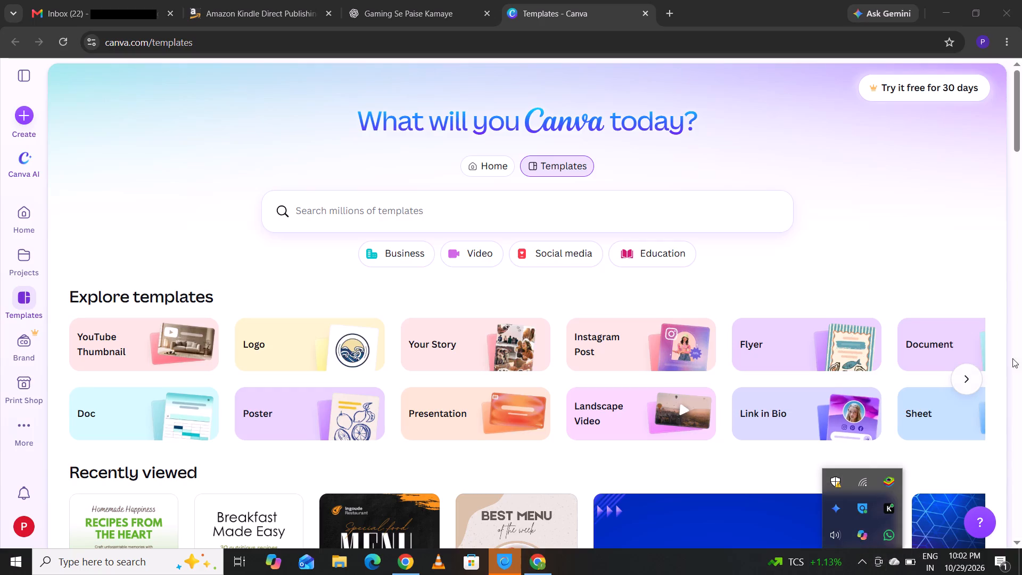
# Expand the side menu on the Templates page and look through the recently viewed and suggested templates.
pyautogui.doubleClick(963, 240)
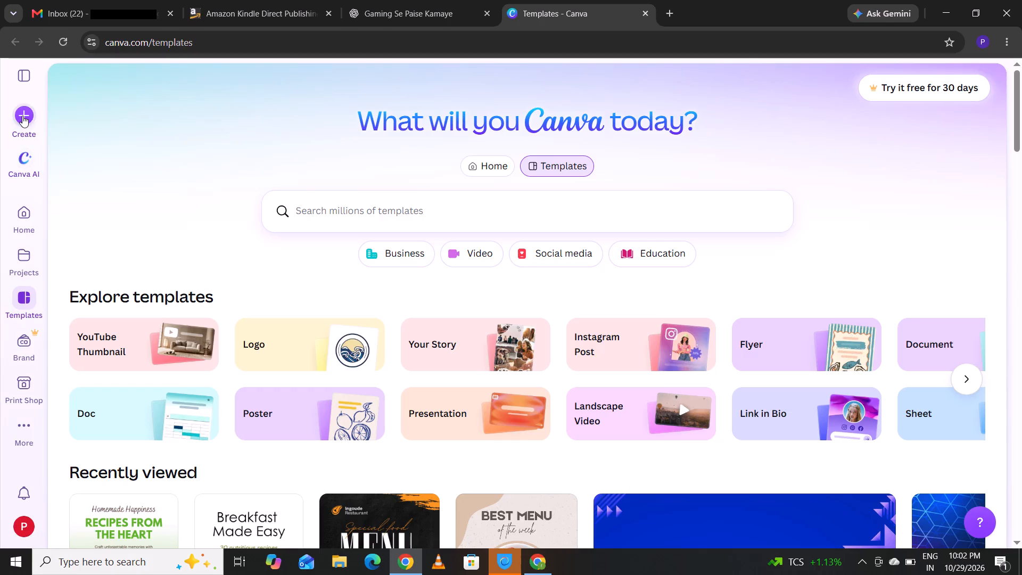
pyautogui.click(24, 72)
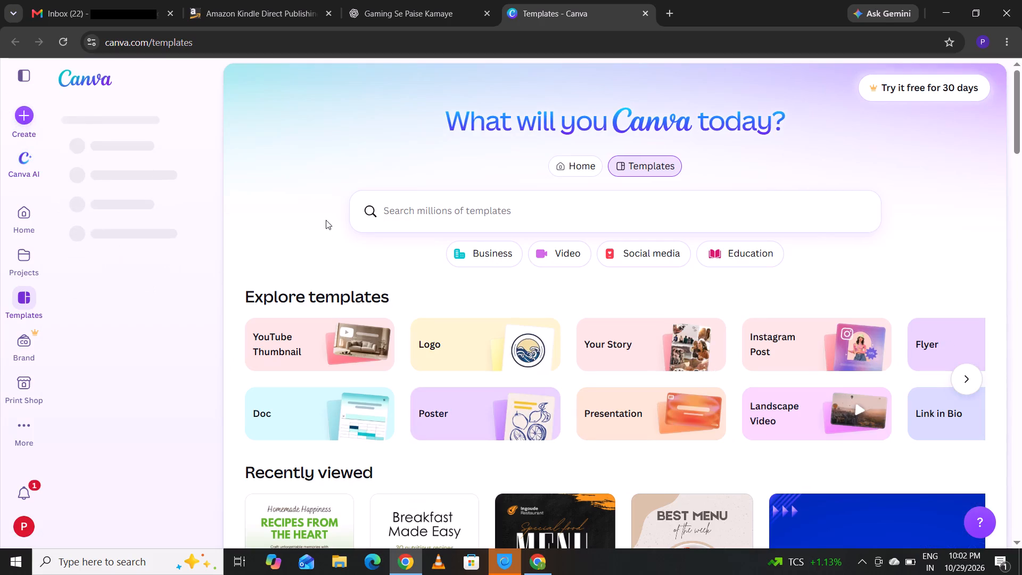
pyautogui.doubleClick(330, 125)
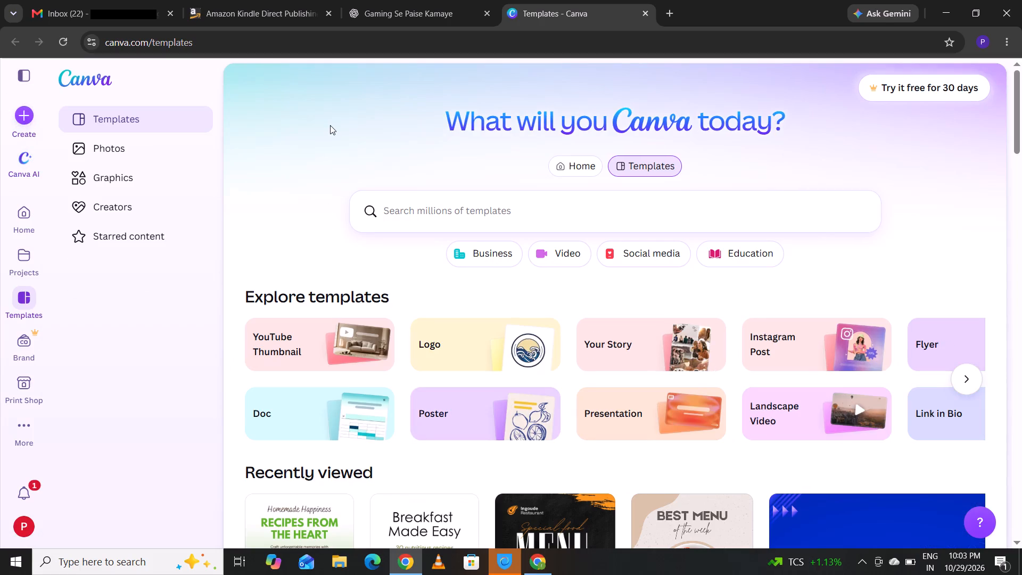
pyautogui.moveTo(1021, 115); pyautogui.dragTo(1021, 200)
pyautogui.click(1021, 200)
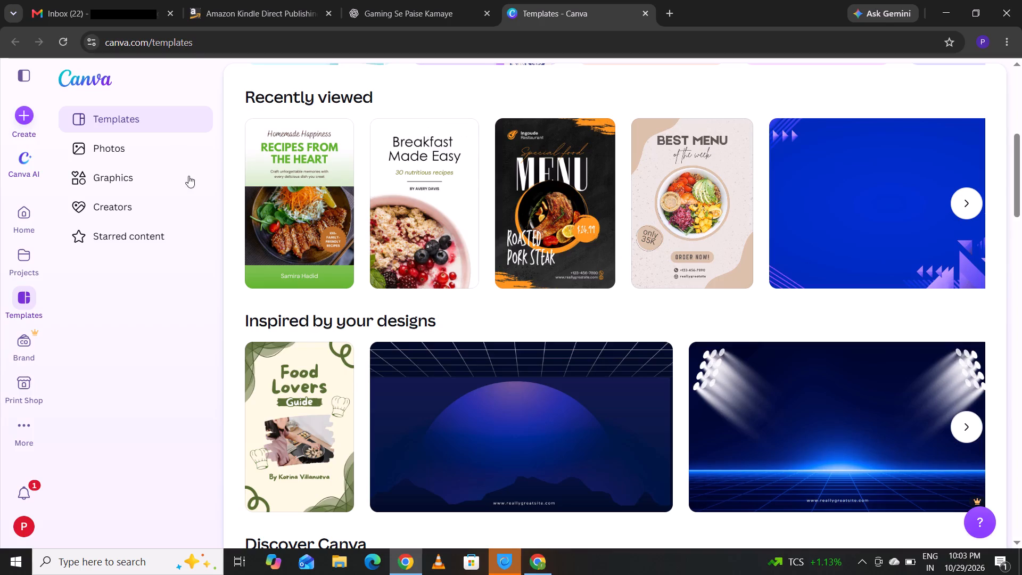
pyautogui.click(238, 75)
pyautogui.click(164, 327)
pyautogui.moveTo(164, 327); pyautogui.dragTo(110, 328)
# Upload the PDF The_Broke_Bachelors_Kitchen_100_Recipes_Large_Text_No_Image_Box from Downloads through the Create a design window.
pyautogui.click(24, 118)
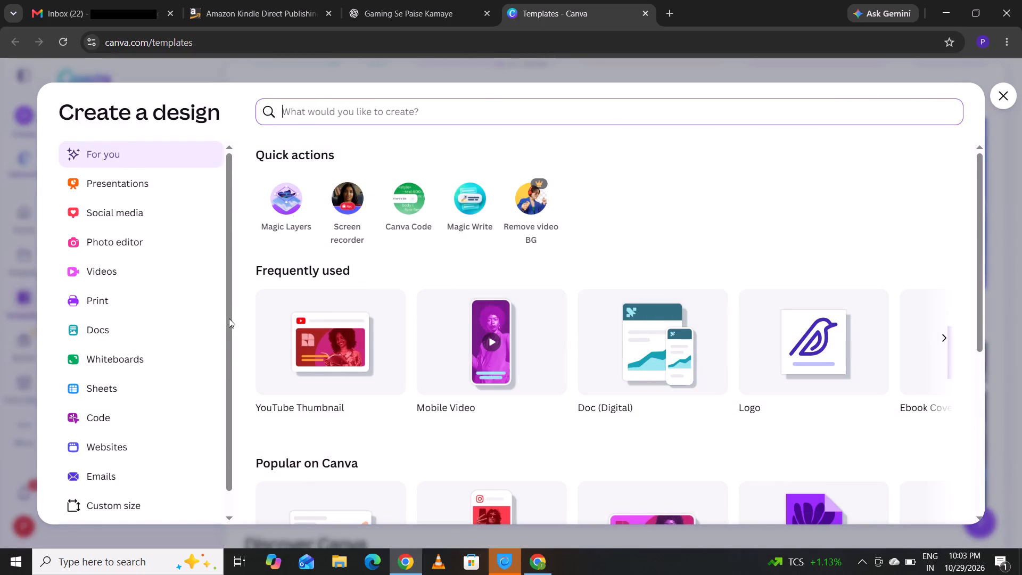
pyautogui.moveTo(227, 319); pyautogui.dragTo(225, 448)
pyautogui.click(225, 448)
pyautogui.moveTo(227, 400); pyautogui.dragTo(231, 362)
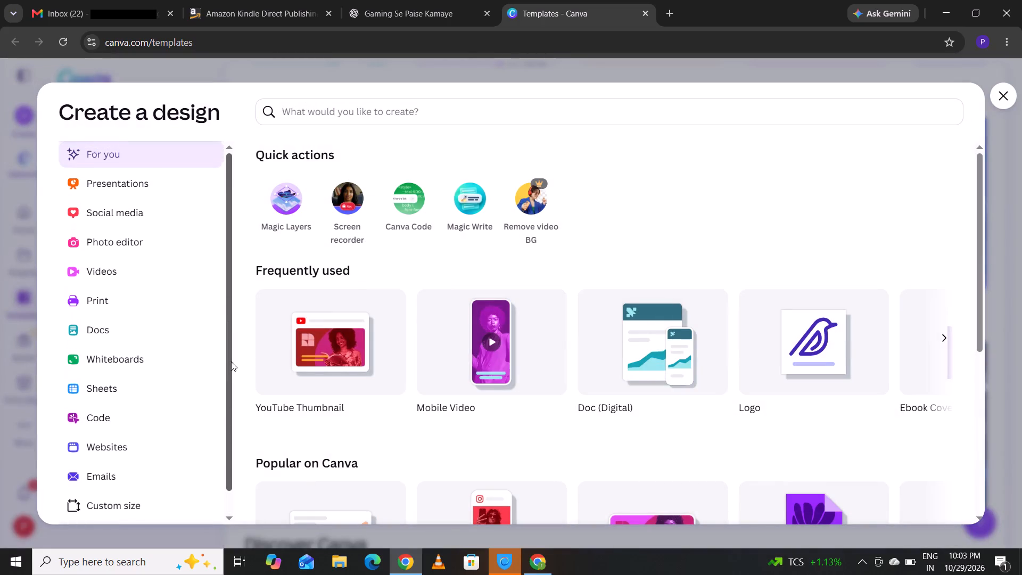
pyautogui.moveTo(231, 362); pyautogui.dragTo(230, 468)
pyautogui.click(230, 468)
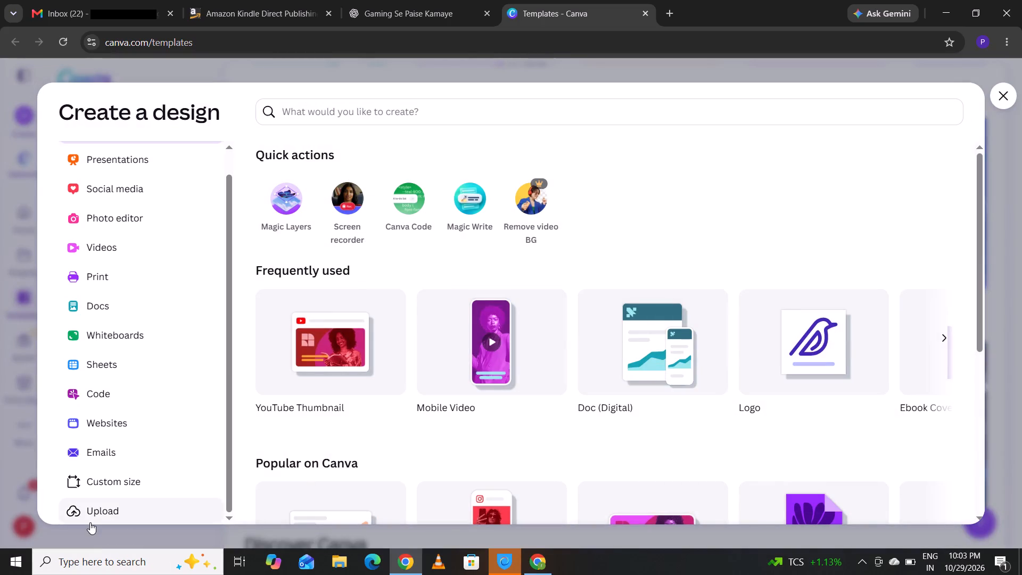
pyautogui.doubleClick(96, 508)
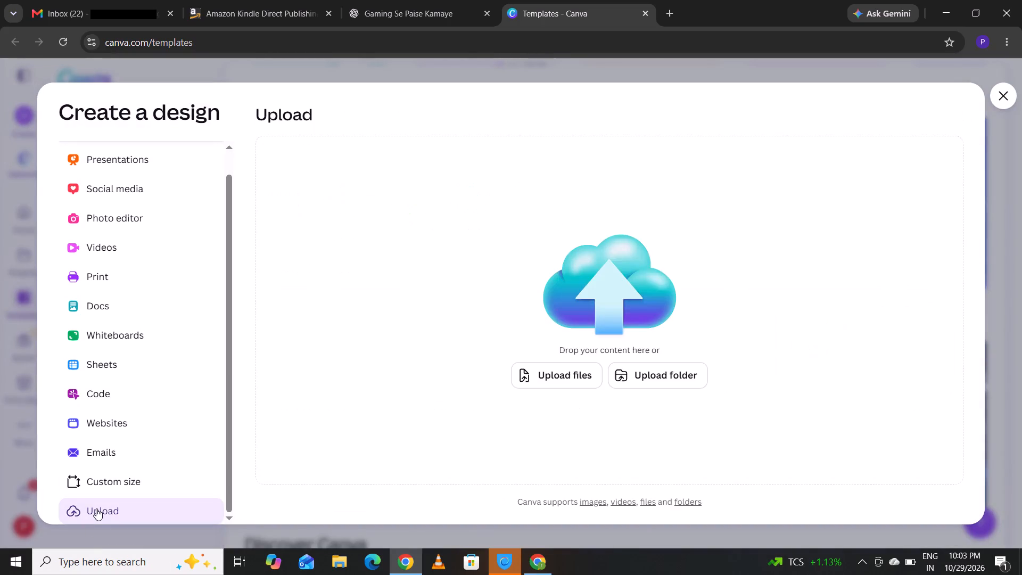
pyautogui.click(547, 377)
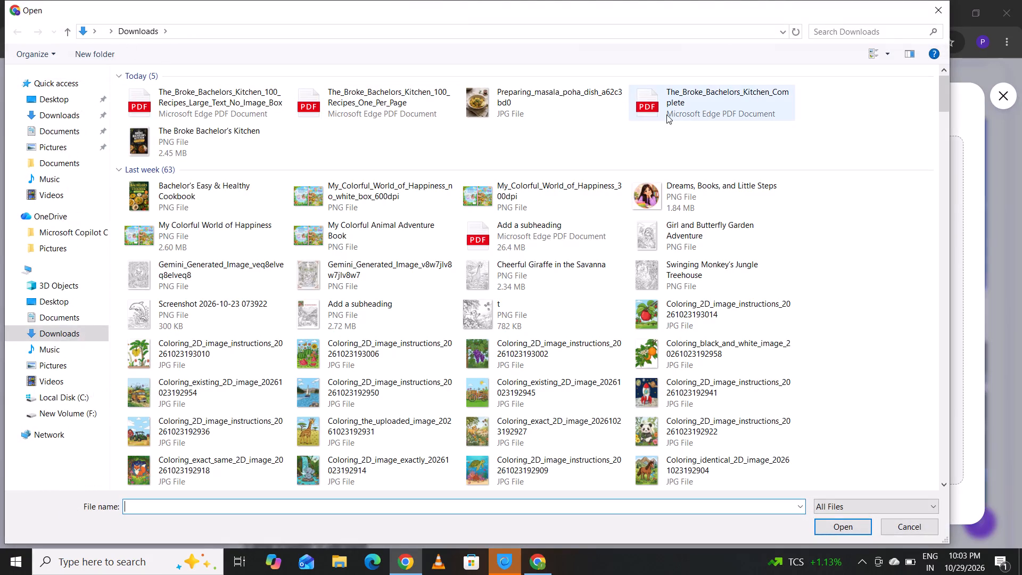
pyautogui.doubleClick(214, 110)
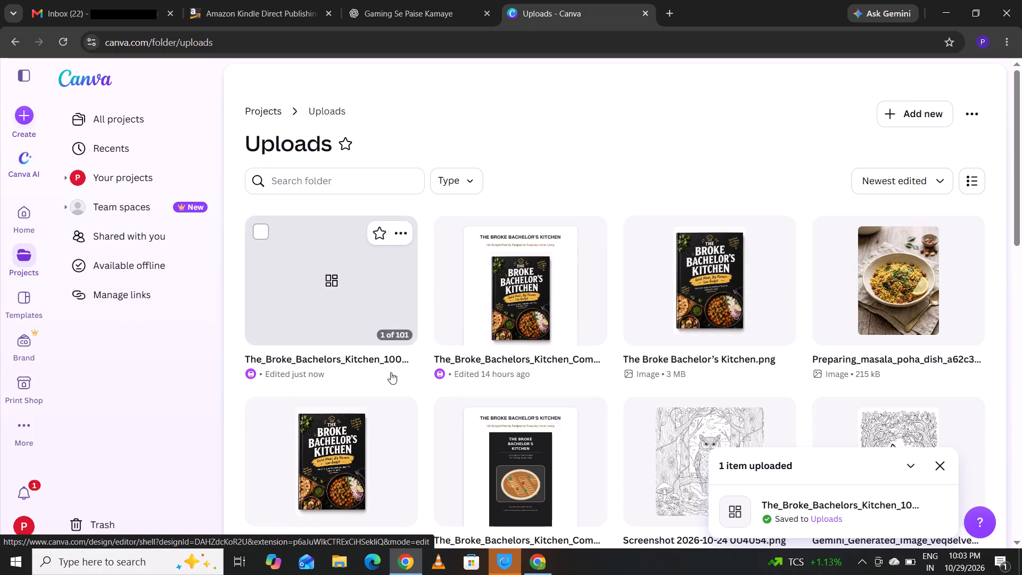
# Open the newly uploaded 100-recipe Broke Bachelor's Kitchen design for editing.
pyautogui.click(312, 290)
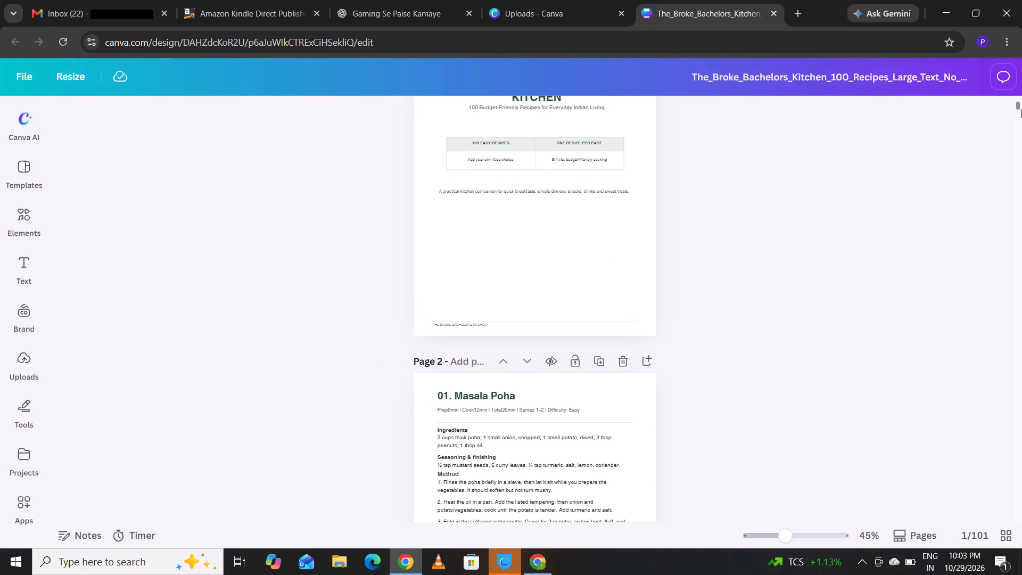
# Examine the imported recipe pages from the cover to about page 30, and return to the cover page.
pyautogui.moveTo(1019, 104); pyautogui.dragTo(1019, 111)
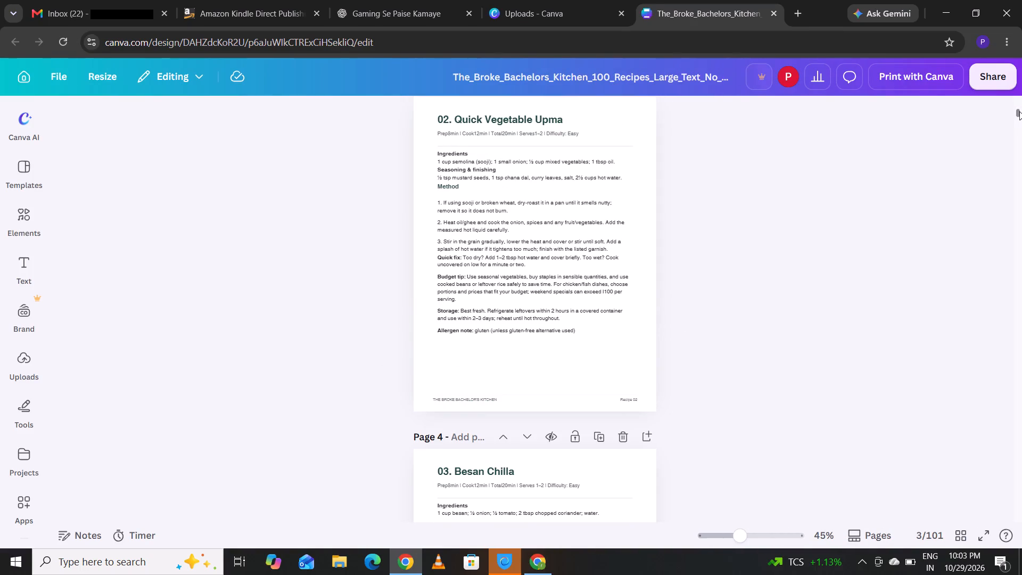
pyautogui.moveTo(1019, 111); pyautogui.dragTo(1019, 127)
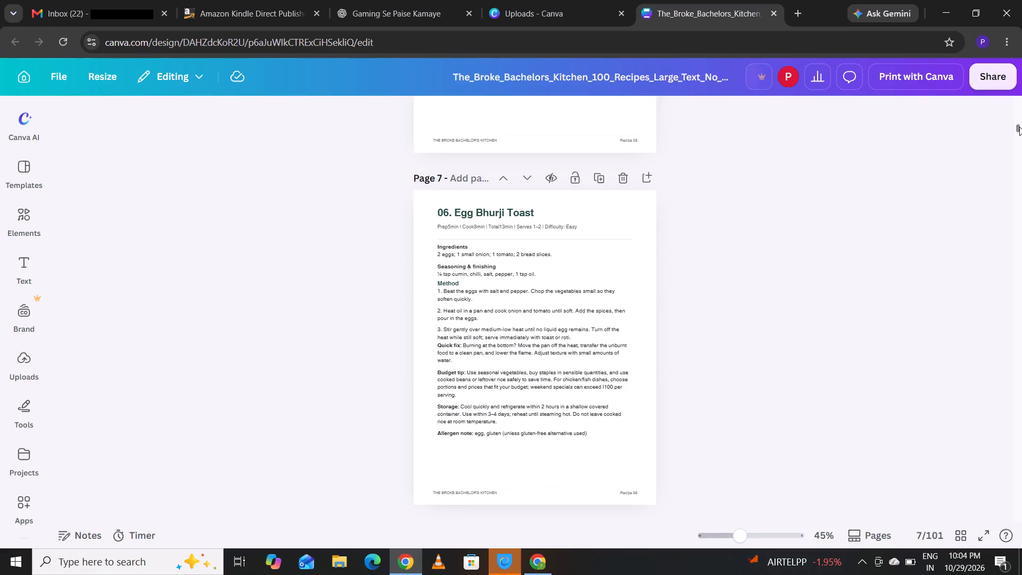
pyautogui.moveTo(1019, 127); pyautogui.dragTo(1019, 128)
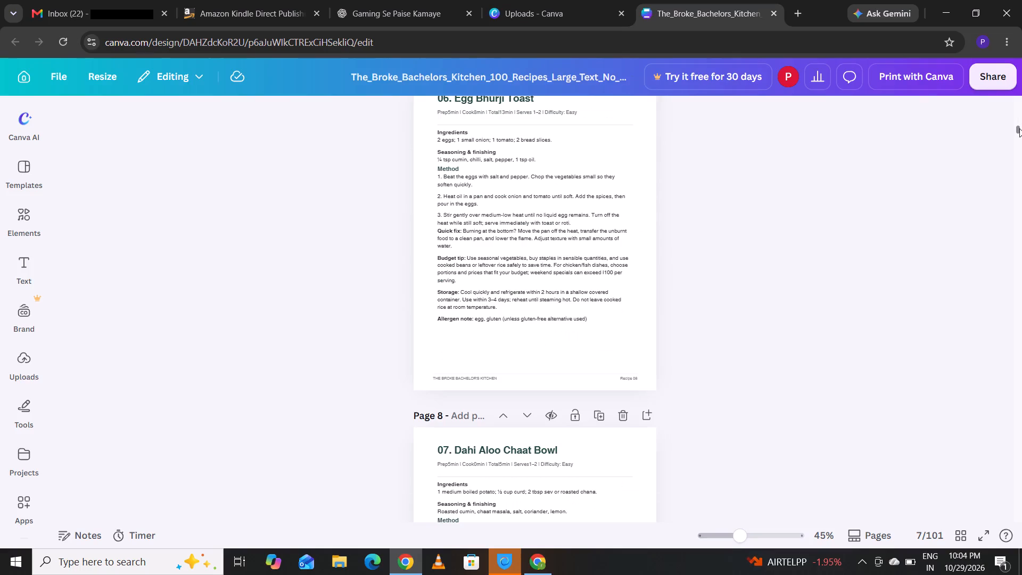
pyautogui.moveTo(1019, 128); pyautogui.dragTo(1019, 155)
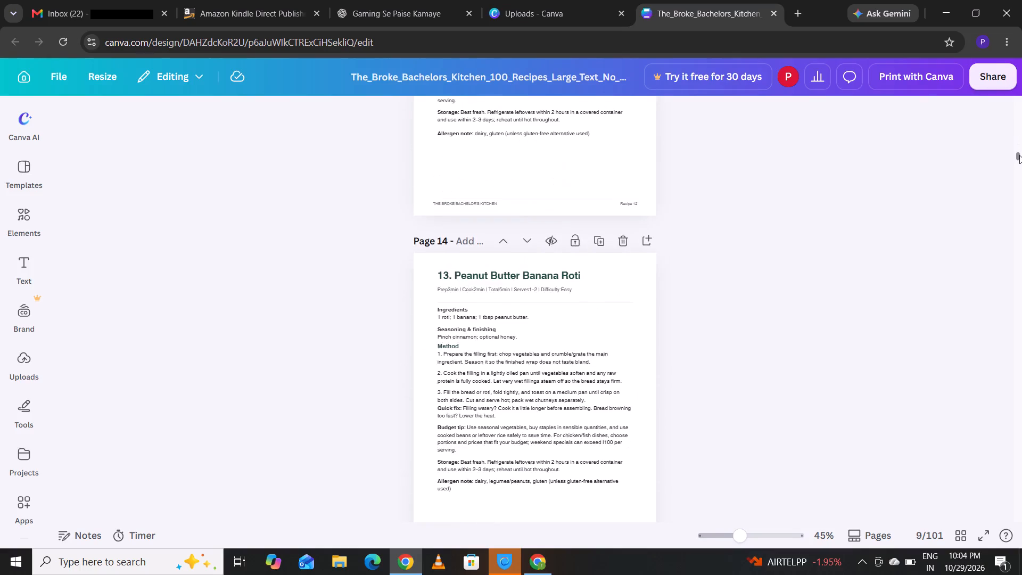
pyautogui.moveTo(1019, 155); pyautogui.dragTo(1019, 166)
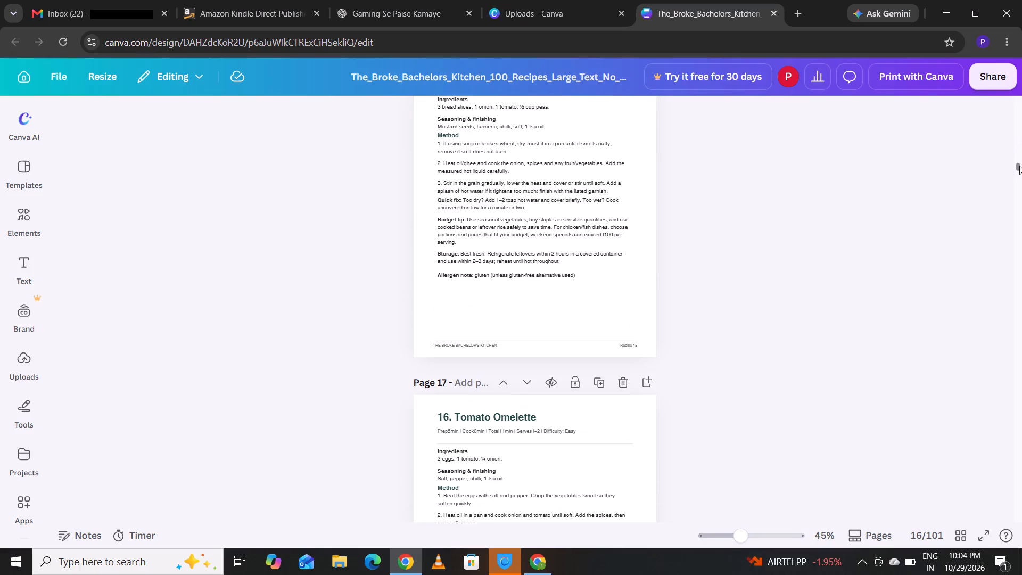
pyautogui.moveTo(1019, 166); pyautogui.dragTo(1019, 185)
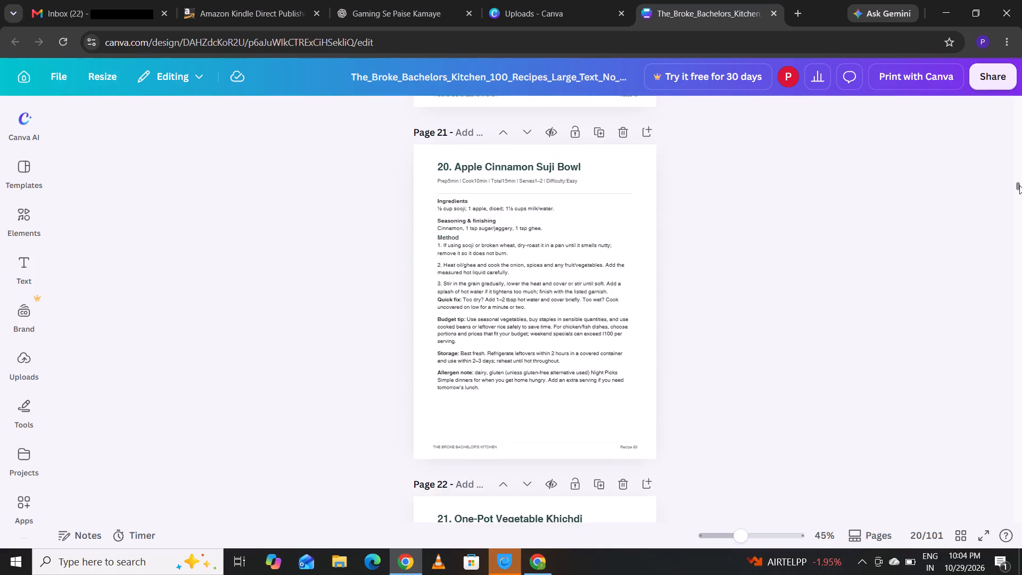
pyautogui.moveTo(1019, 185); pyautogui.dragTo(1019, 201)
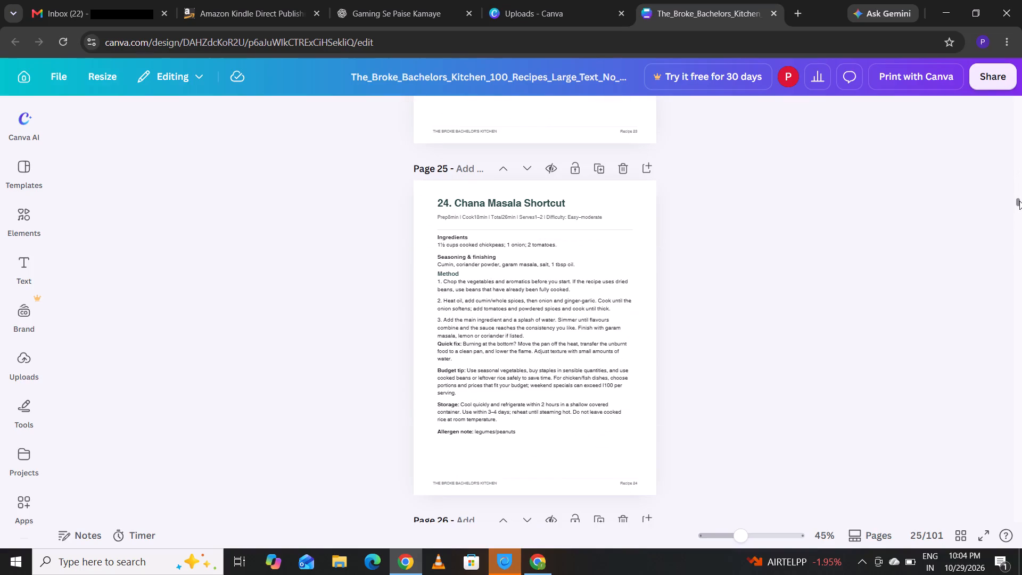
pyautogui.moveTo(1019, 201); pyautogui.dragTo(1019, 204)
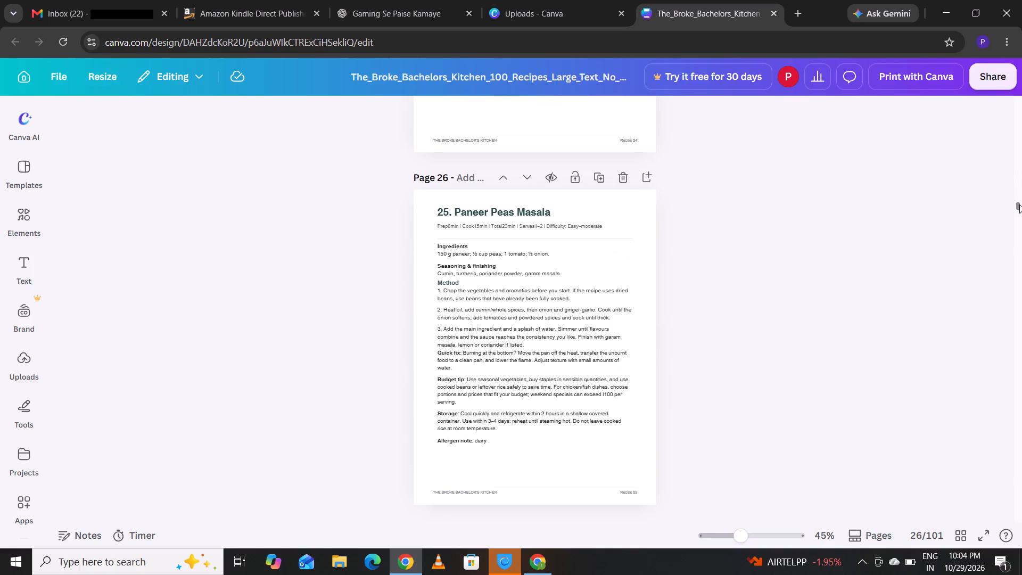
pyautogui.moveTo(1019, 204); pyautogui.dragTo(1019, 223)
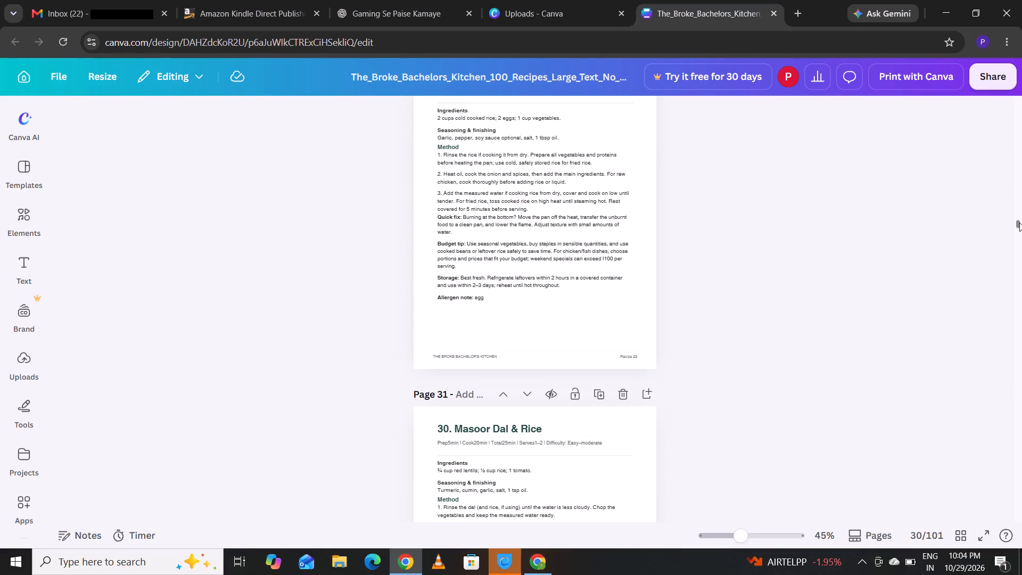
pyautogui.moveTo(1019, 223); pyautogui.dragTo(1021, 113)
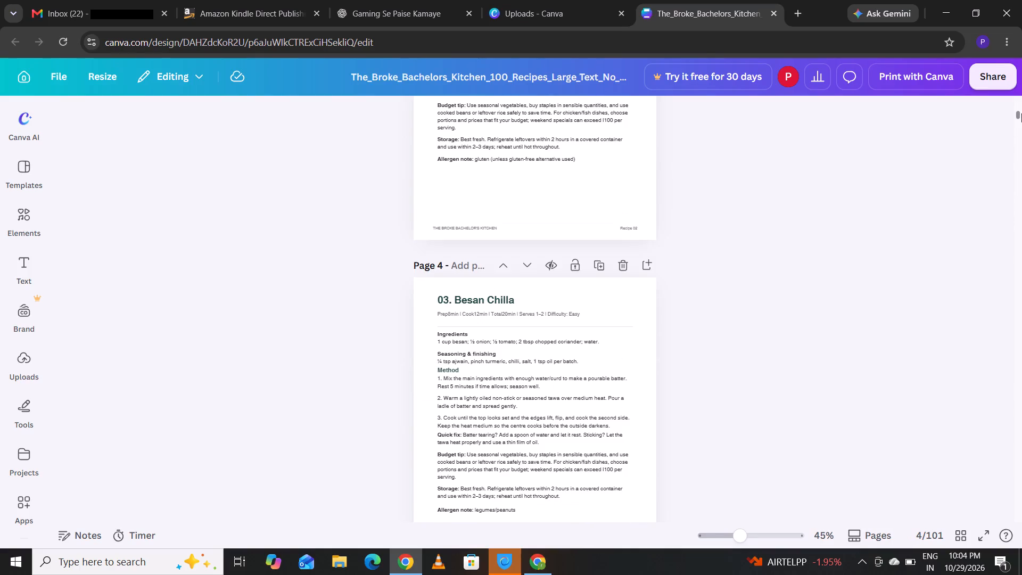
pyautogui.moveTo(1021, 113); pyautogui.dragTo(1021, 53)
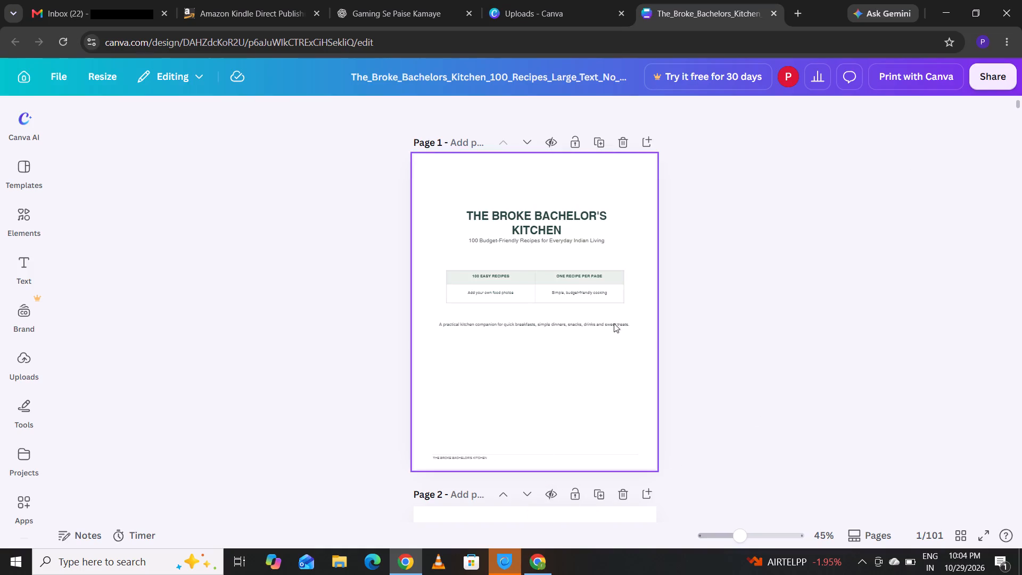
# Select the cover page's background, inspect the cover at several zoom levels ending at 47%, and check the first recipe page.
pyautogui.doubleClick(686, 232)
pyautogui.click(651, 214)
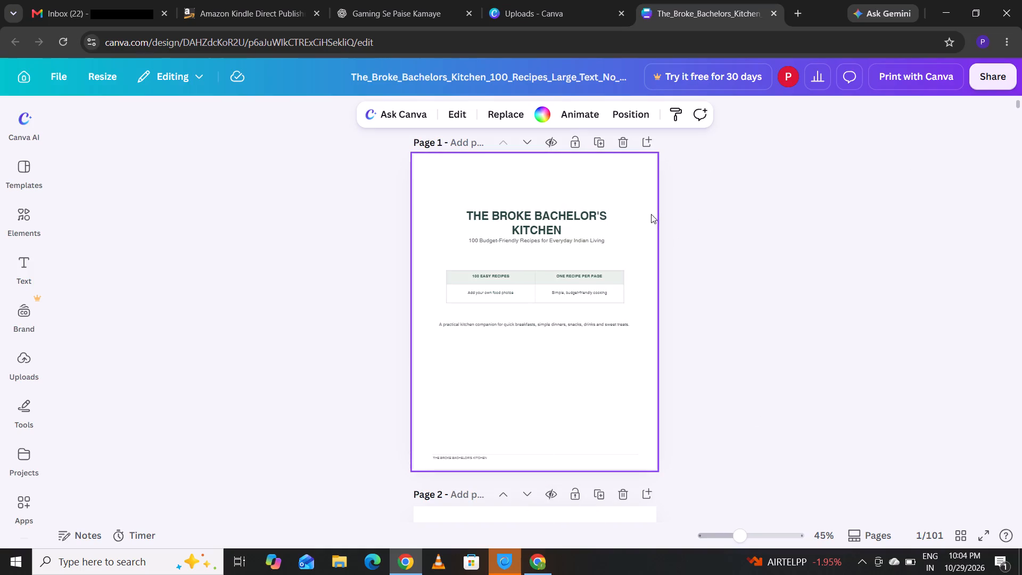
pyautogui.click(619, 221)
pyautogui.doubleClick(619, 221)
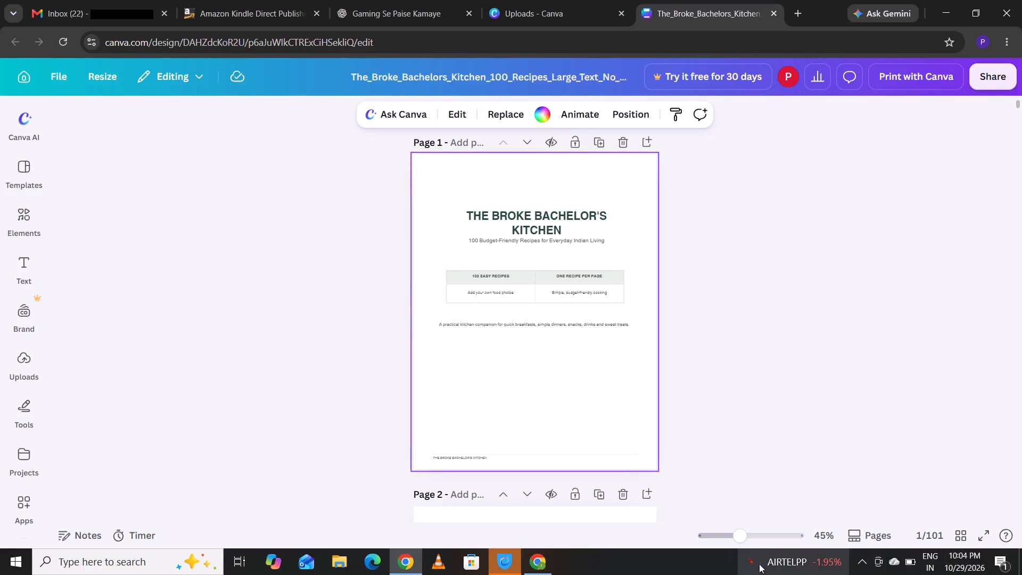
pyautogui.click(764, 530)
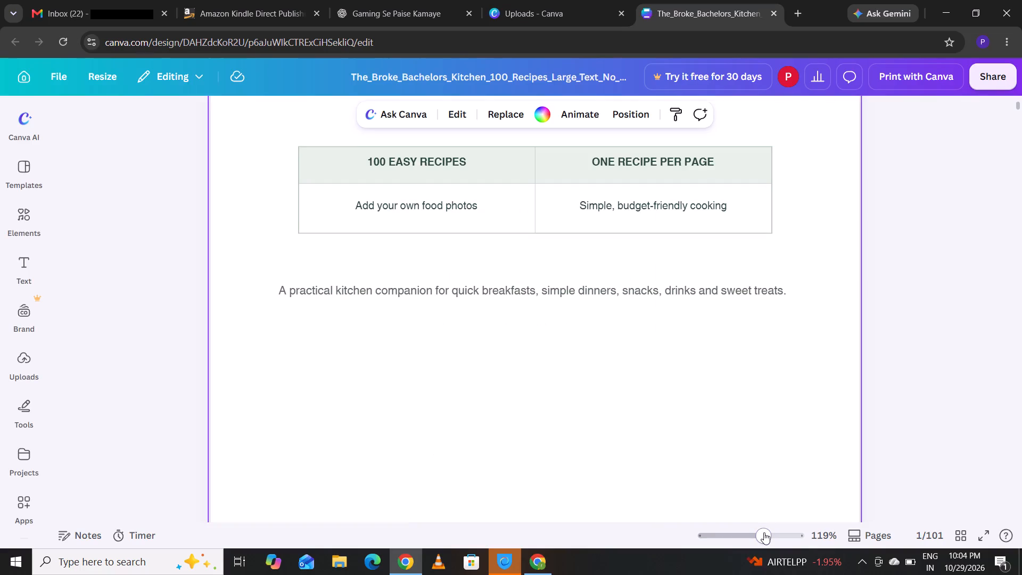
pyautogui.click(764, 532)
pyautogui.moveTo(764, 532); pyautogui.dragTo(752, 536)
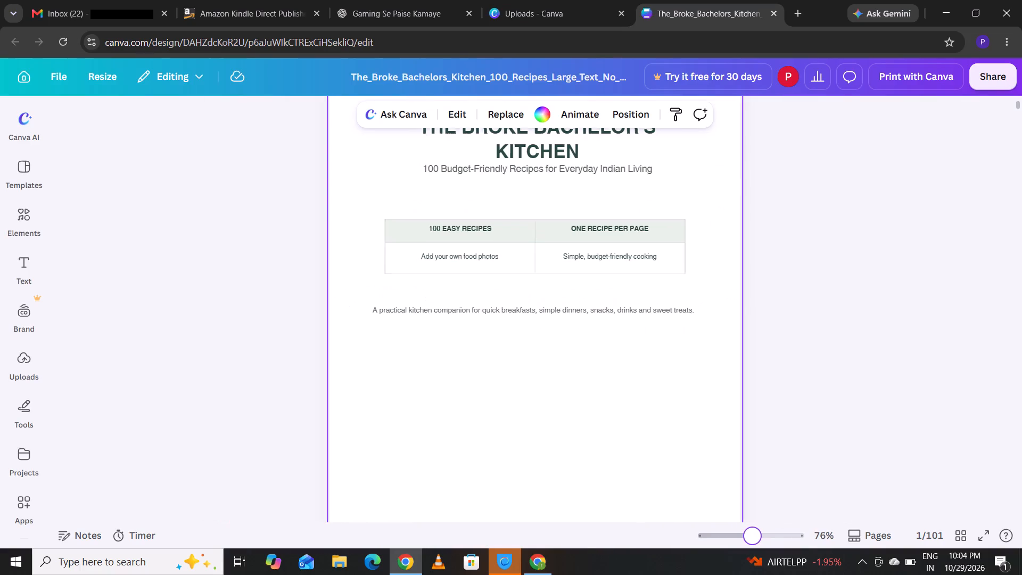
pyautogui.moveTo(752, 536); pyautogui.dragTo(751, 537)
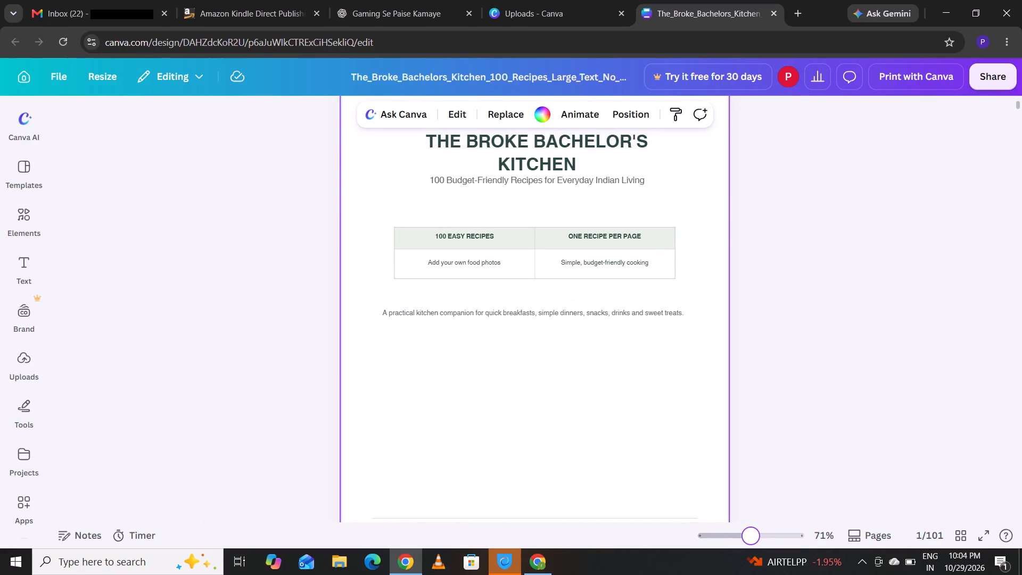
pyautogui.moveTo(751, 537); pyautogui.dragTo(748, 538)
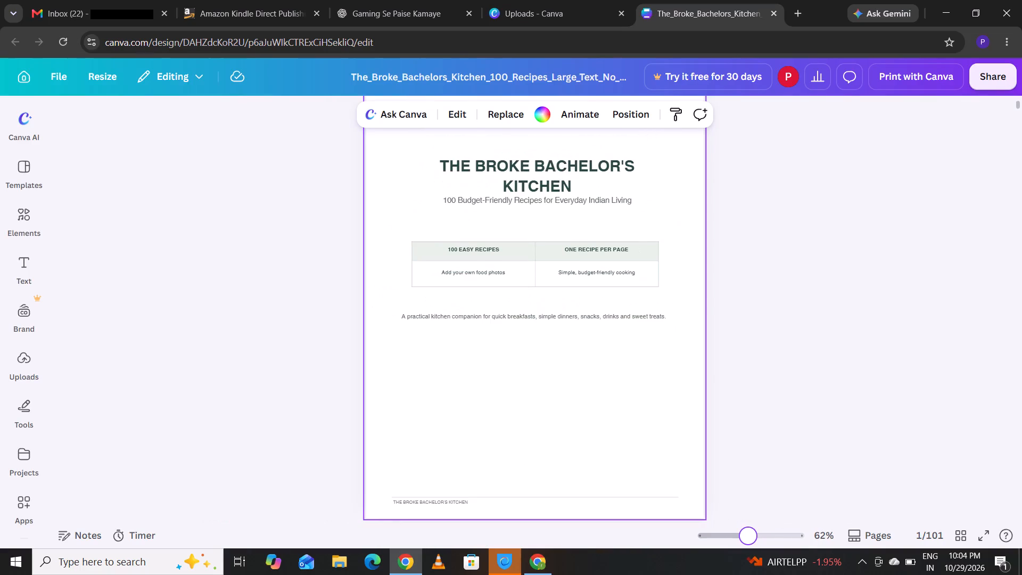
pyautogui.moveTo(748, 538); pyautogui.dragTo(781, 538)
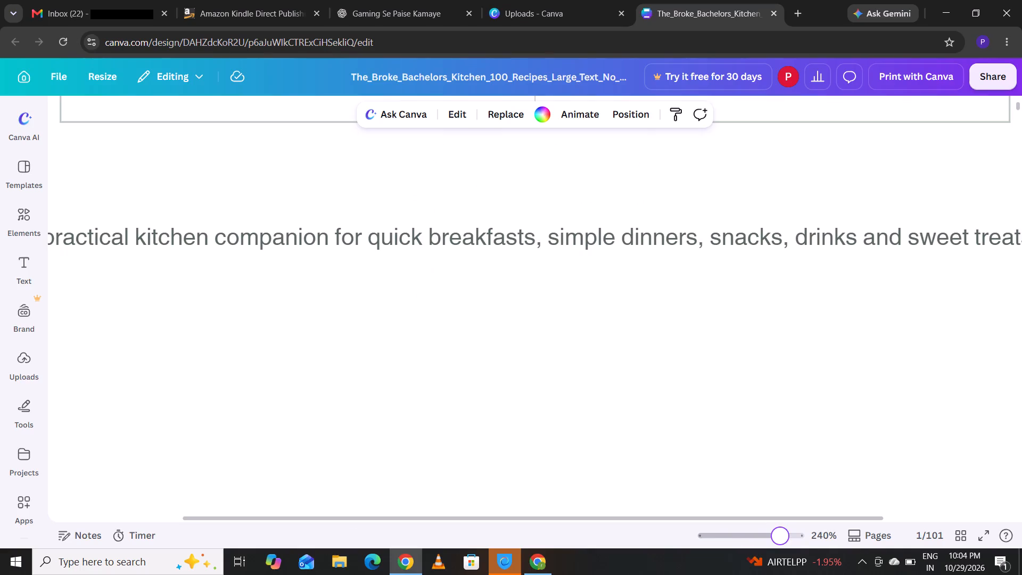
pyautogui.moveTo(781, 538); pyautogui.dragTo(753, 546)
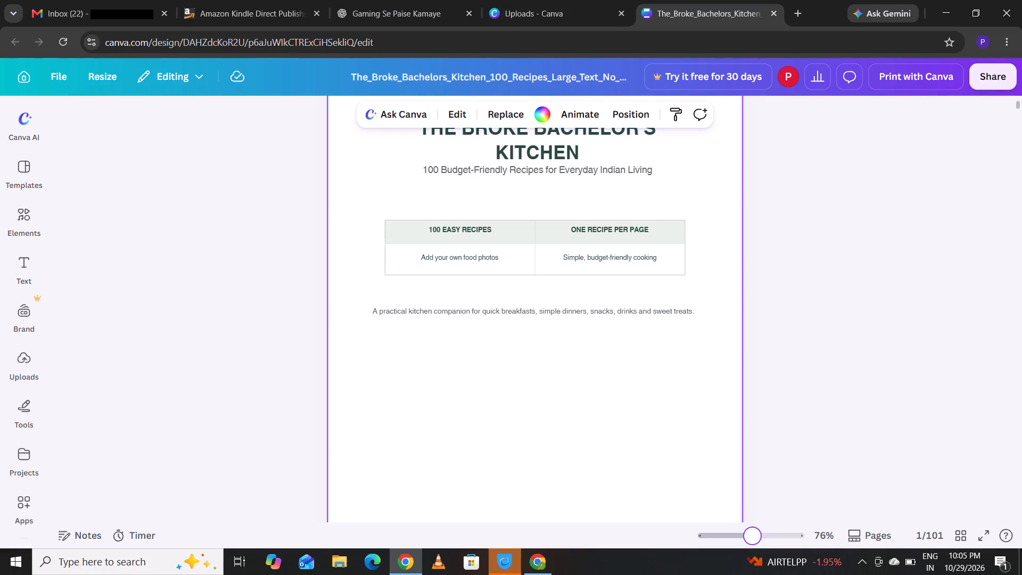
pyautogui.moveTo(753, 546); pyautogui.dragTo(749, 547)
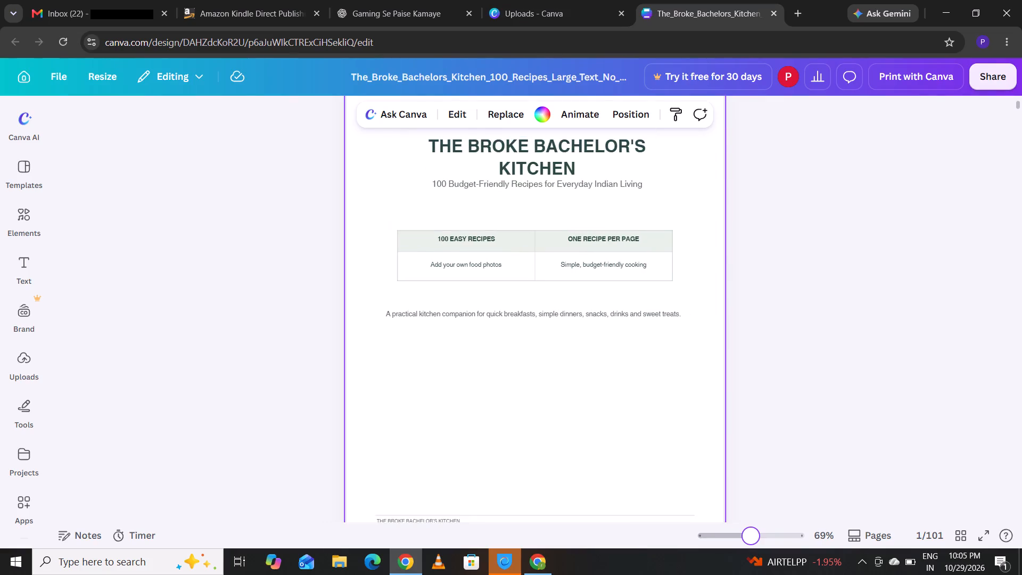
pyautogui.moveTo(749, 547); pyautogui.dragTo(741, 548)
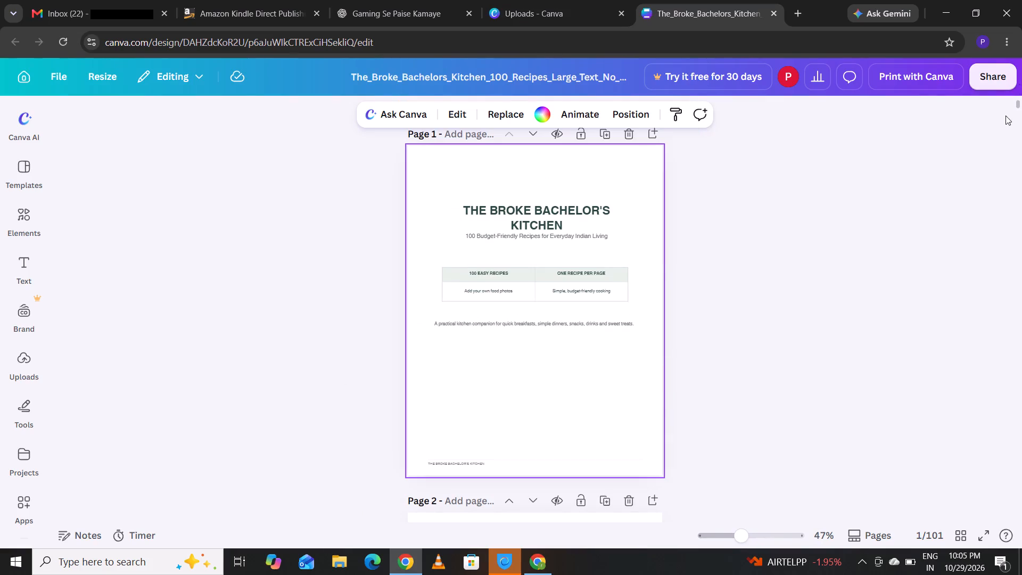
pyautogui.moveTo(1017, 102); pyautogui.dragTo(1017, 107)
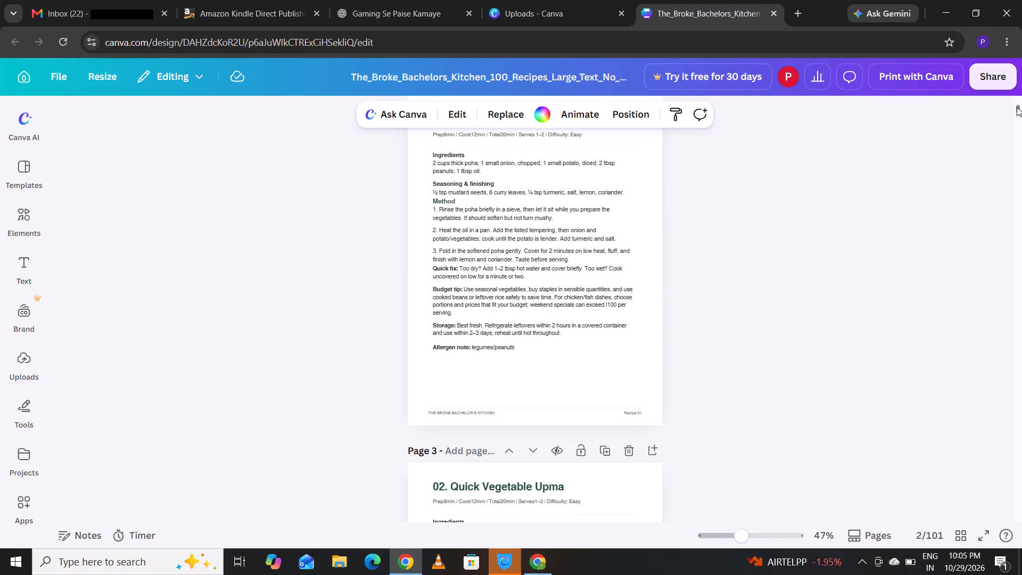
pyautogui.moveTo(1017, 107); pyautogui.dragTo(1017, 103)
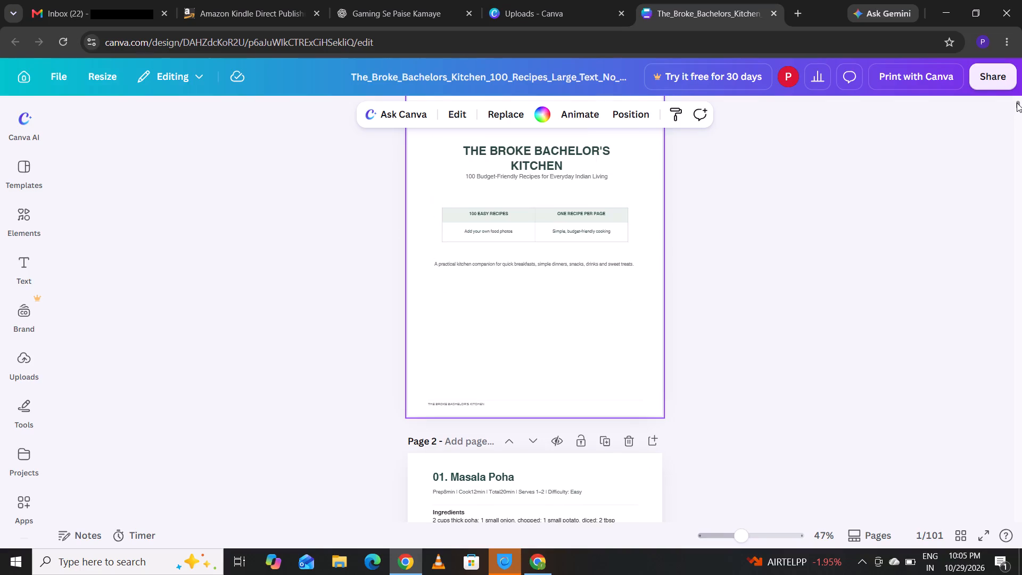
# Examine the design's opening pages, from the cover through the Besan Chilla recipe, and return to the cover page.
pyautogui.moveTo(1017, 103); pyautogui.dragTo(1017, 109)
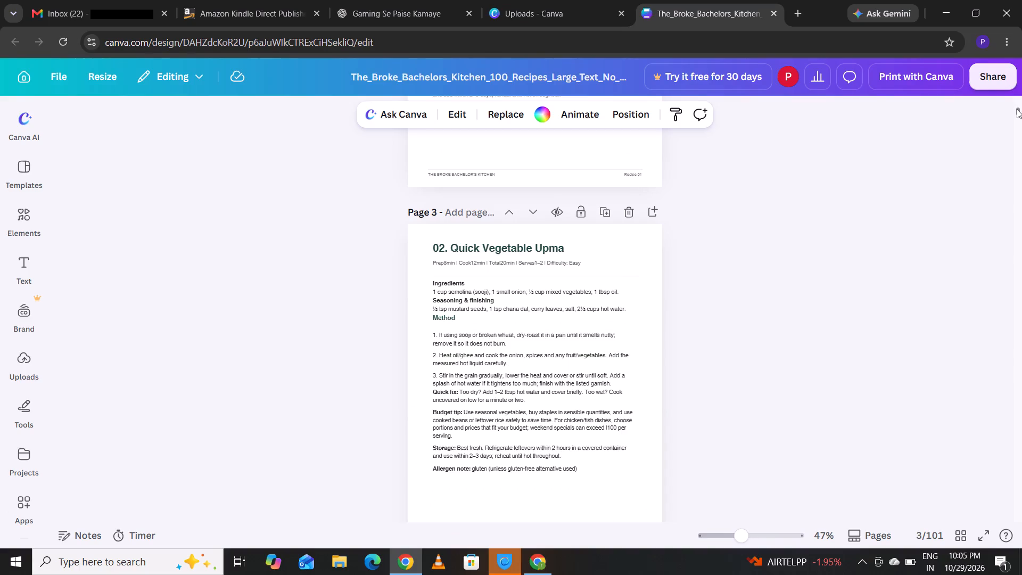
pyautogui.moveTo(1017, 109); pyautogui.dragTo(1017, 117)
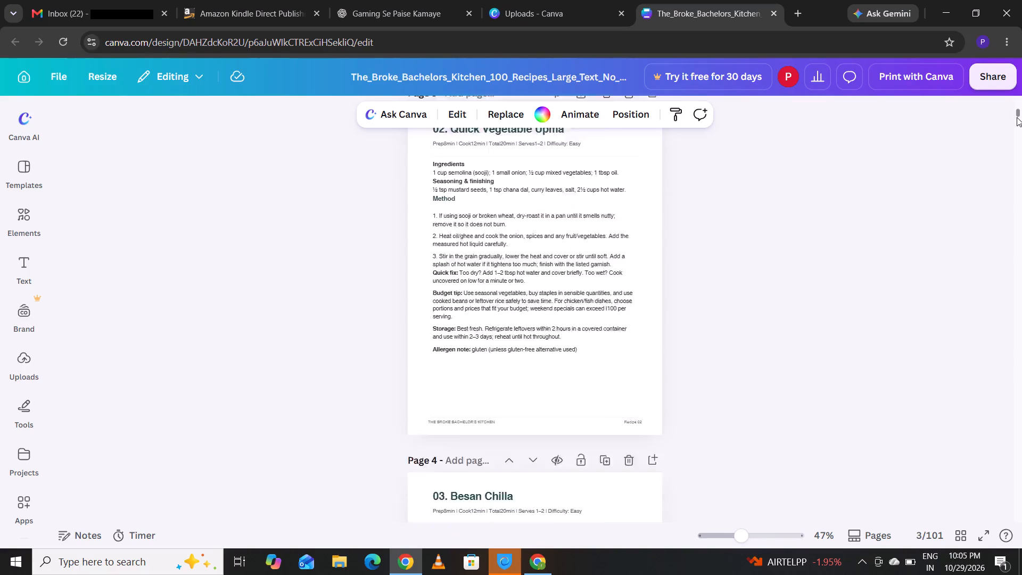
pyautogui.moveTo(1017, 117); pyautogui.dragTo(1020, 92)
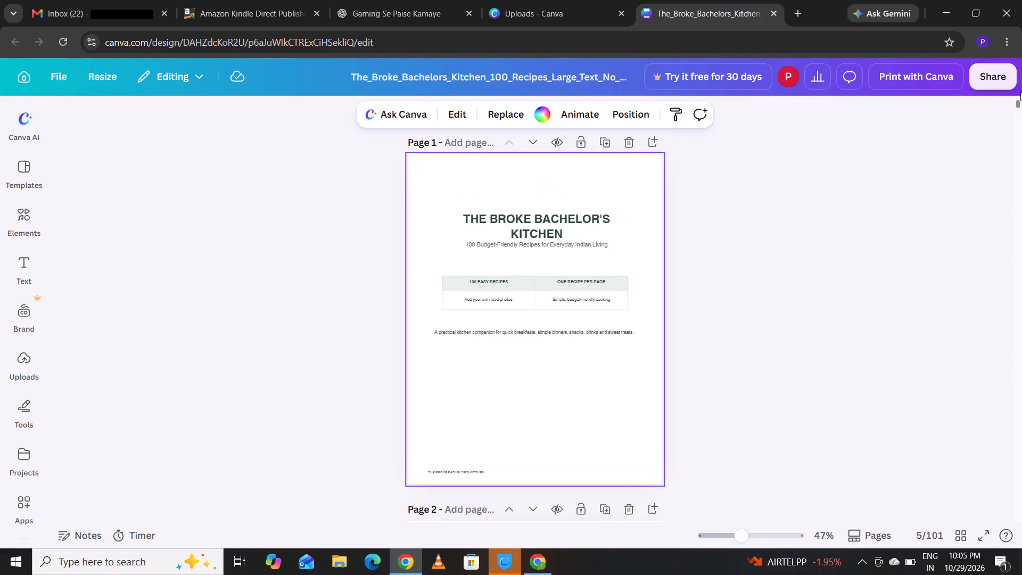
pyautogui.moveTo(1020, 92); pyautogui.dragTo(1020, 113)
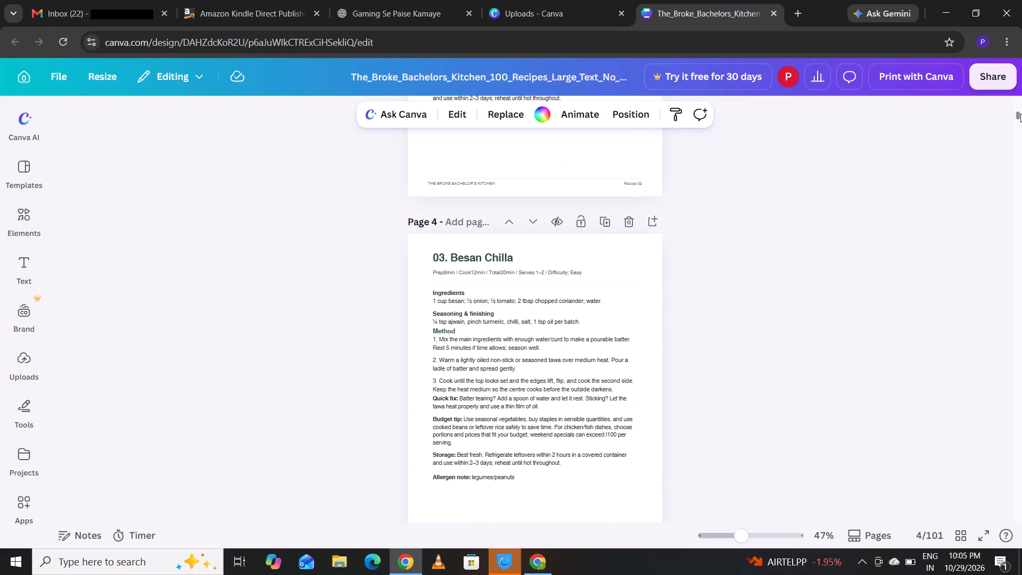
pyautogui.moveTo(1020, 113); pyautogui.dragTo(1021, 91)
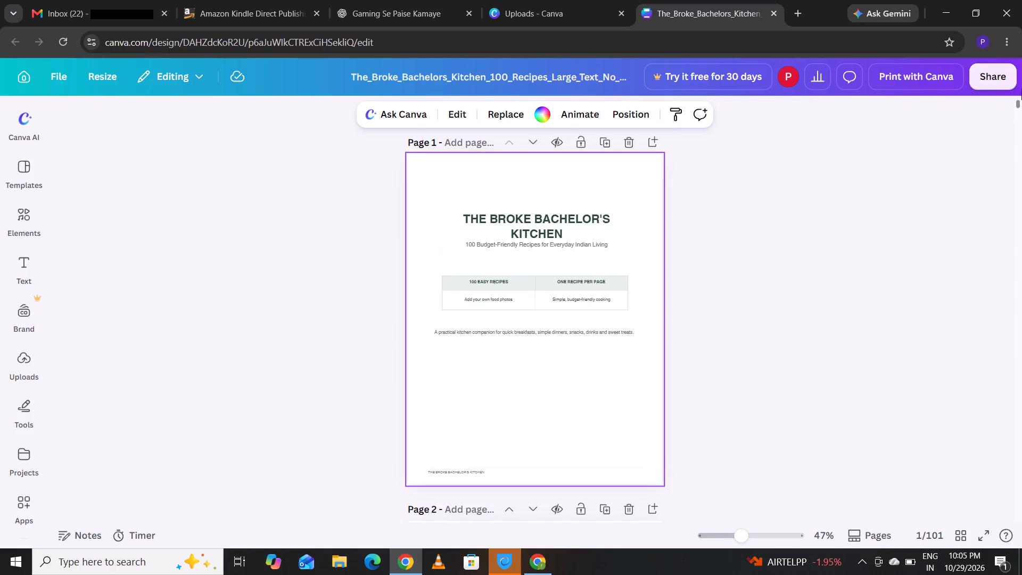
pyautogui.moveTo(1021, 91); pyautogui.dragTo(1021, 88)
pyautogui.click(1017, 545)
pyautogui.press('Down')
pyautogui.press('Down')
pyautogui.moveTo(1018, 103); pyautogui.dragTo(1018, 105)
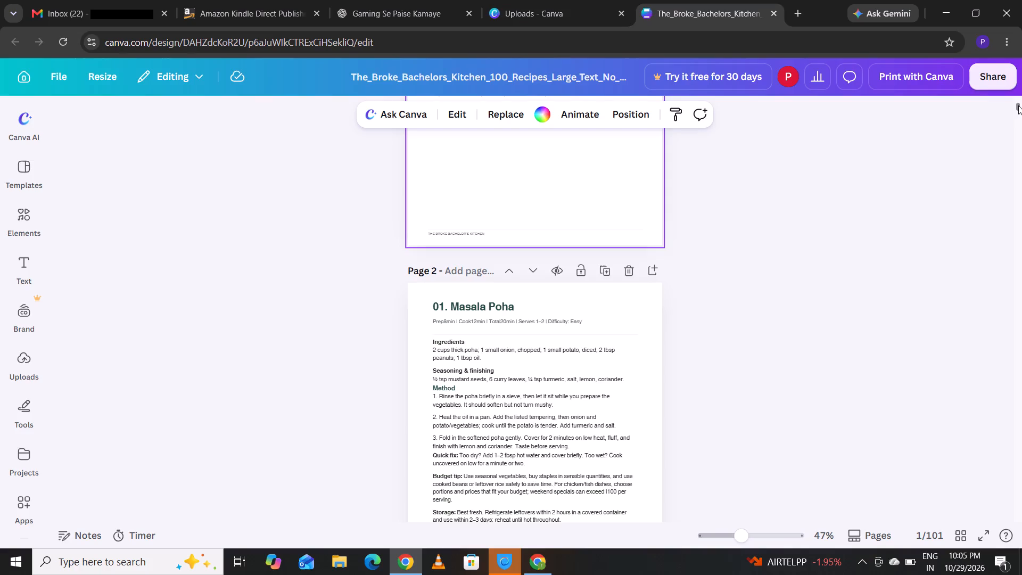
pyautogui.moveTo(1018, 105); pyautogui.dragTo(1020, 87)
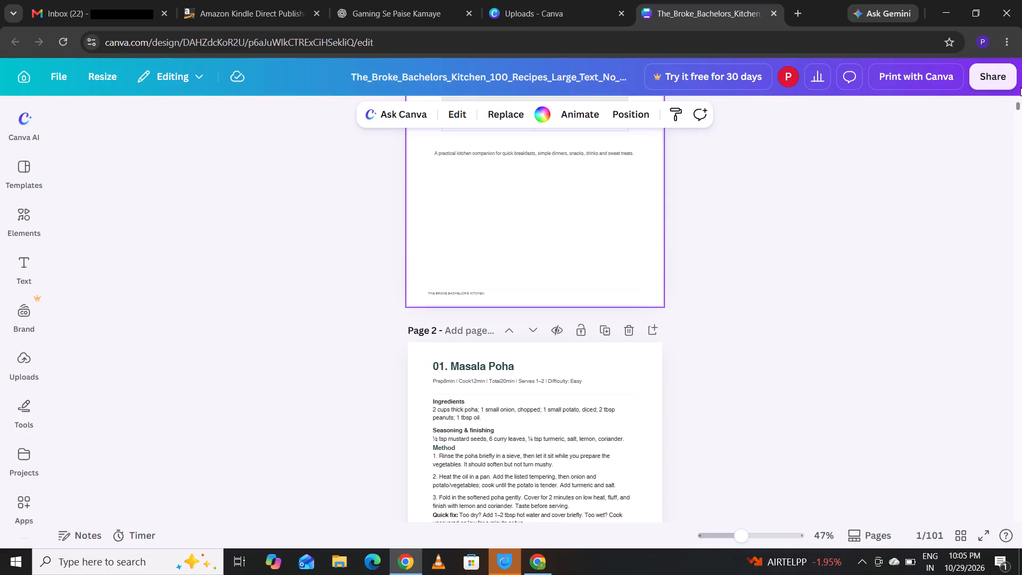
pyautogui.moveTo(1020, 87); pyautogui.dragTo(1021, 82)
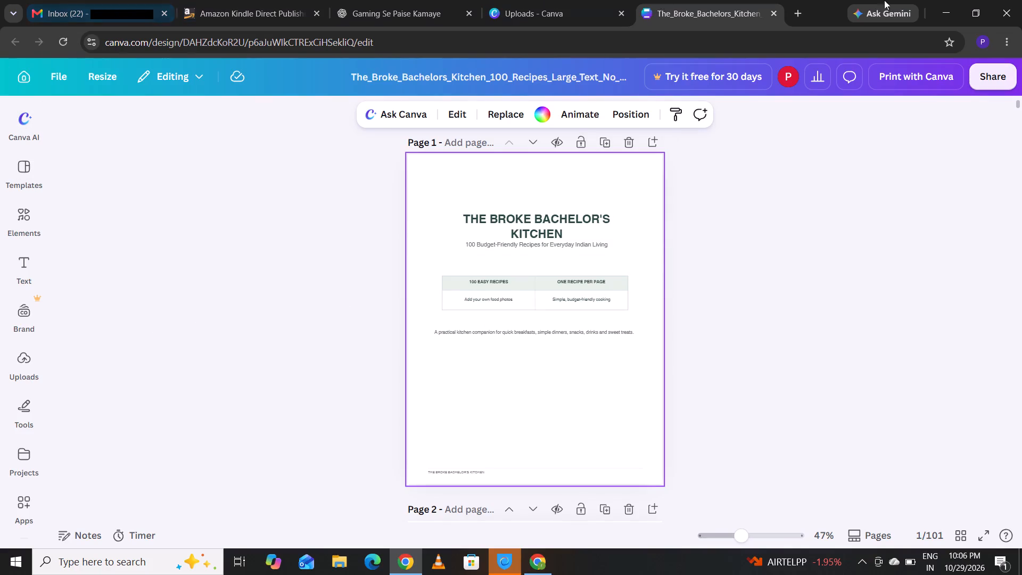
# Switch to File Explorer and open the PDF The_Broke_Bachelors_Kitchen_Complete from the Downloads folder.
pyautogui.click(960, 9)
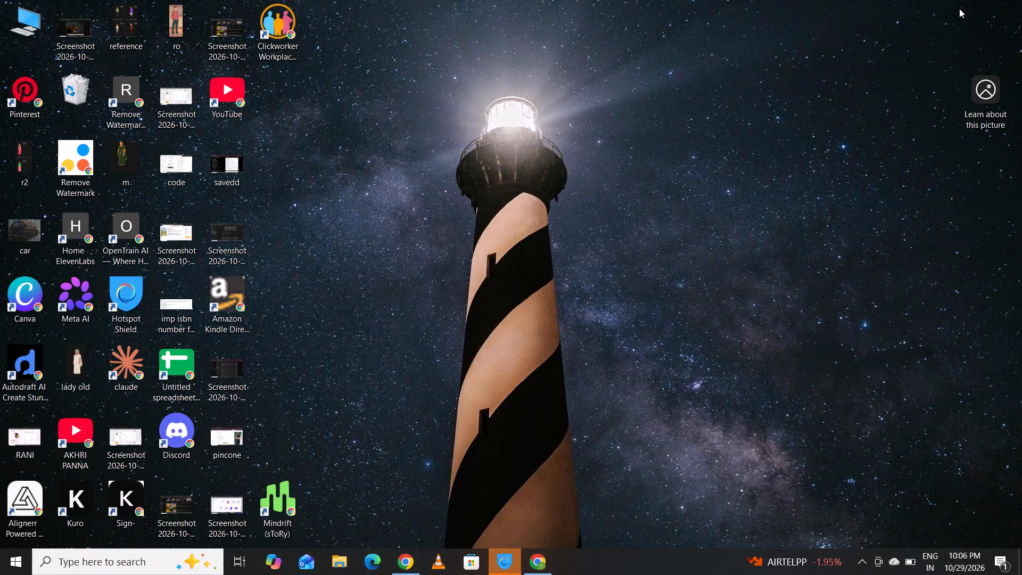
pyautogui.doubleClick(11, 32)
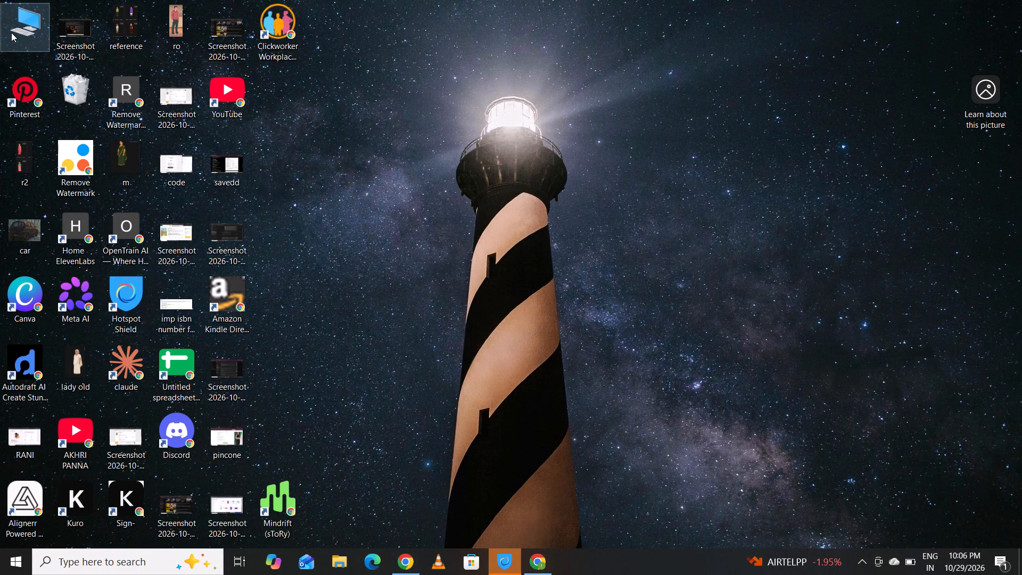
pyautogui.doubleClick(391, 319)
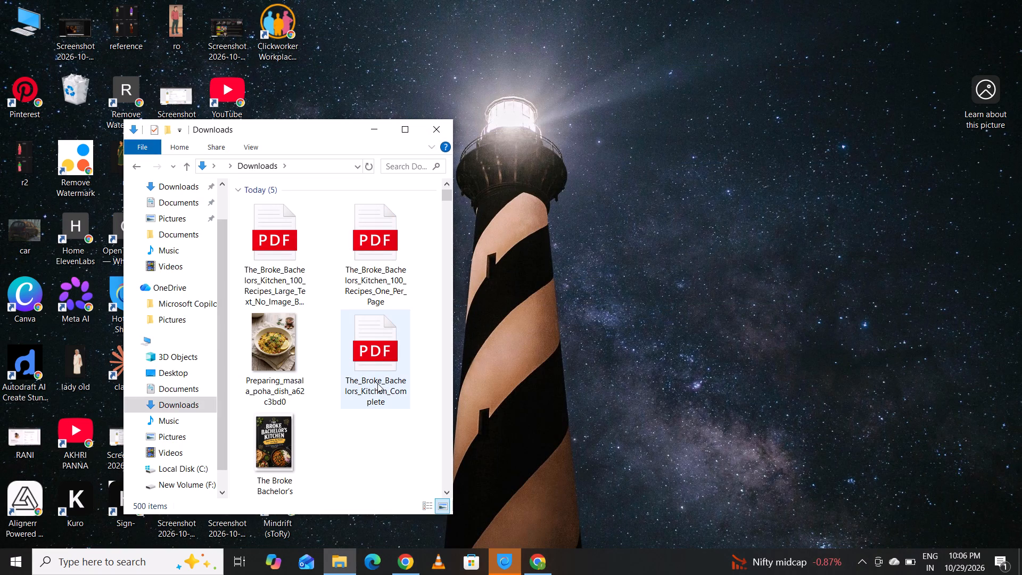
pyautogui.click(377, 383)
pyautogui.click(377, 383)
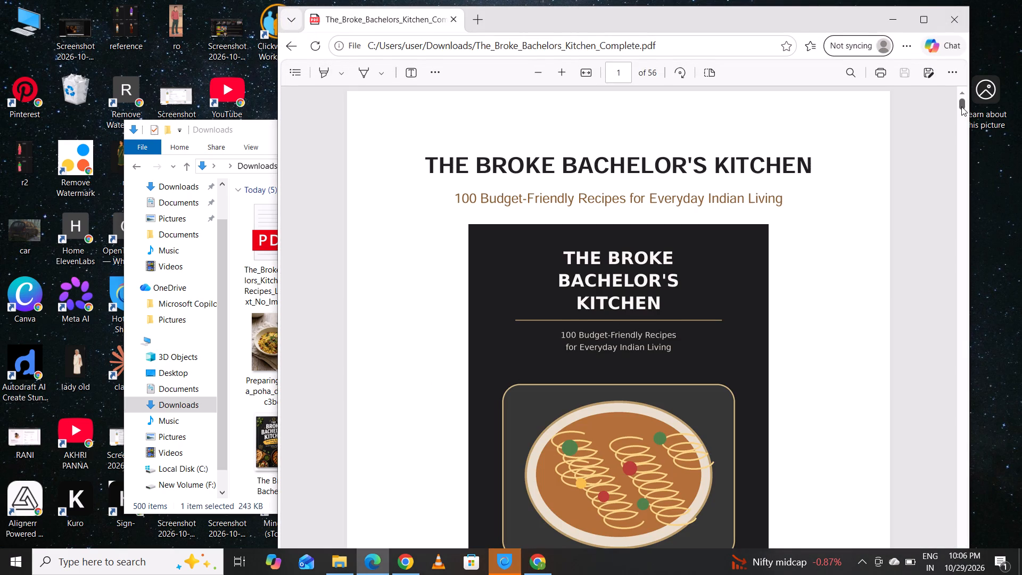
# Examine the Complete PDF from its cover to the final note, return to page 1, and minimize the PDF window.
pyautogui.moveTo(961, 106); pyautogui.dragTo(965, 168)
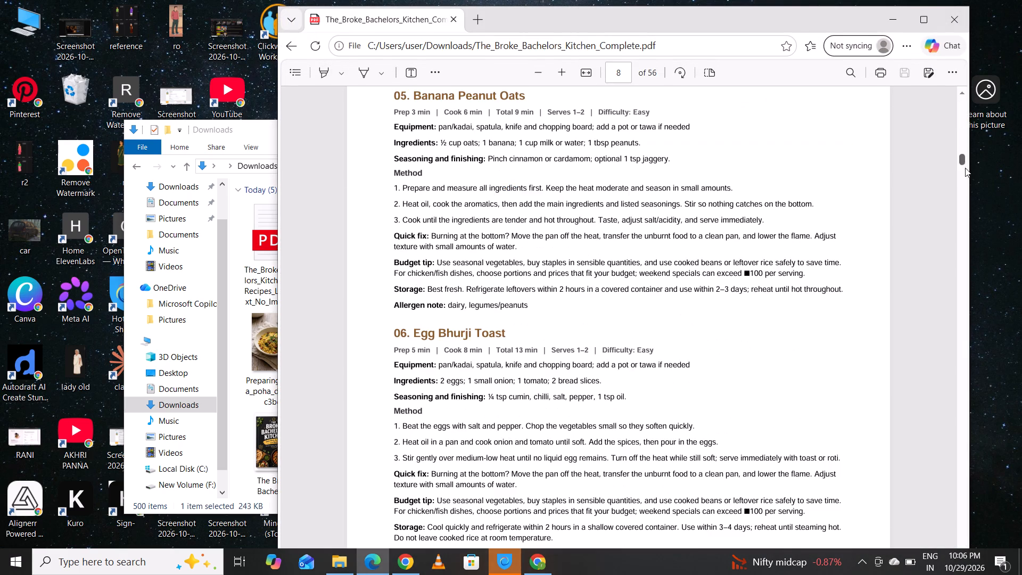
pyautogui.moveTo(965, 168); pyautogui.dragTo(958, 287)
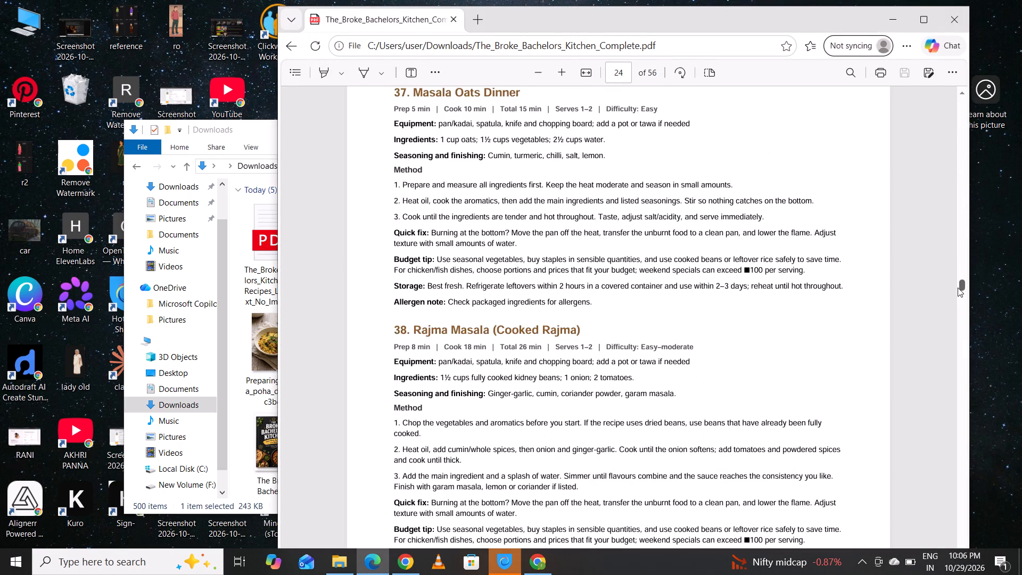
pyautogui.moveTo(958, 287); pyautogui.dragTo(957, 294)
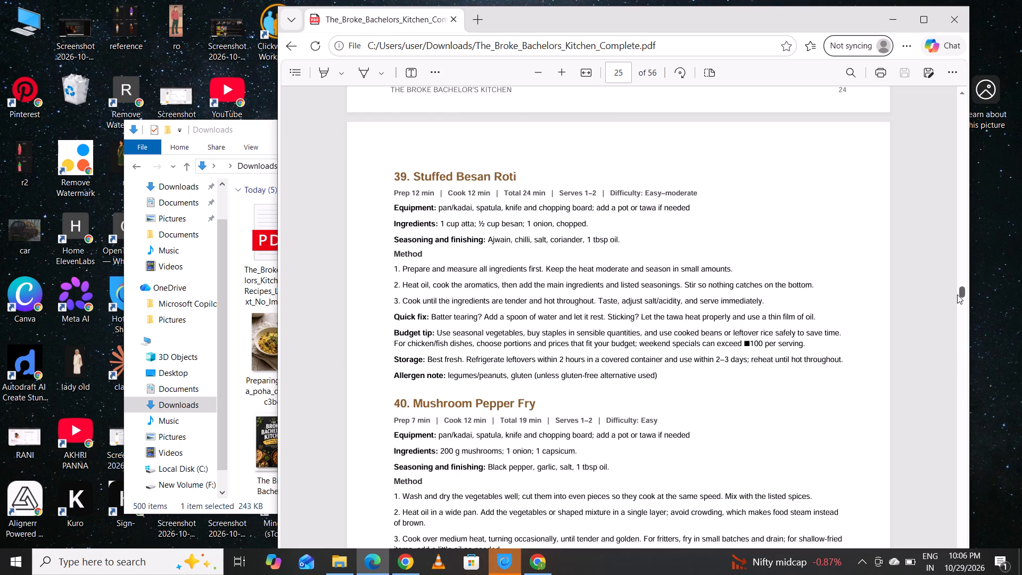
pyautogui.moveTo(957, 294); pyautogui.dragTo(936, 361)
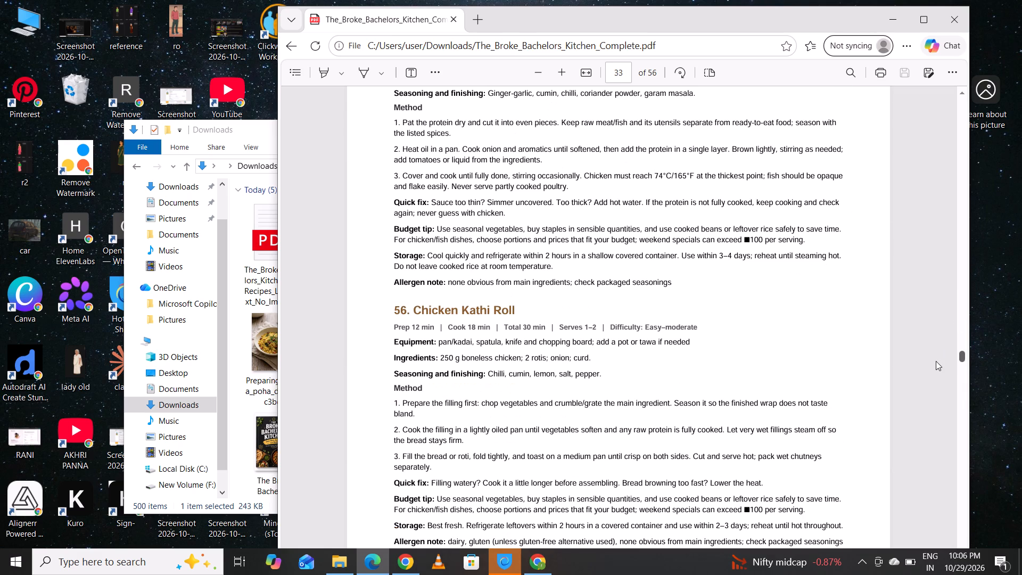
pyautogui.moveTo(936, 361); pyautogui.dragTo(927, 421)
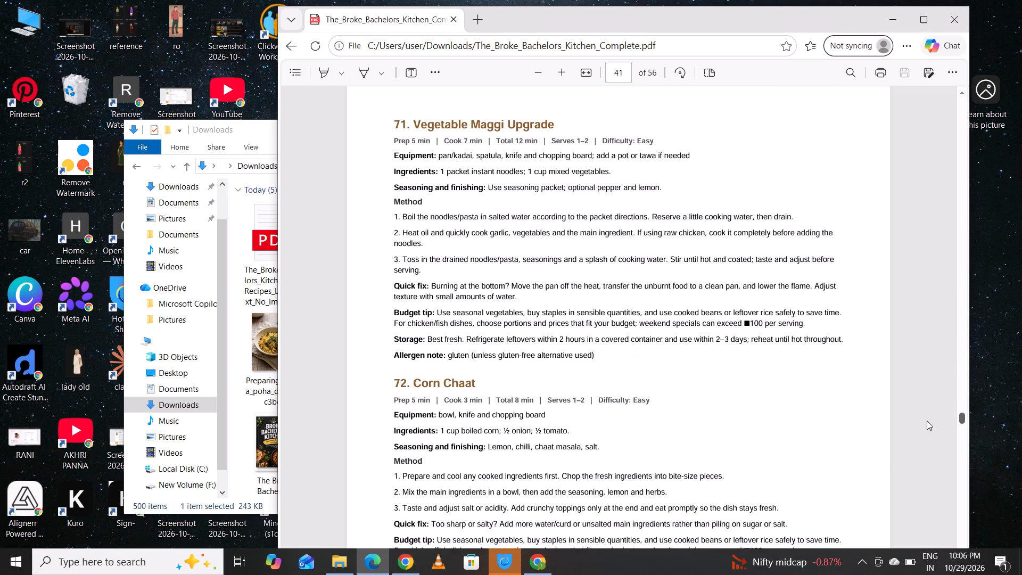
pyautogui.moveTo(927, 421); pyautogui.dragTo(878, 537)
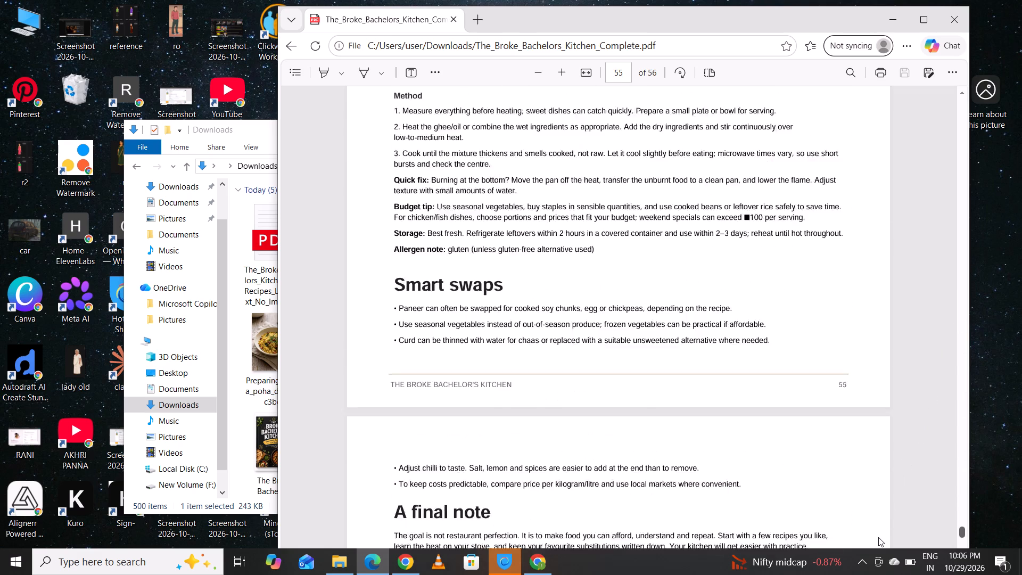
pyautogui.moveTo(878, 537); pyautogui.dragTo(933, 132)
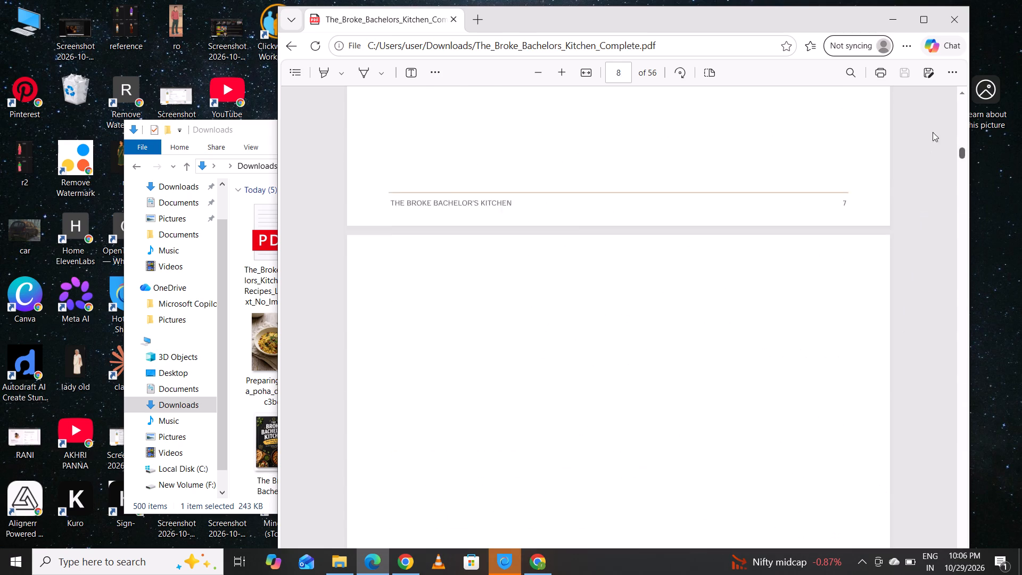
pyautogui.moveTo(933, 132); pyautogui.dragTo(938, 83)
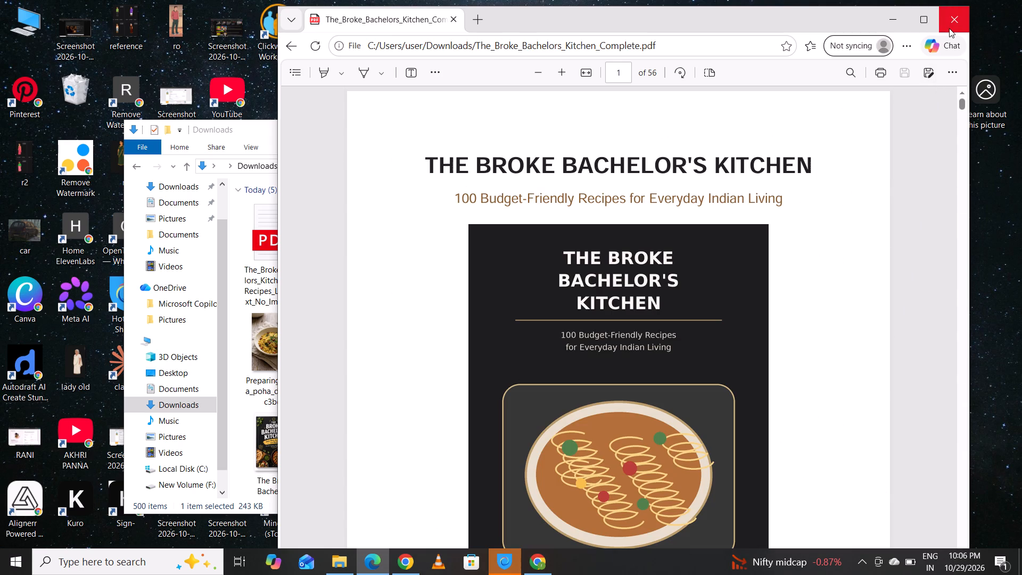
pyautogui.click(892, 15)
# Rename the PDF The_Broke_Bachelors_Kitchen_Complete in Downloads as The_Broke_Bachelors_Kitchen_Comp1st.
pyautogui.rightClick(372, 346)
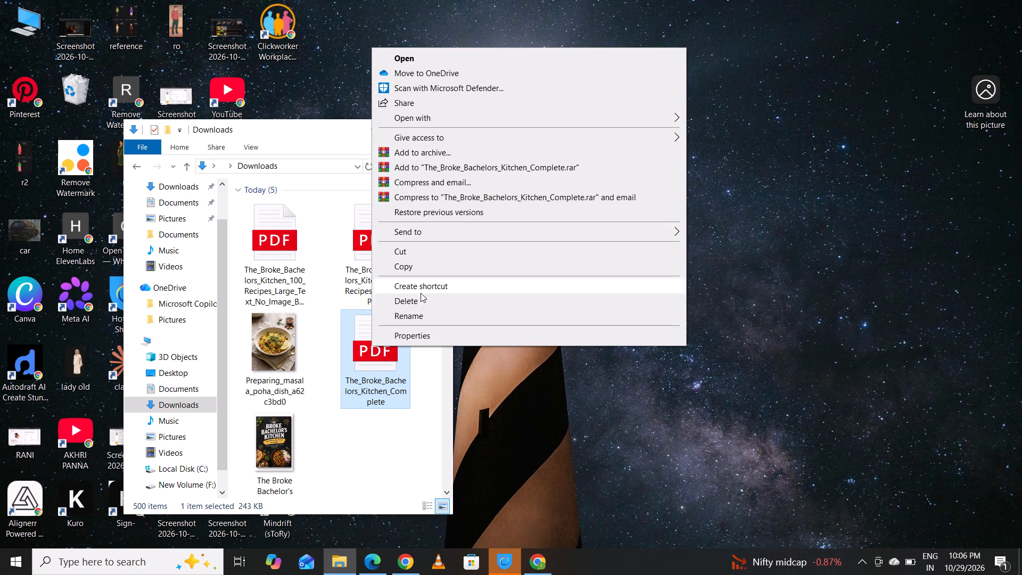
pyautogui.click(423, 318)
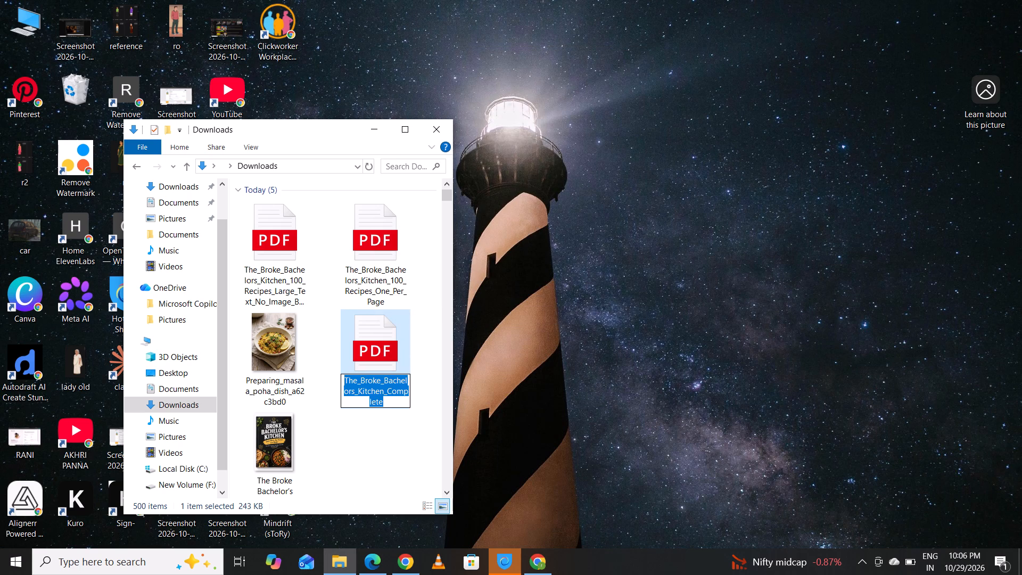
pyautogui.click(402, 402)
pyautogui.press('BackSpace')
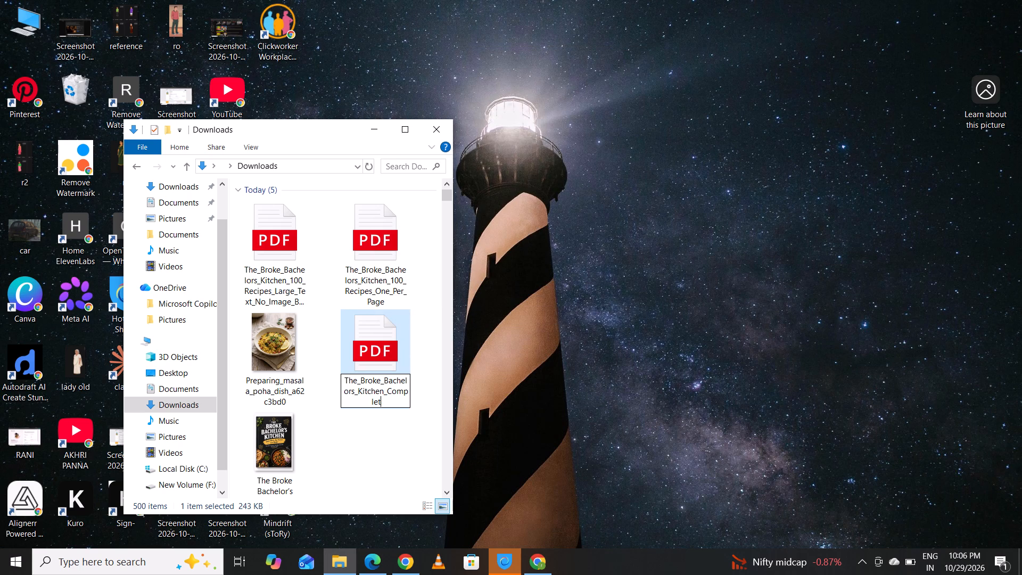
pyautogui.press('BackSpace')
pyautogui.press('BackSpace')
pyautogui.press('BackSpace')
pyautogui.press('1')
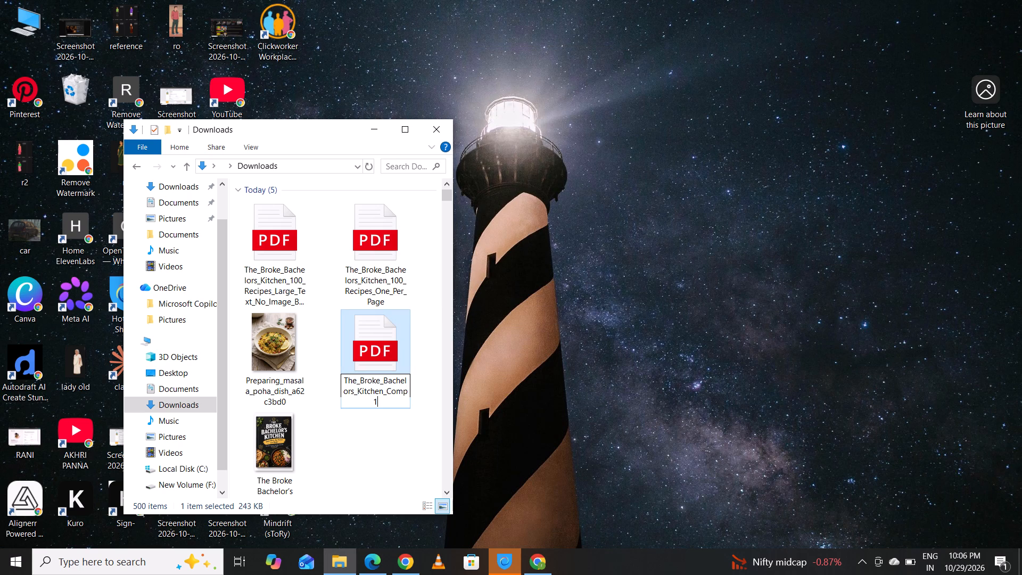
pyautogui.write('st')
pyautogui.doubleClick(382, 269)
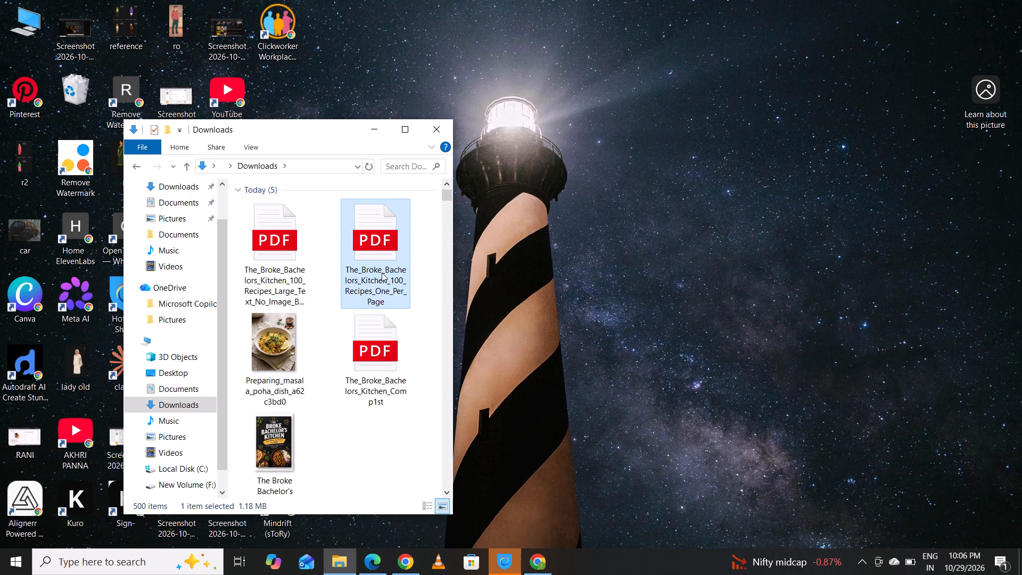
# Examine the PDF The_Broke_Bachelors_Kitchen_100_Recipes_One_Per_Page from its cover through the Chocolate Banana Toast recipe, and close it.
pyautogui.doubleClick(382, 273)
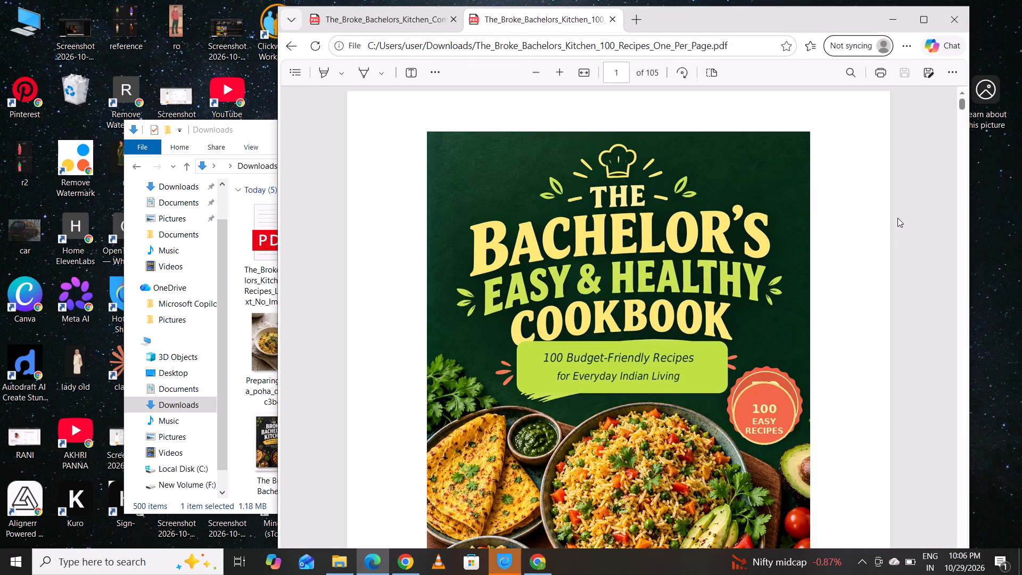
pyautogui.moveTo(962, 101); pyautogui.dragTo(962, 102)
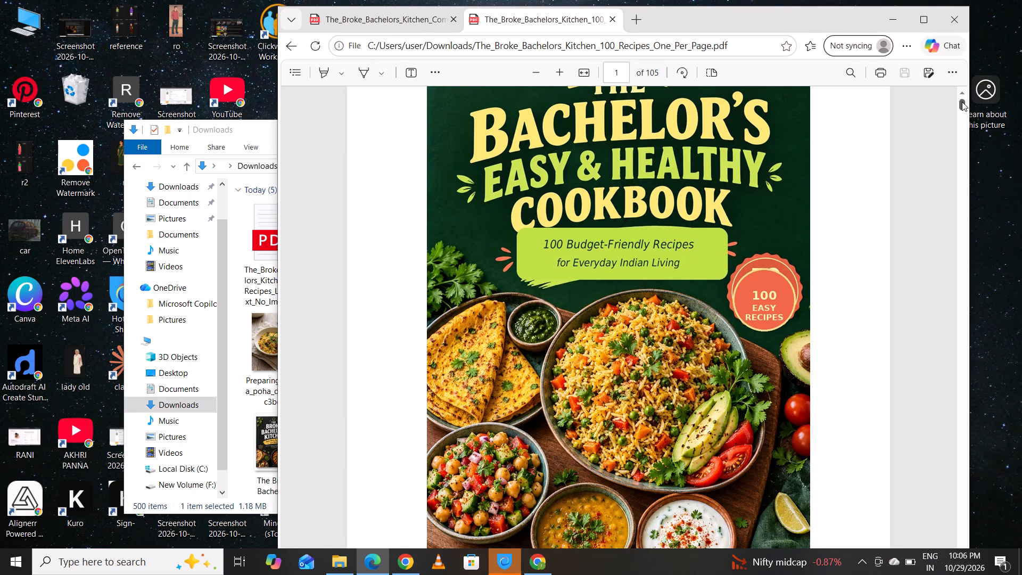
pyautogui.moveTo(962, 102); pyautogui.dragTo(962, 99)
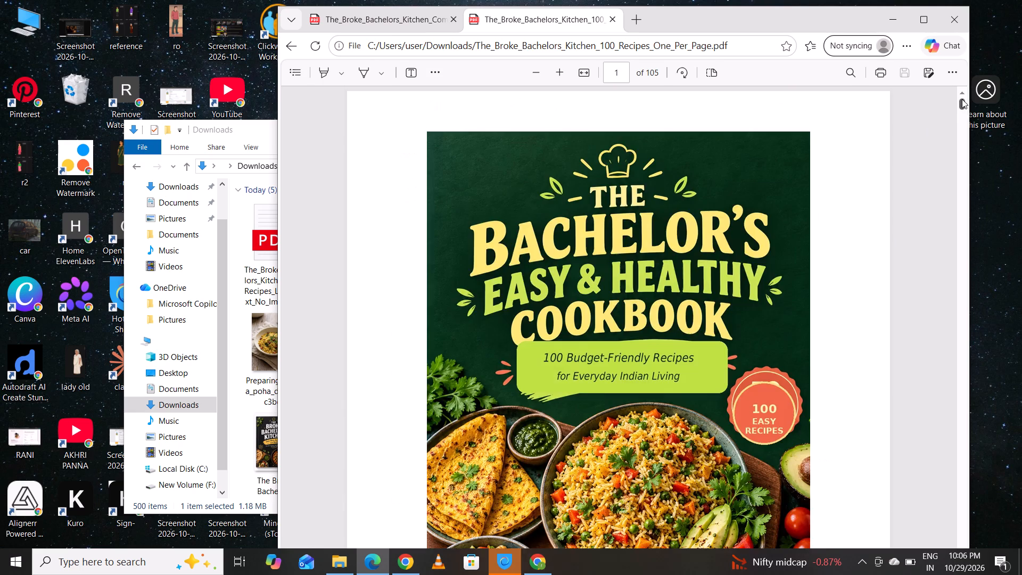
pyautogui.moveTo(962, 99); pyautogui.dragTo(962, 107)
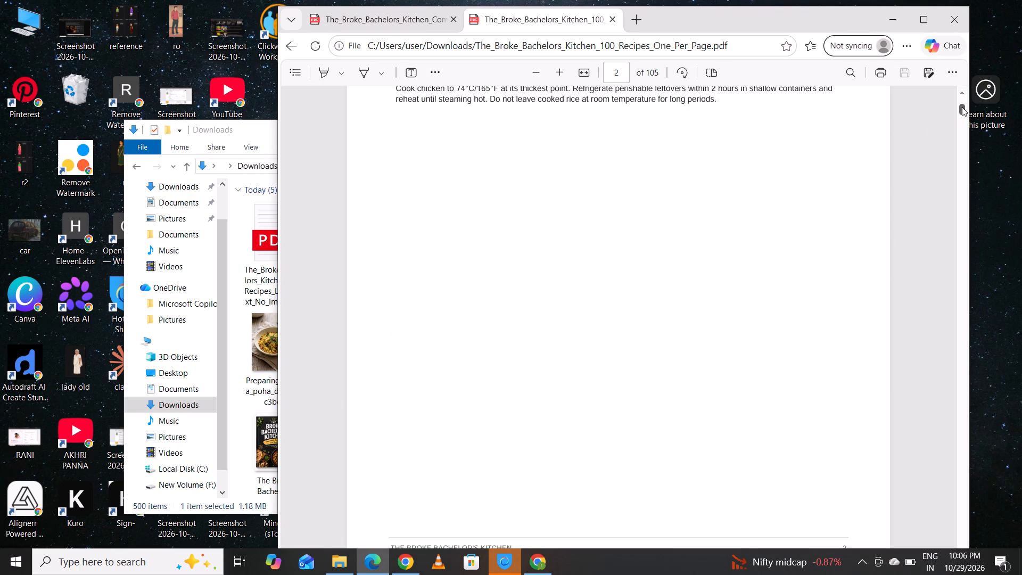
pyautogui.moveTo(962, 107); pyautogui.dragTo(962, 114)
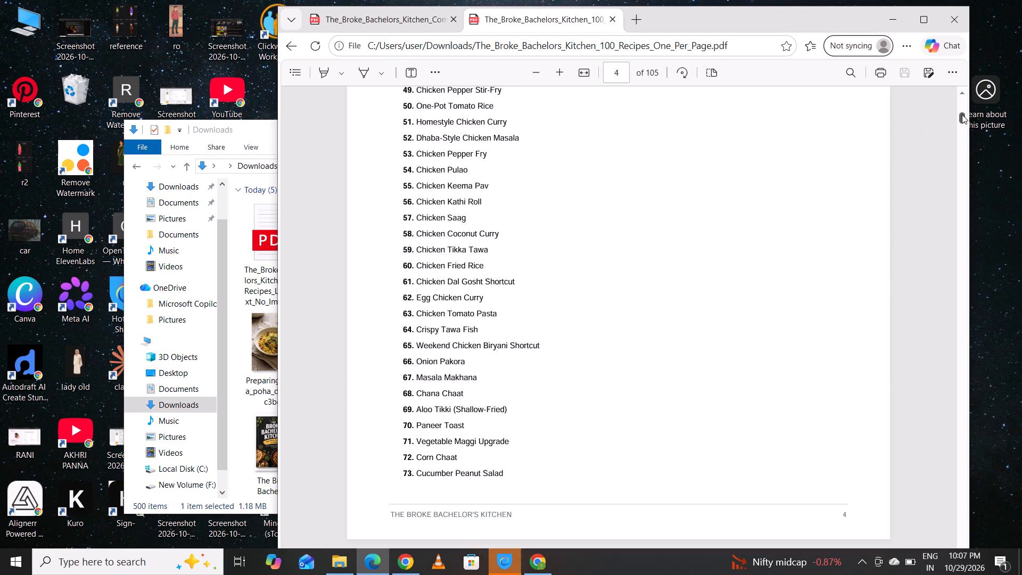
pyautogui.moveTo(962, 114); pyautogui.dragTo(962, 125)
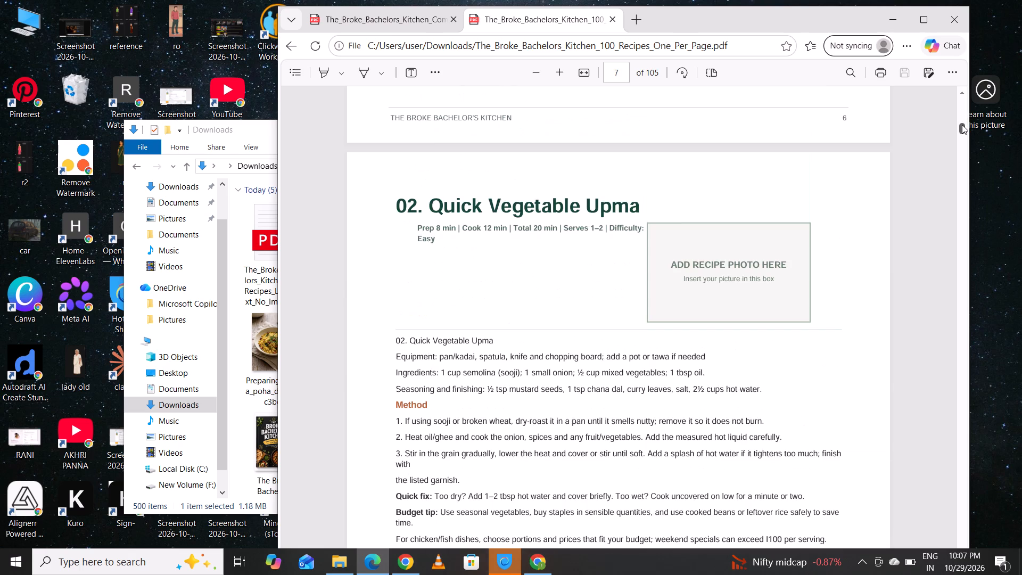
pyautogui.moveTo(962, 125); pyautogui.dragTo(962, 127)
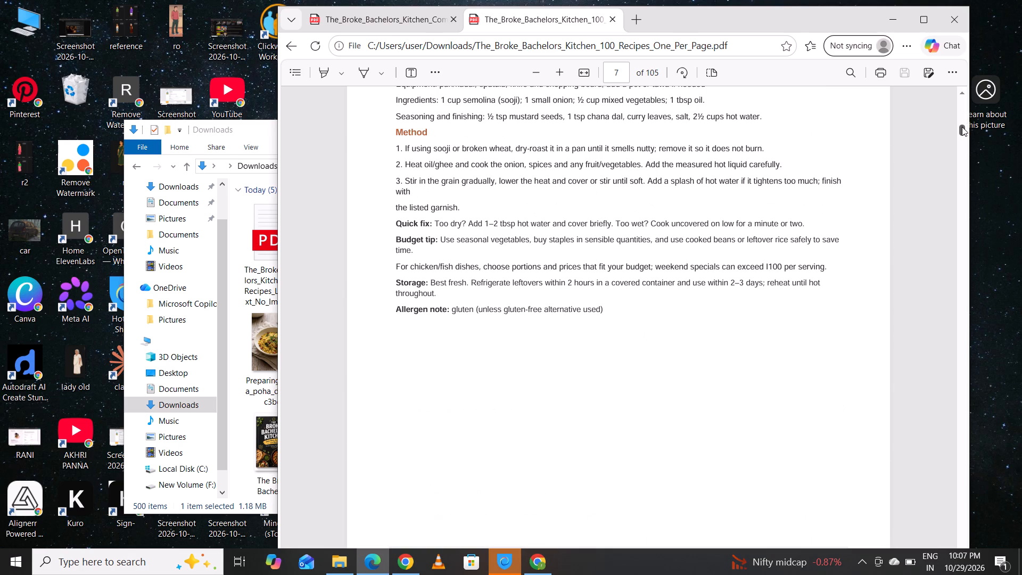
pyautogui.moveTo(962, 127); pyautogui.dragTo(962, 143)
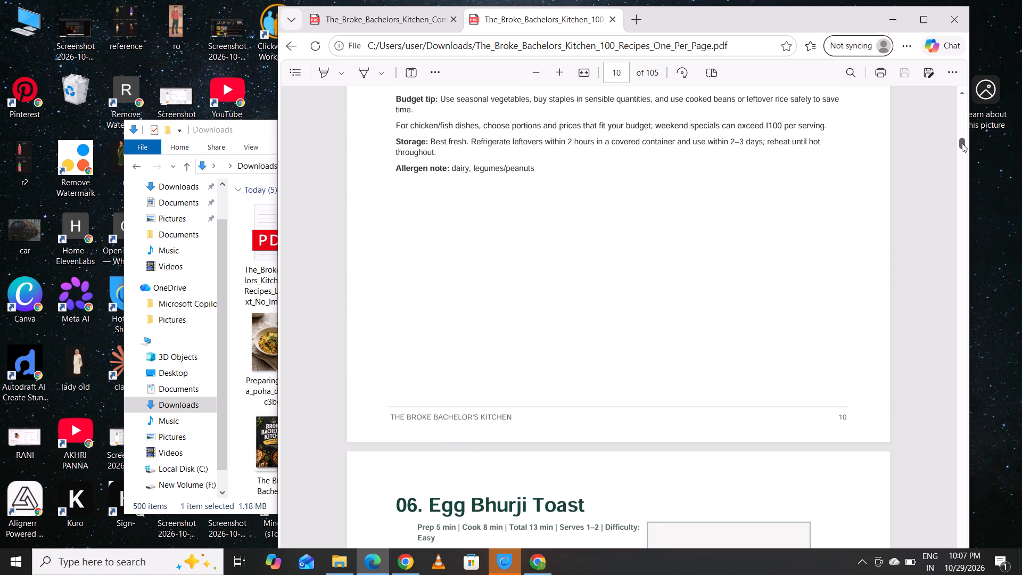
pyautogui.moveTo(962, 143); pyautogui.dragTo(962, 155)
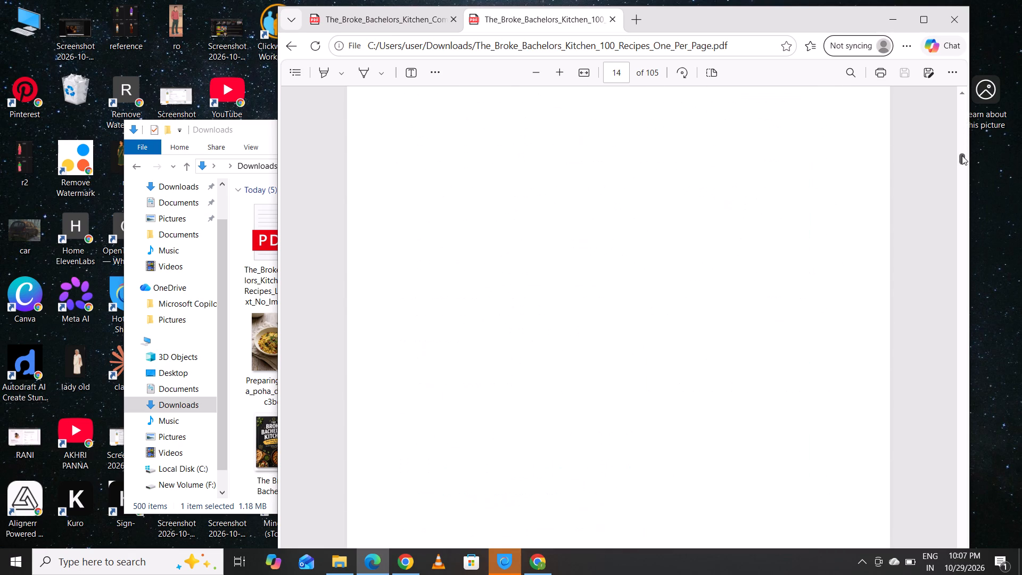
pyautogui.moveTo(962, 155); pyautogui.dragTo(962, 164)
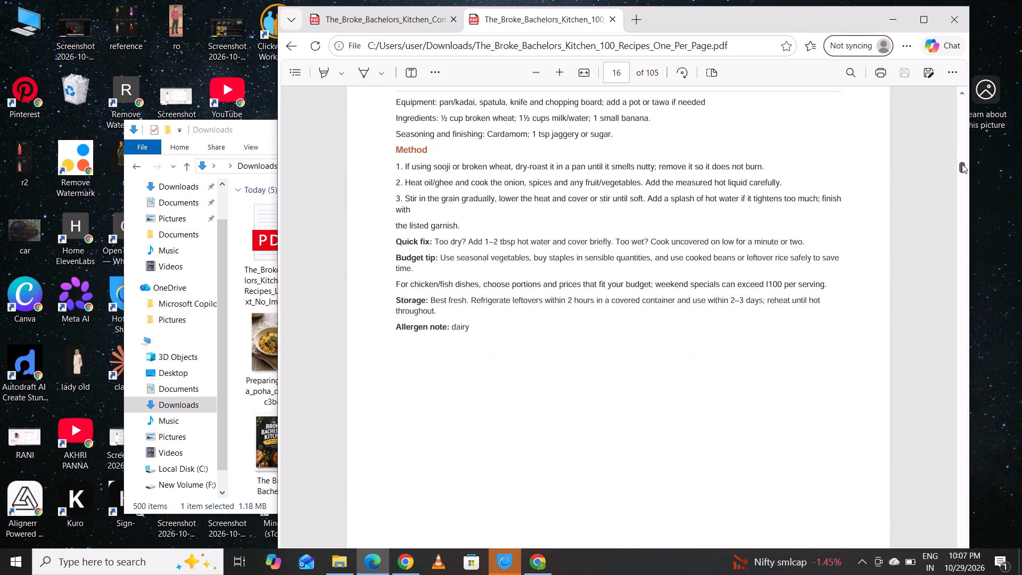
pyautogui.moveTo(962, 164); pyautogui.dragTo(962, 153)
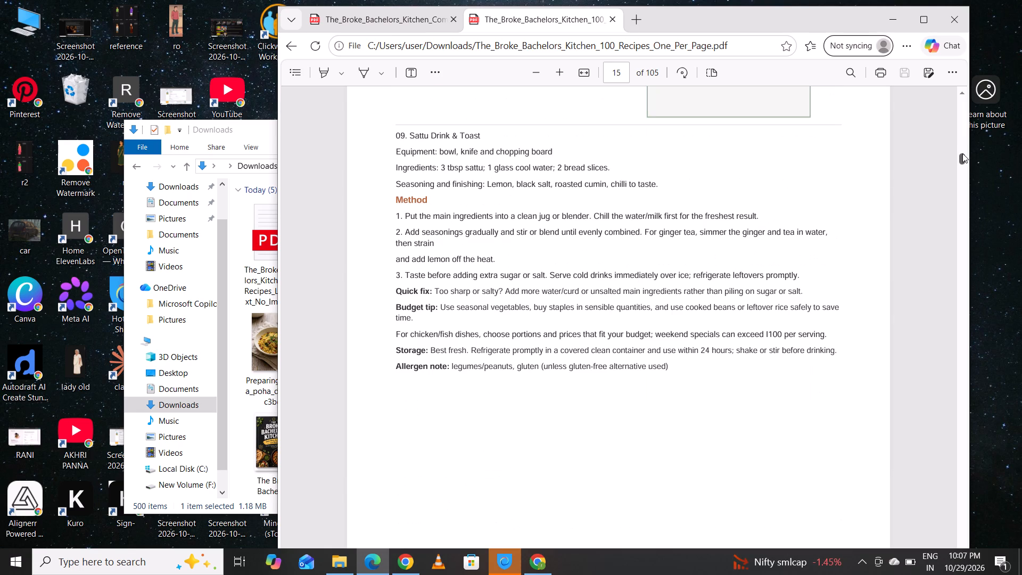
pyautogui.moveTo(962, 153); pyautogui.dragTo(961, 172)
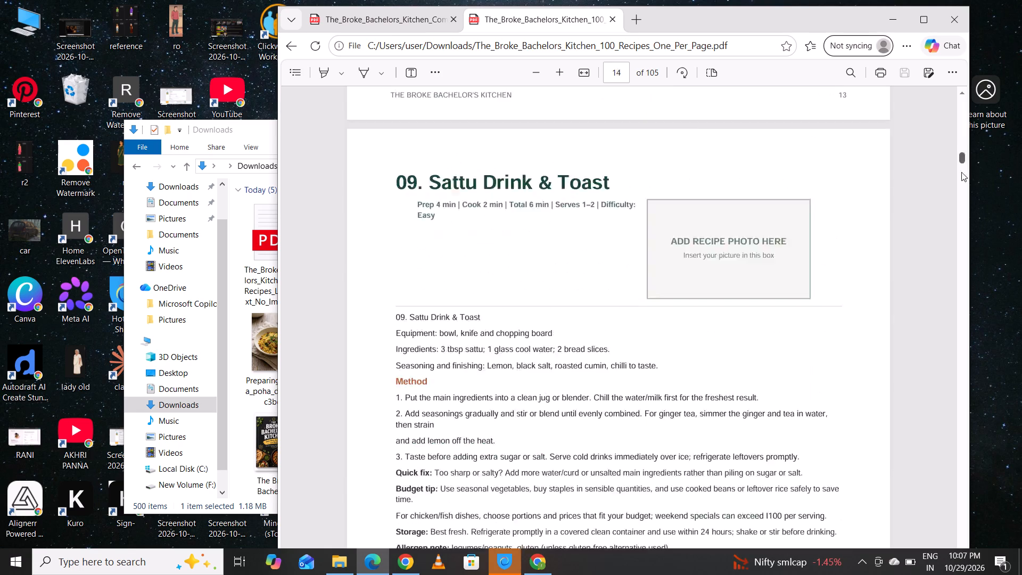
pyautogui.moveTo(961, 172); pyautogui.dragTo(958, 250)
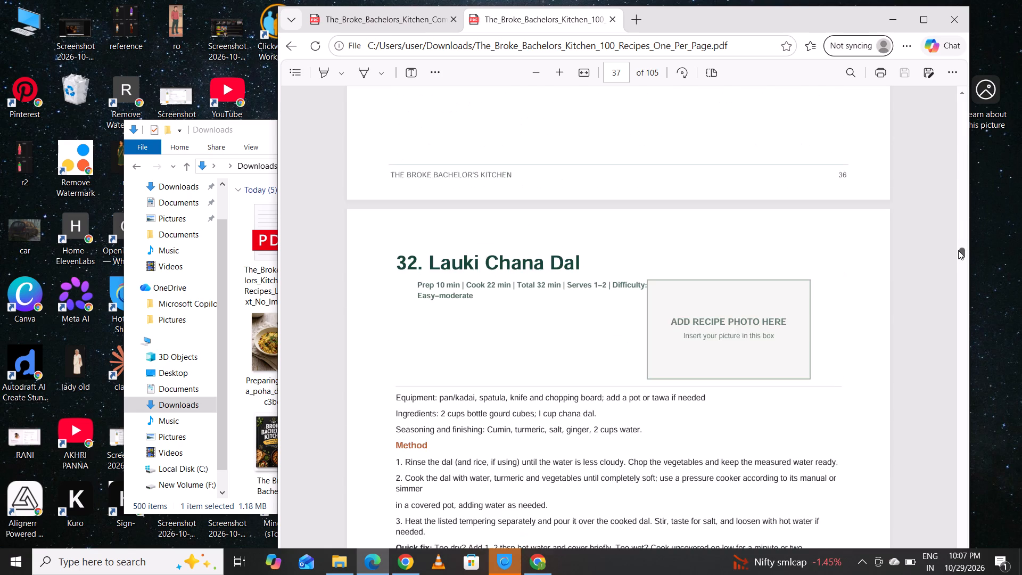
pyautogui.moveTo(958, 250); pyautogui.dragTo(960, 376)
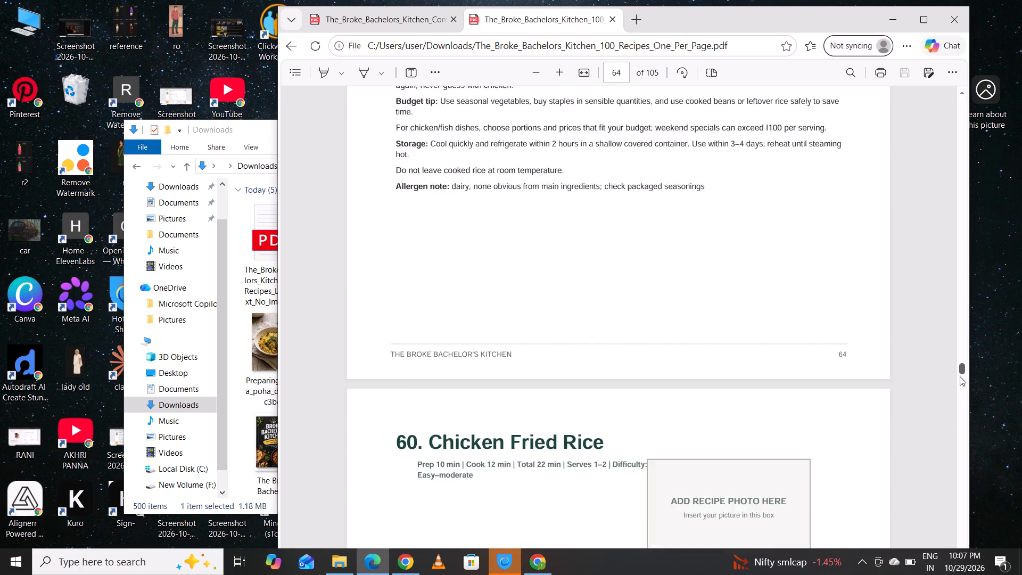
pyautogui.moveTo(960, 376); pyautogui.dragTo(973, 527)
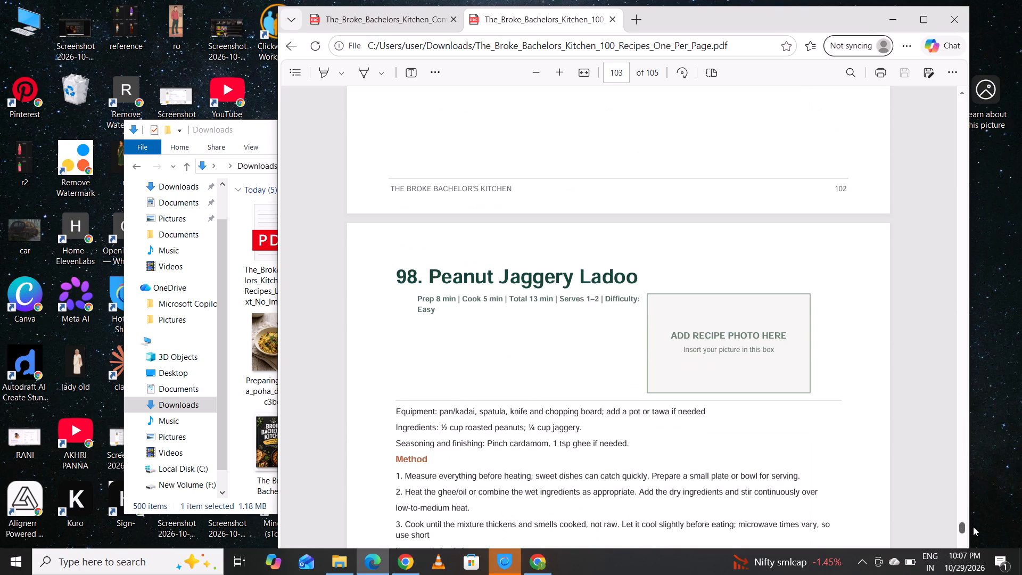
pyautogui.moveTo(973, 527); pyautogui.dragTo(970, 555)
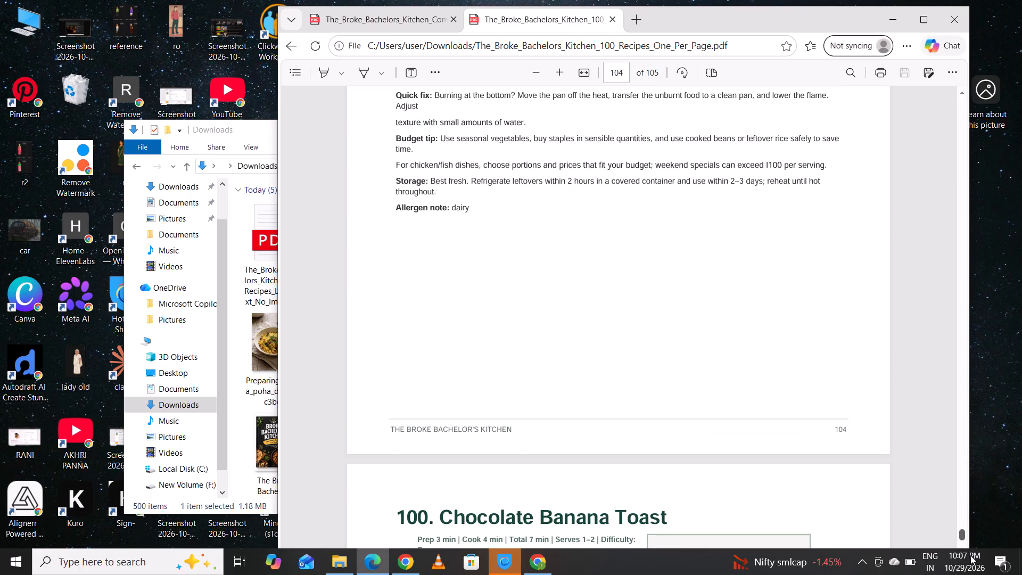
pyautogui.moveTo(970, 555); pyautogui.dragTo(969, 499)
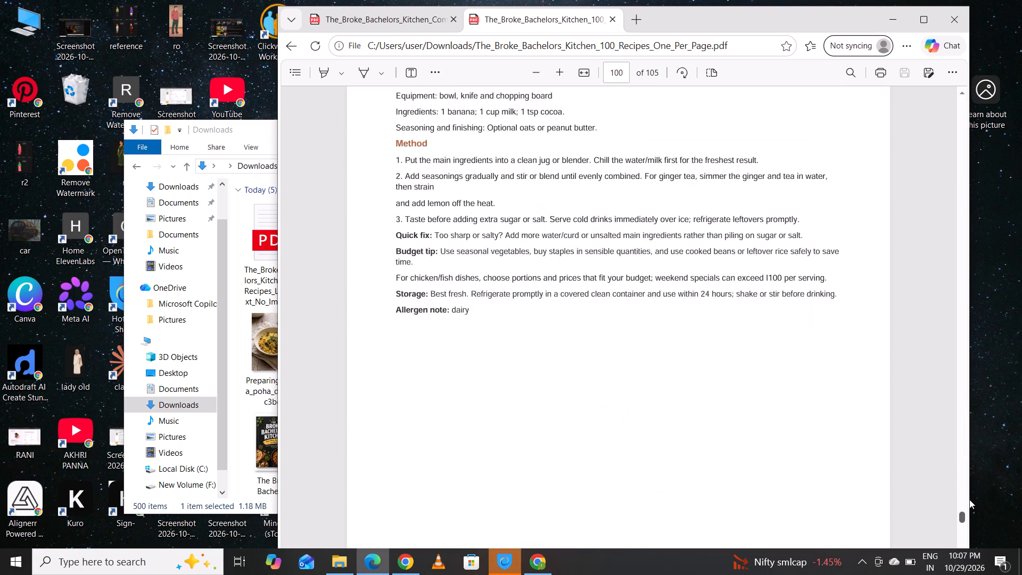
pyautogui.moveTo(969, 499); pyautogui.dragTo(963, 300)
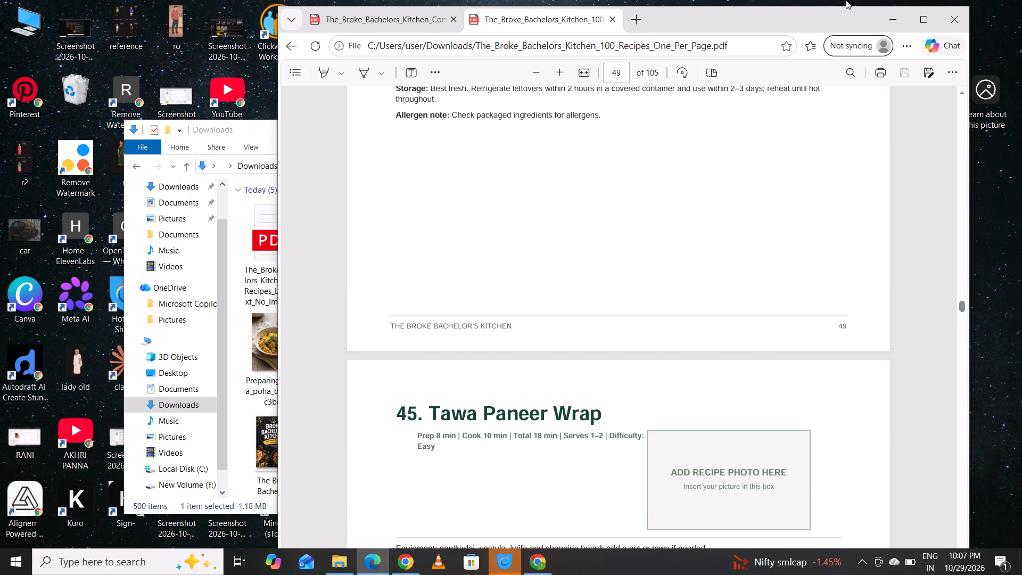
pyautogui.click(953, 24)
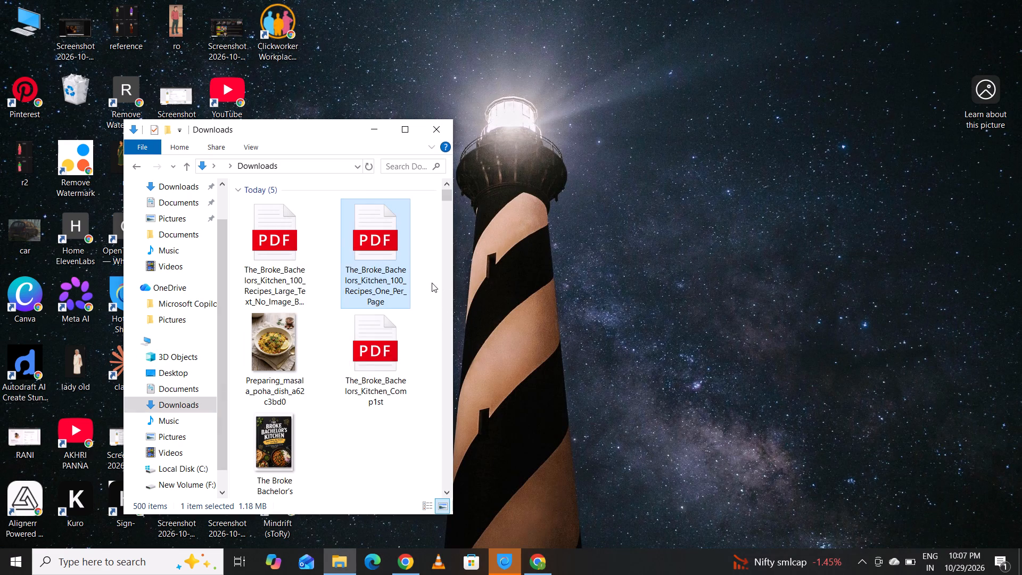
# Rename the PDF The_Broke_Bachelors_Kitchen_100_Recipes_One_Per_Page in Downloads as The_Broke_Bachelors_Kitchen_100_Recipes_One_Per_Pa2nd.
pyautogui.rightClick(382, 295)
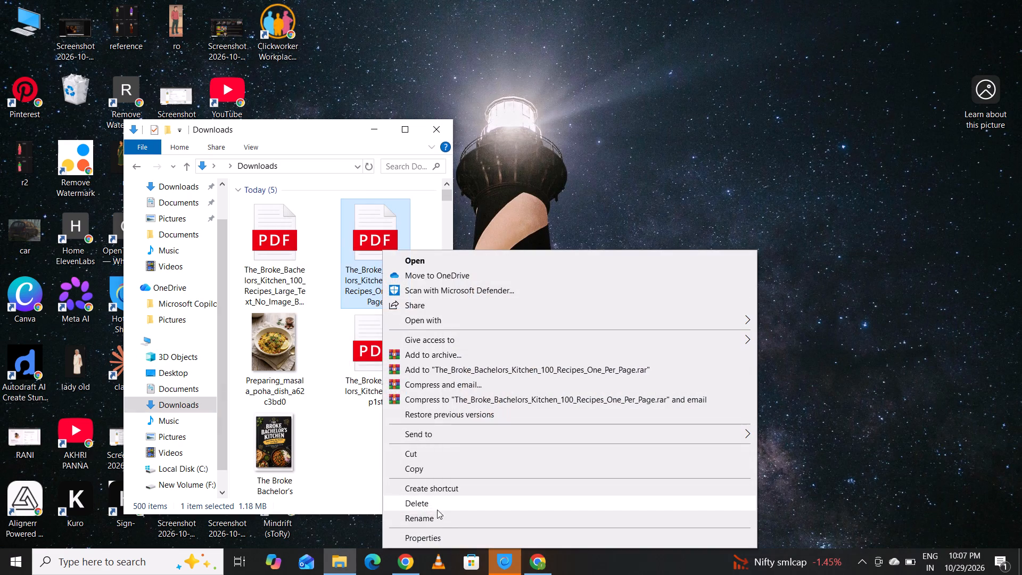
pyautogui.click(437, 514)
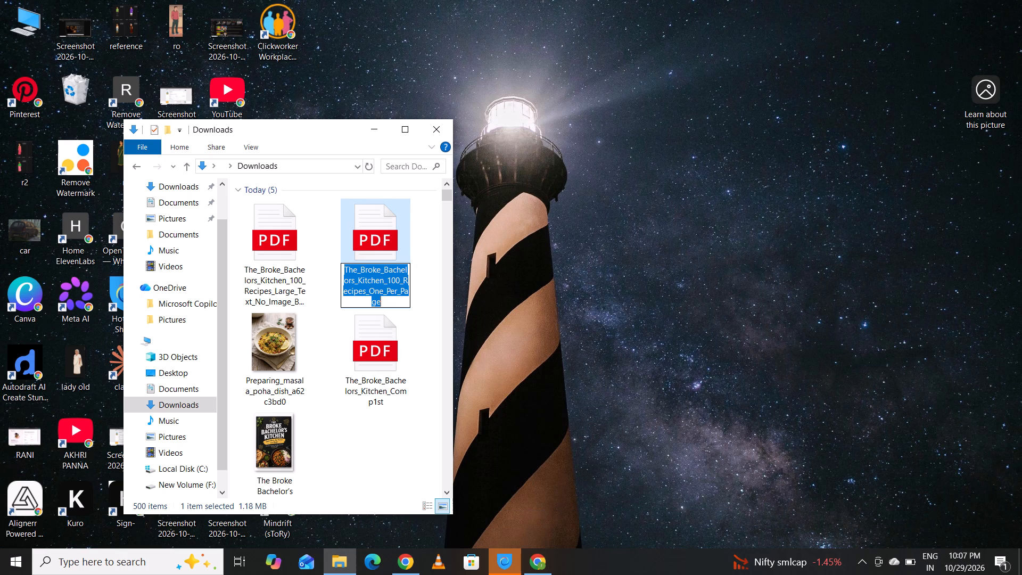
pyautogui.click(392, 298)
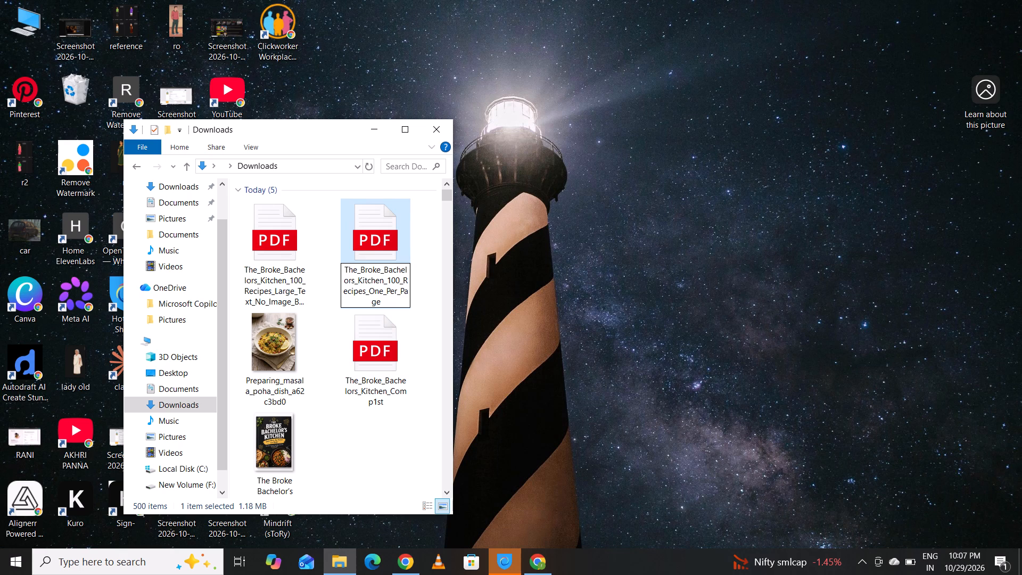
pyautogui.press('Delete')
pyautogui.press('Delete')
pyautogui.press('Delete')
pyautogui.press('Delete')
pyautogui.press('BackSpace')
pyautogui.press('BackSpace')
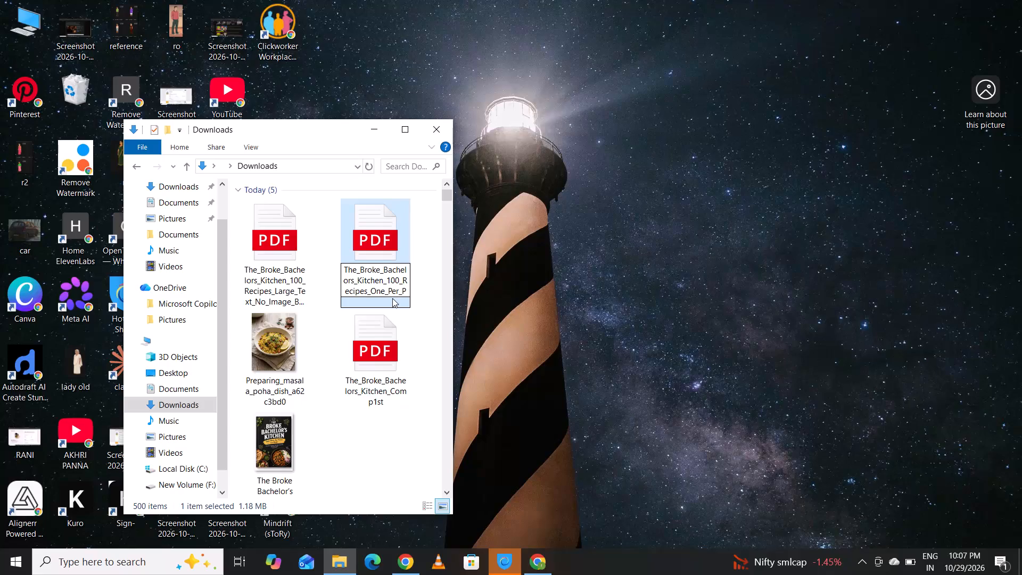
pyautogui.write('2nd')
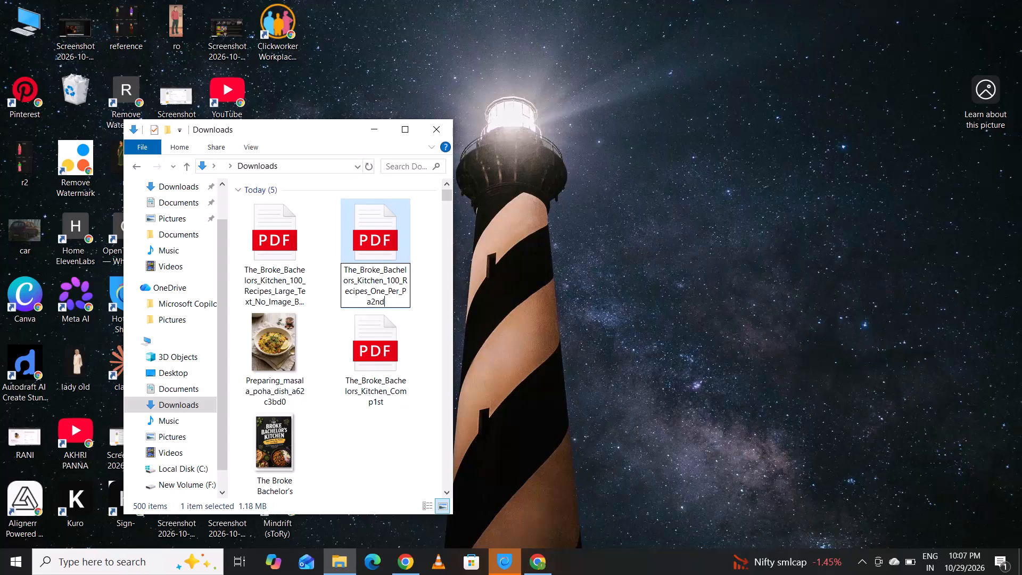
pyautogui.doubleClick(258, 272)
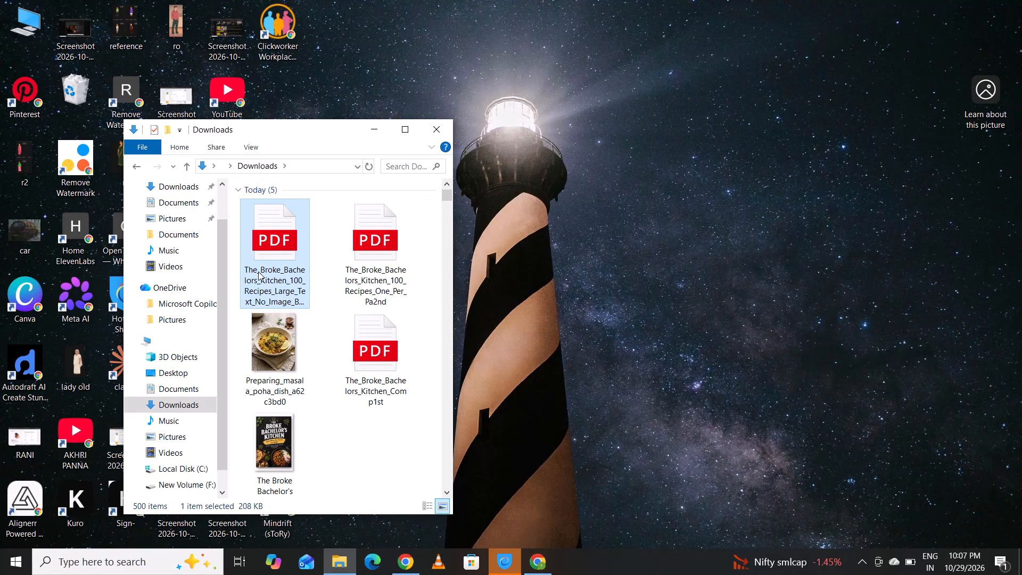
# Open the PDF The_Broke_Bachelors_Kitchen_100_Recipes_Large_Text_No_Image_Box from Downloads and examine its title page and recipe pages.
pyautogui.doubleClick(279, 291)
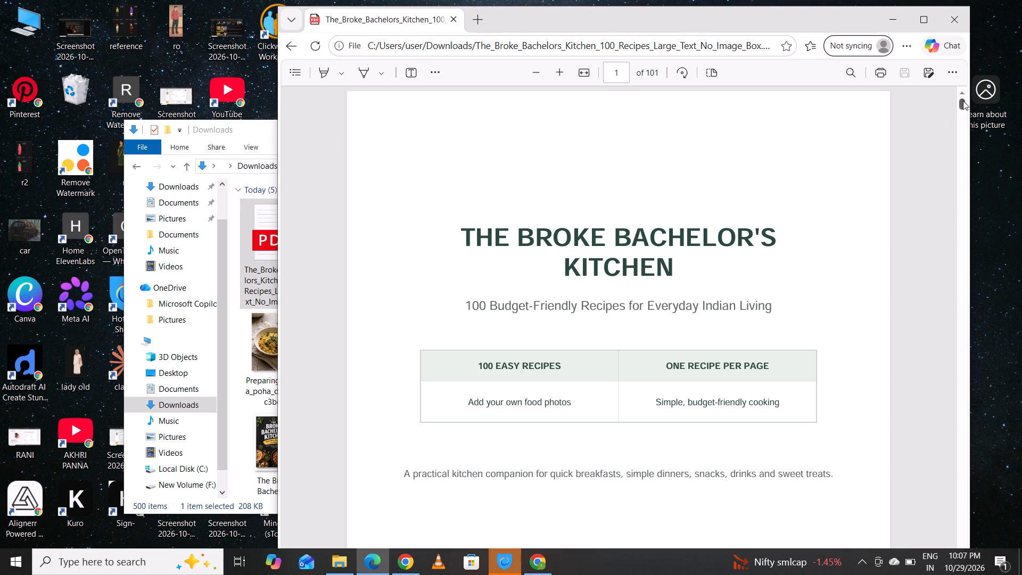
pyautogui.moveTo(963, 107); pyautogui.dragTo(961, 123)
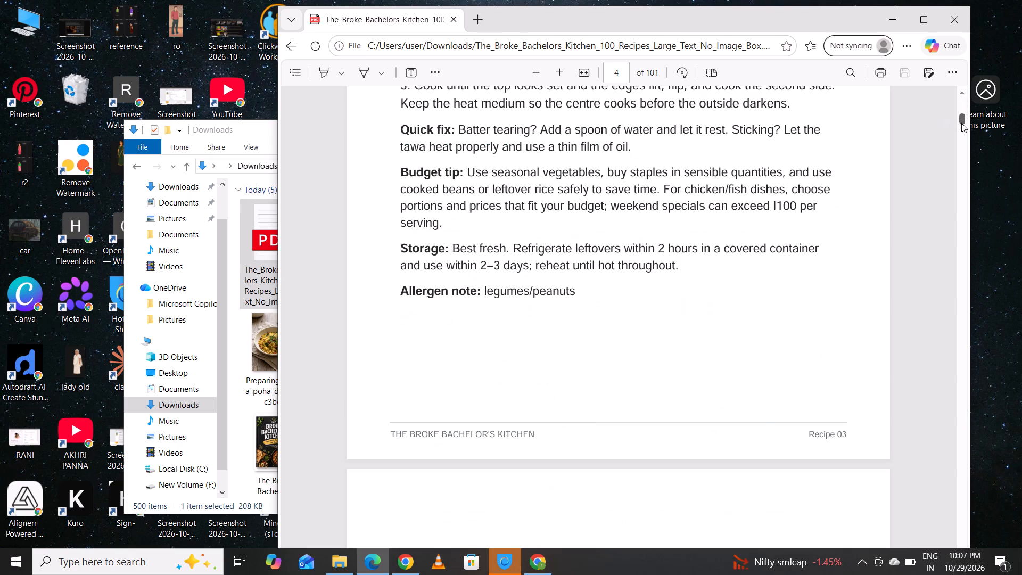
pyautogui.moveTo(961, 123); pyautogui.dragTo(961, 142)
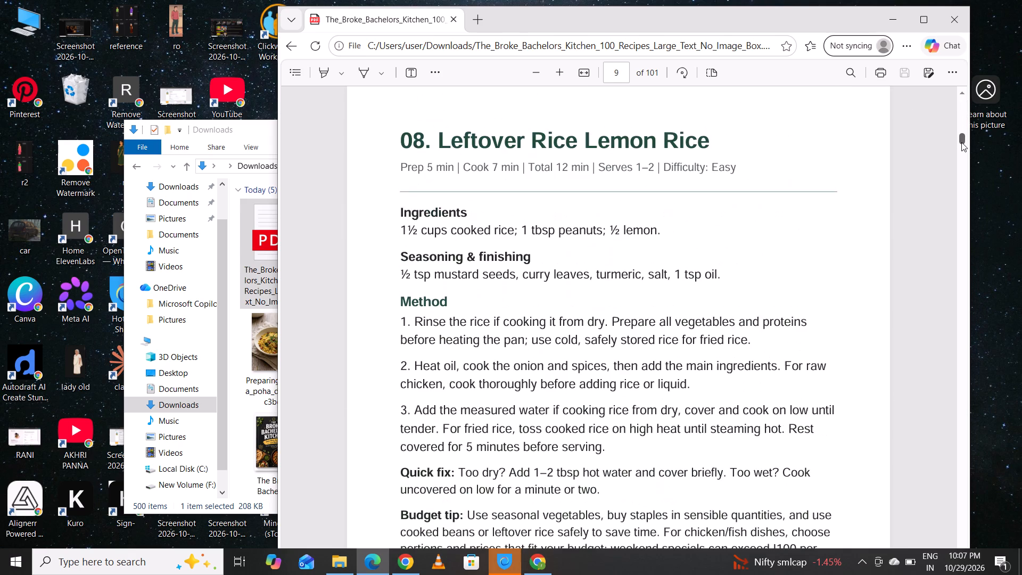
pyautogui.moveTo(961, 142); pyautogui.dragTo(960, 103)
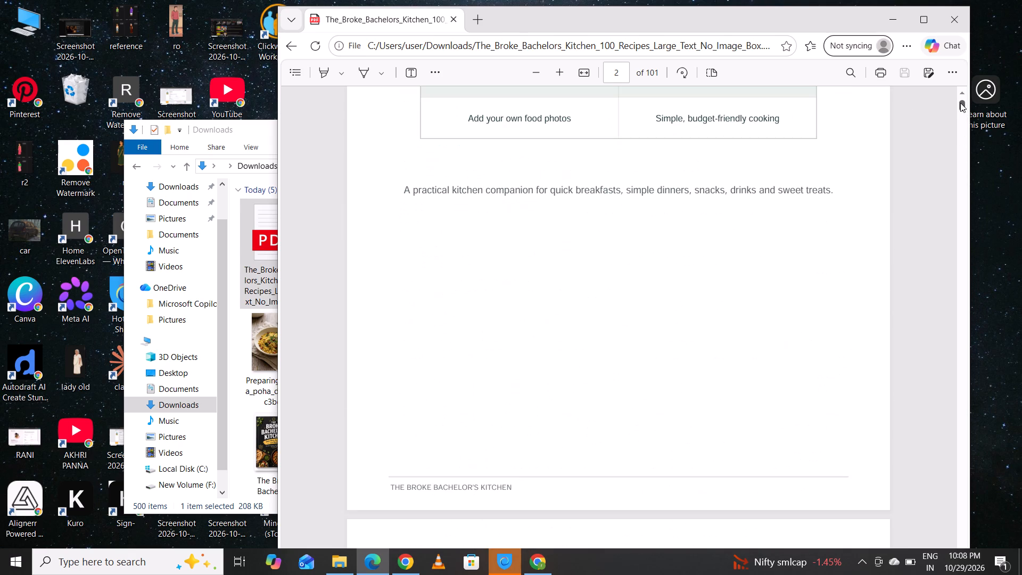
pyautogui.moveTo(960, 103); pyautogui.dragTo(962, 132)
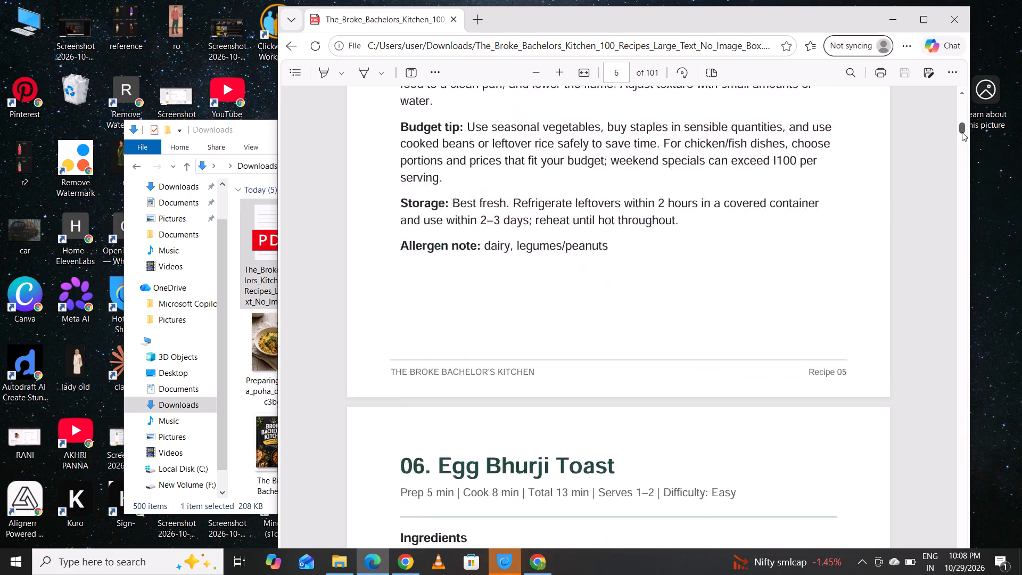
pyautogui.moveTo(962, 132); pyautogui.dragTo(970, 291)
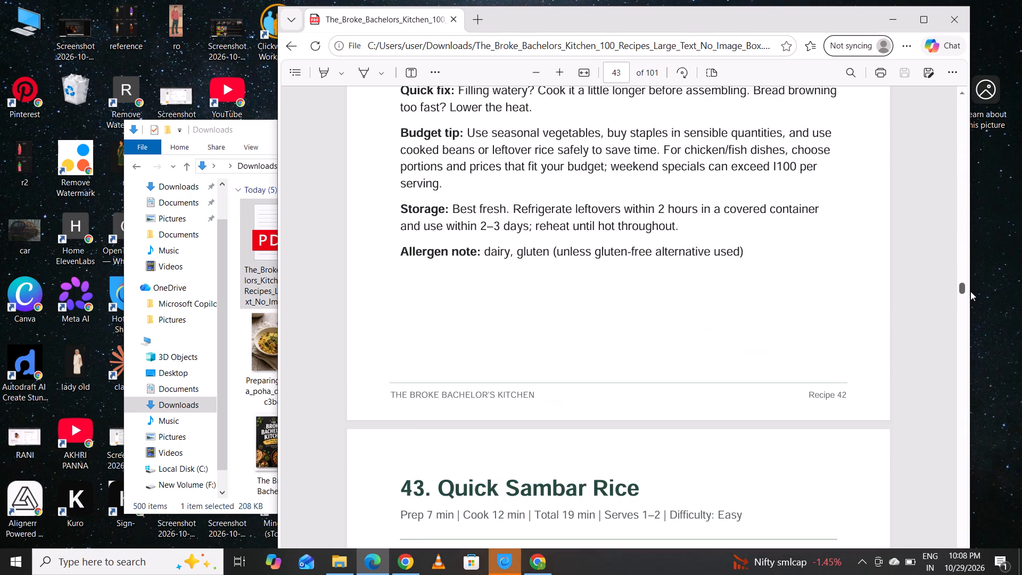
pyautogui.moveTo(970, 291); pyautogui.dragTo(972, 398)
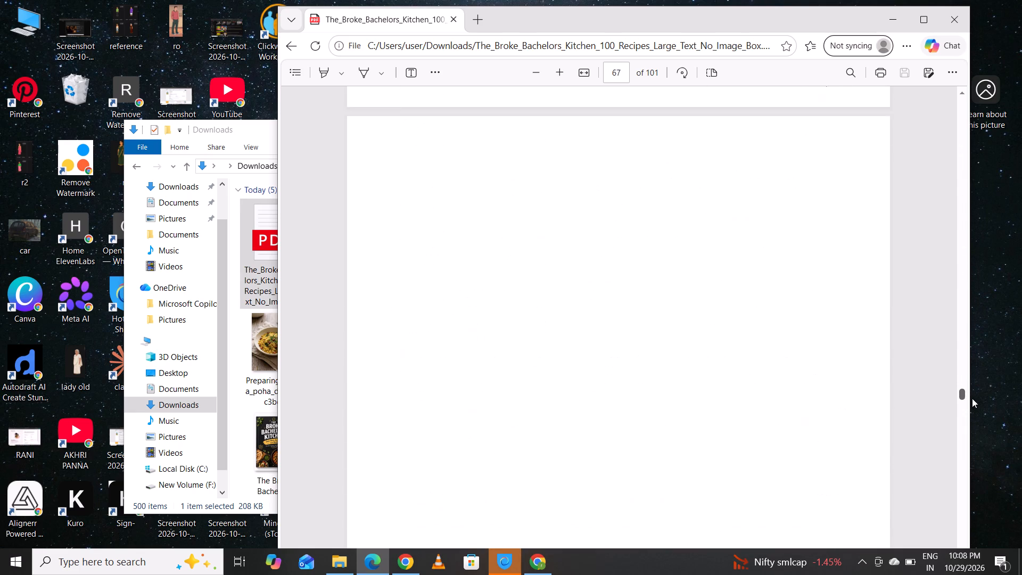
pyautogui.moveTo(972, 398); pyautogui.dragTo(972, 388)
pyautogui.click(972, 388)
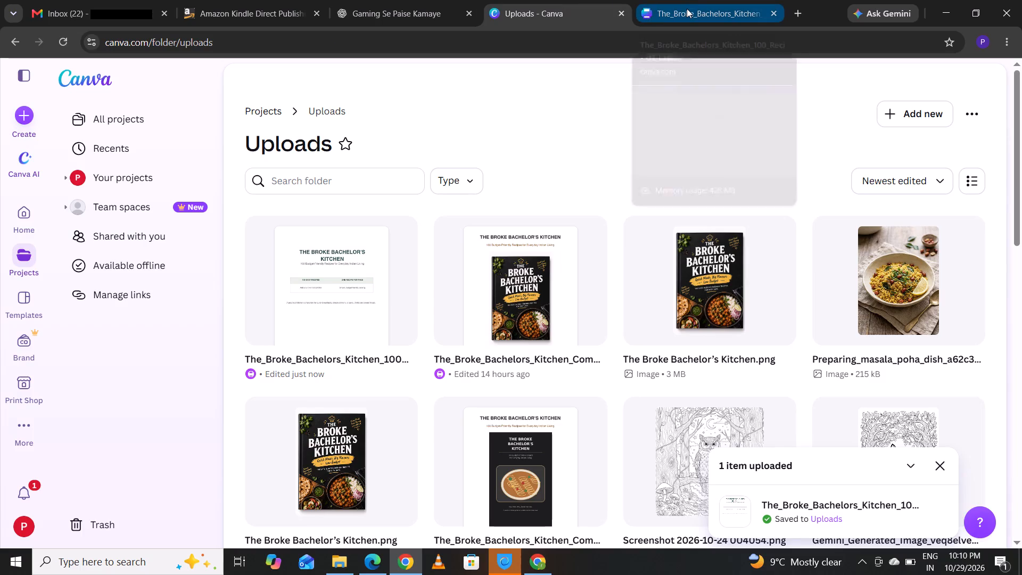
pyautogui.click(686, 19)
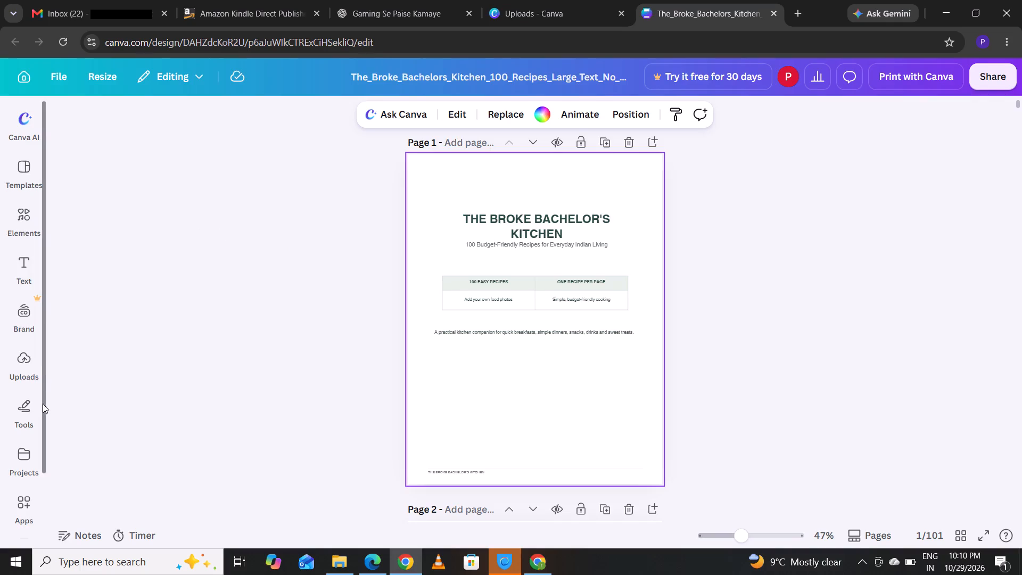
pyautogui.click(28, 373)
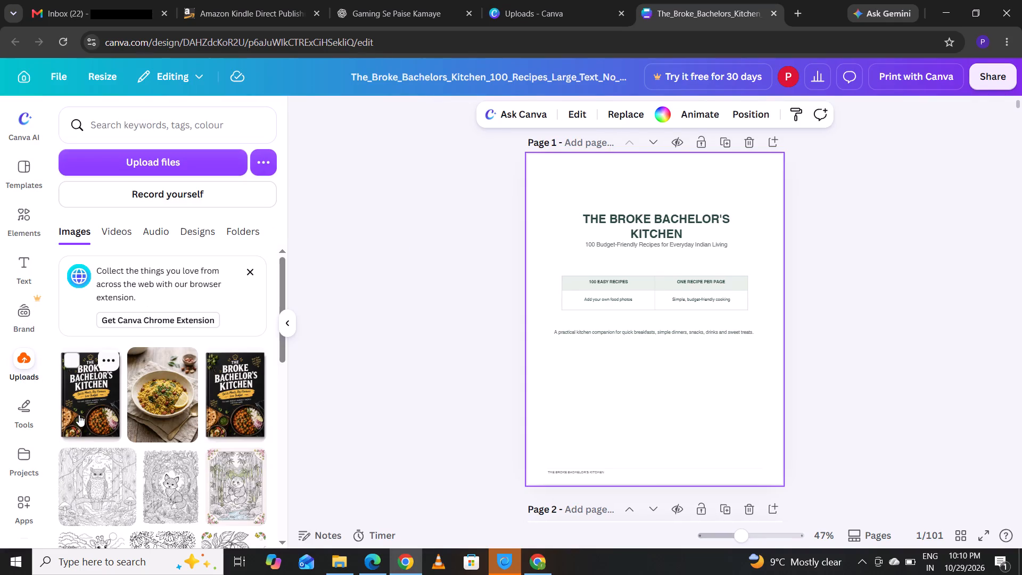
pyautogui.moveTo(79, 414); pyautogui.dragTo(600, 294)
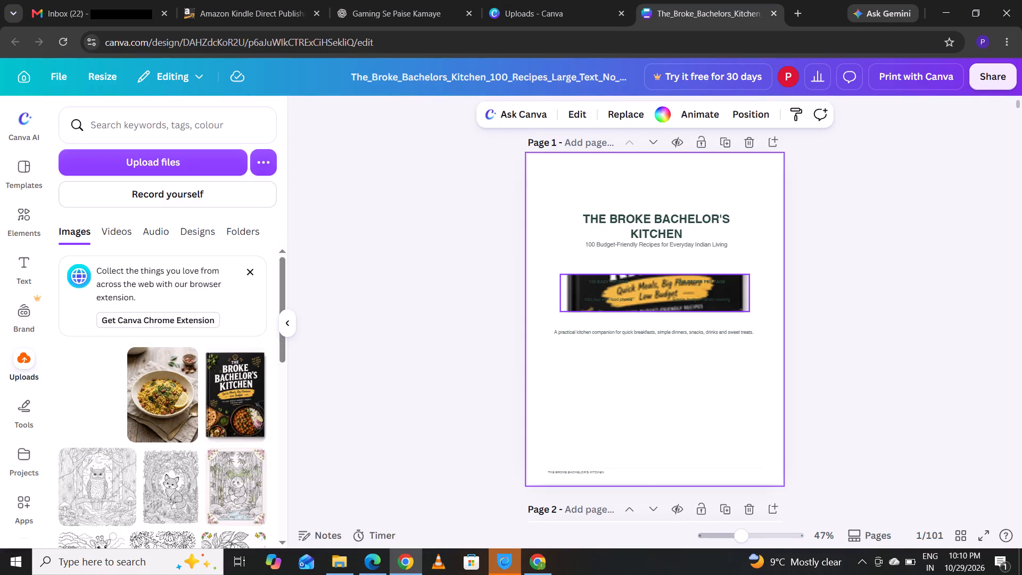
pyautogui.moveTo(600, 294); pyautogui.dragTo(591, 265)
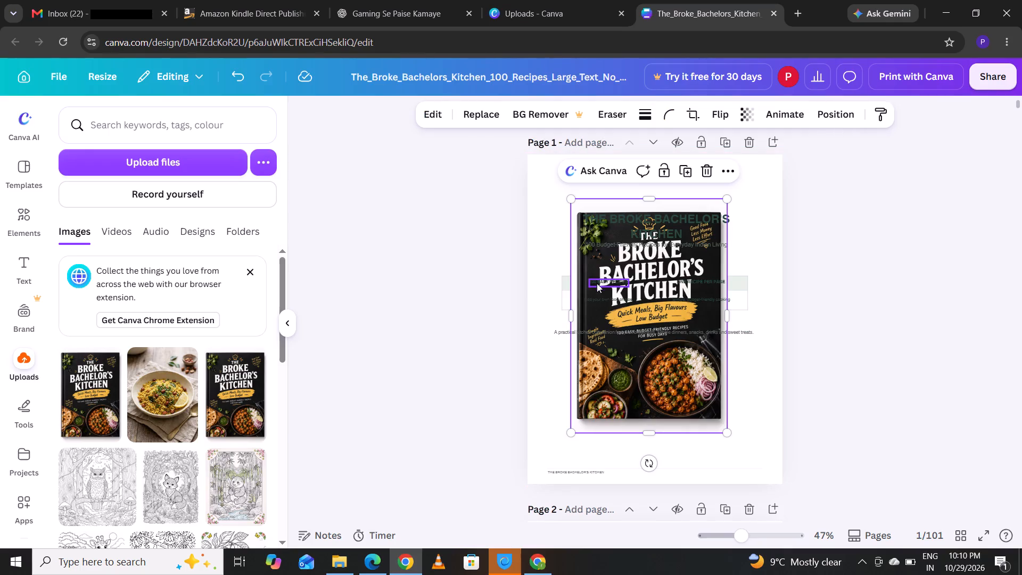
pyautogui.moveTo(568, 433); pyautogui.dragTo(538, 495)
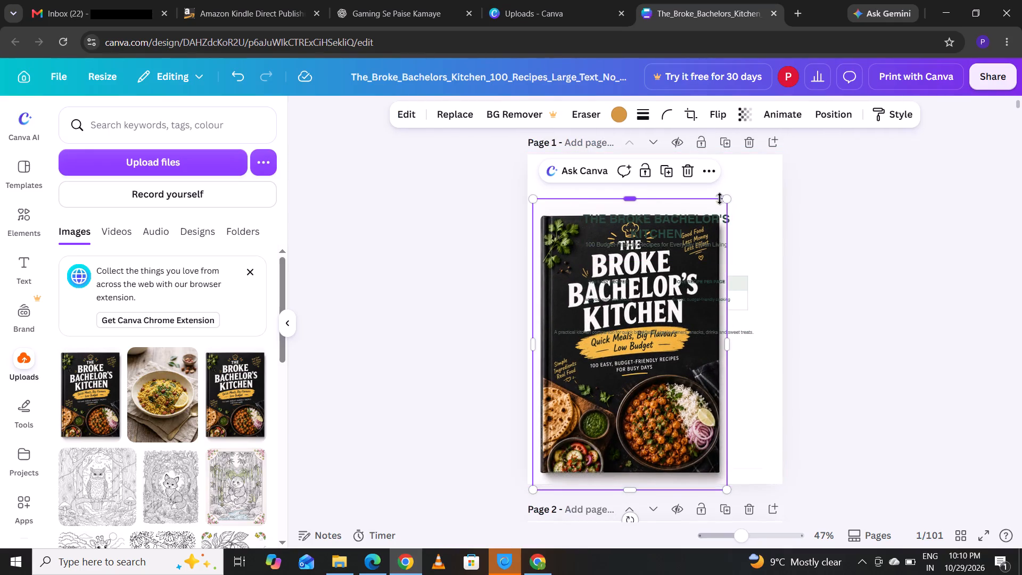
# Delete the title block, ONE RECIPE PER PAGE, Simple, budget-friendly cooking, and the practical kitchen companion line from page 1.
pyautogui.click(703, 223)
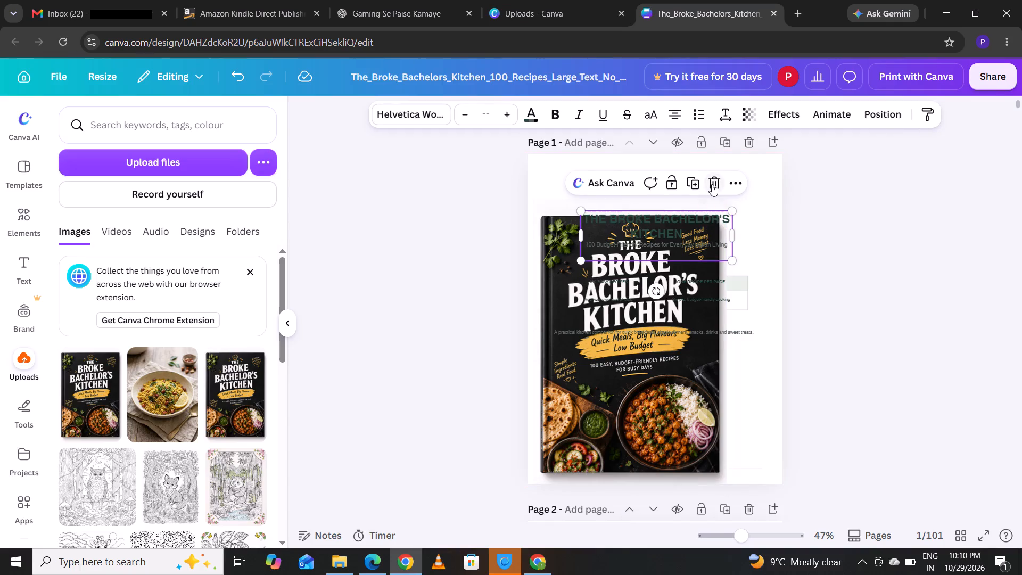
pyautogui.click(712, 184)
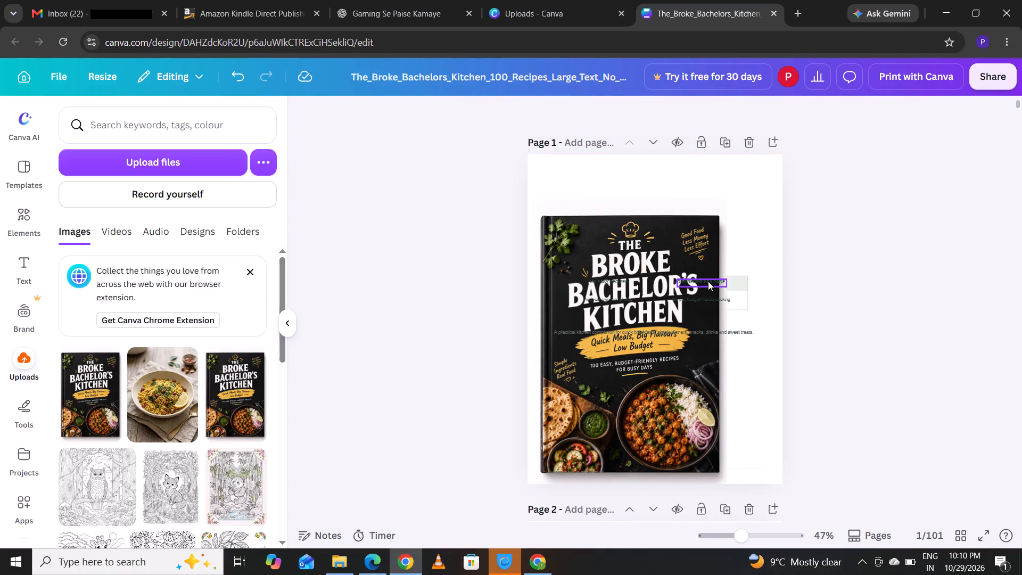
pyautogui.click(708, 281)
pyautogui.click(756, 247)
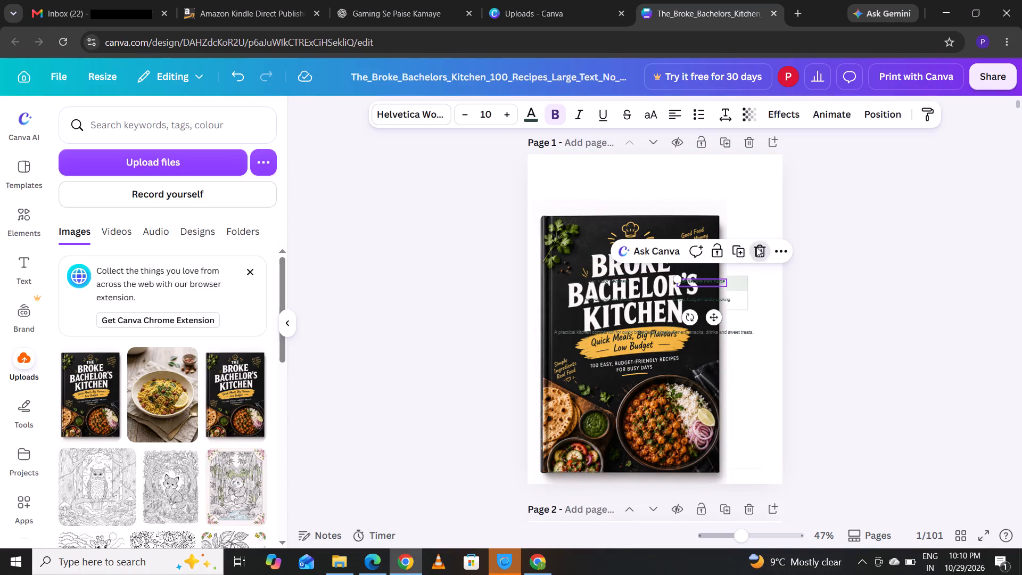
pyautogui.click(706, 301)
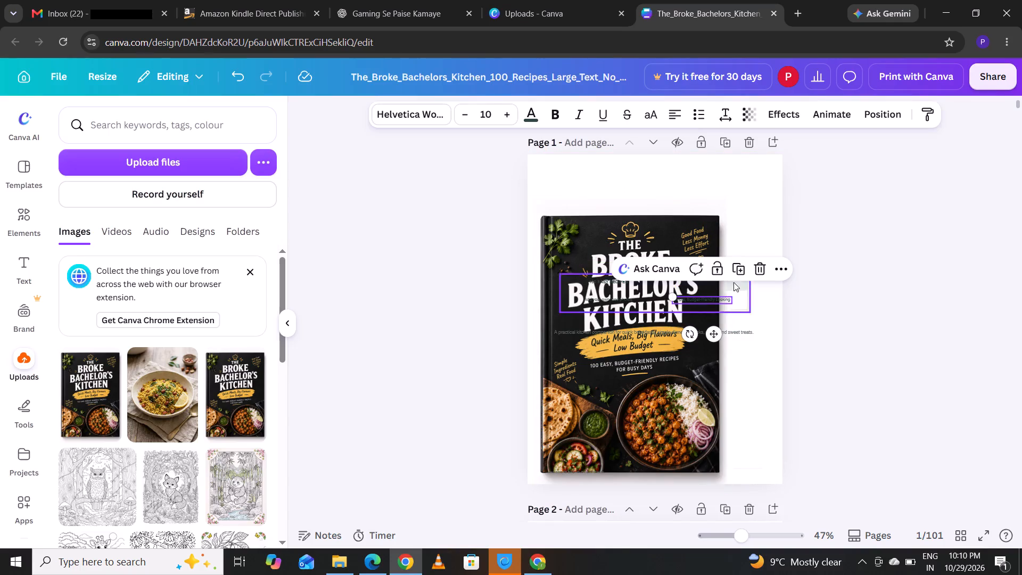
pyautogui.click(759, 273)
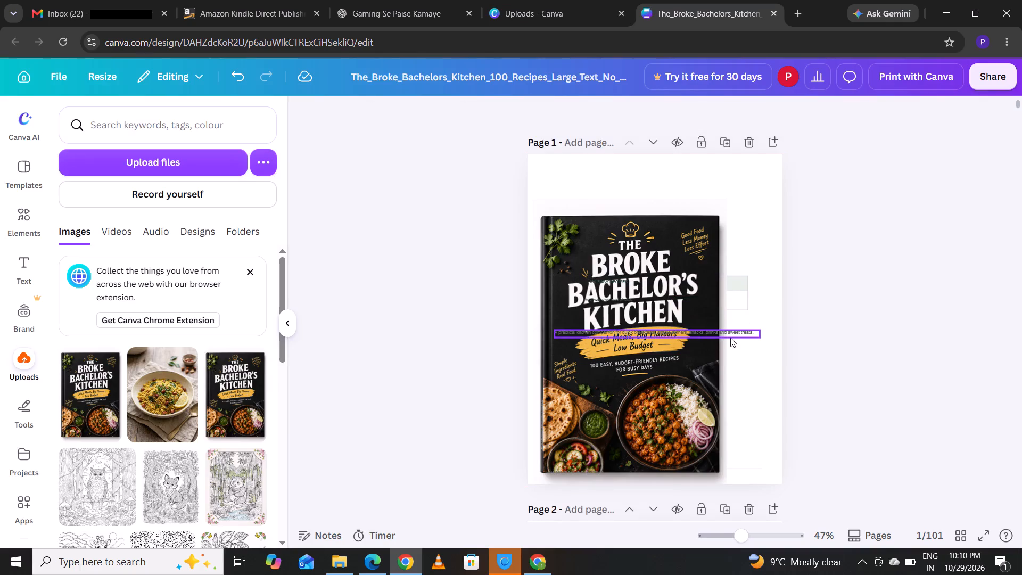
pyautogui.click(730, 336)
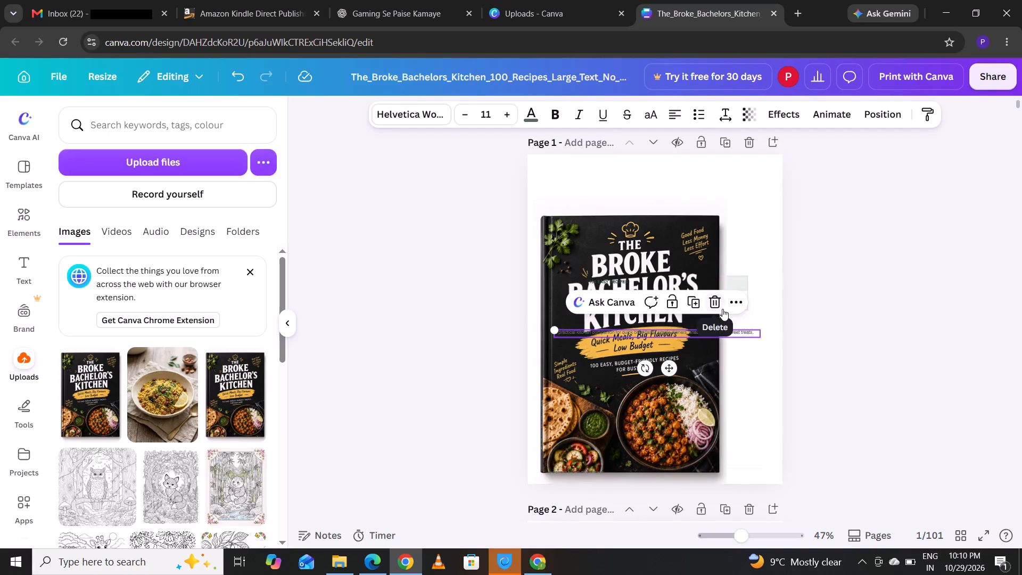
pyautogui.click(715, 302)
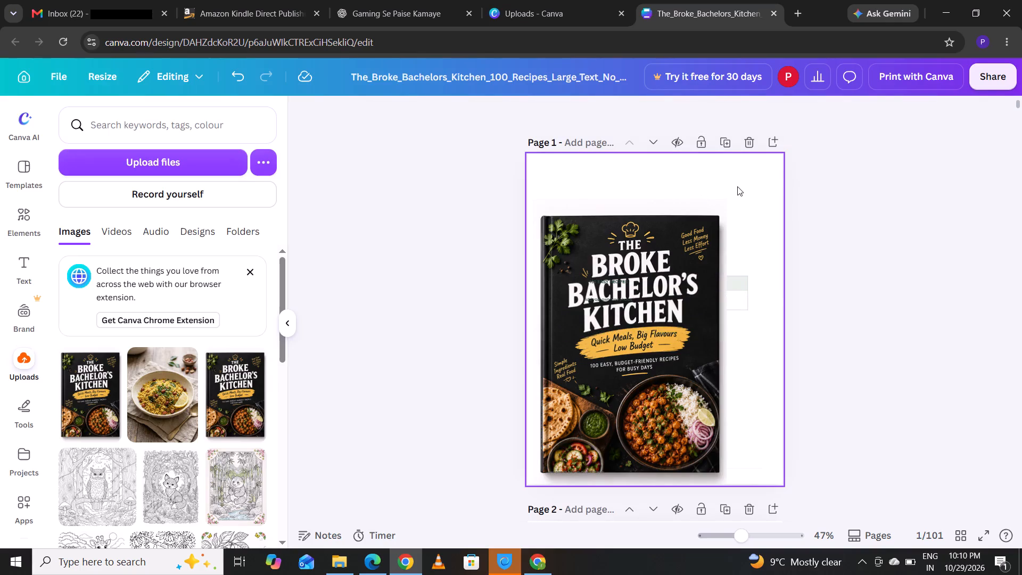
# Enlarge the Broke Bachelor's Kitchen cover image to about 7.9 by 11.8 so it nearly fills page 1.
pyautogui.click(686, 240)
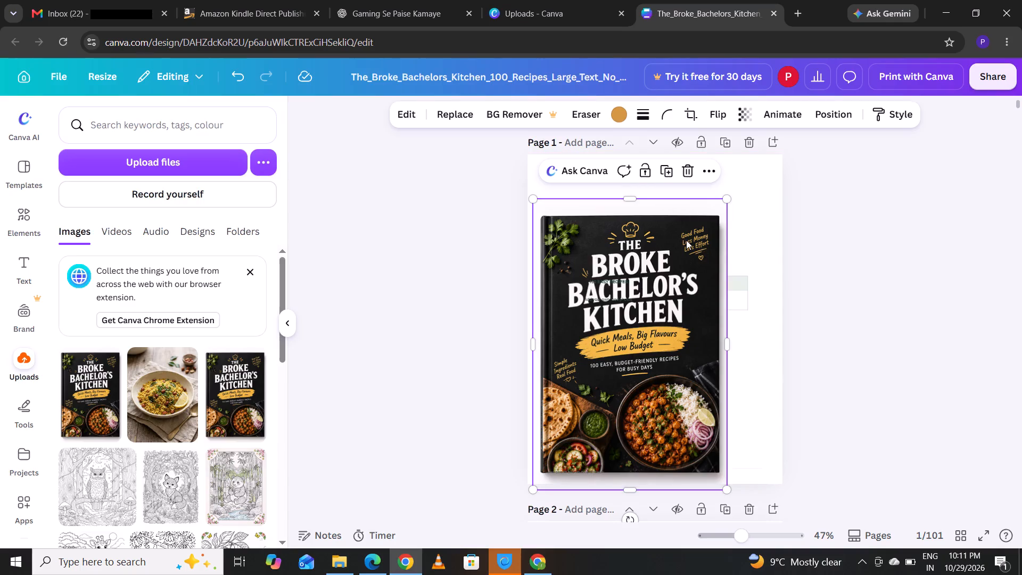
pyautogui.moveTo(723, 199); pyautogui.dragTo(757, 161)
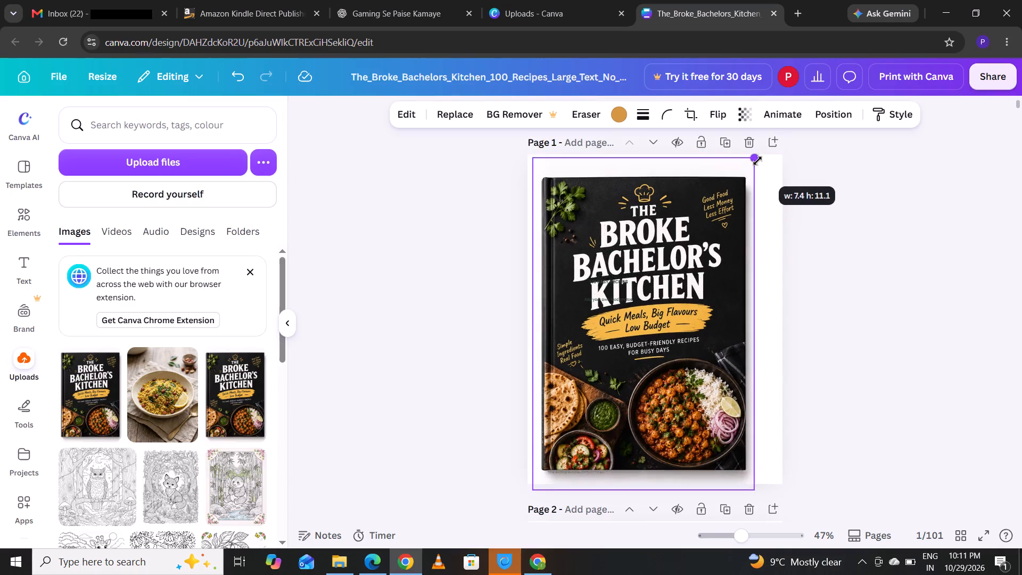
pyautogui.moveTo(757, 161); pyautogui.dragTo(775, 157)
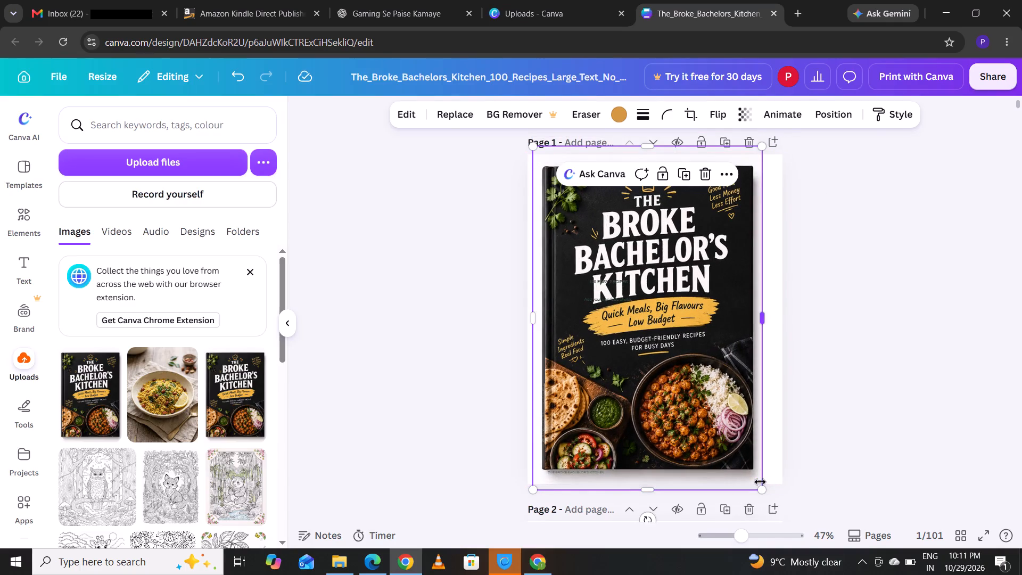
pyautogui.moveTo(761, 494); pyautogui.dragTo(779, 503)
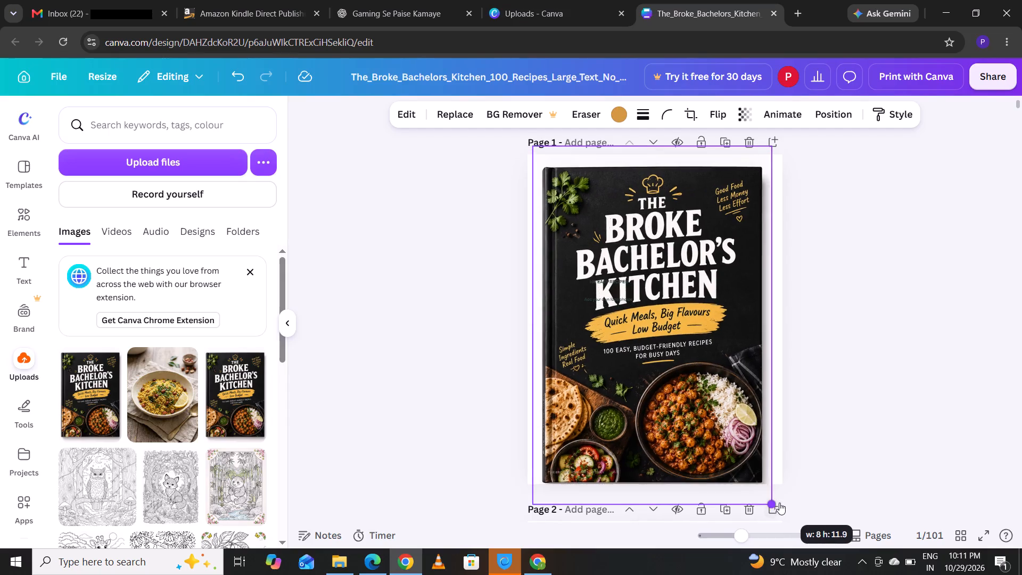
pyautogui.moveTo(779, 503); pyautogui.dragTo(777, 482)
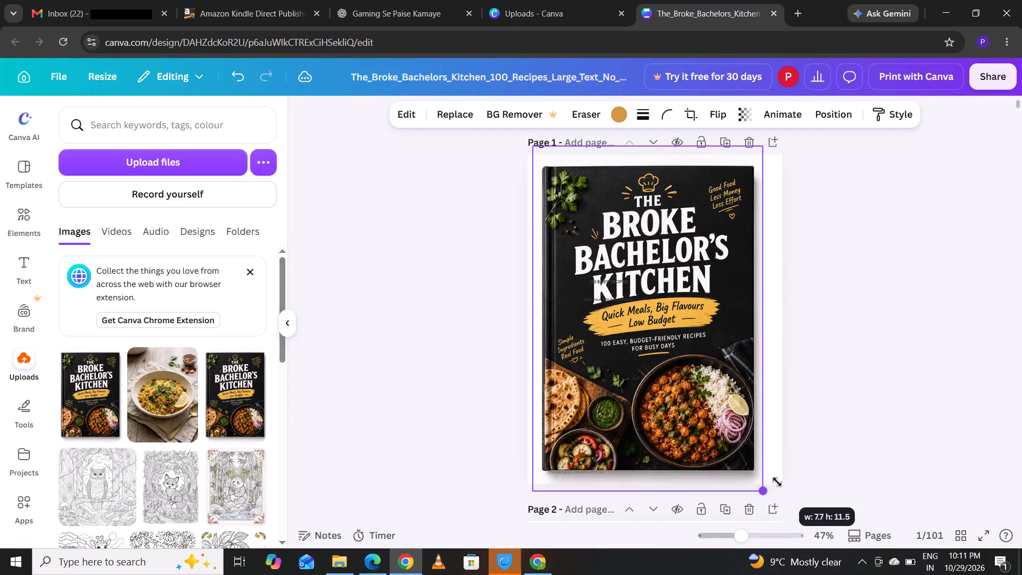
pyautogui.moveTo(777, 482); pyautogui.dragTo(784, 493)
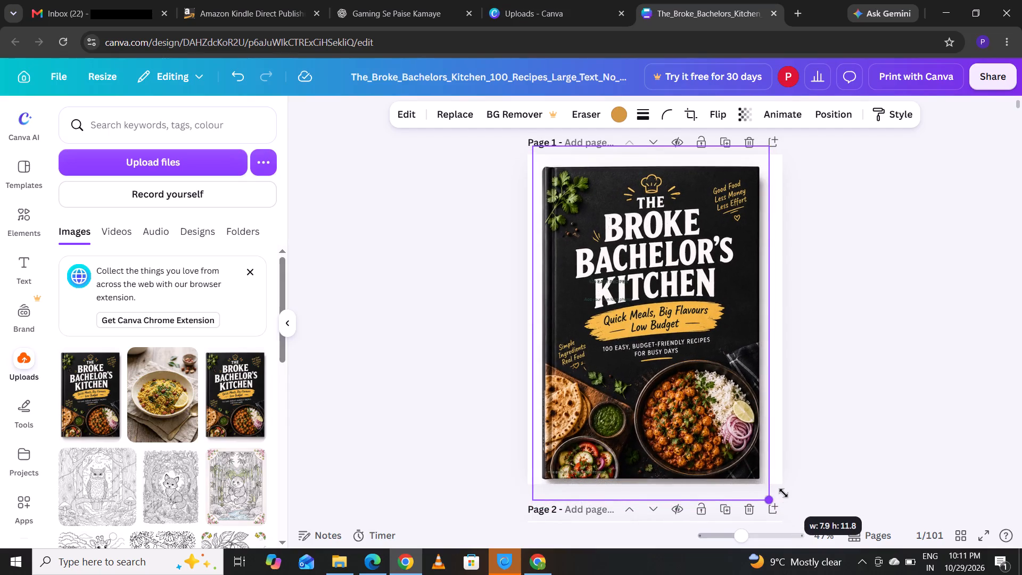
pyautogui.moveTo(784, 493); pyautogui.dragTo(784, 489)
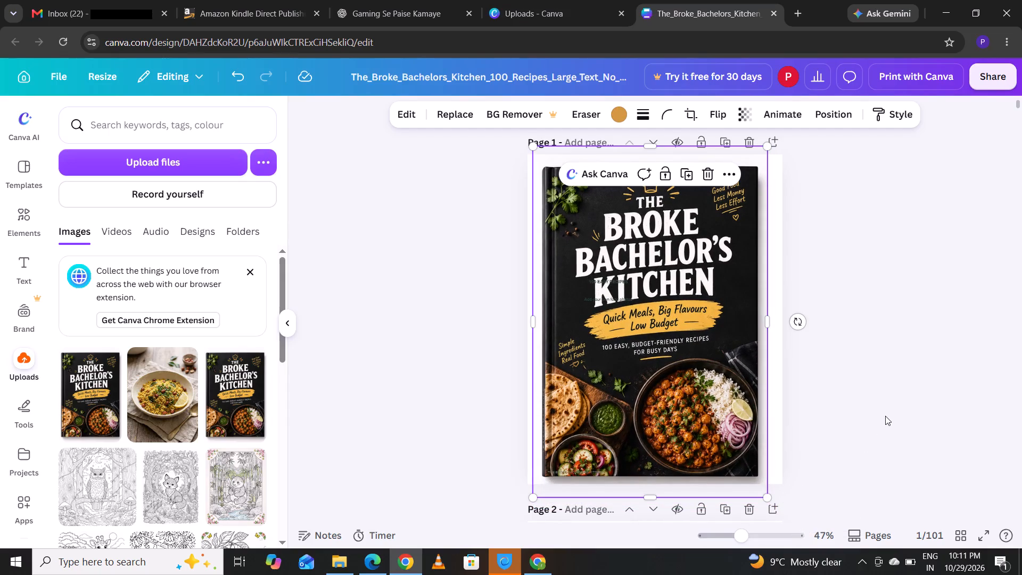
pyautogui.click(885, 416)
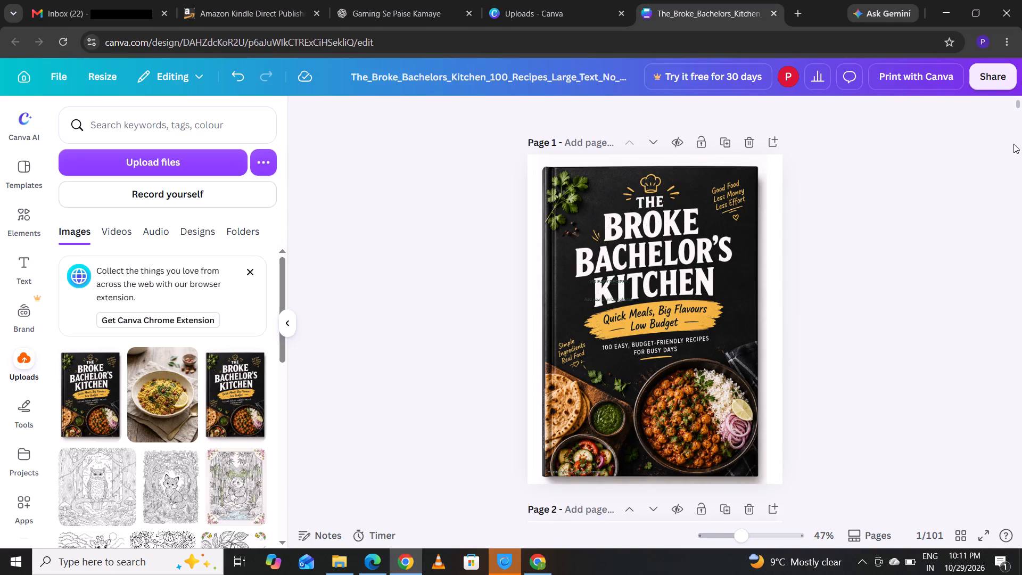
# Delete the two small leftover text lines overlapping the word KITCHEN on the page 1 cover.
pyautogui.click(620, 283)
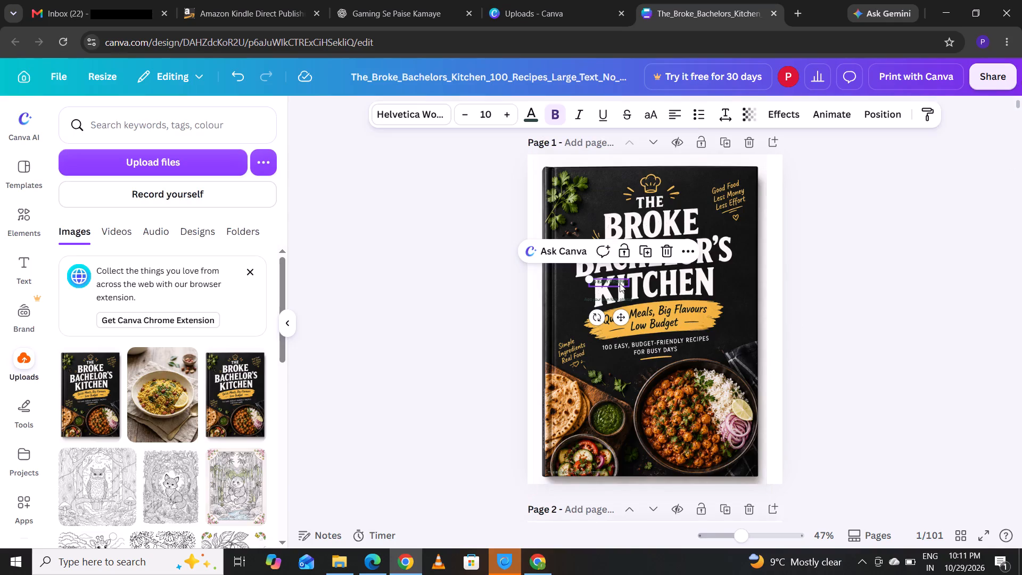
pyautogui.click(671, 252)
pyautogui.click(605, 303)
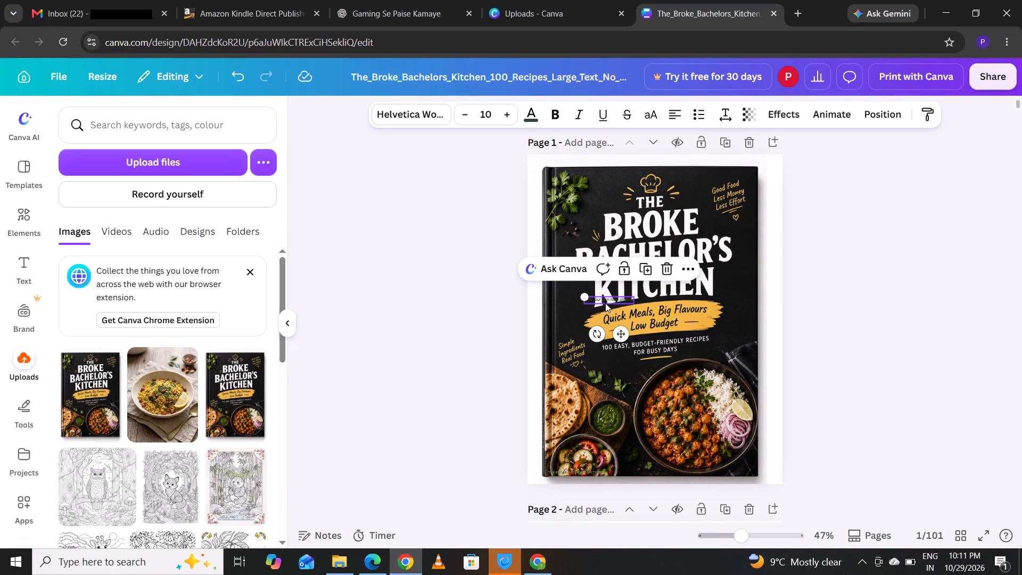
pyautogui.click(669, 268)
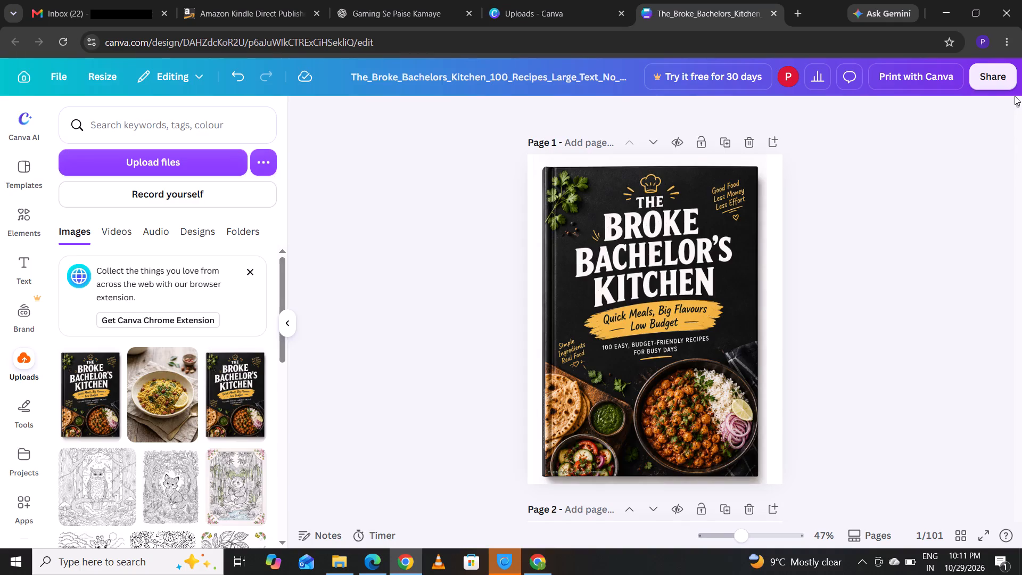
# Examine the page sequence from the cover through the Masala Poha and Quick Vegetable Upma recipes.
pyautogui.moveTo(1019, 103); pyautogui.dragTo(1019, 109)
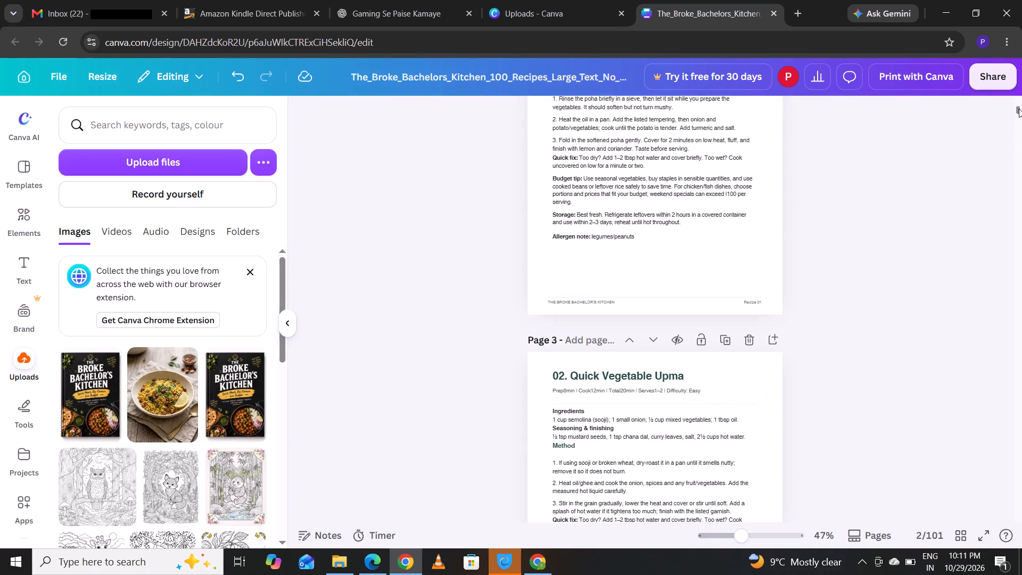
pyautogui.moveTo(1019, 109); pyautogui.dragTo(1019, 108)
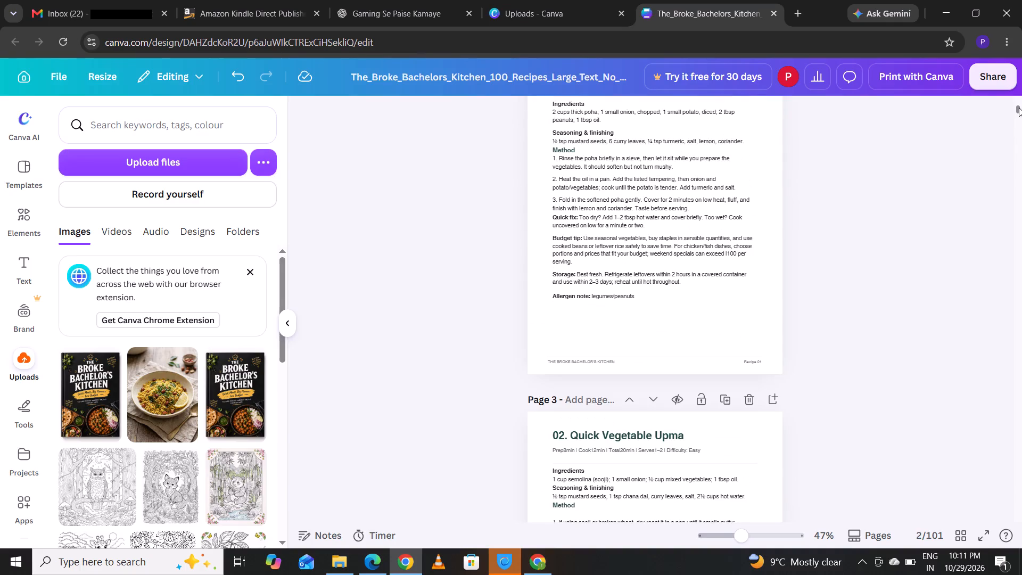
pyautogui.moveTo(1019, 108); pyautogui.dragTo(1019, 101)
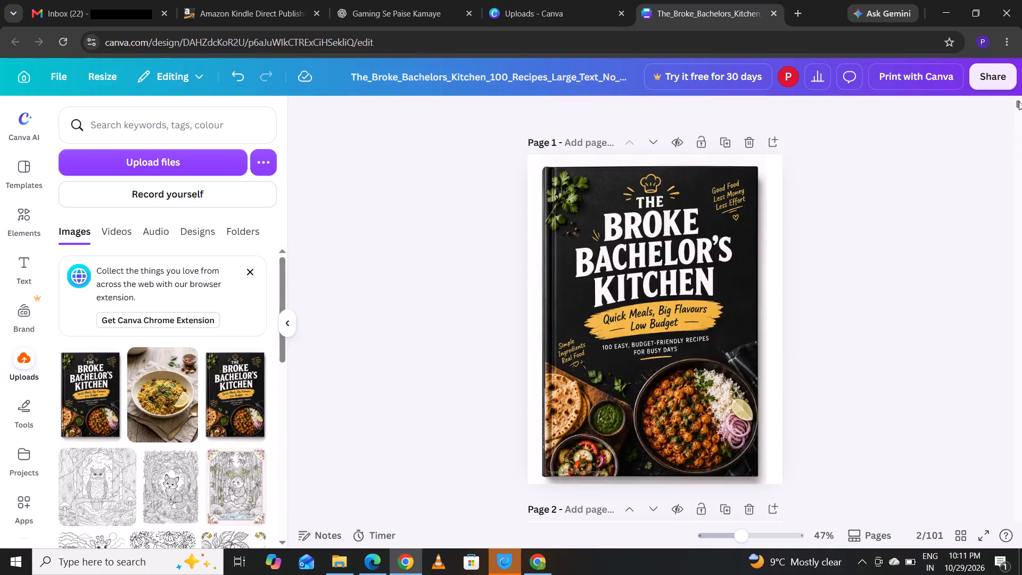
pyautogui.moveTo(1019, 101); pyautogui.dragTo(1019, 106)
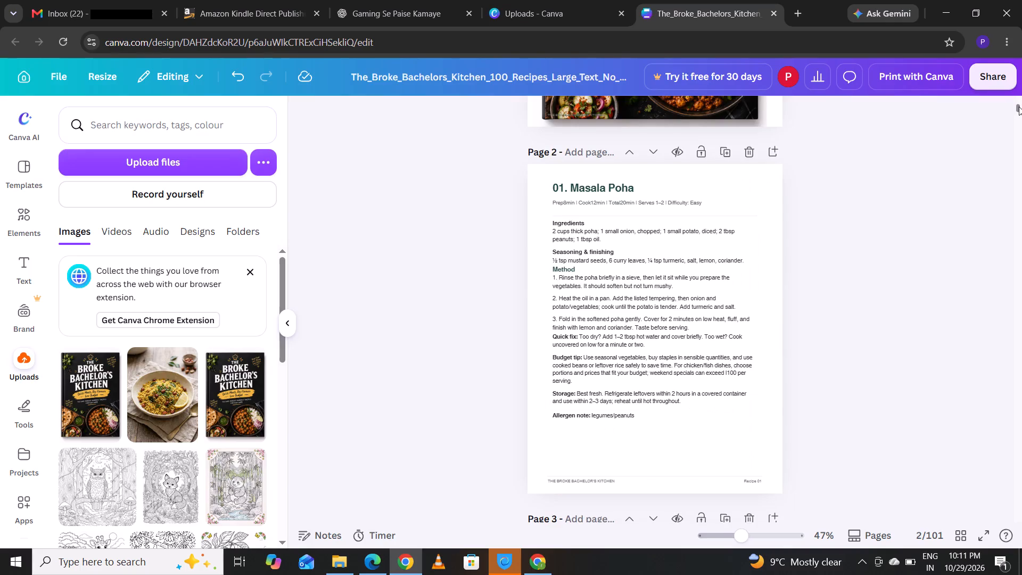
pyautogui.moveTo(1019, 106); pyautogui.dragTo(1019, 108)
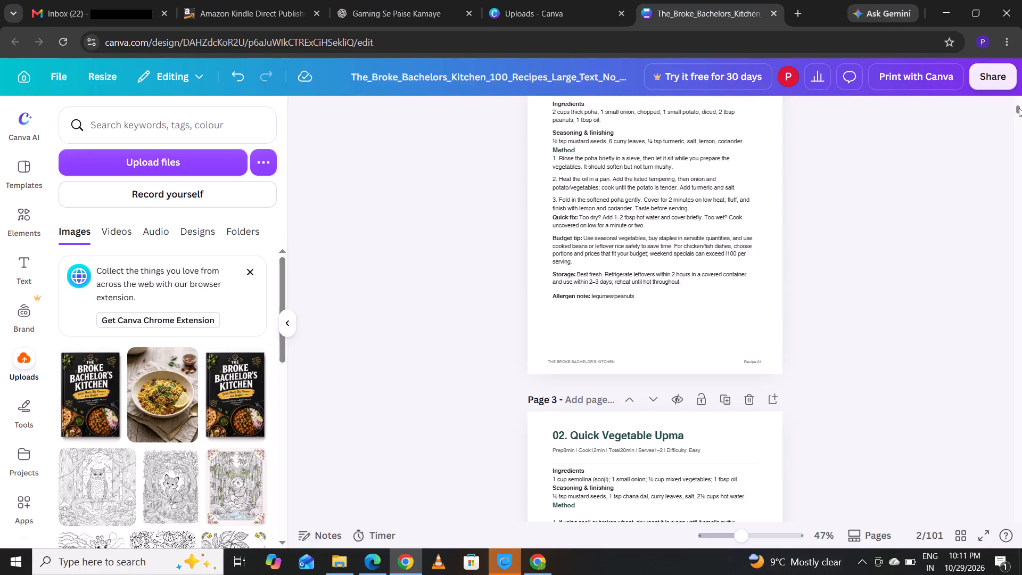
pyautogui.moveTo(1019, 108); pyautogui.dragTo(1021, 101)
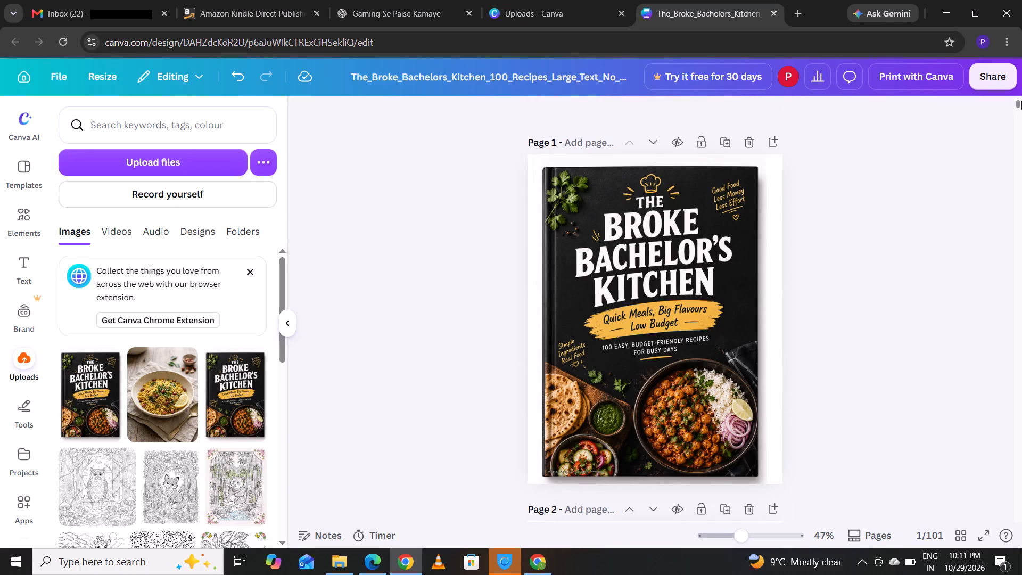
pyautogui.moveTo(1021, 101); pyautogui.dragTo(1021, 102)
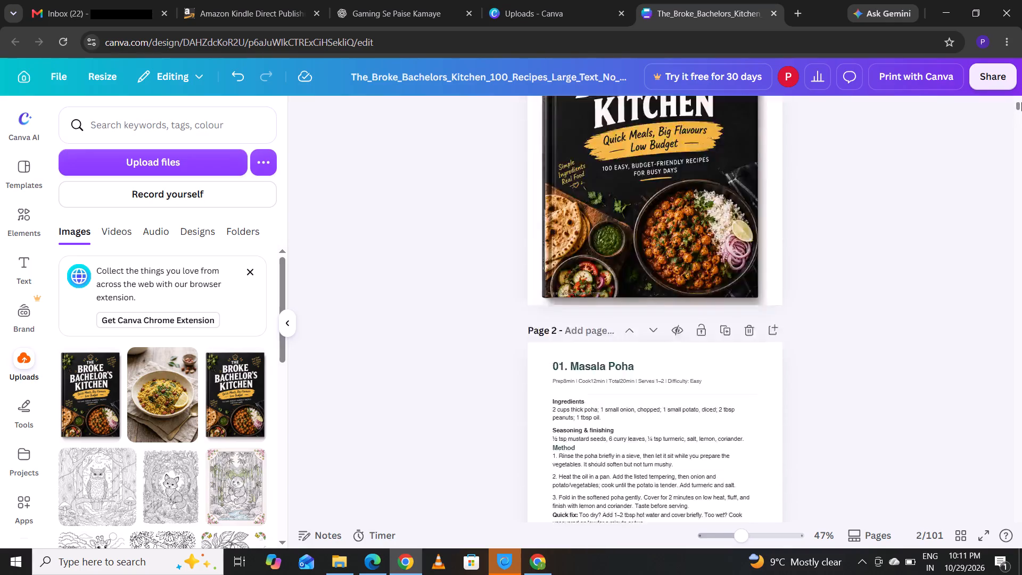
pyautogui.moveTo(1021, 102); pyautogui.dragTo(1021, 108)
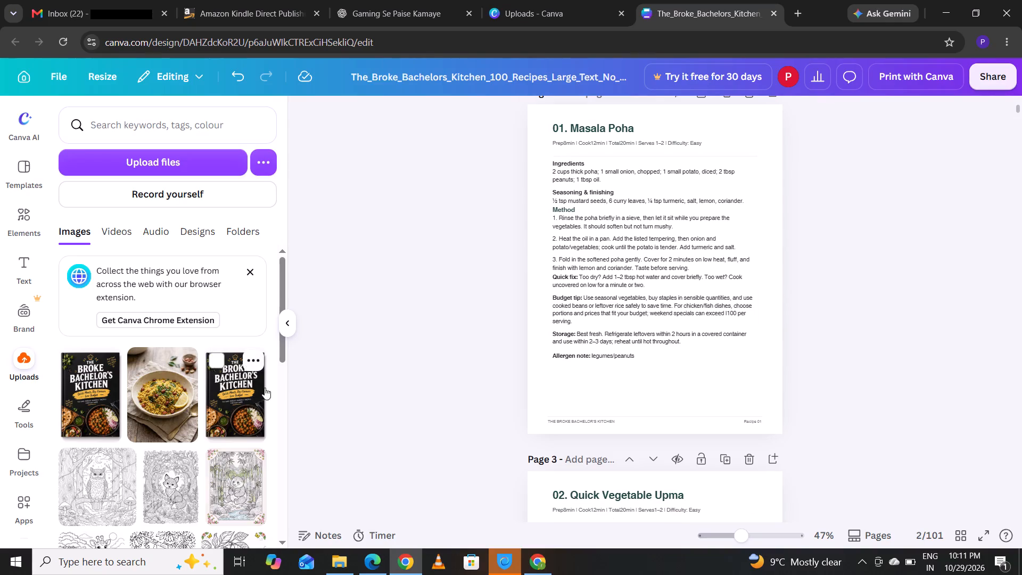
# Add the Copyright & kitchen note page from the 56-page The_Broke_Bachelors_Kitchen_Complete design as a new page after Masala Poha.
pyautogui.click(237, 228)
pyautogui.click(185, 236)
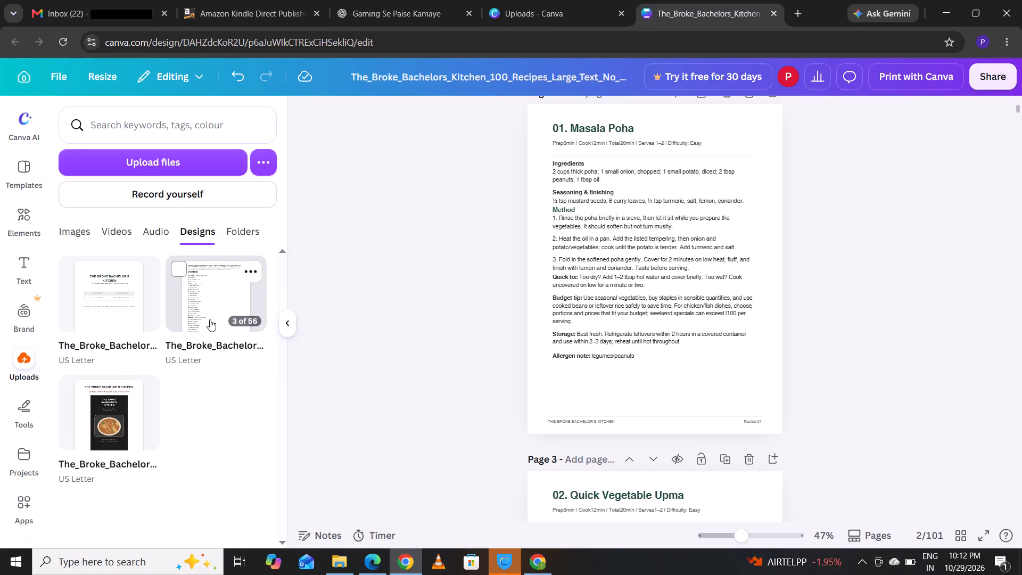
pyautogui.click(194, 322)
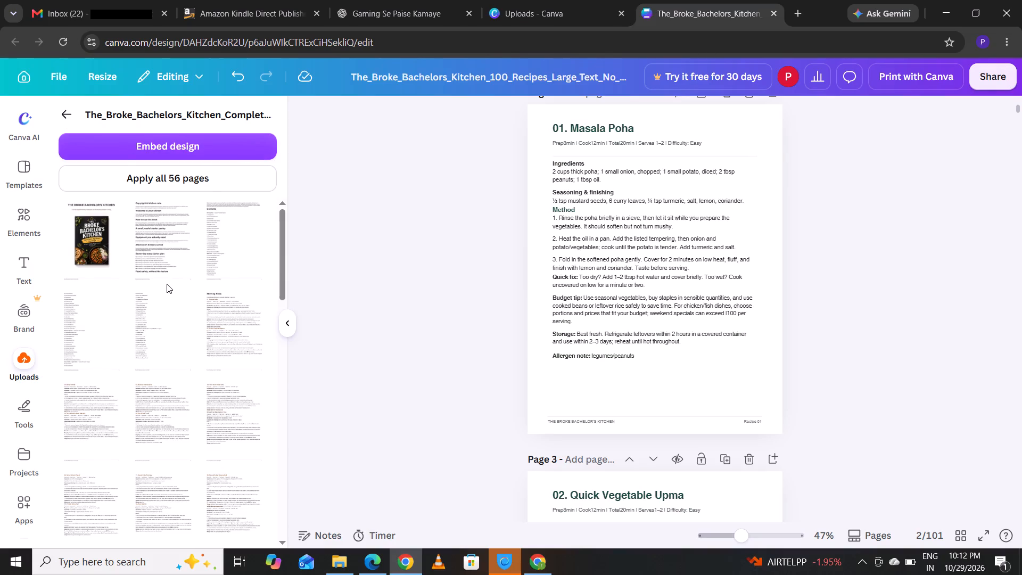
pyautogui.click(158, 245)
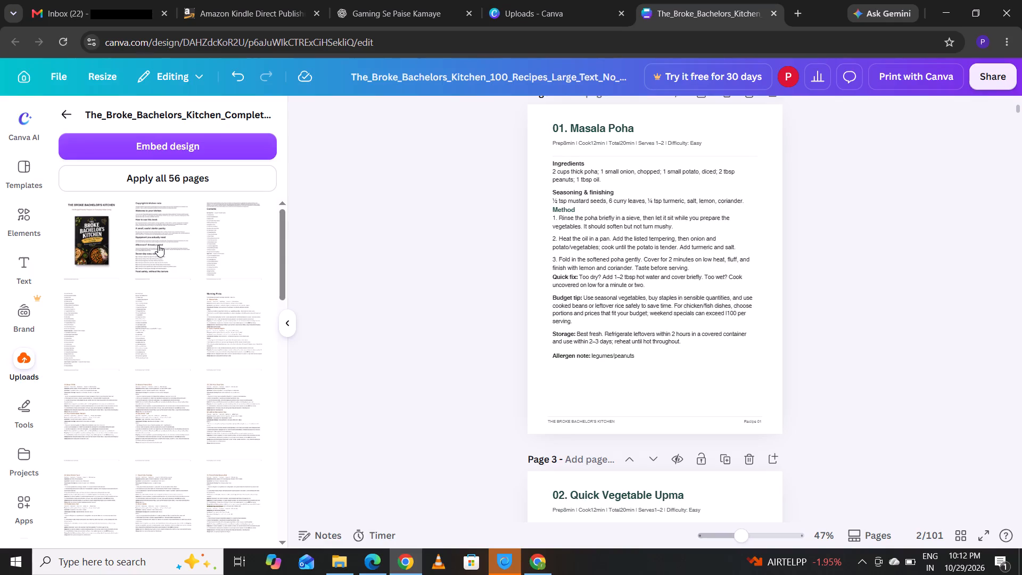
pyautogui.click(158, 245)
pyautogui.click(158, 245)
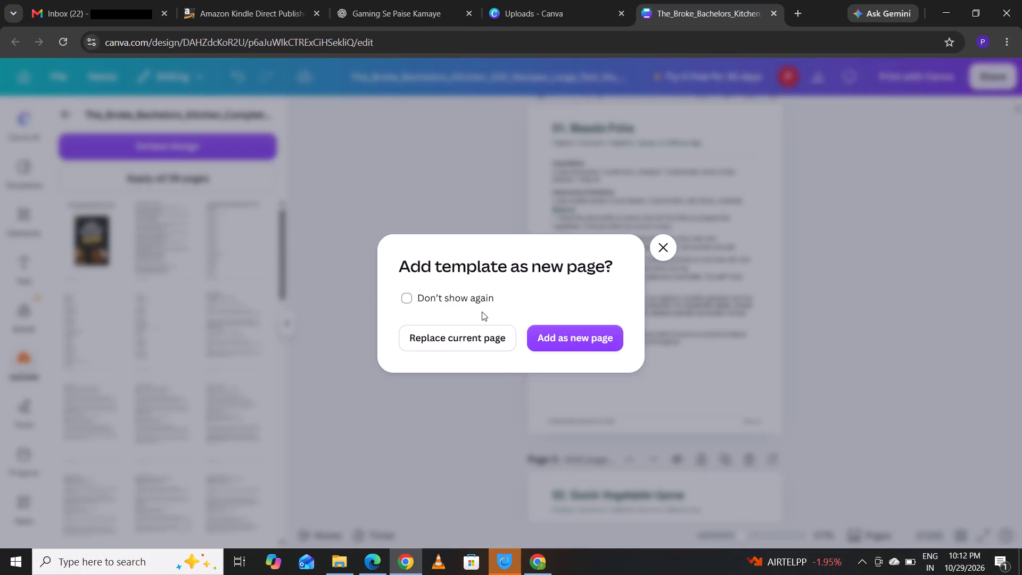
pyautogui.click(558, 341)
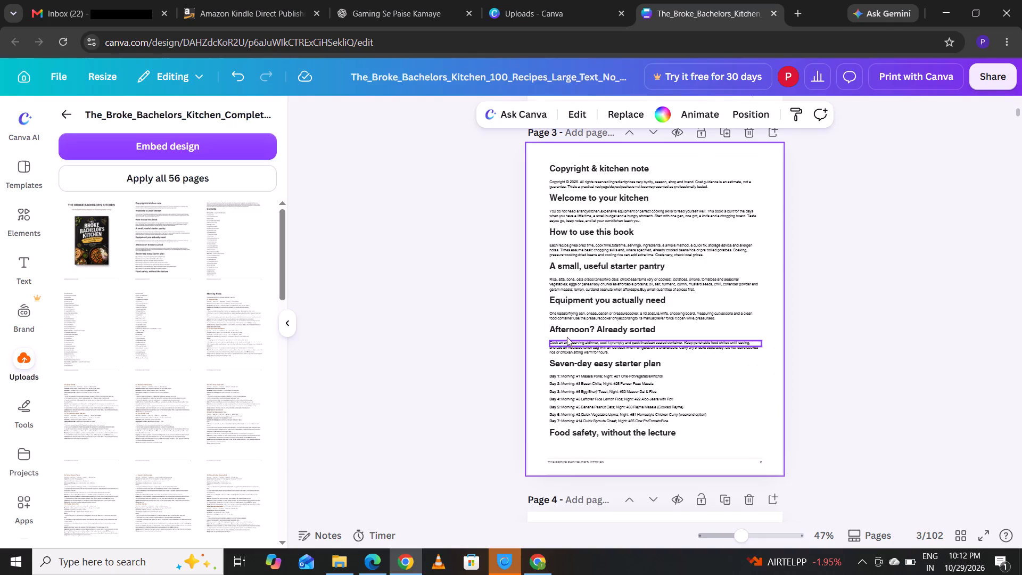
# Move the Copyright & kitchen note page up so it directly follows the cover as page 2.
pyautogui.click(1020, 113)
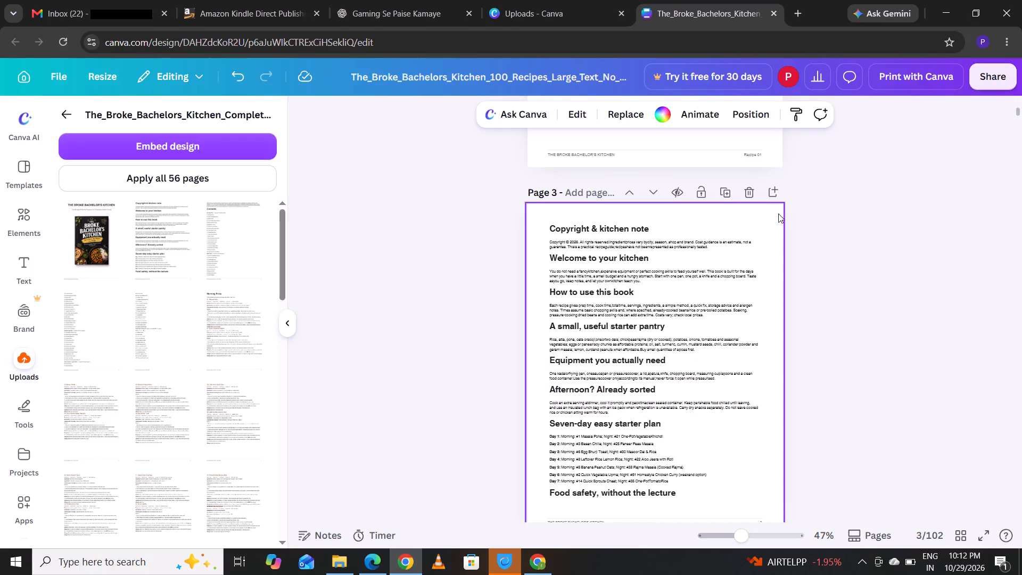
pyautogui.moveTo(768, 218); pyautogui.dragTo(779, 234)
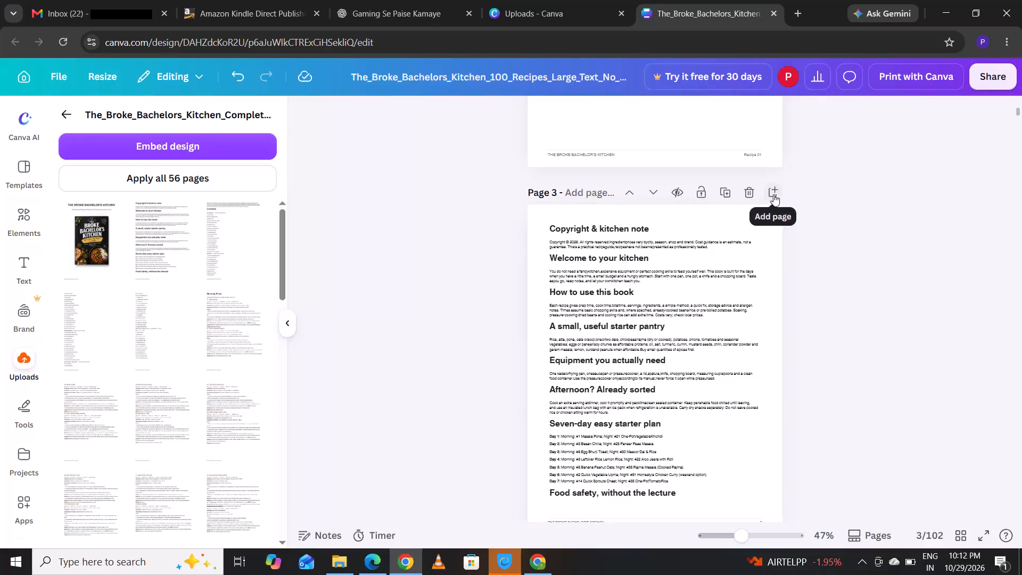
pyautogui.click(629, 194)
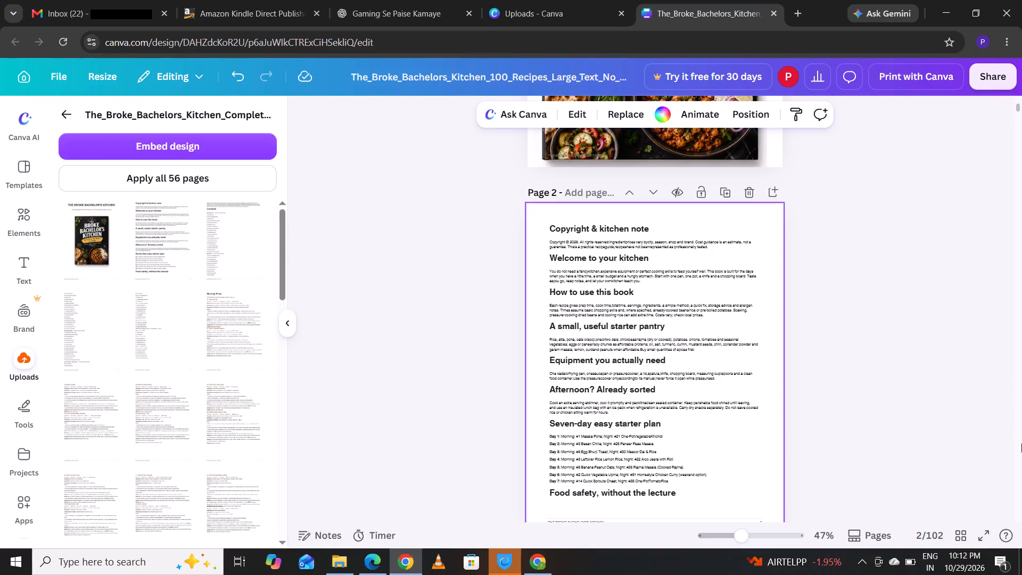
# Add the third page of the 56-page design, the first recipe-list page, as a new page after Masala Poha on page 3.
pyautogui.moveTo(1018, 106); pyautogui.dragTo(1018, 110)
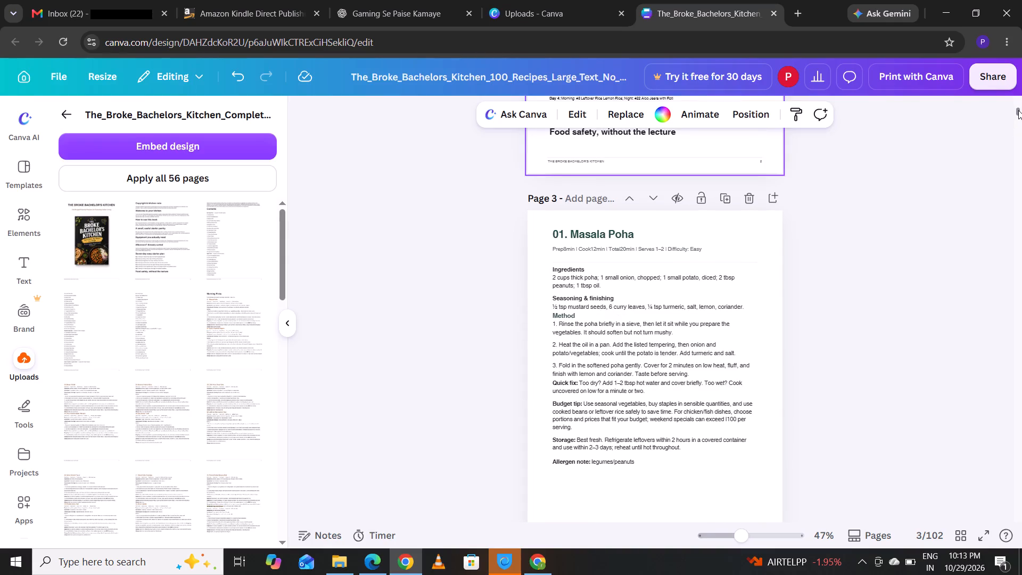
pyautogui.moveTo(1018, 110); pyautogui.dragTo(1018, 122)
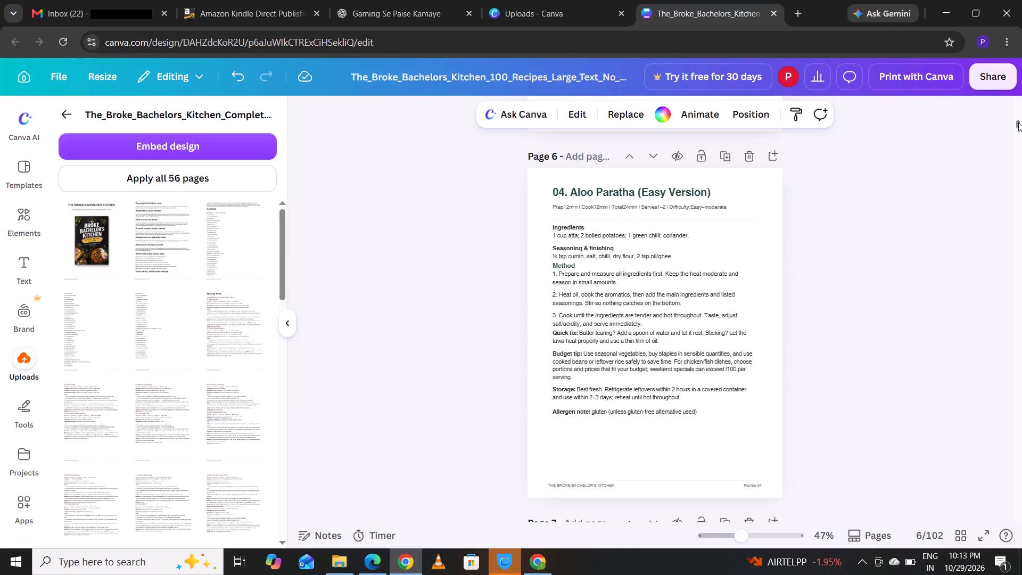
pyautogui.moveTo(1018, 122); pyautogui.dragTo(1018, 101)
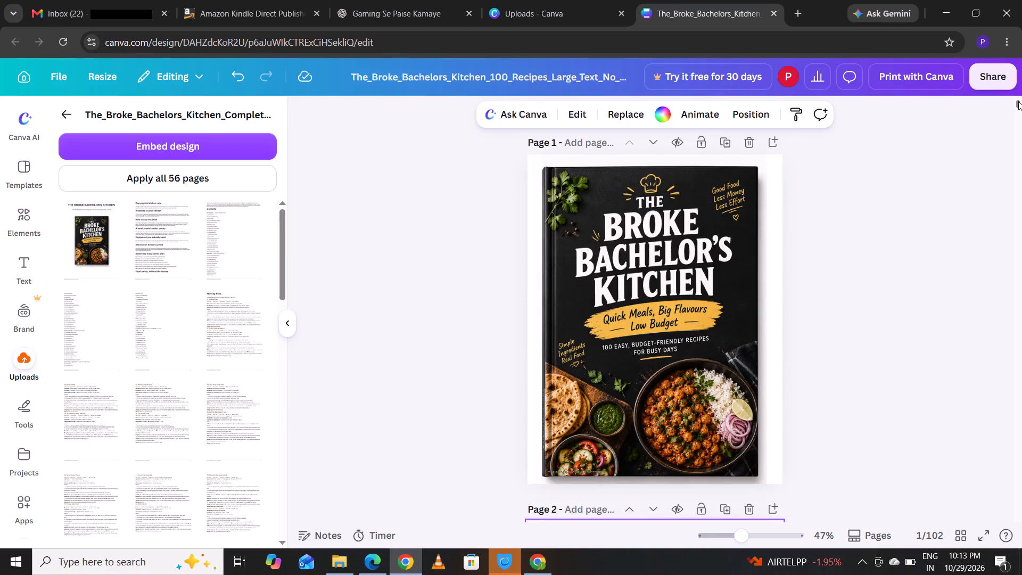
pyautogui.moveTo(1018, 101); pyautogui.dragTo(1018, 108)
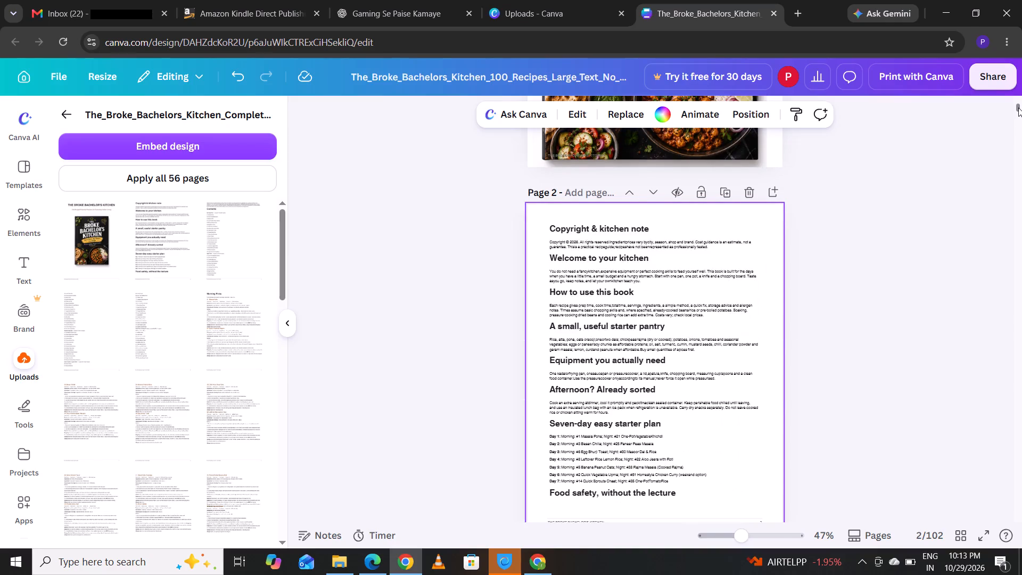
pyautogui.moveTo(1018, 108); pyautogui.dragTo(1018, 112)
pyautogui.click(751, 242)
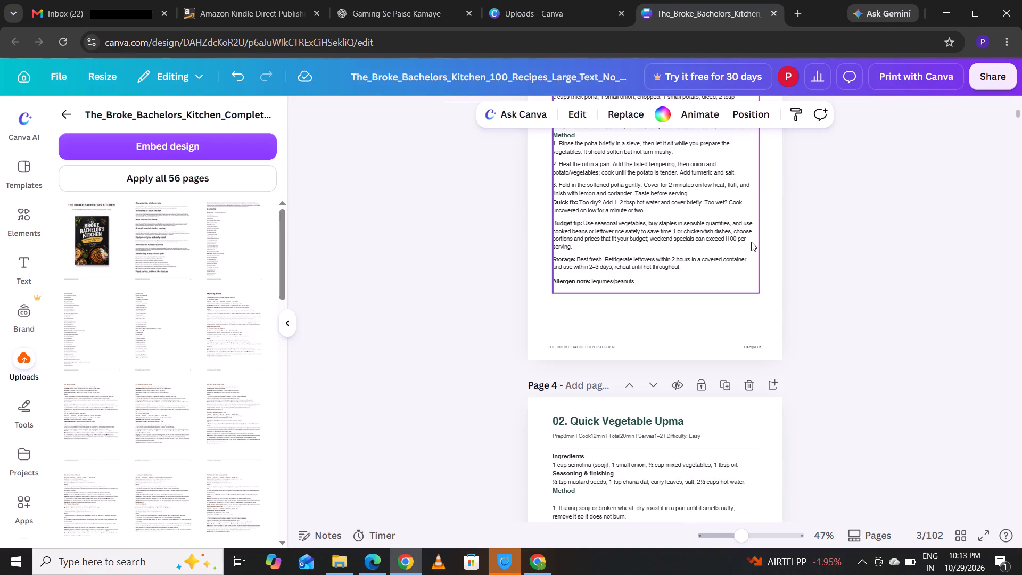
pyautogui.click(773, 274)
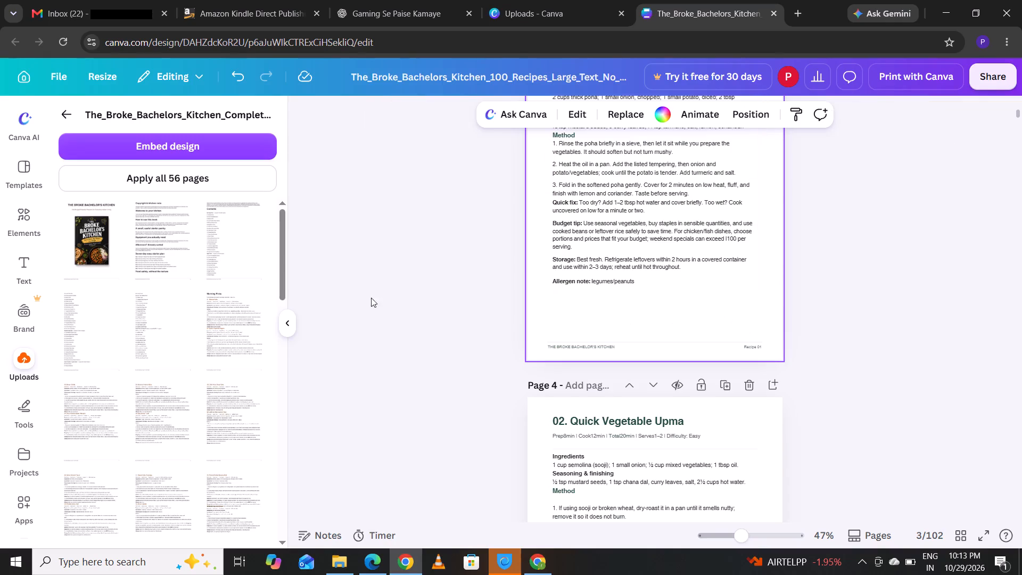
pyautogui.click(234, 245)
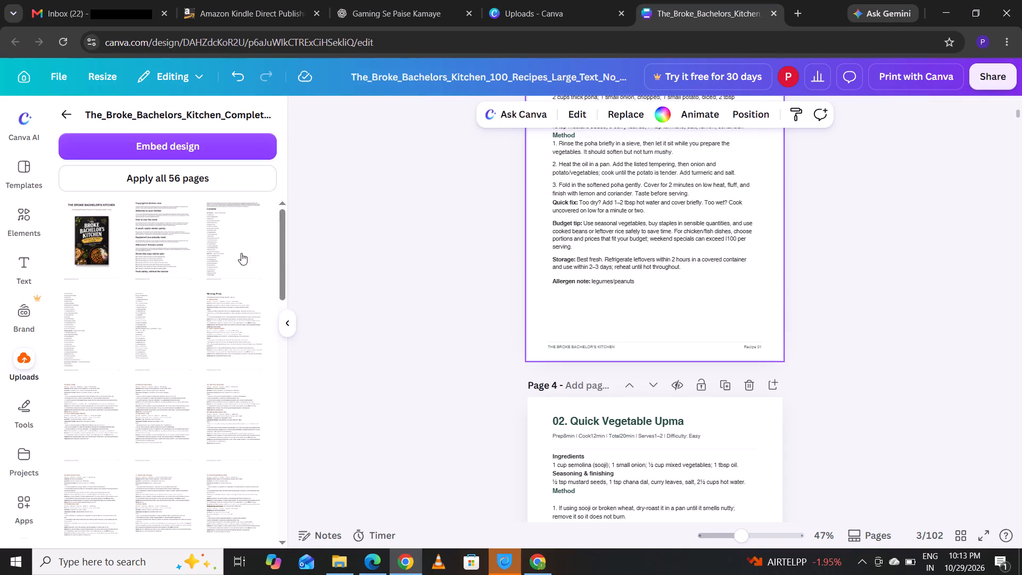
pyautogui.click(608, 327)
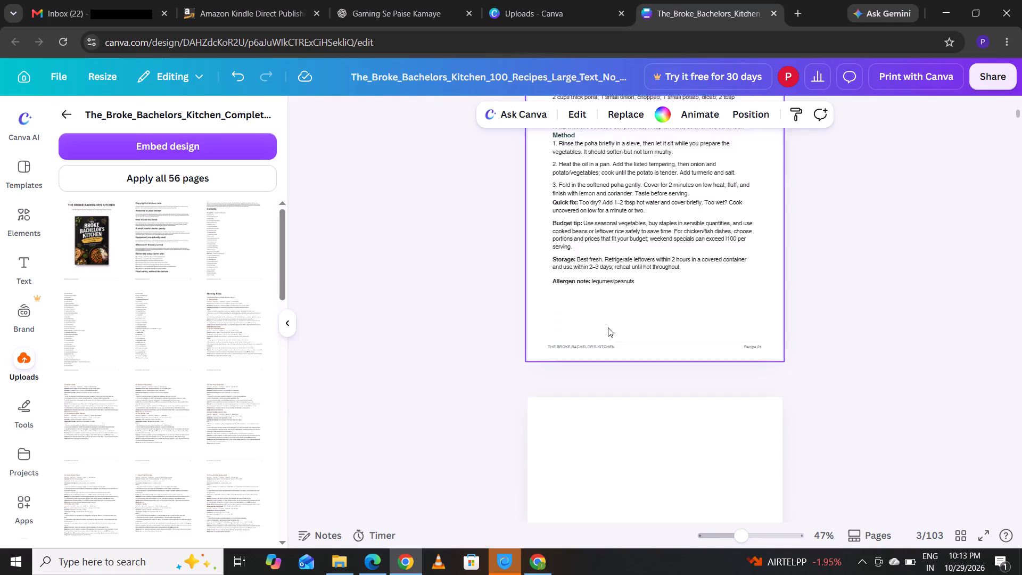
# Move the Contents page up above Masala Poha so it directly follows the Copyright & kitchen note page as page 3.
pyautogui.click(934, 250)
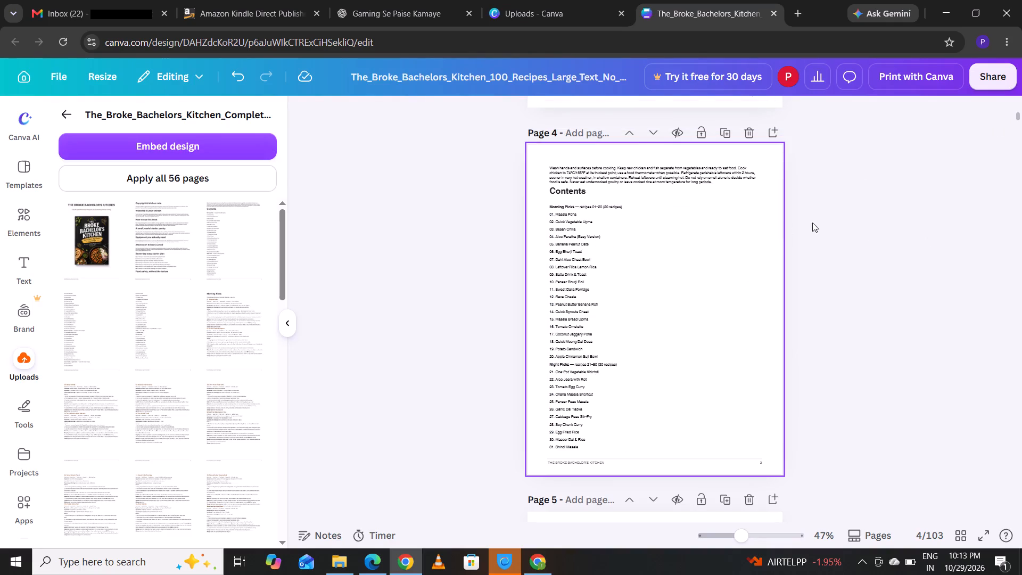
pyautogui.click(1018, 117)
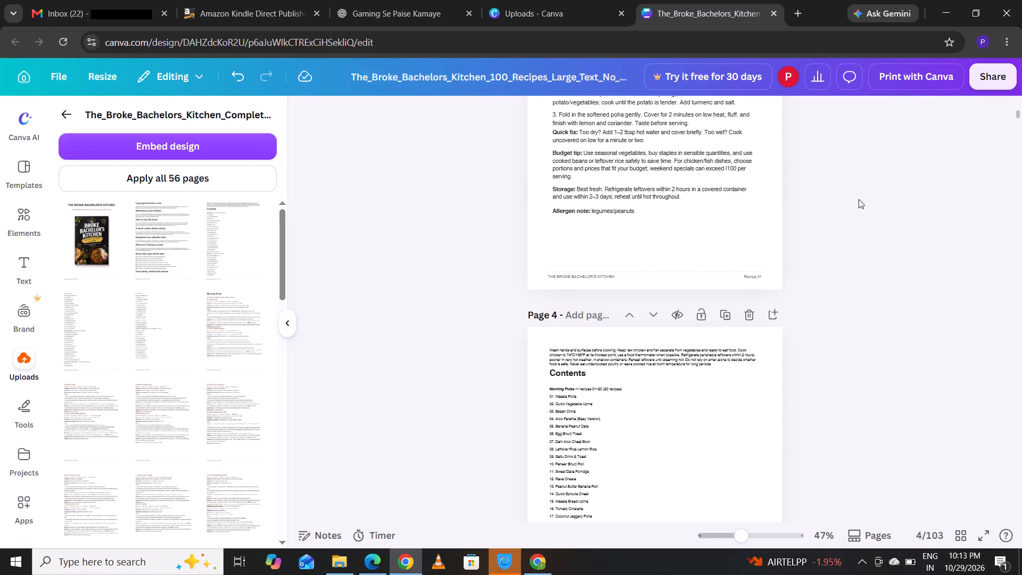
pyautogui.click(631, 314)
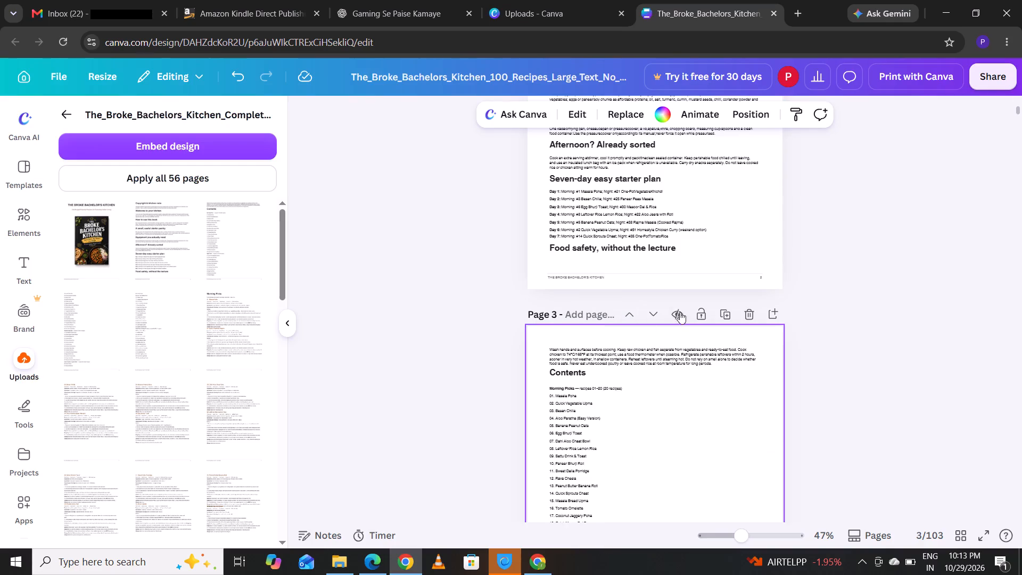
# Enlarge the food-safety and Contents heading text block on page 3 so it spans nearly the full page width.
pyautogui.click(744, 375)
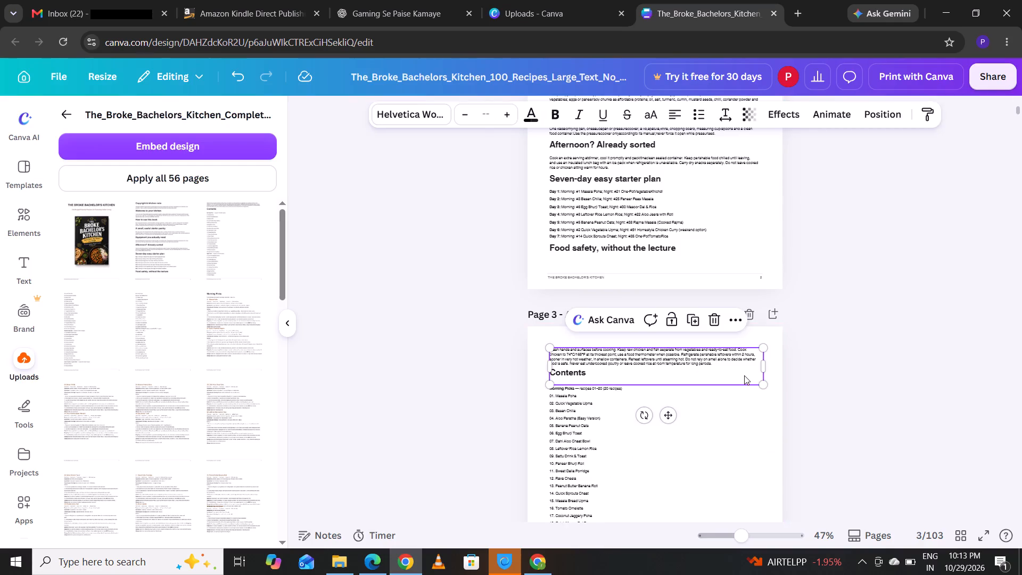
pyautogui.moveTo(760, 384); pyautogui.dragTo(777, 415)
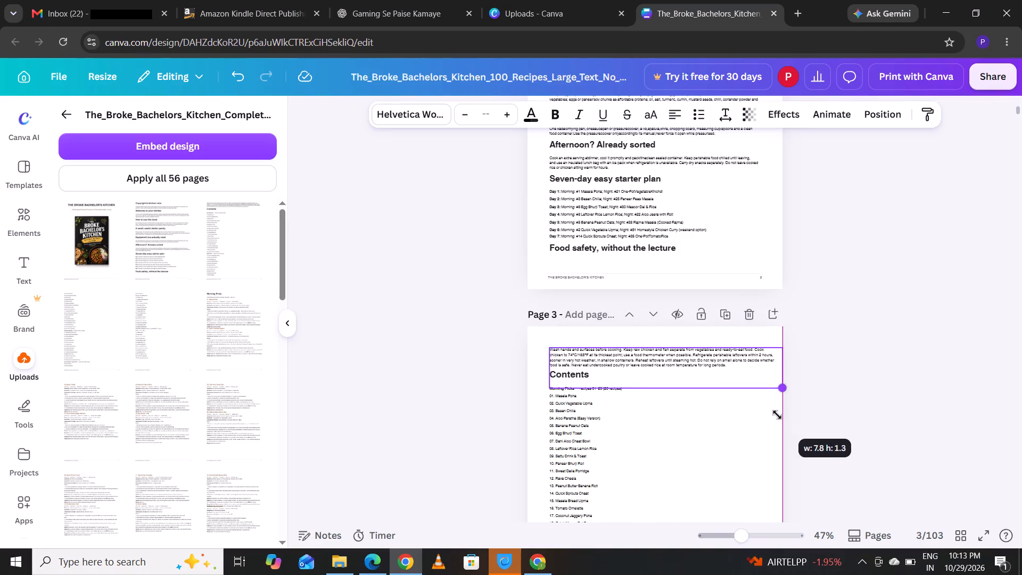
pyautogui.moveTo(549, 344); pyautogui.dragTo(548, 333)
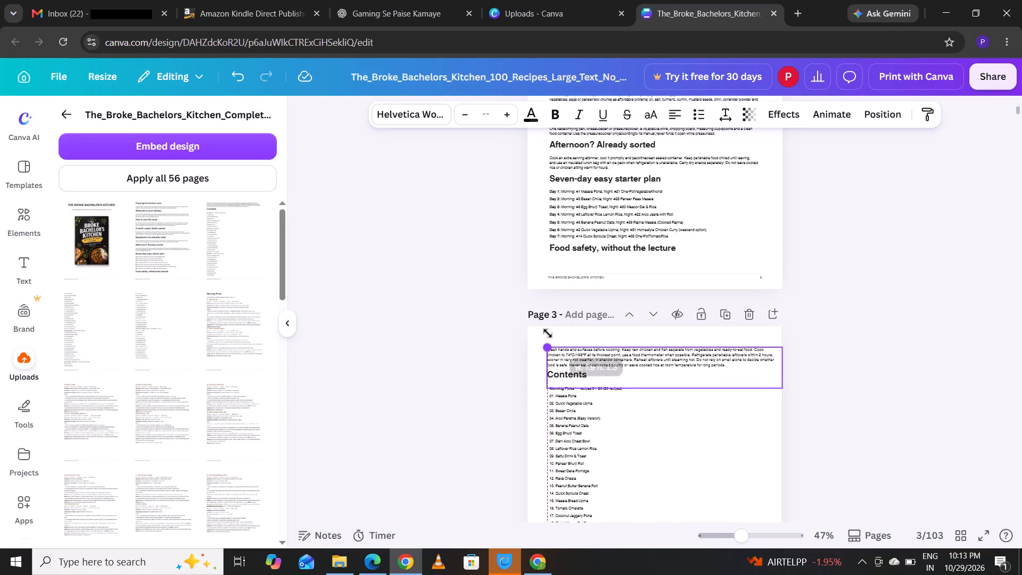
pyautogui.moveTo(548, 333); pyautogui.dragTo(543, 330)
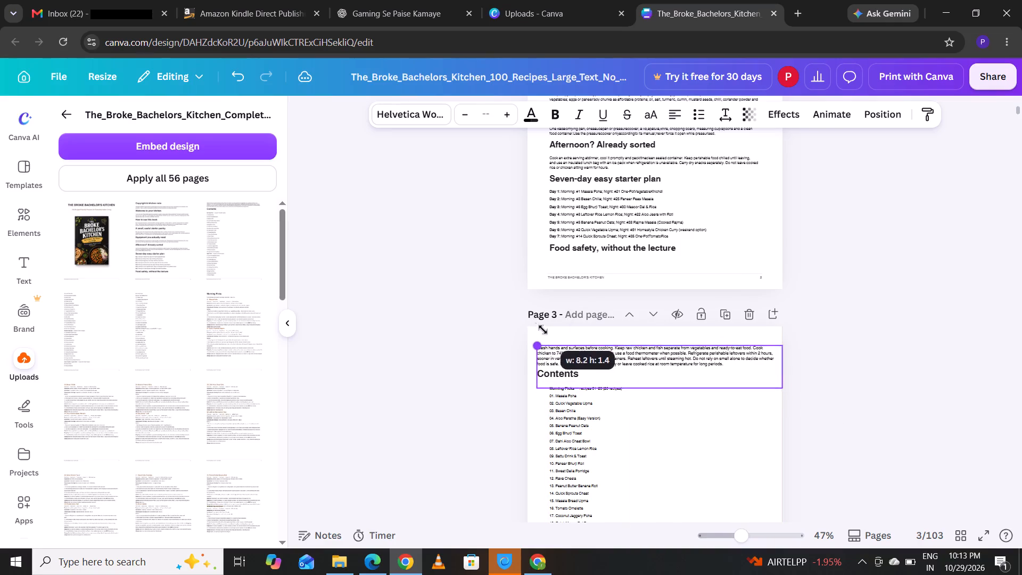
pyautogui.moveTo(543, 330); pyautogui.dragTo(543, 330)
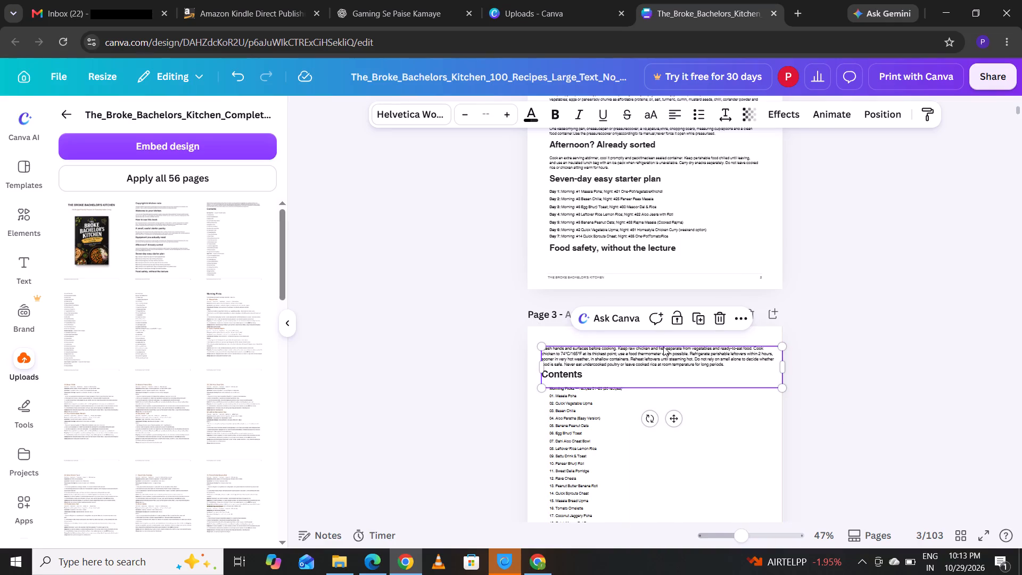
# Move the enlarged food-safety and Contents text block slightly up and across, clear of the Morning Picks list on page 3.
pyautogui.moveTo(661, 368); pyautogui.dragTo(660, 361)
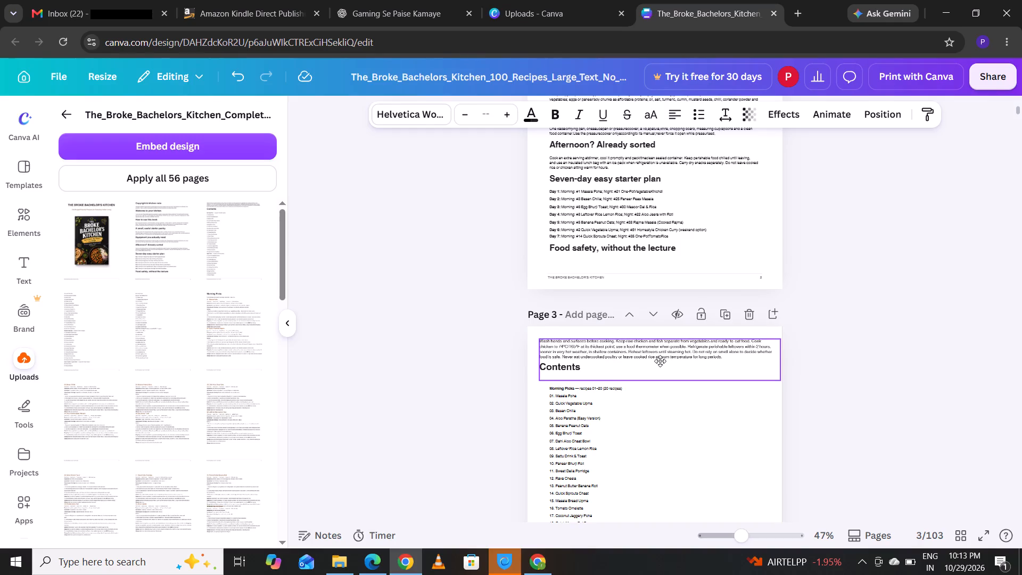
pyautogui.moveTo(660, 361); pyautogui.dragTo(661, 361)
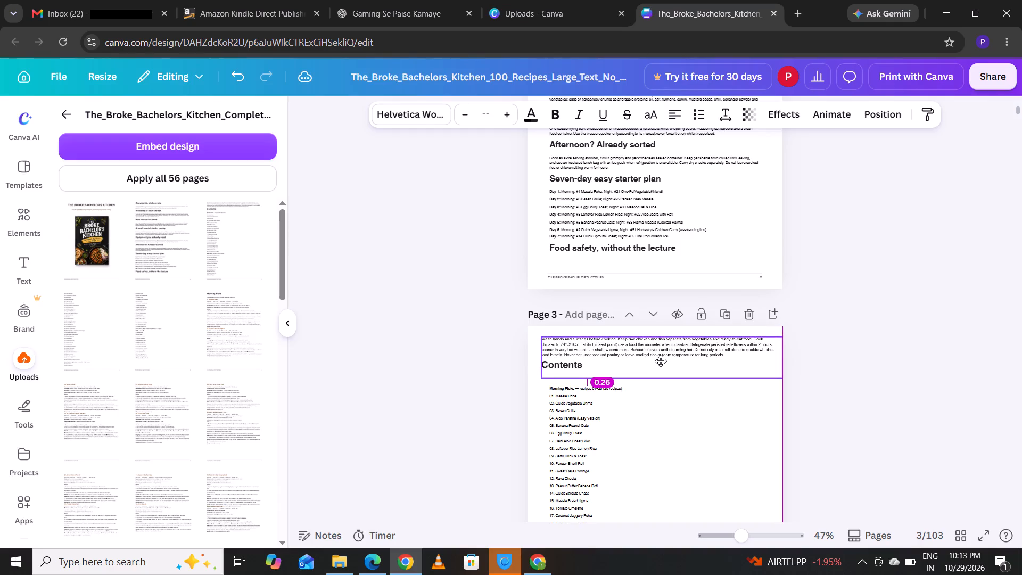
pyautogui.moveTo(661, 361); pyautogui.dragTo(664, 361)
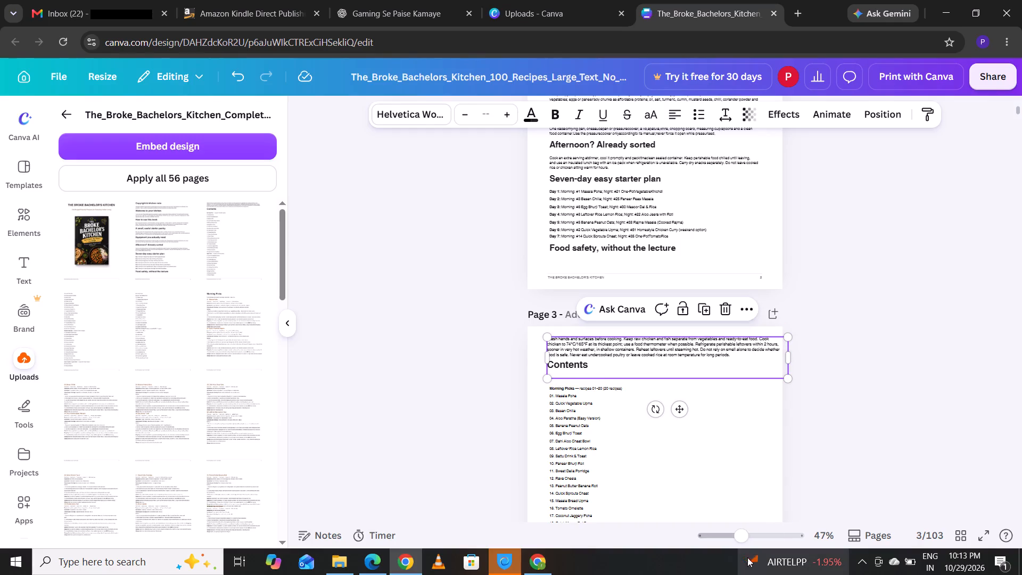
pyautogui.click(768, 535)
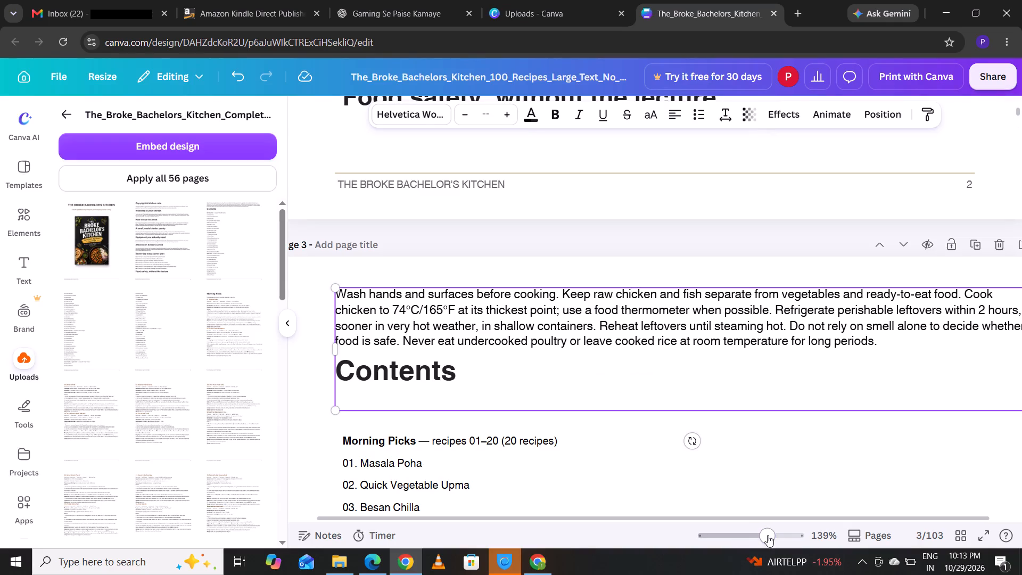
pyautogui.moveTo(764, 541); pyautogui.dragTo(748, 543)
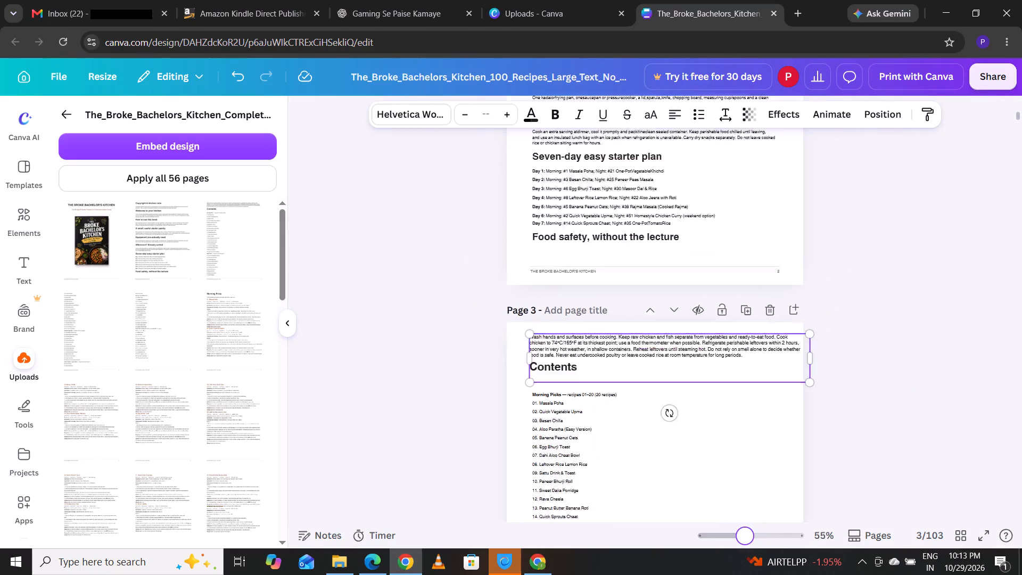
pyautogui.moveTo(748, 543); pyautogui.dragTo(728, 544)
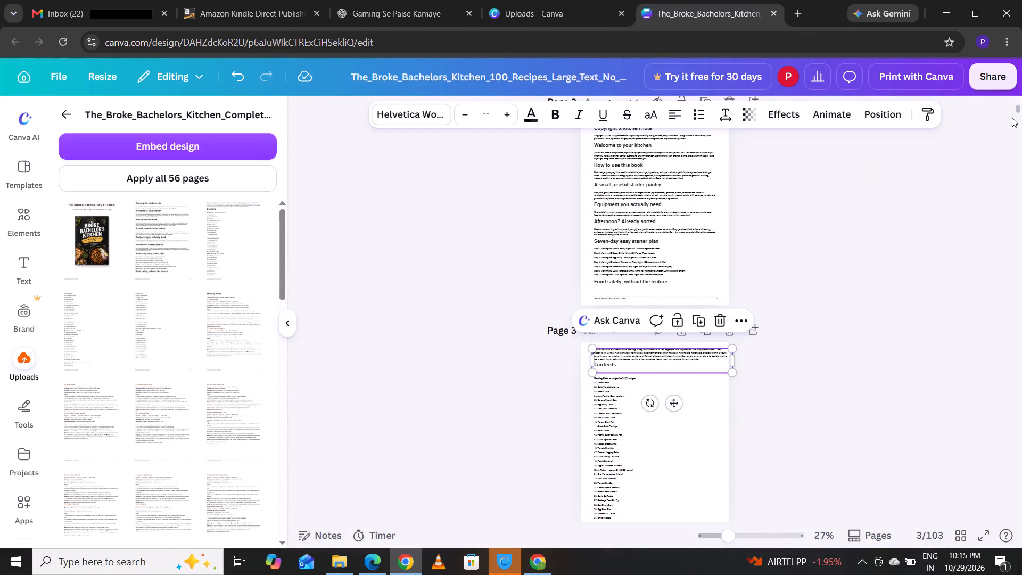
# Return to the Canva ebook and examine the page sequence from the cover and front matter through the early recipe pages.
pyautogui.moveTo(1020, 109); pyautogui.dragTo(1019, 124)
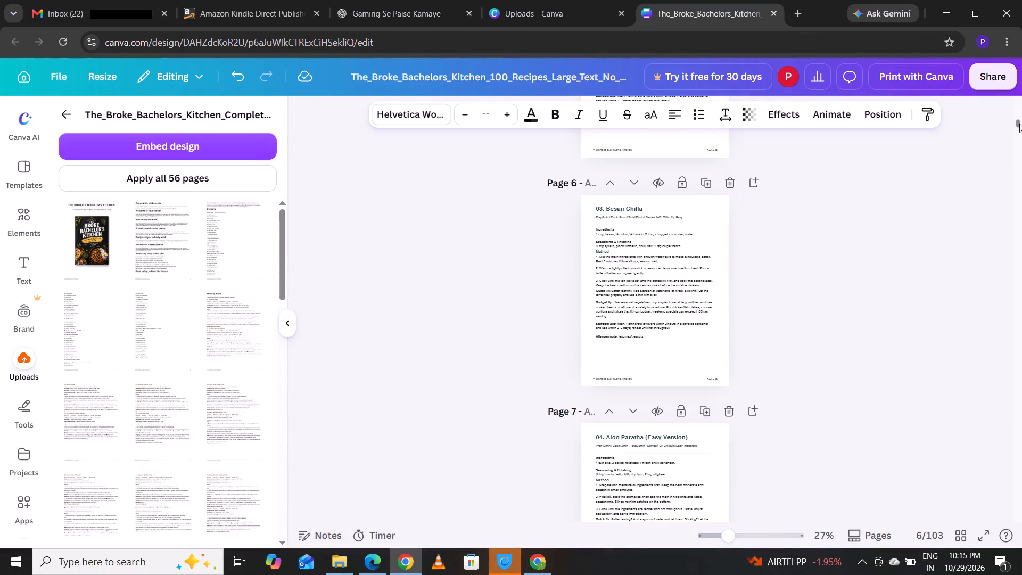
pyautogui.moveTo(1019, 124); pyautogui.dragTo(1011, 157)
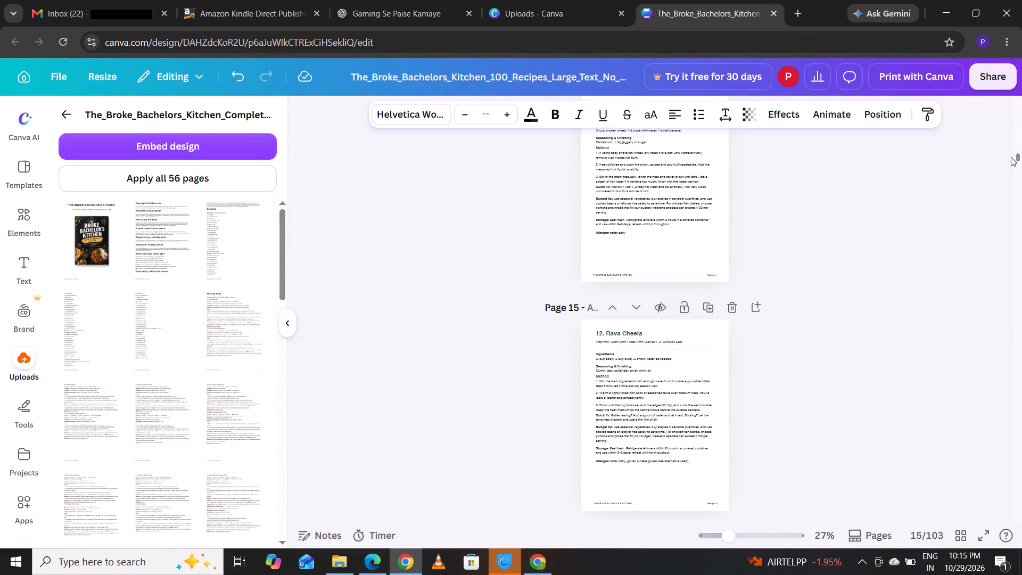
pyautogui.moveTo(1011, 157); pyautogui.dragTo(1011, 160)
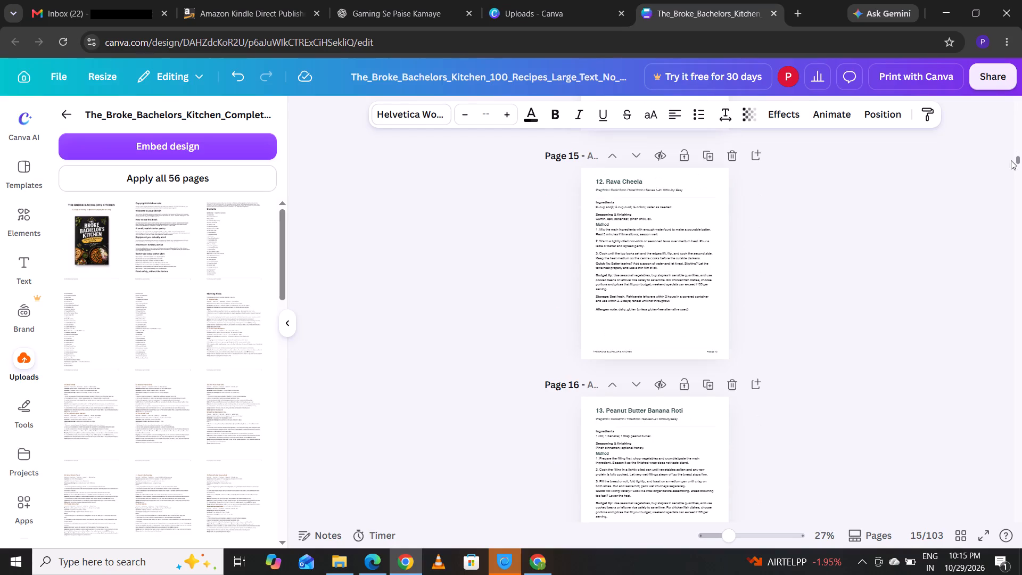
pyautogui.moveTo(1011, 160); pyautogui.dragTo(1021, 101)
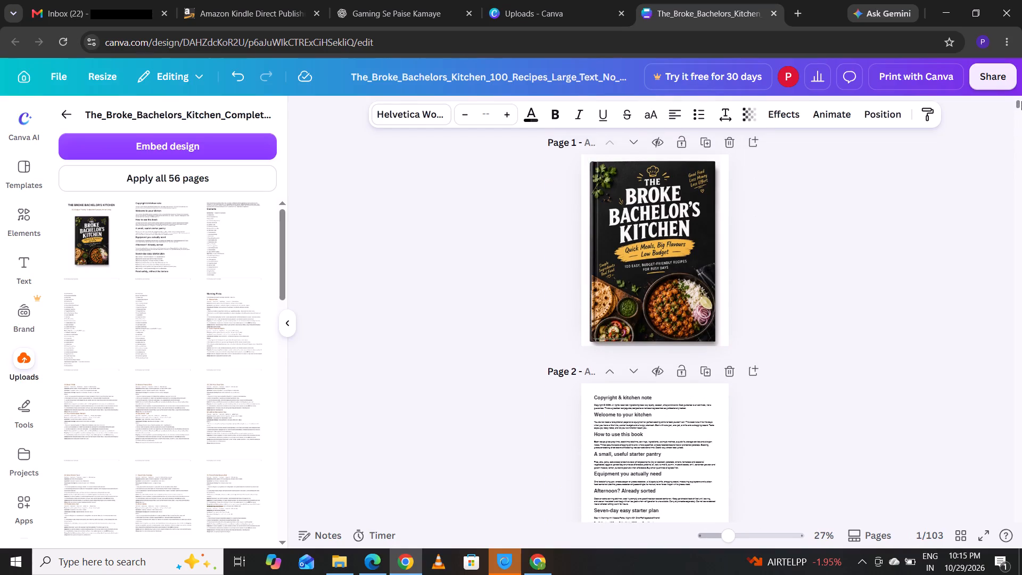
pyautogui.moveTo(1021, 101); pyautogui.dragTo(1021, 98)
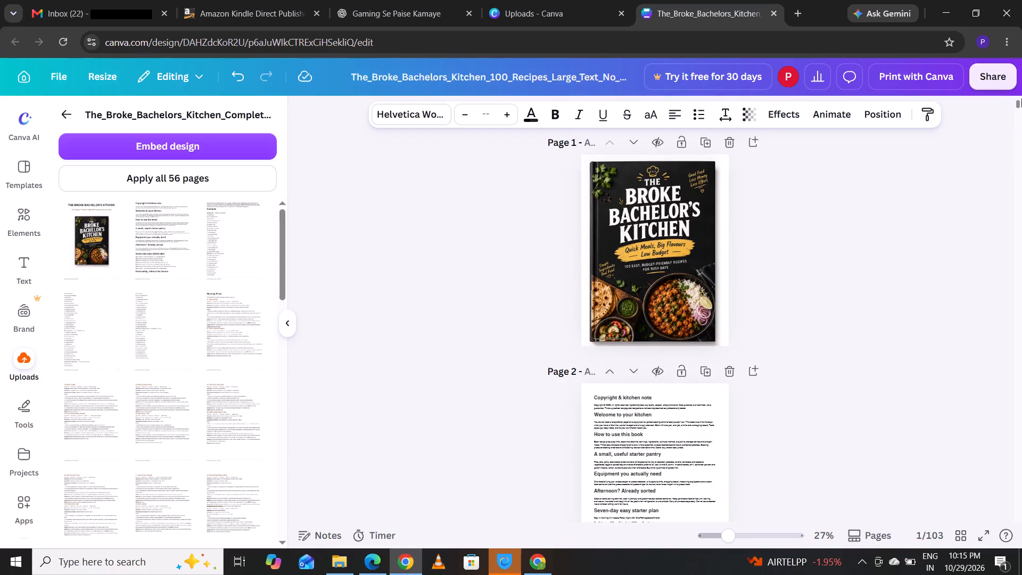
pyautogui.moveTo(1021, 98); pyautogui.dragTo(1020, 111)
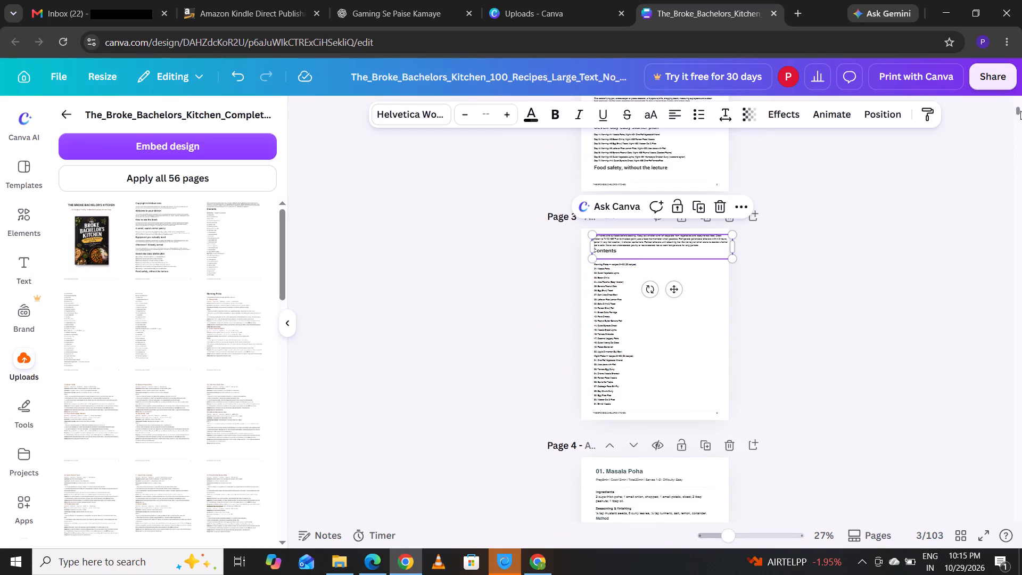
pyautogui.moveTo(1020, 111); pyautogui.dragTo(1020, 108)
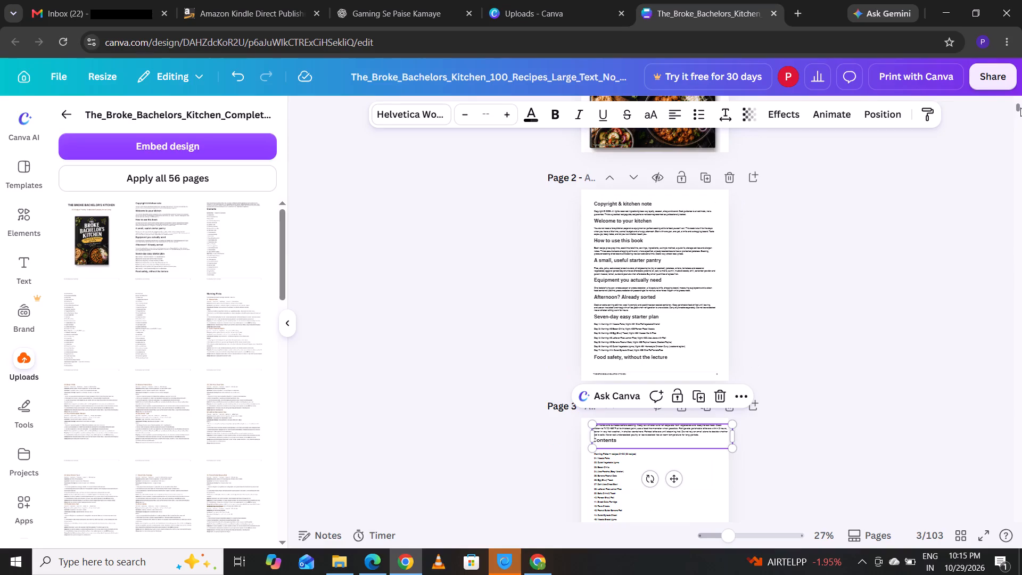
pyautogui.moveTo(1020, 108); pyautogui.dragTo(1020, 111)
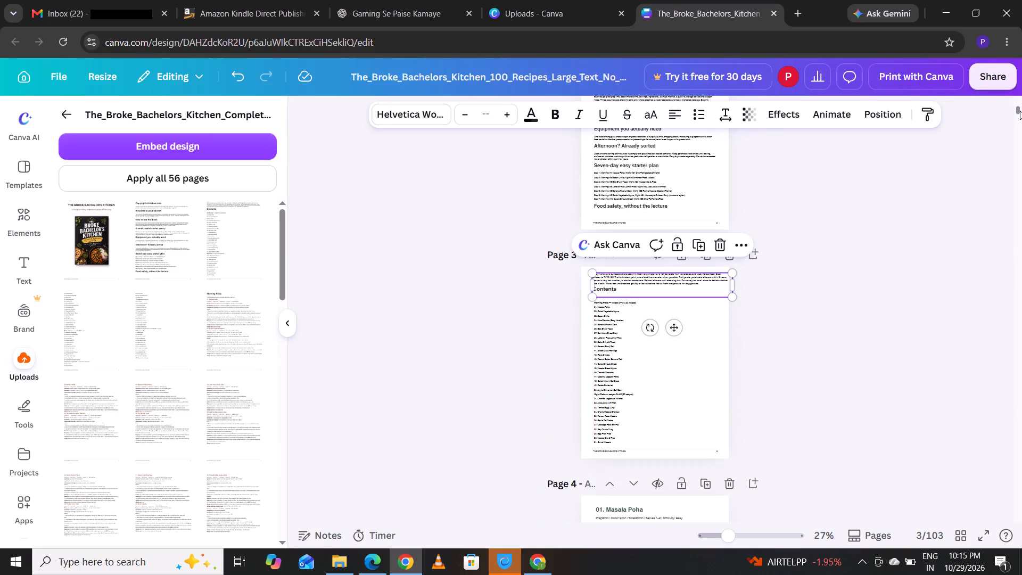
pyautogui.moveTo(1020, 111); pyautogui.dragTo(1019, 114)
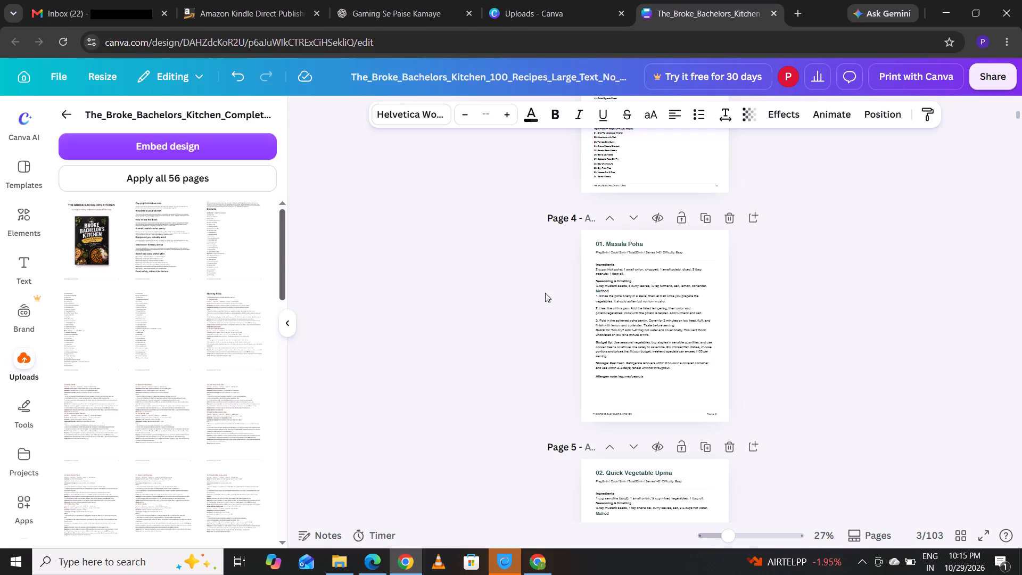
# Add the contents page listing recipes 32–67 from the 56-page design as a new page after the Masala Poha page.
pyautogui.click(590, 266)
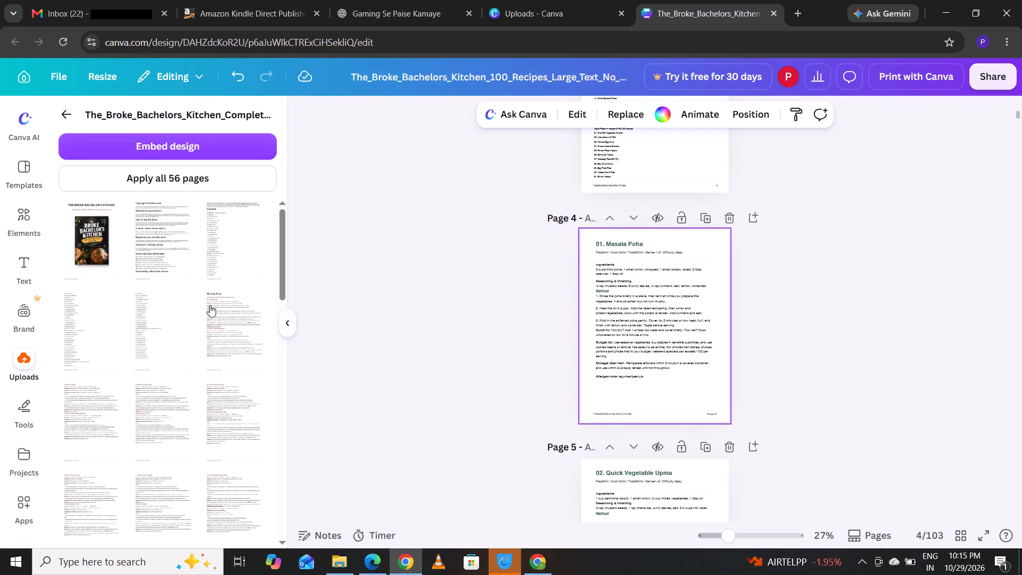
pyautogui.moveTo(94, 334); pyautogui.dragTo(174, 334)
pyautogui.moveTo(174, 334); pyautogui.dragTo(128, 338)
pyautogui.click(110, 338)
pyautogui.click(83, 331)
pyautogui.click(83, 331)
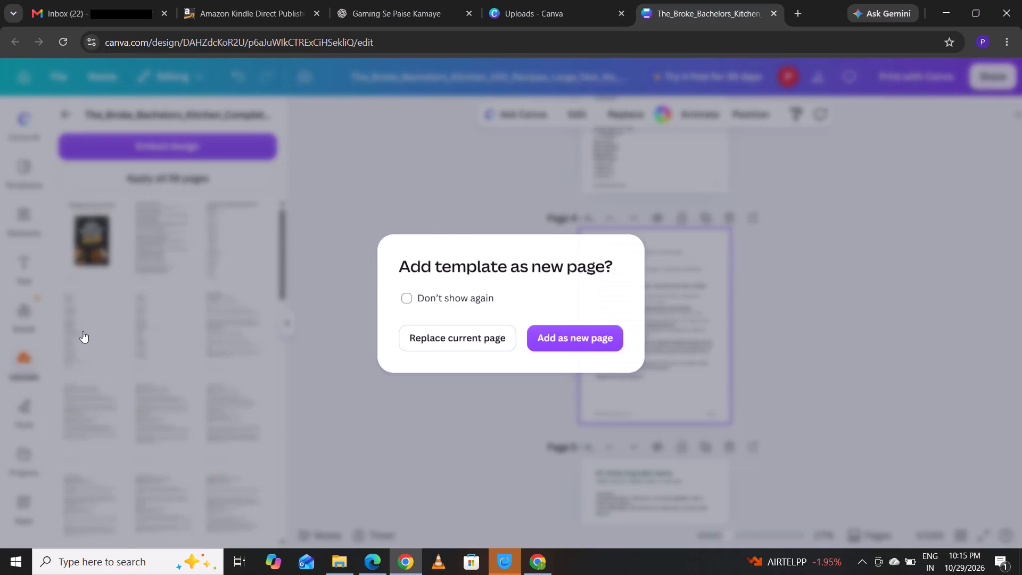
pyautogui.click(541, 339)
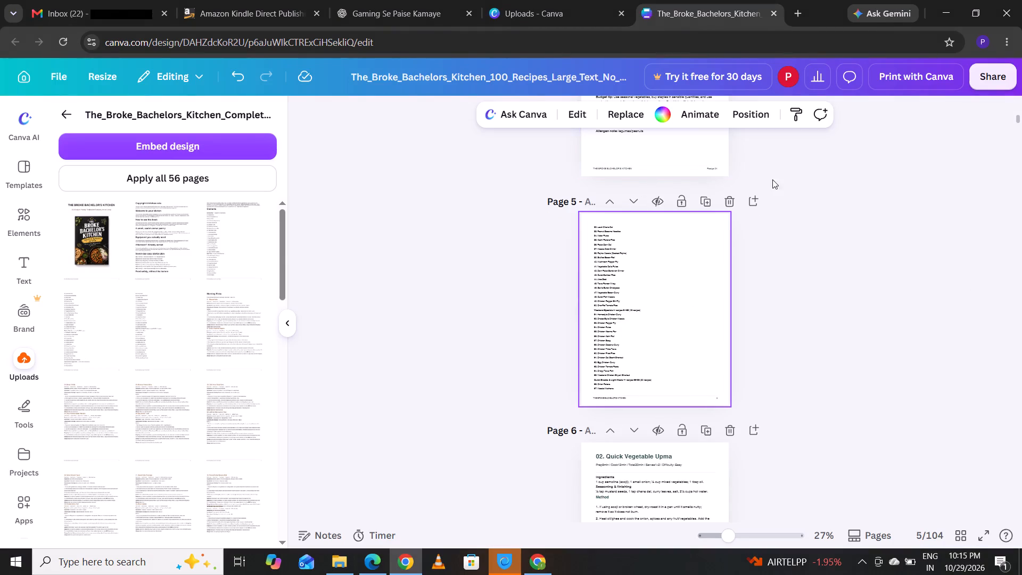
# Move the recipes 32–67 contents page up one place so it precedes the Masala Poha page as page 4.
pyautogui.click(1018, 116)
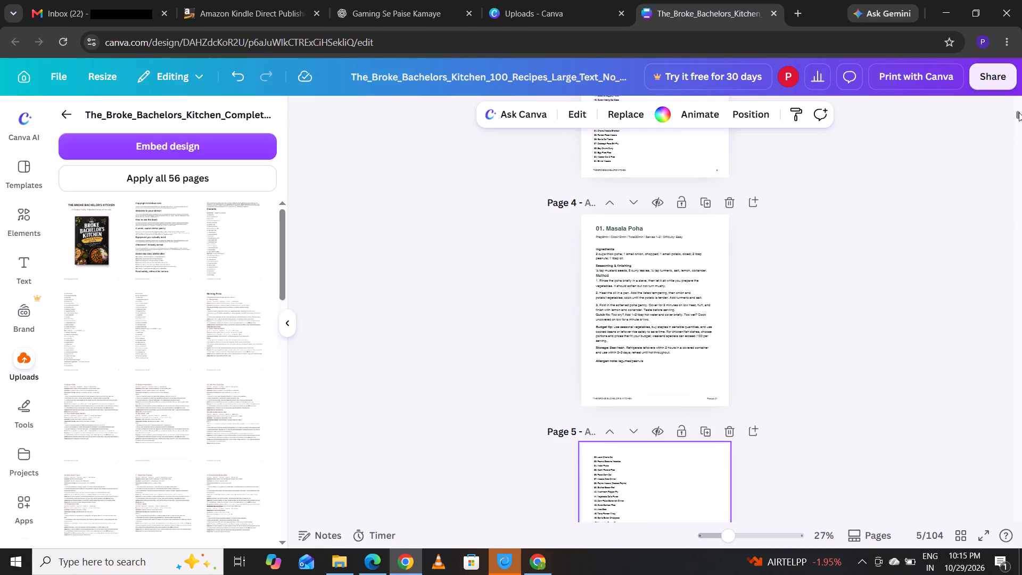
pyautogui.click(611, 428)
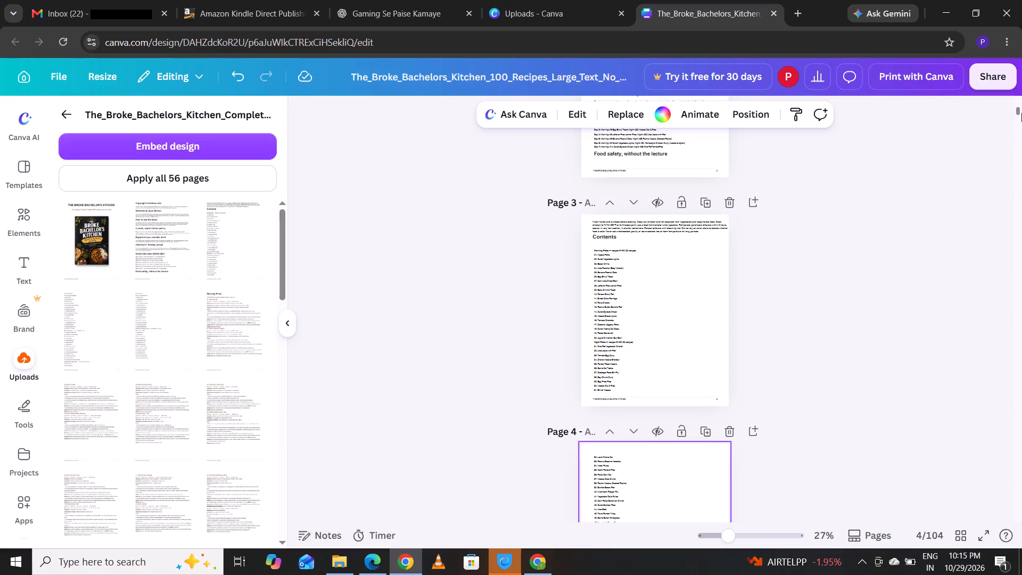
# Add the contents page listing recipes 68–100 from the 56-page design as a new page after the Masala Poha page.
pyautogui.moveTo(1016, 111); pyautogui.dragTo(1016, 117)
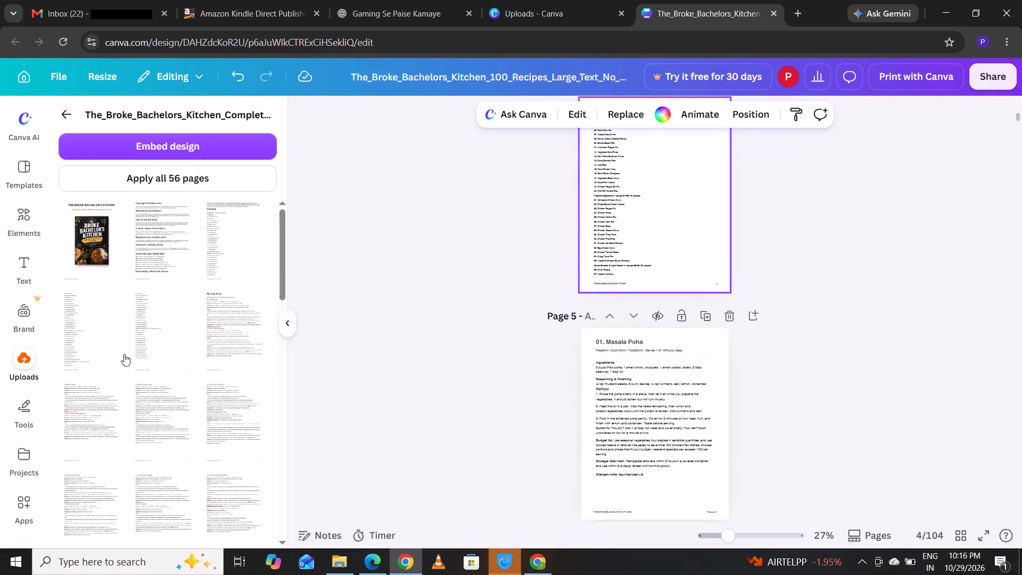
pyautogui.click(584, 391)
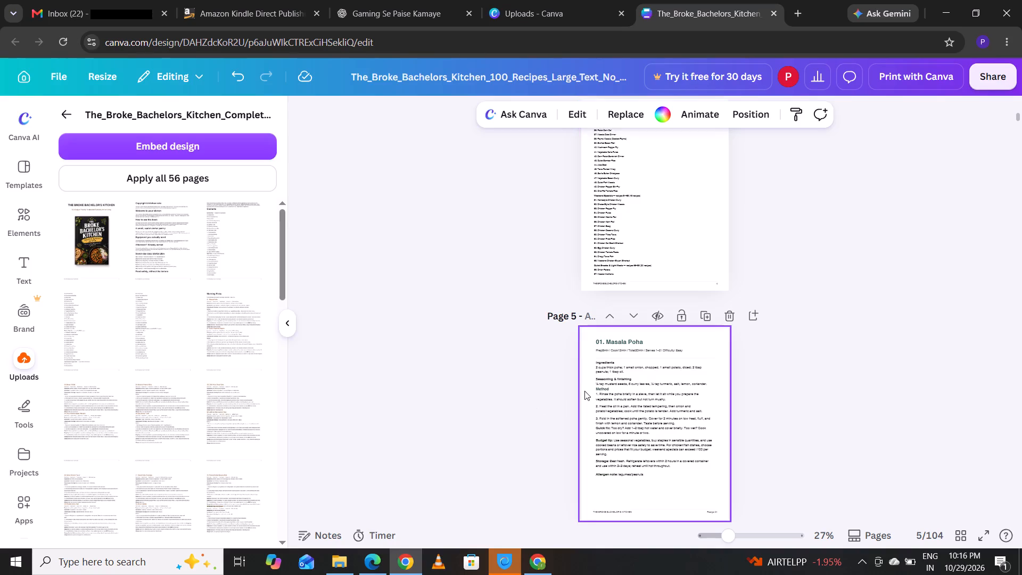
pyautogui.click(155, 344)
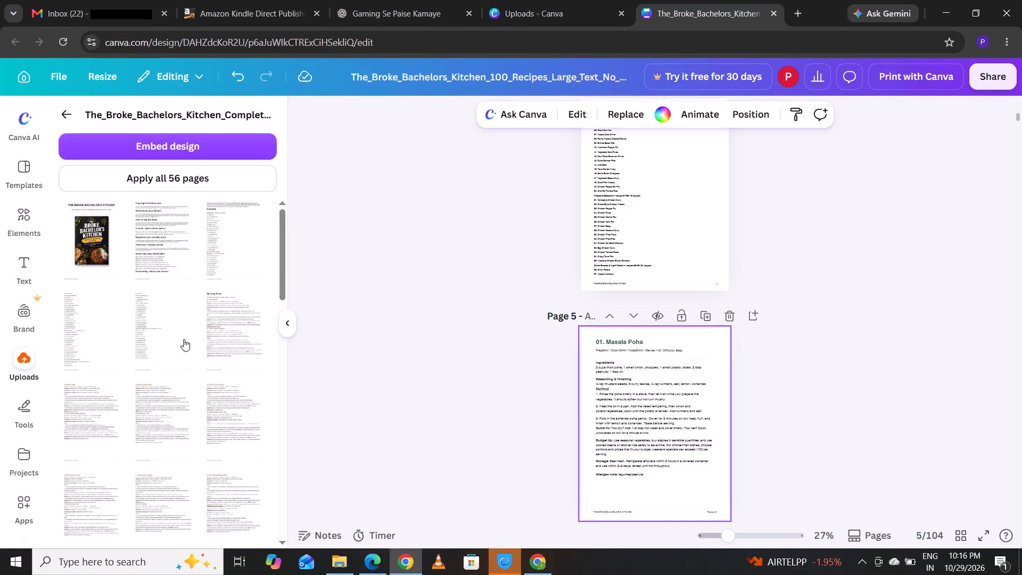
pyautogui.click(562, 334)
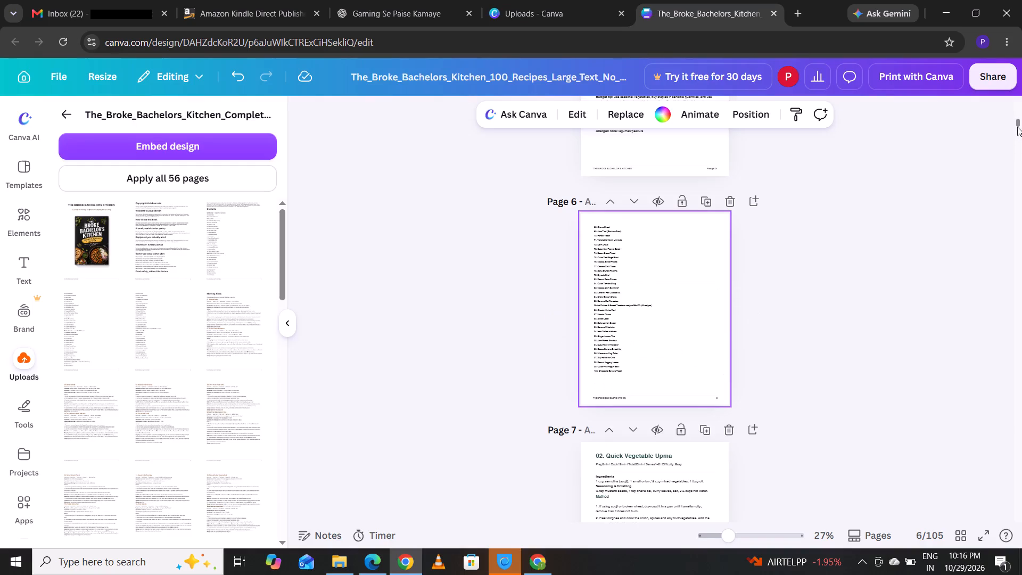
# Move the recipes 68–100 contents page up one place so it precedes the Masala Poha page as page 5.
pyautogui.click(1017, 122)
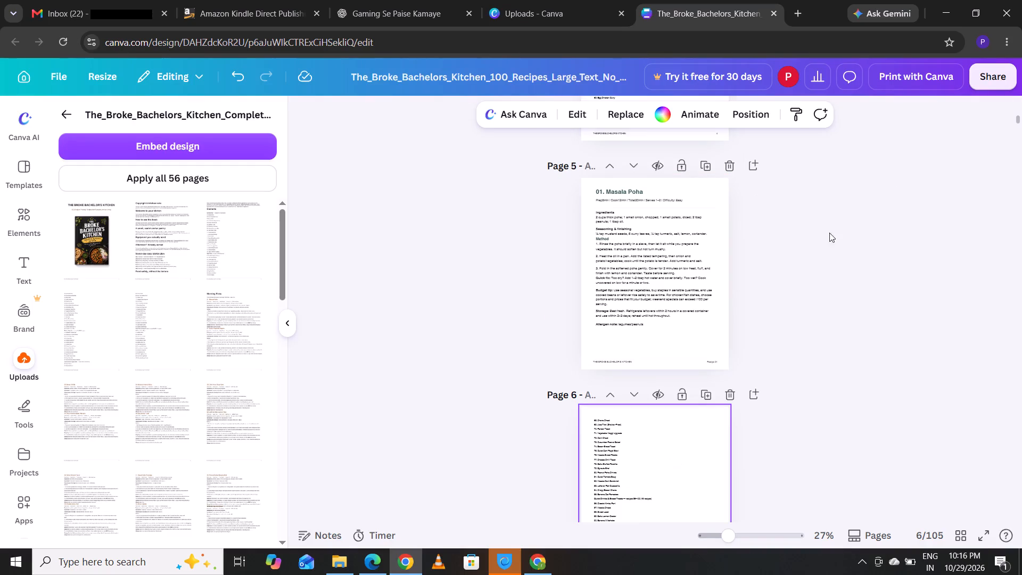
pyautogui.click(616, 393)
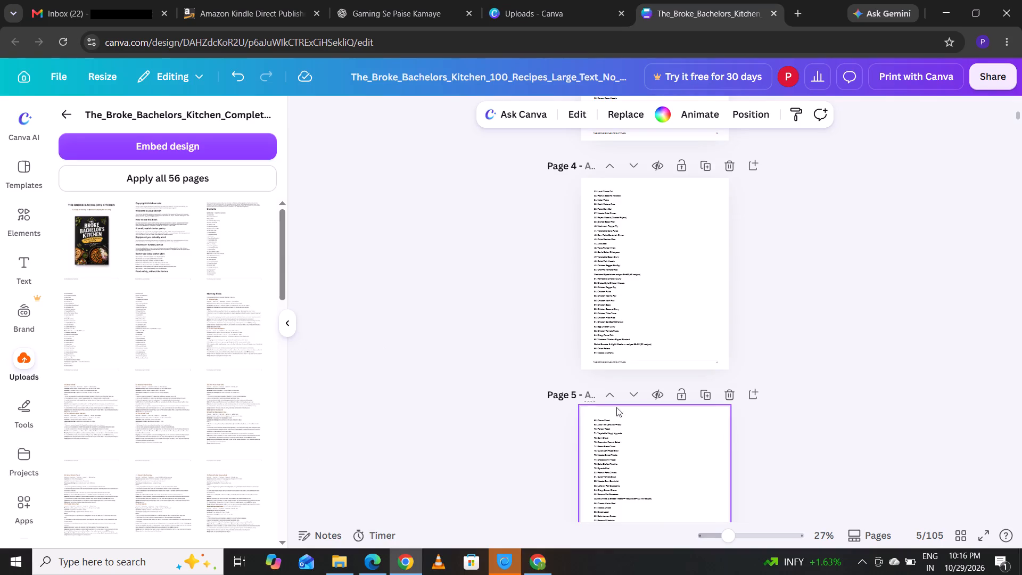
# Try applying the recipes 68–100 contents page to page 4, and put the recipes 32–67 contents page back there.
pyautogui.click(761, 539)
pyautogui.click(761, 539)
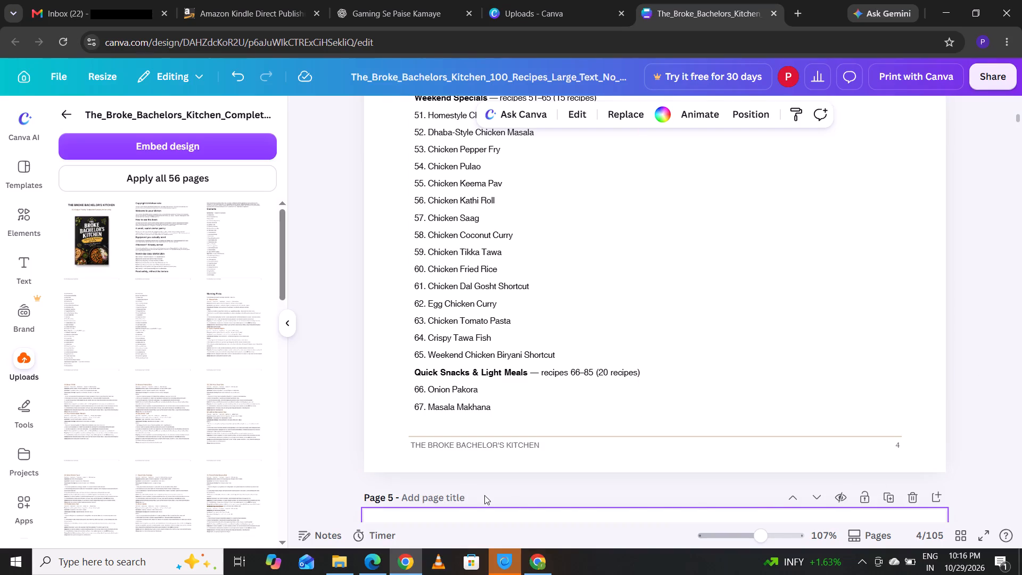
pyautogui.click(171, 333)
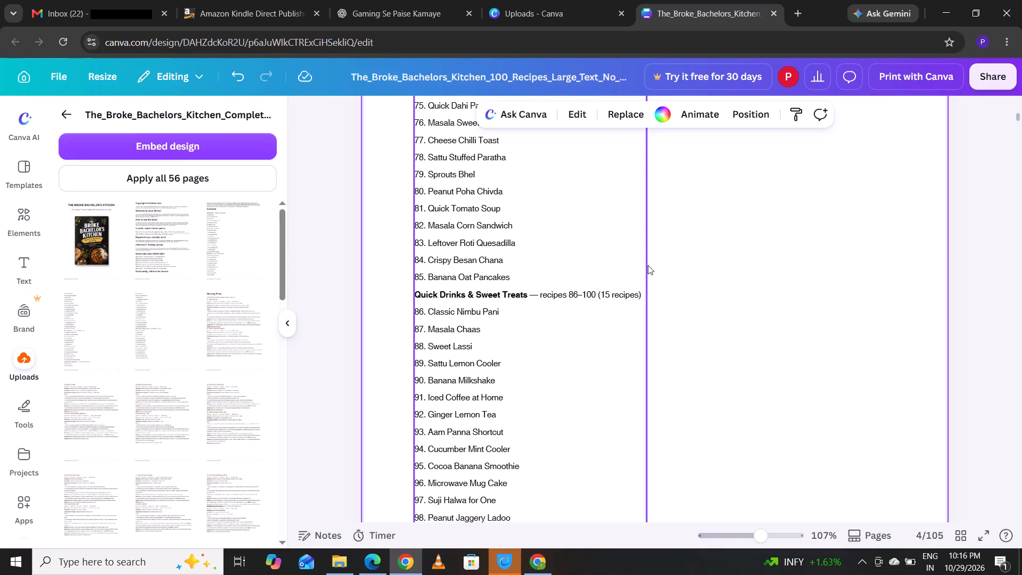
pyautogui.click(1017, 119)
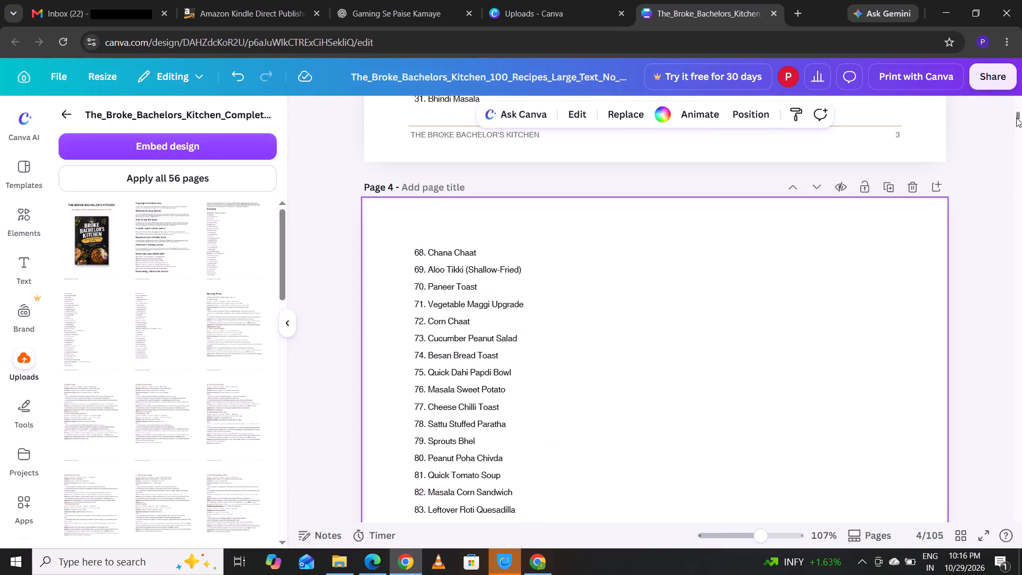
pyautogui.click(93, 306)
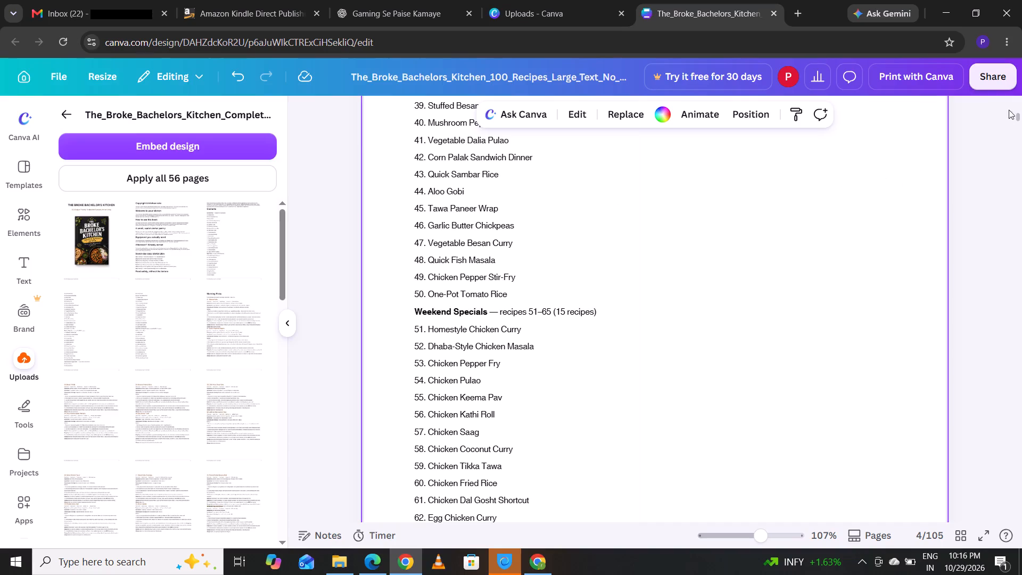
# Examine the contents on pages 3 to 5 and the one-page recipes that follow, up to about page 22.
pyautogui.moveTo(1017, 114); pyautogui.dragTo(1017, 107)
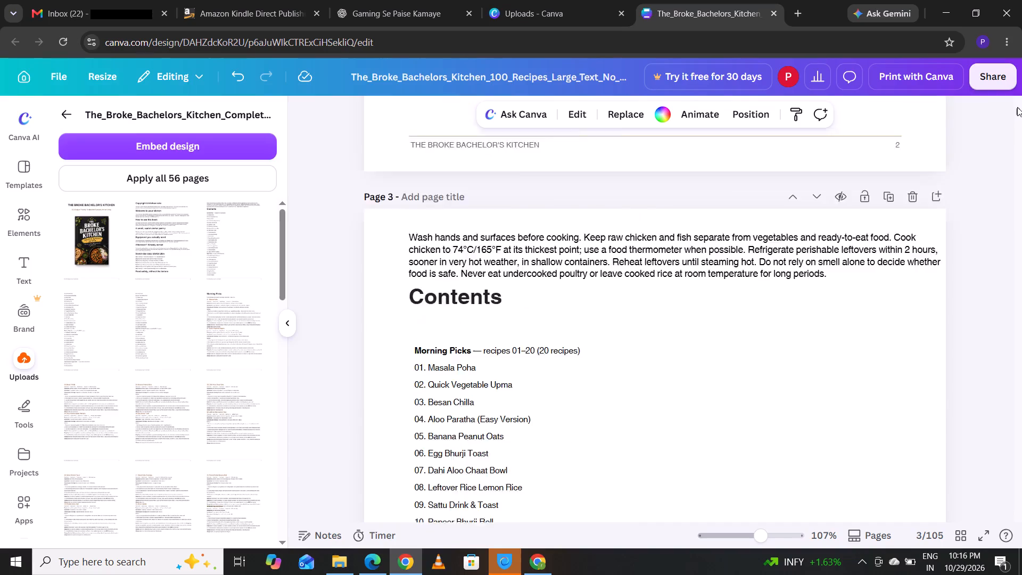
pyautogui.moveTo(1017, 107); pyautogui.dragTo(1017, 113)
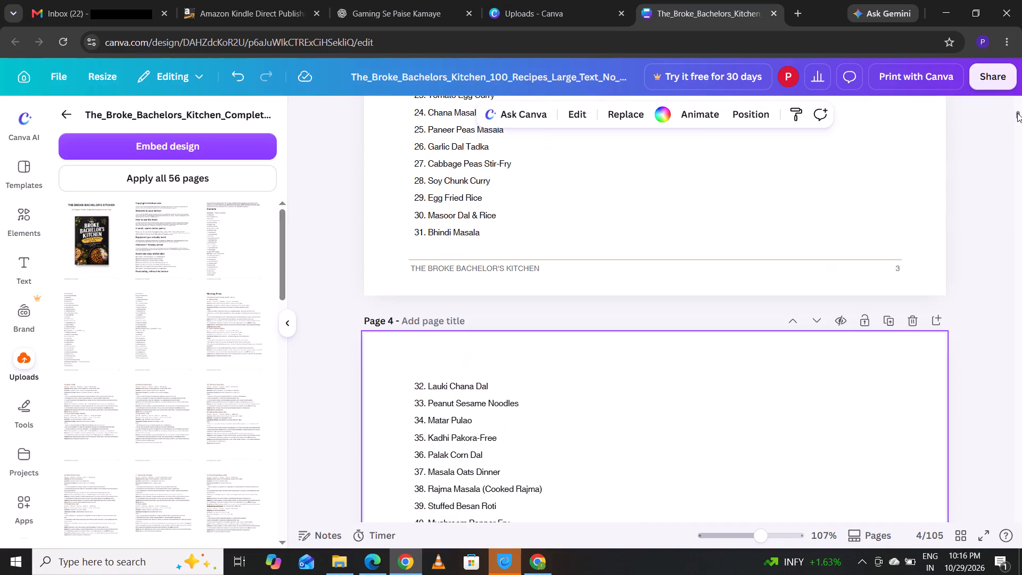
pyautogui.moveTo(1017, 113); pyautogui.dragTo(1017, 117)
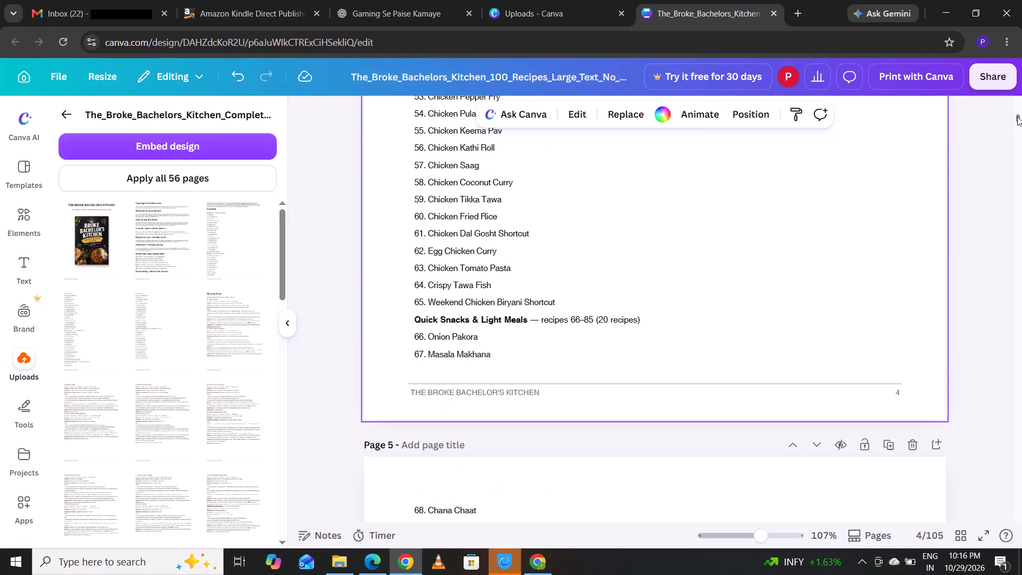
pyautogui.moveTo(1017, 117); pyautogui.dragTo(1017, 121)
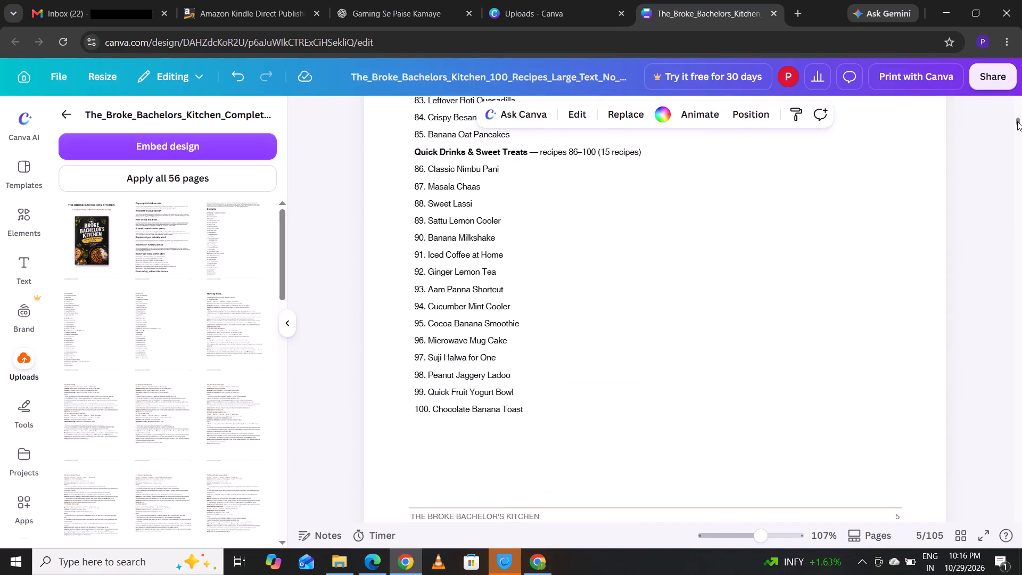
pyautogui.moveTo(1017, 121); pyautogui.dragTo(1017, 121)
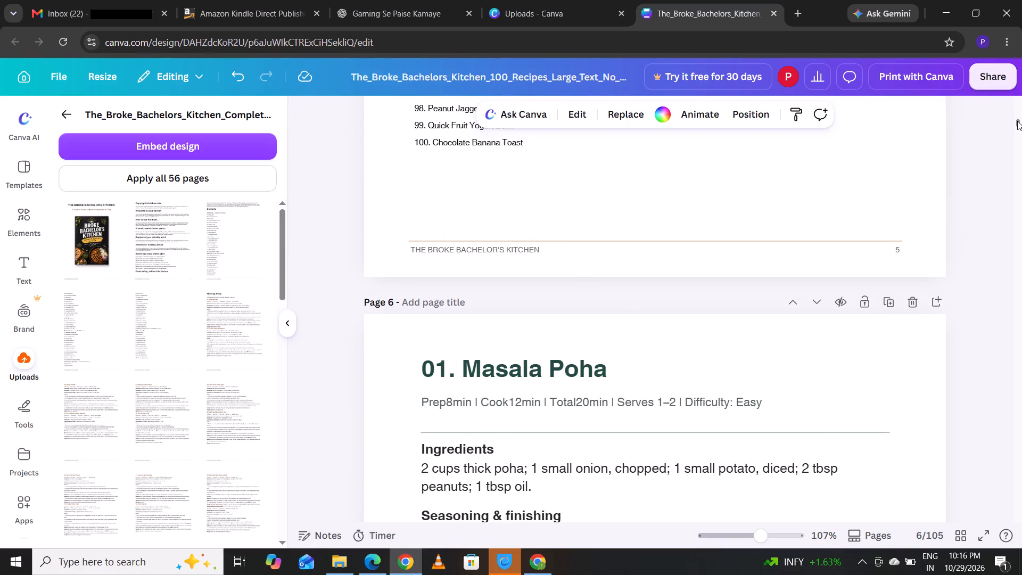
pyautogui.moveTo(1017, 121); pyautogui.dragTo(1017, 119)
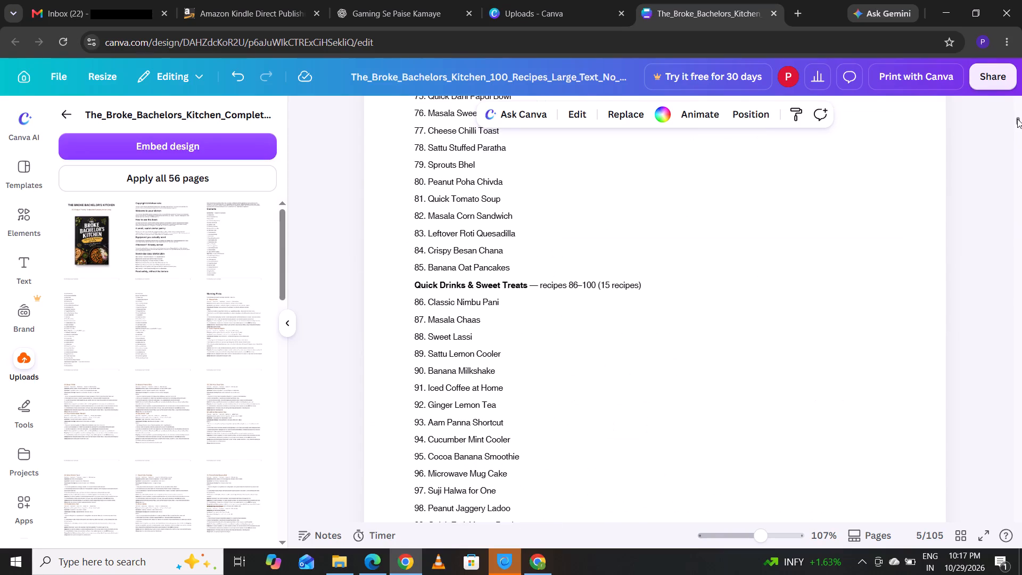
pyautogui.moveTo(1017, 119); pyautogui.dragTo(1017, 131)
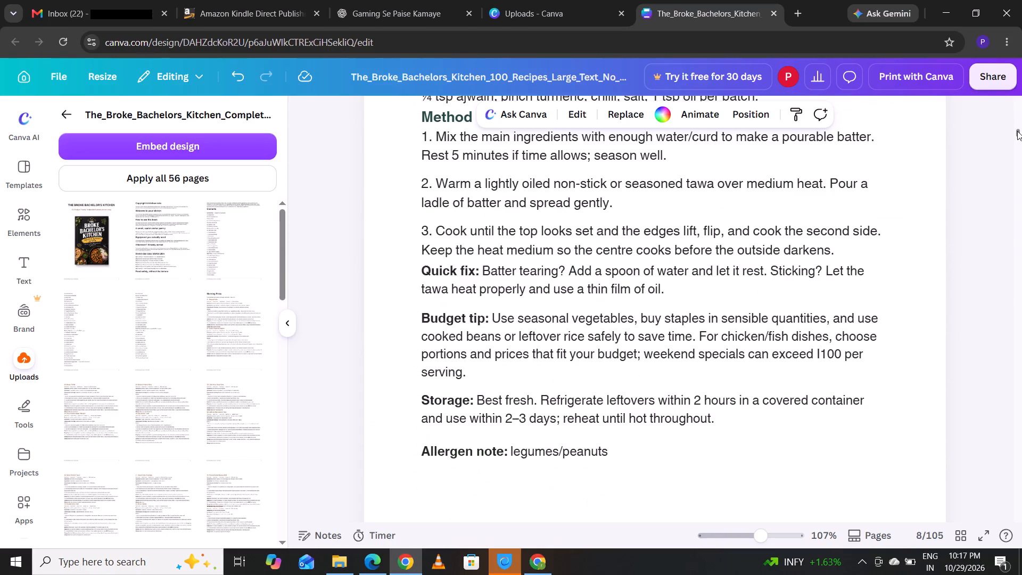
pyautogui.moveTo(1017, 131); pyautogui.dragTo(1017, 133)
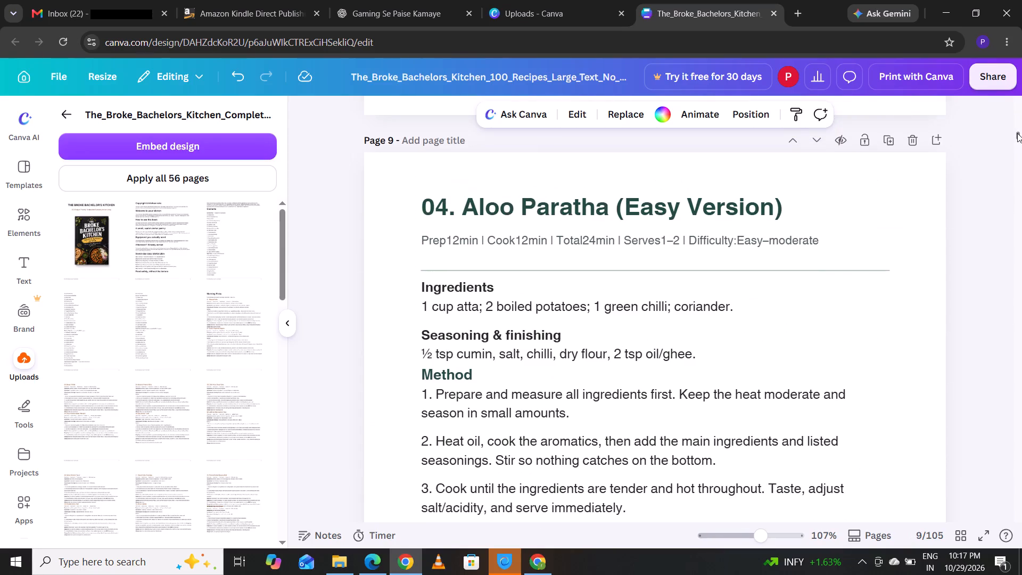
pyautogui.moveTo(1017, 133); pyautogui.dragTo(1017, 139)
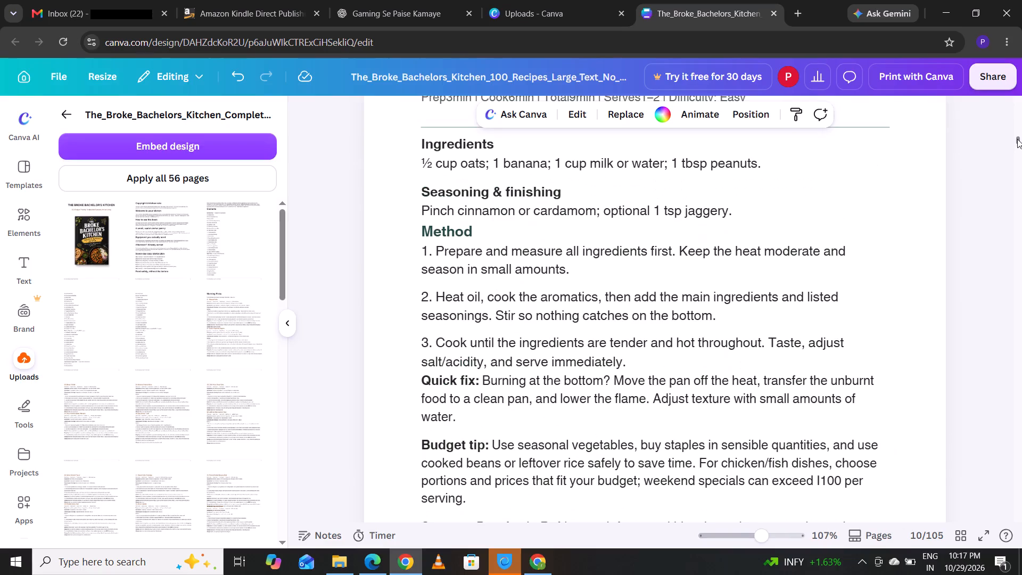
pyautogui.moveTo(1017, 139); pyautogui.dragTo(1017, 132)
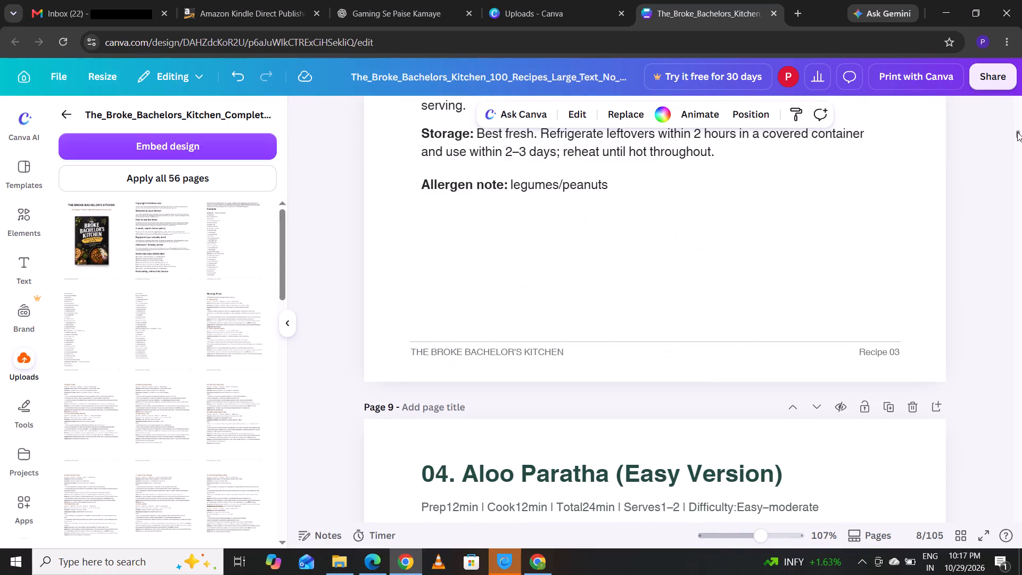
pyautogui.moveTo(1017, 132); pyautogui.dragTo(1017, 129)
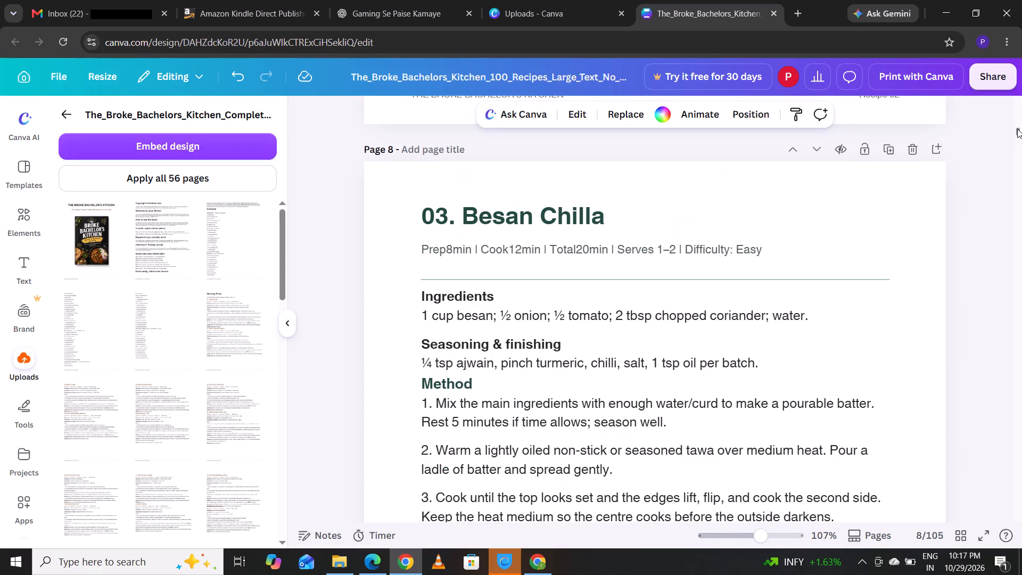
pyautogui.moveTo(1017, 129); pyautogui.dragTo(1018, 126)
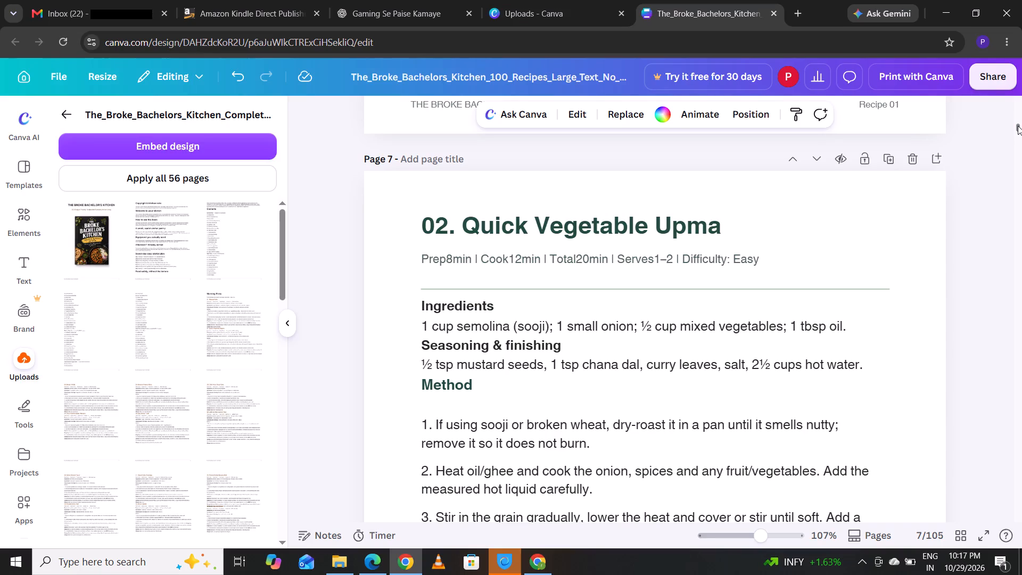
pyautogui.moveTo(1018, 126); pyautogui.dragTo(1019, 121)
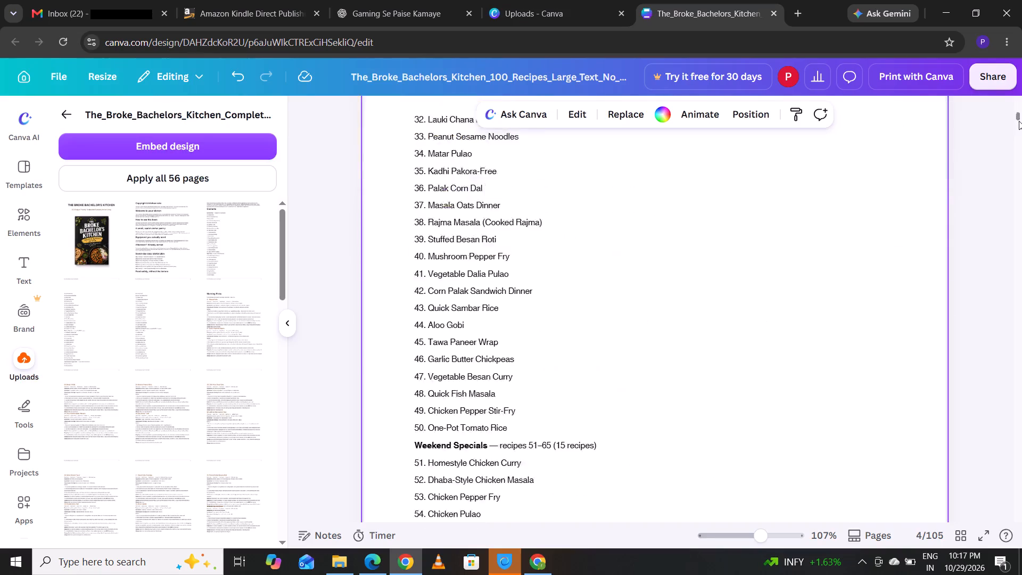
pyautogui.moveTo(1019, 121); pyautogui.dragTo(1019, 124)
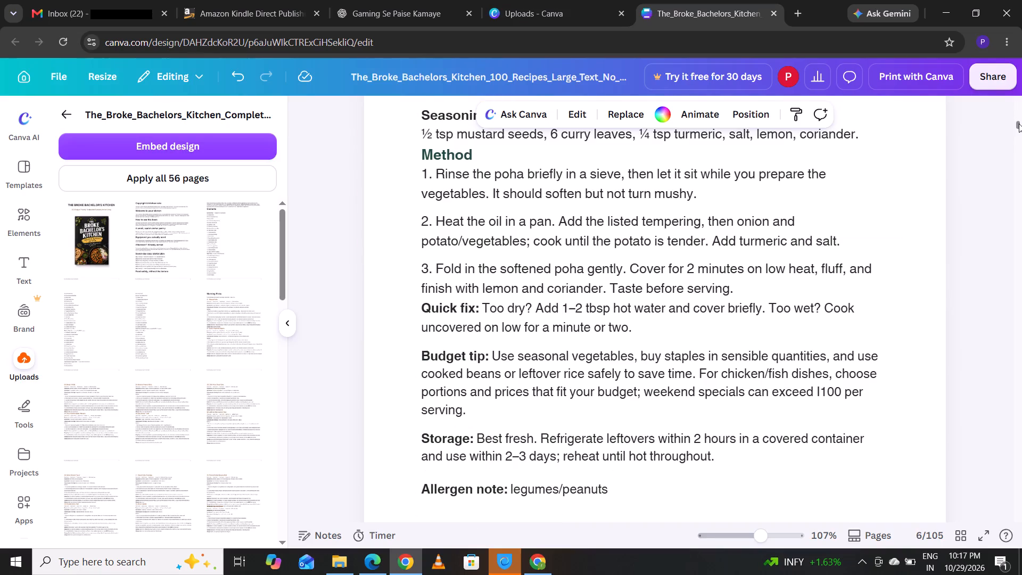
pyautogui.moveTo(1019, 124); pyautogui.dragTo(1018, 140)
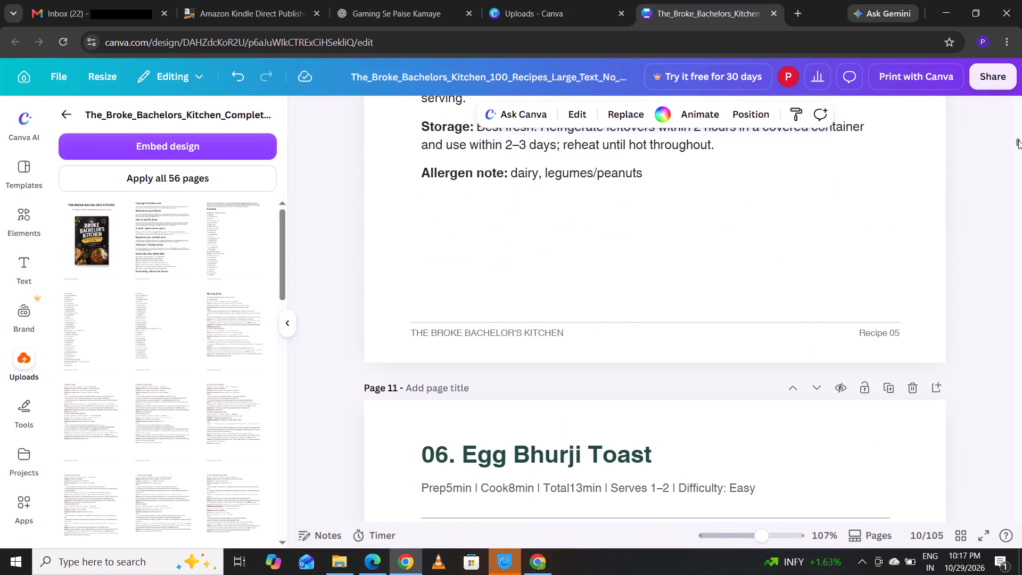
pyautogui.moveTo(1018, 140); pyautogui.dragTo(1018, 144)
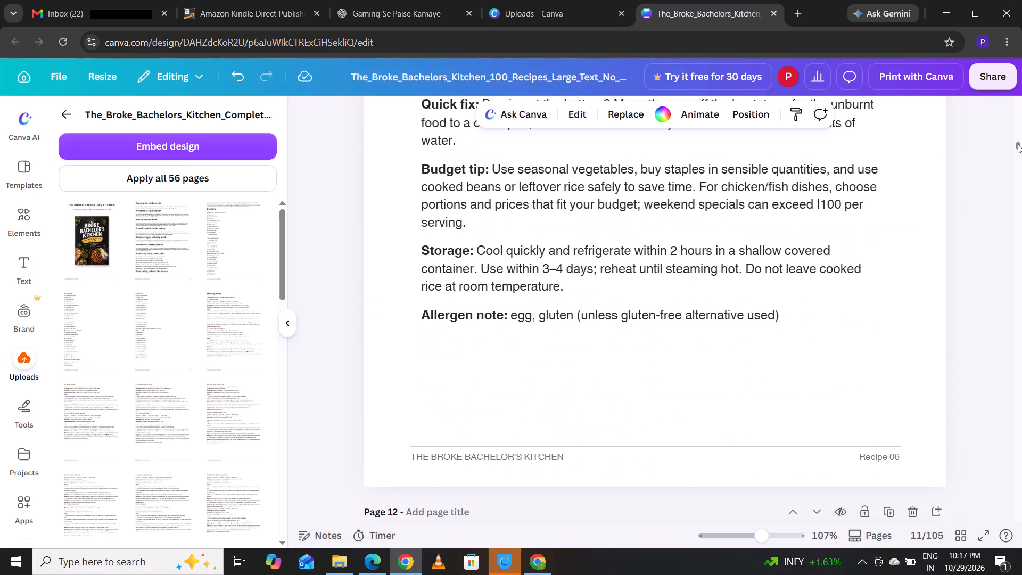
pyautogui.moveTo(1018, 144); pyautogui.dragTo(1018, 146)
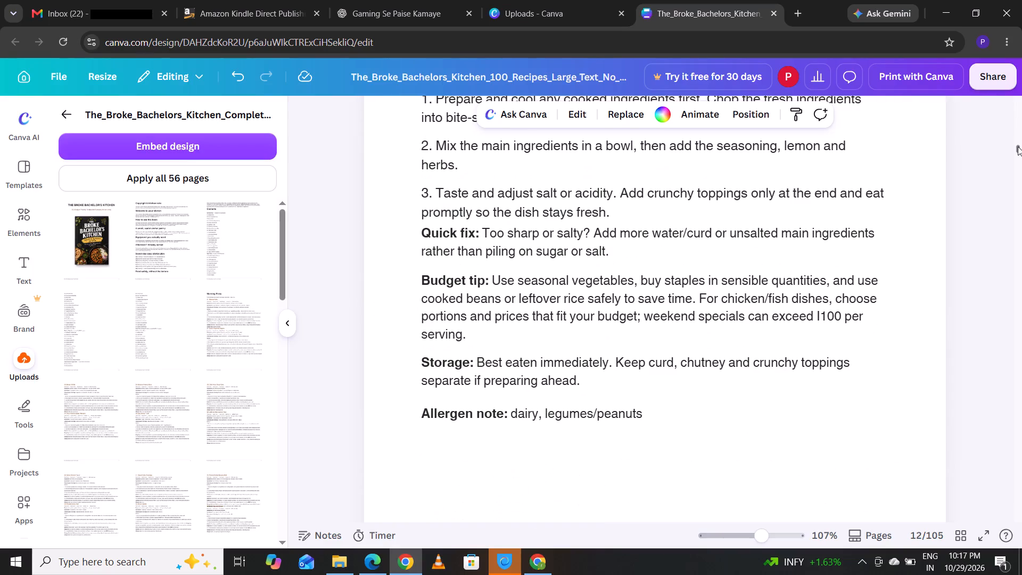
pyautogui.moveTo(1018, 146); pyautogui.dragTo(1018, 185)
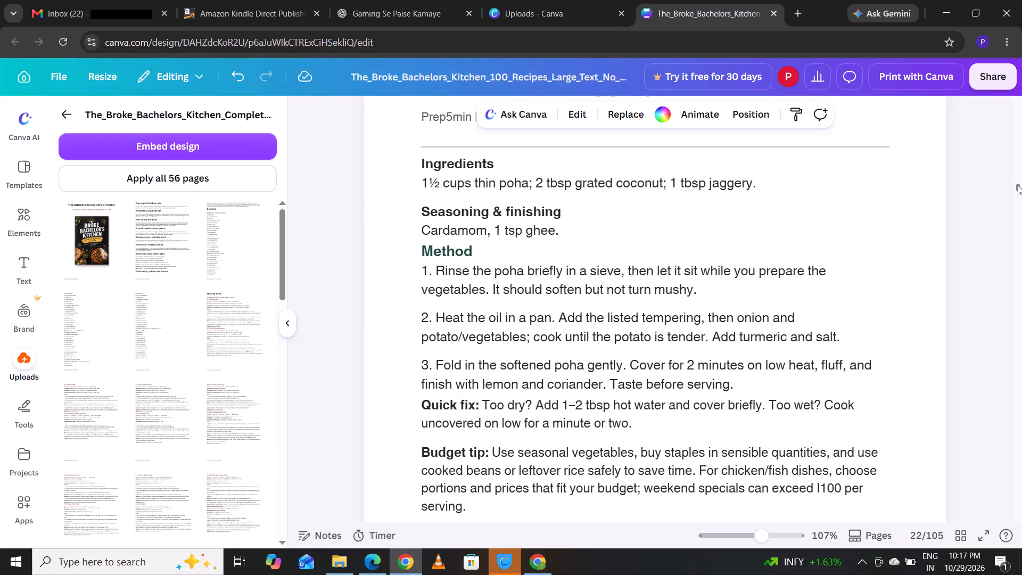
pyautogui.moveTo(1018, 185); pyautogui.dragTo(1018, 190)
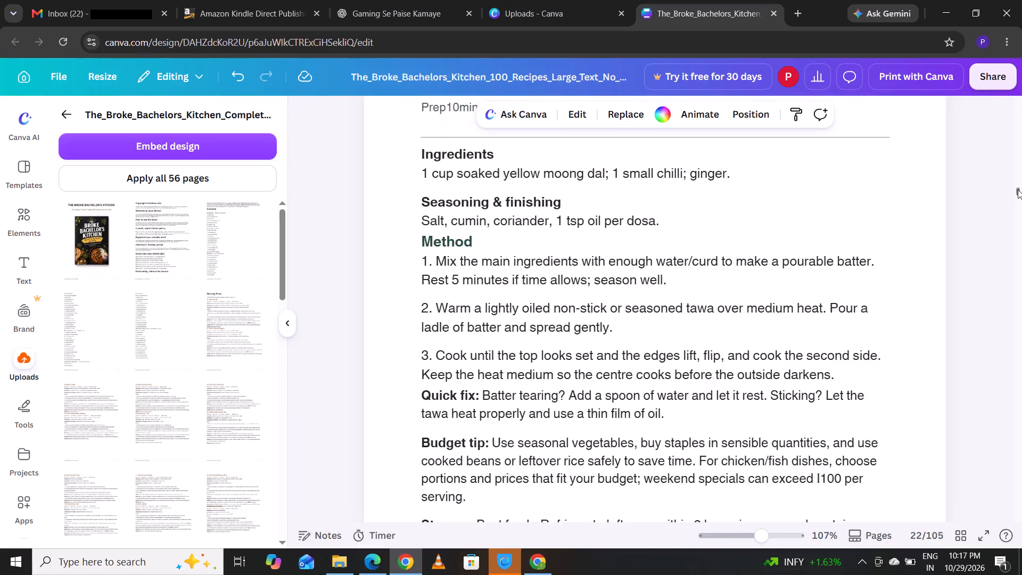
pyautogui.moveTo(1018, 190); pyautogui.dragTo(1019, 179)
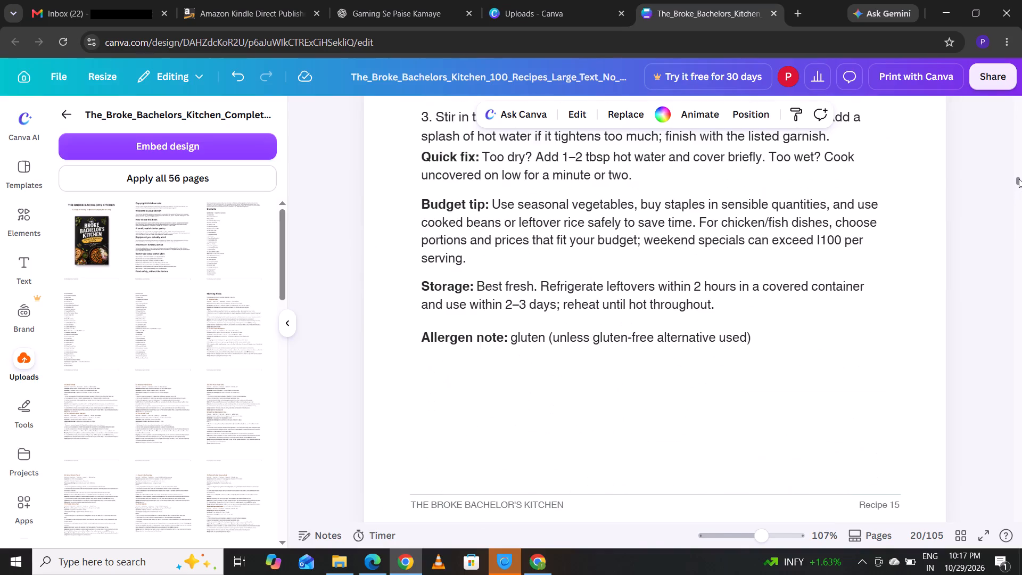
pyautogui.click(726, 537)
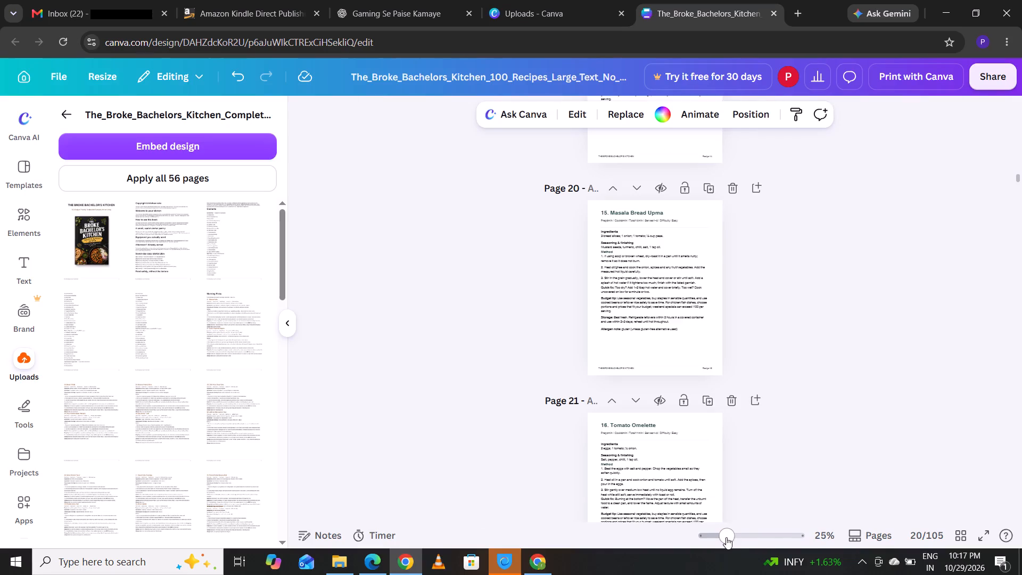
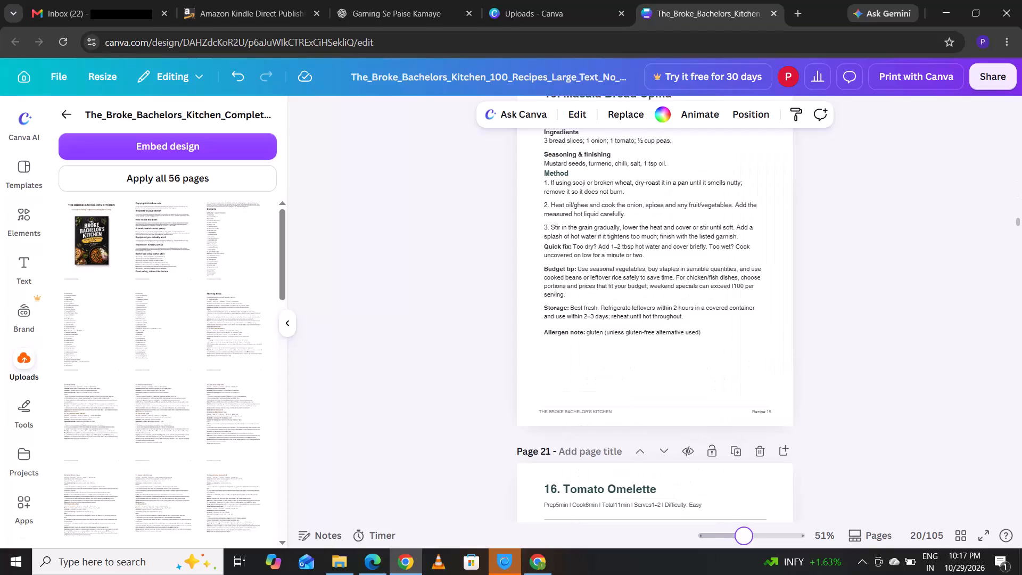
# Look back through the one-page recipes from about page 20 to the last contents page and the Masala Poha recipe on page 6.
pyautogui.click(1021, 147)
pyautogui.moveTo(1016, 178); pyautogui.dragTo(1016, 170)
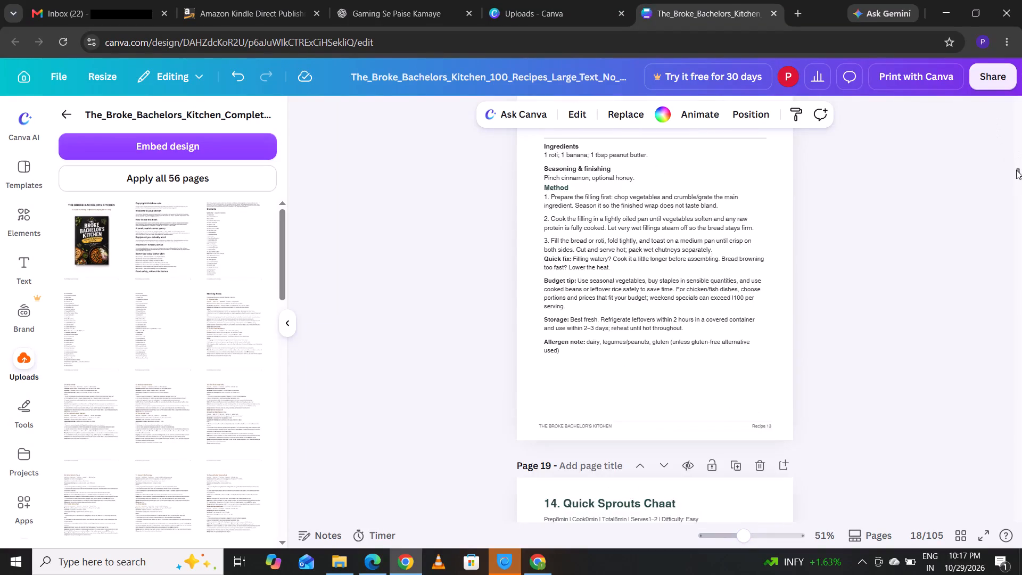
pyautogui.moveTo(1016, 170); pyautogui.dragTo(1018, 158)
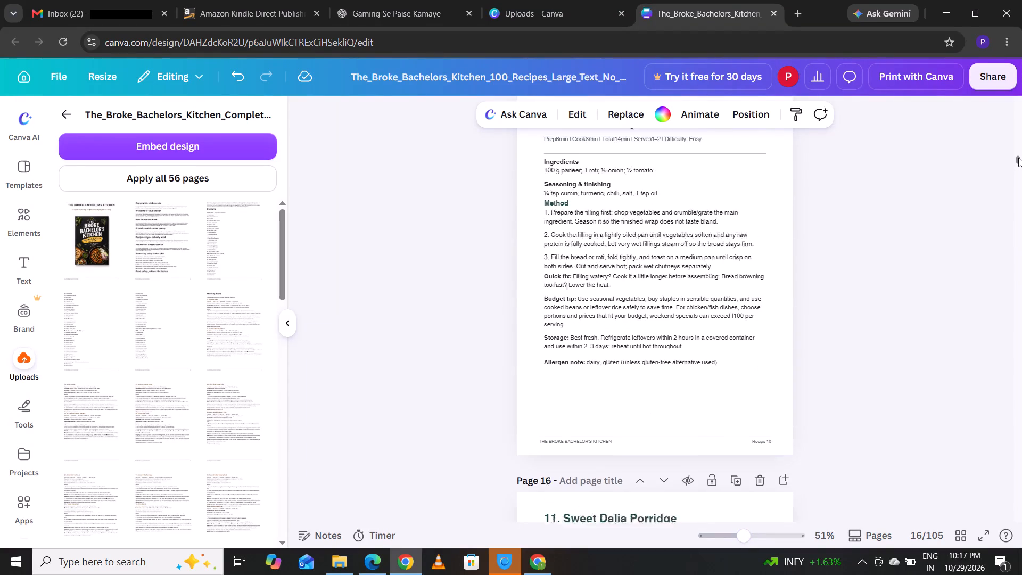
pyautogui.moveTo(1018, 158); pyautogui.dragTo(1021, 138)
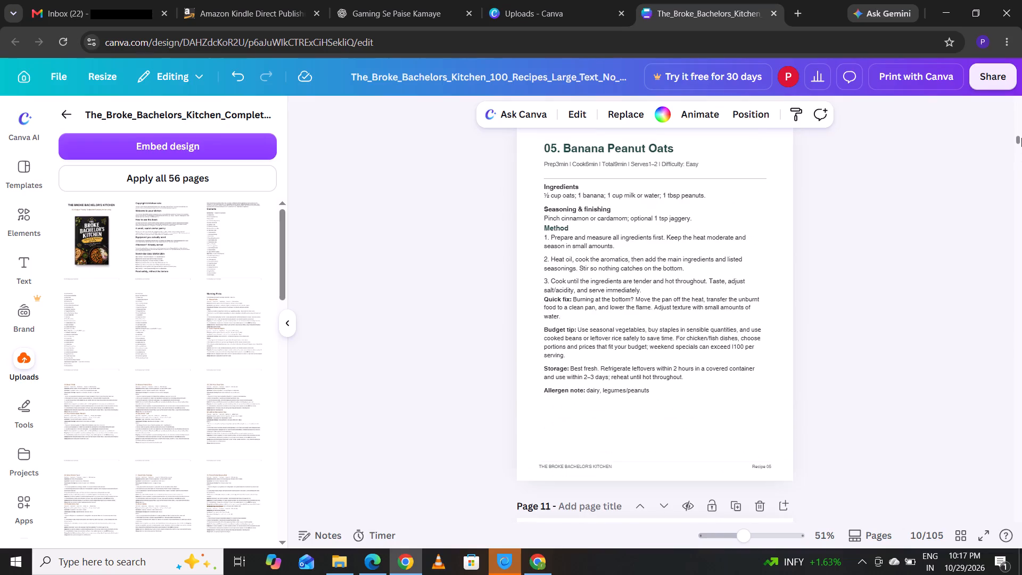
pyautogui.moveTo(1021, 138); pyautogui.dragTo(1021, 121)
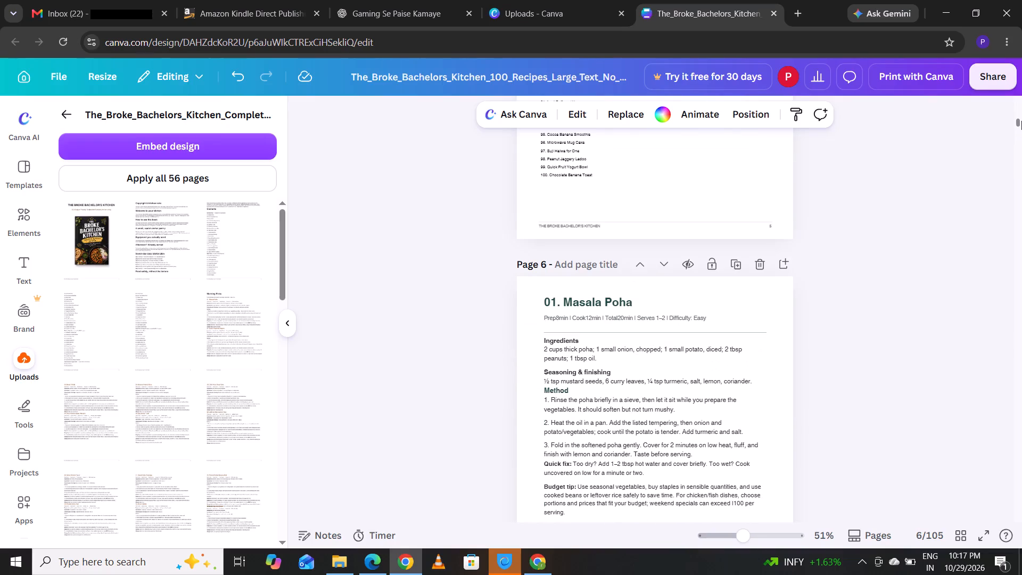
pyautogui.moveTo(1021, 121); pyautogui.dragTo(1021, 122)
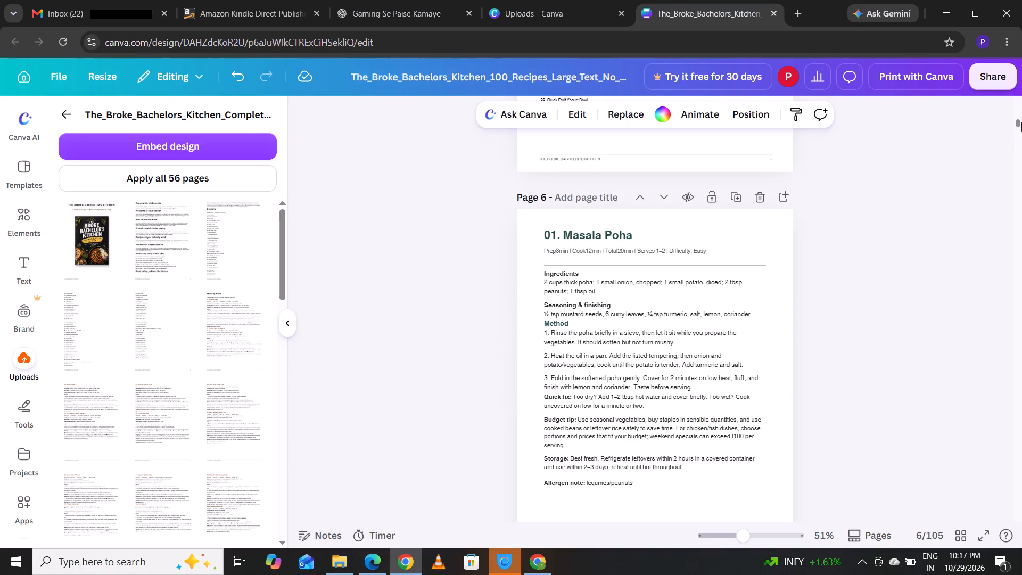
pyautogui.moveTo(1021, 122); pyautogui.dragTo(1021, 125)
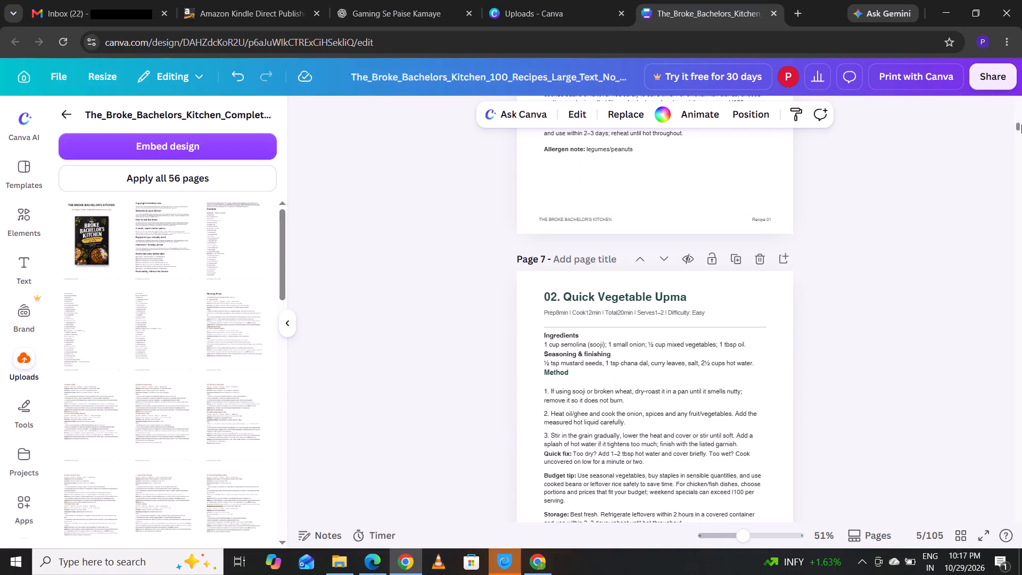
pyautogui.moveTo(1021, 125); pyautogui.dragTo(1021, 120)
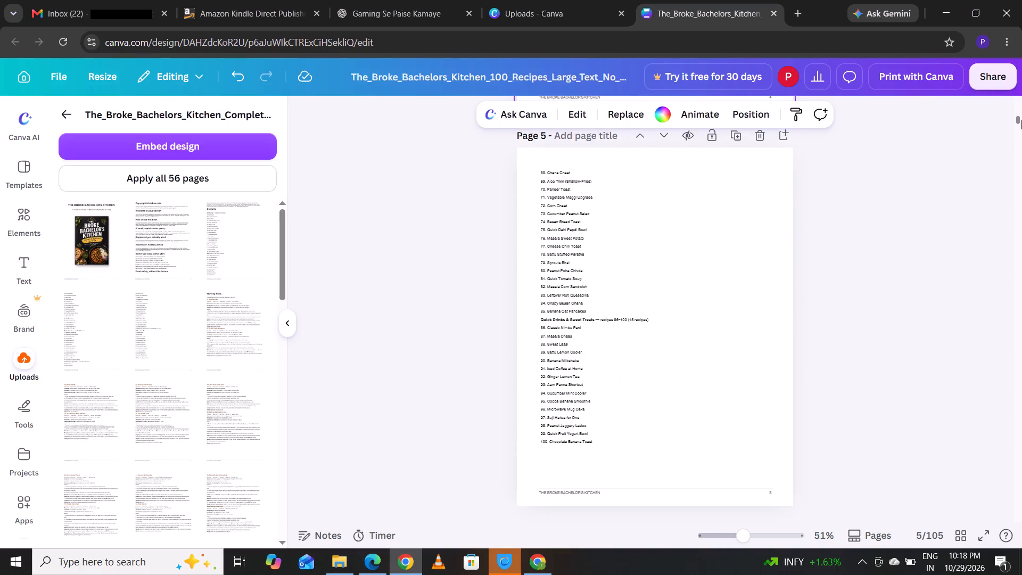
pyautogui.moveTo(1021, 120); pyautogui.dragTo(1021, 122)
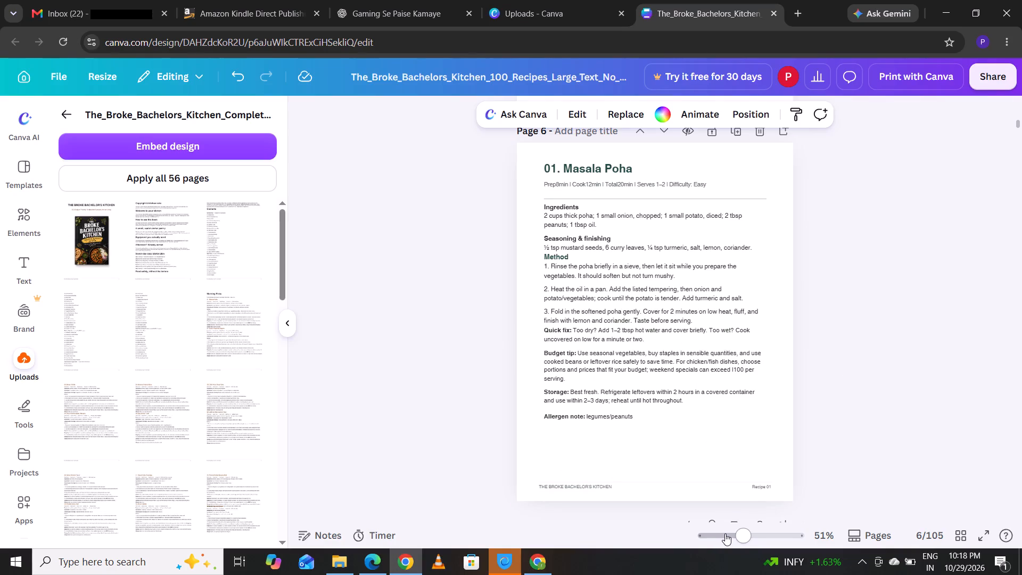
# Shift the Masala Poha recipe text block on page 6 down, leaving an empty band between the heading rule and Ingredients.
pyautogui.moveTo(744, 537); pyautogui.dragTo(744, 537)
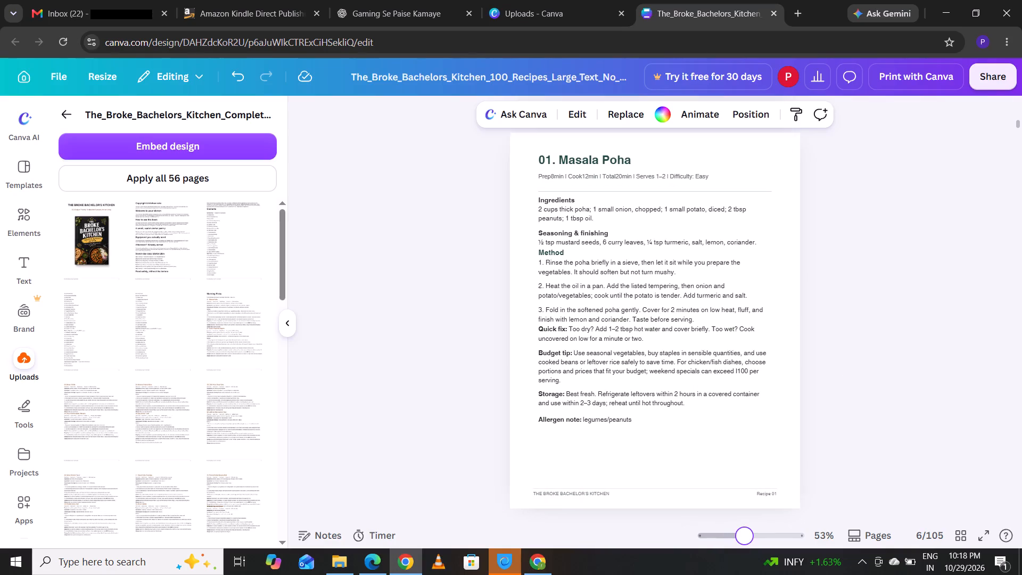
pyautogui.moveTo(744, 537); pyautogui.dragTo(755, 543)
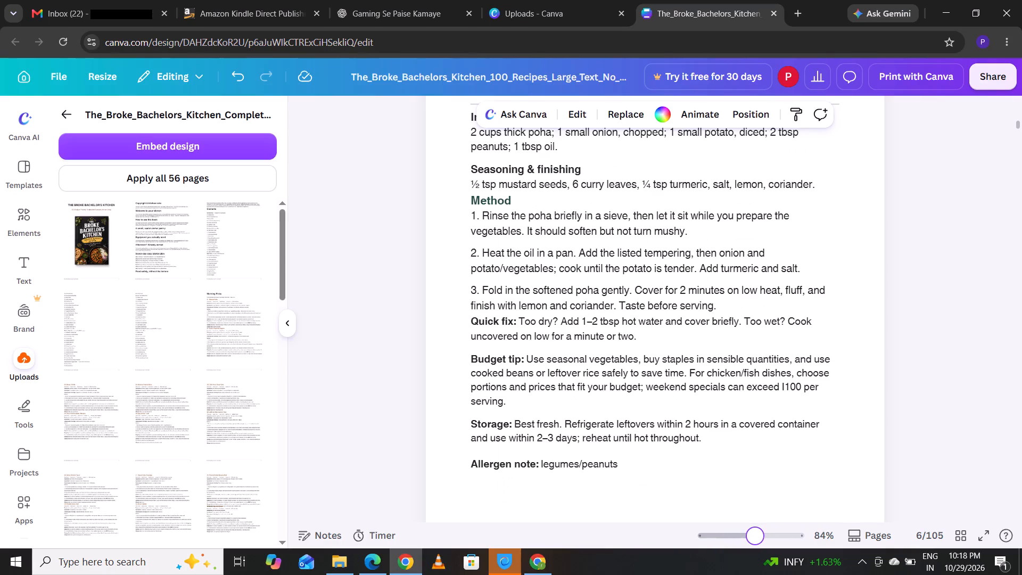
pyautogui.moveTo(755, 543); pyautogui.dragTo(748, 545)
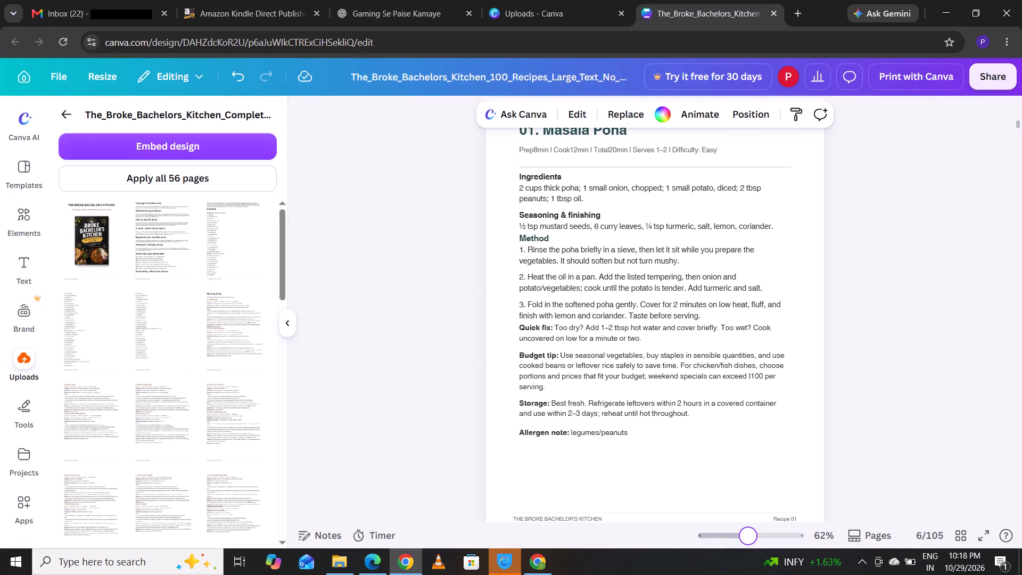
pyautogui.moveTo(748, 545); pyautogui.dragTo(745, 545)
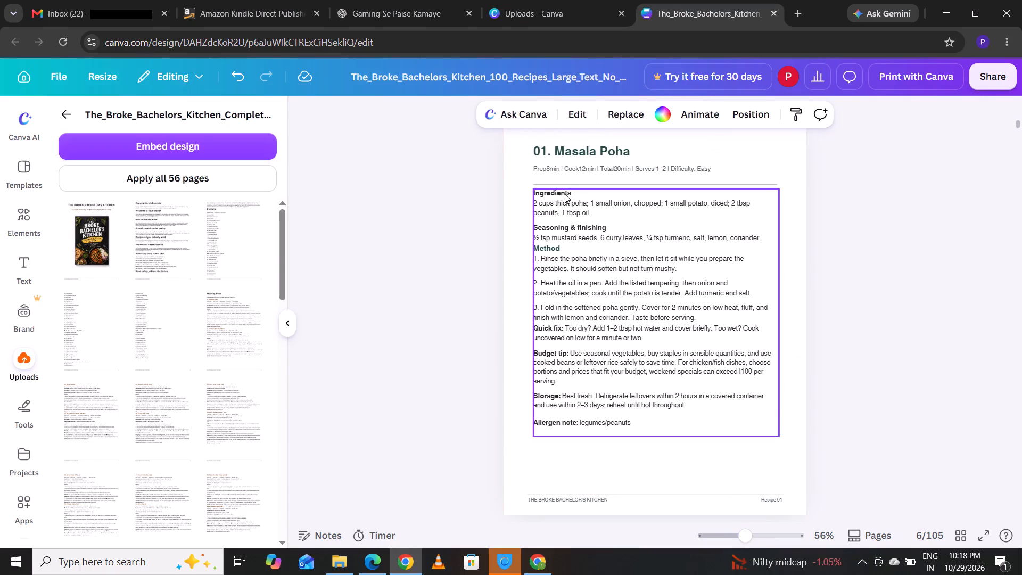
pyautogui.click(638, 224)
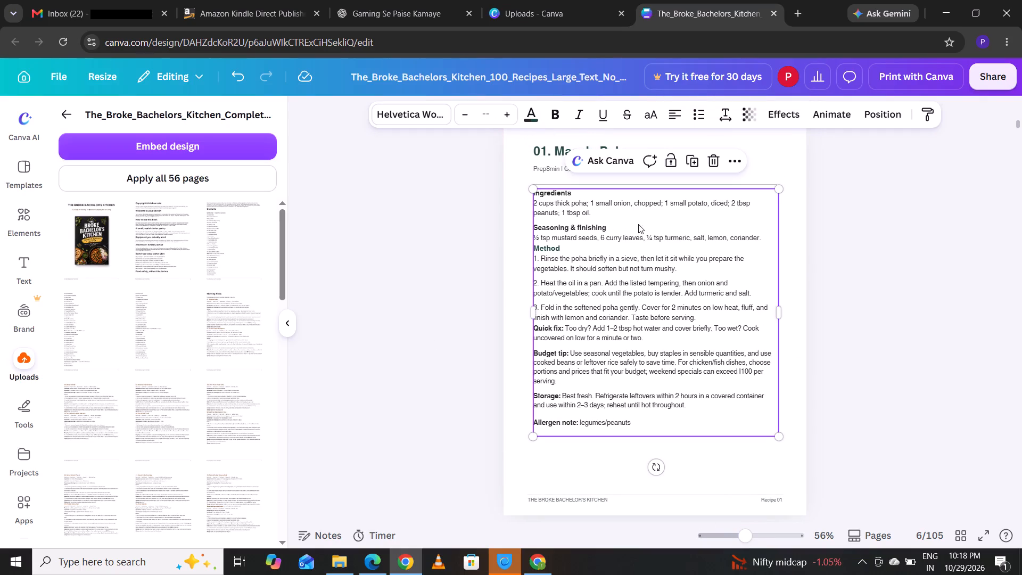
pyautogui.click(646, 226)
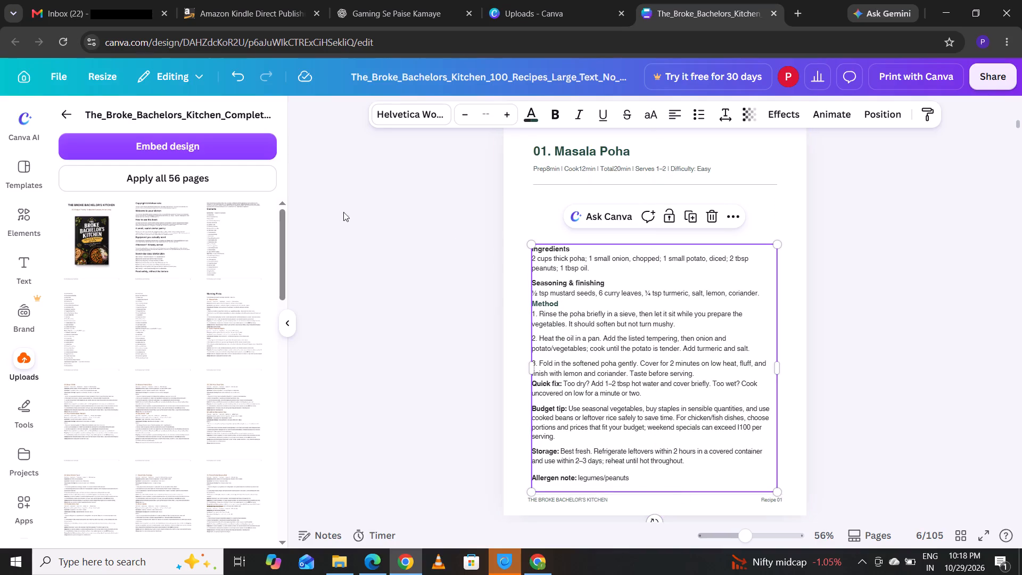
# Add the uploaded poha bowl photo to the Masala Poha page, shrinking and cropping it to a landscape shape about 2.3 in high.
pyautogui.click(61, 116)
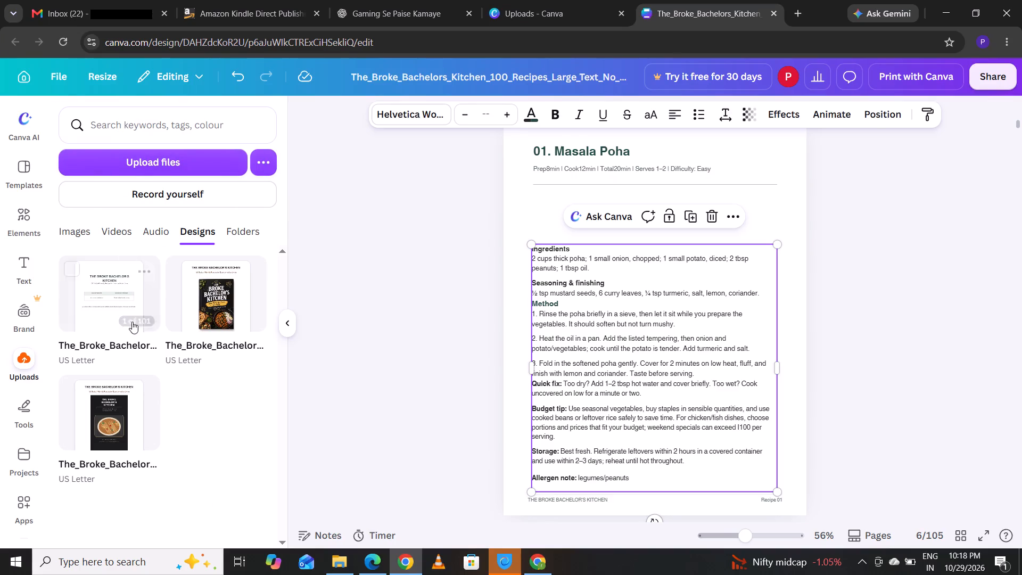
pyautogui.click(79, 229)
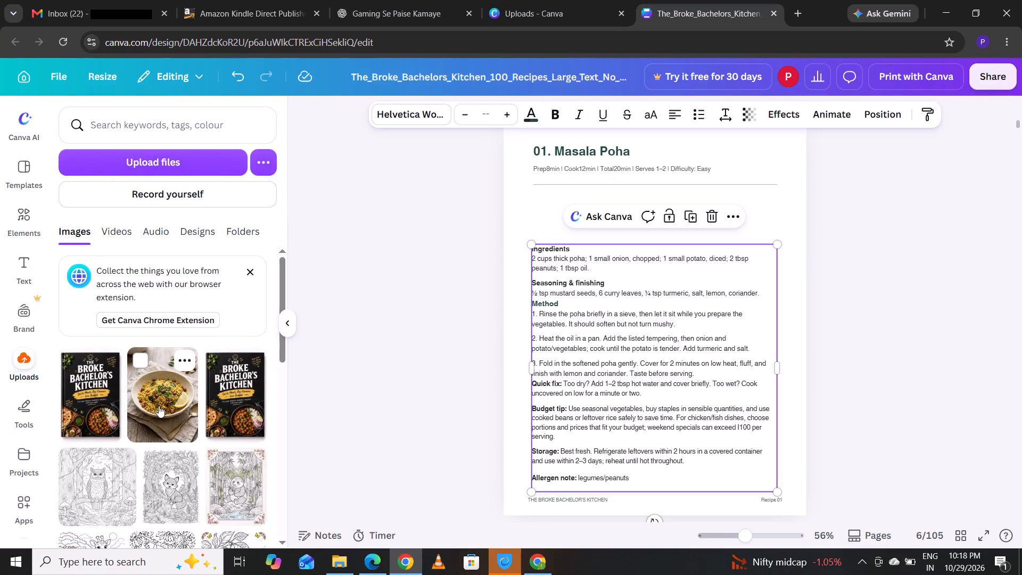
pyautogui.click(153, 401)
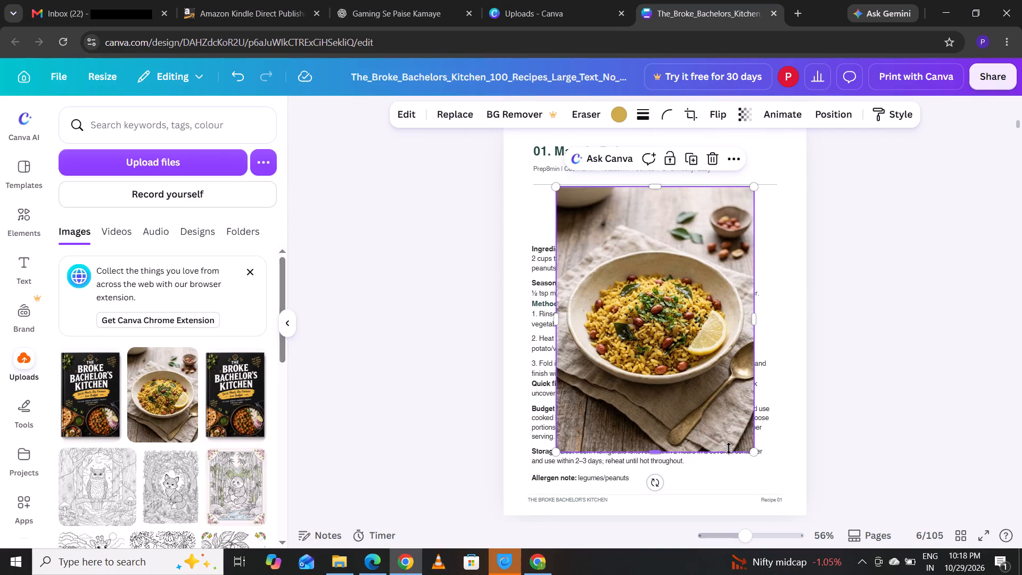
pyautogui.moveTo(751, 454); pyautogui.dragTo(690, 275)
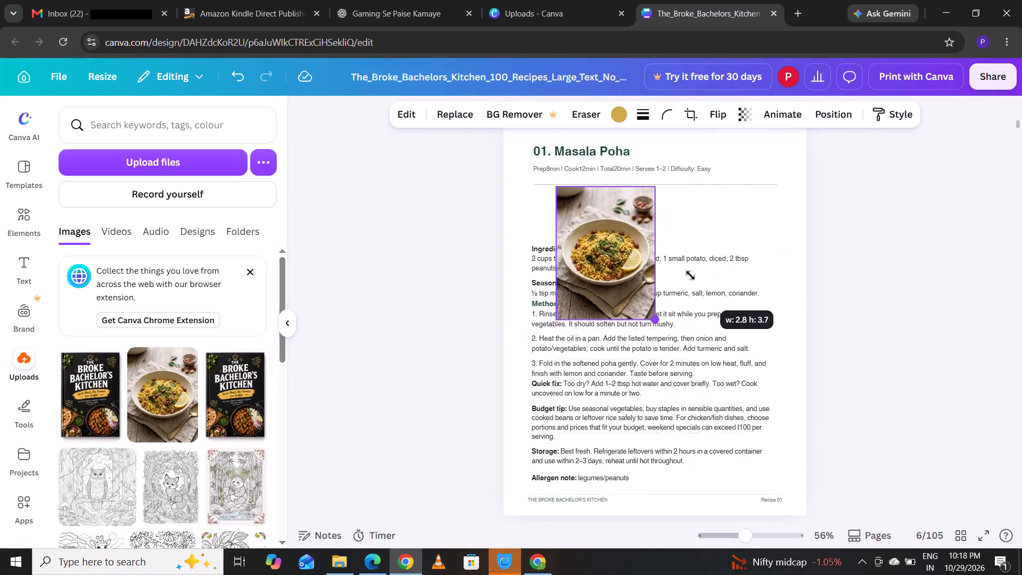
pyautogui.moveTo(690, 275); pyautogui.dragTo(664, 236)
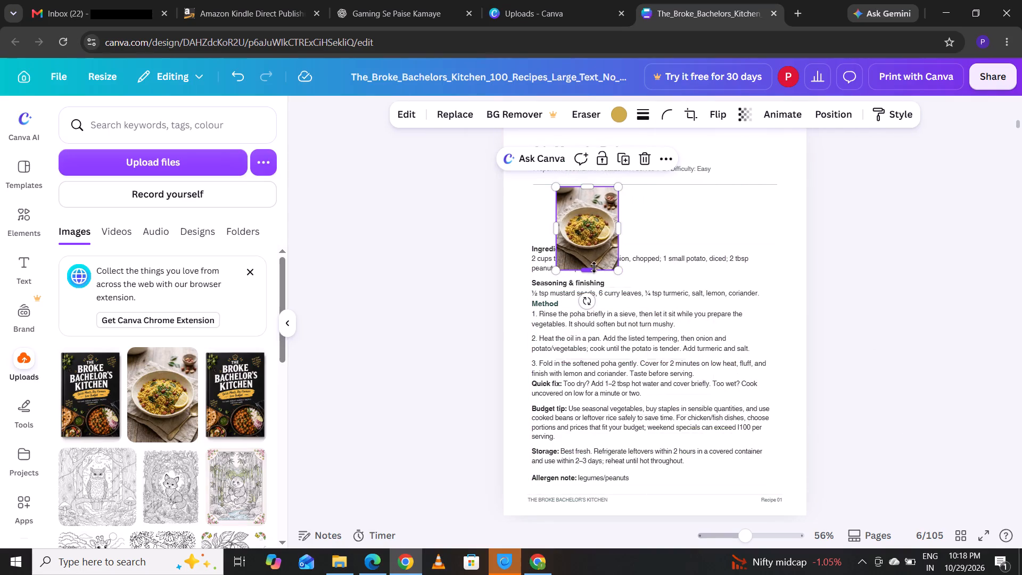
pyautogui.moveTo(619, 226); pyautogui.dragTo(666, 225)
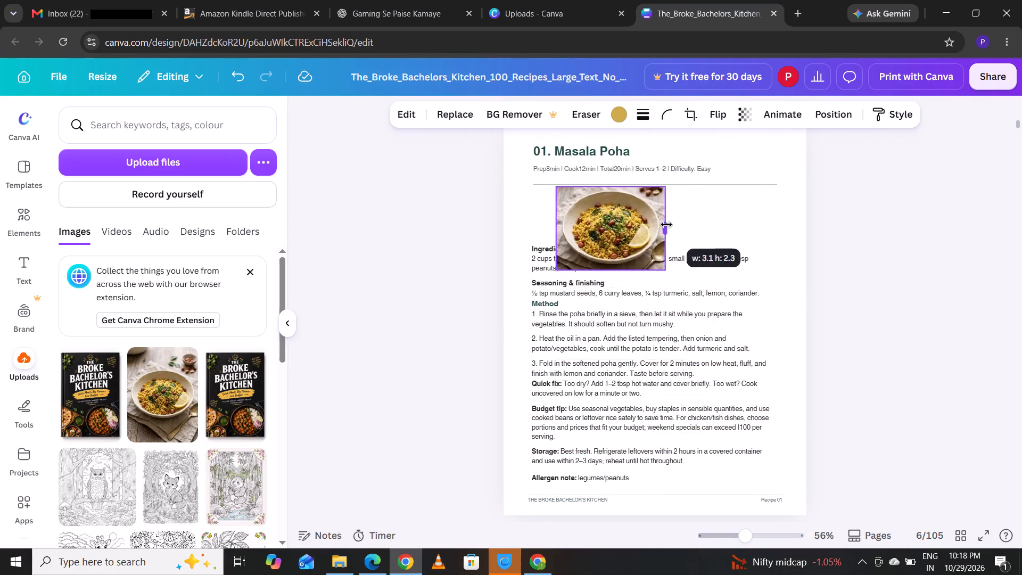
pyautogui.moveTo(666, 225); pyautogui.dragTo(652, 227)
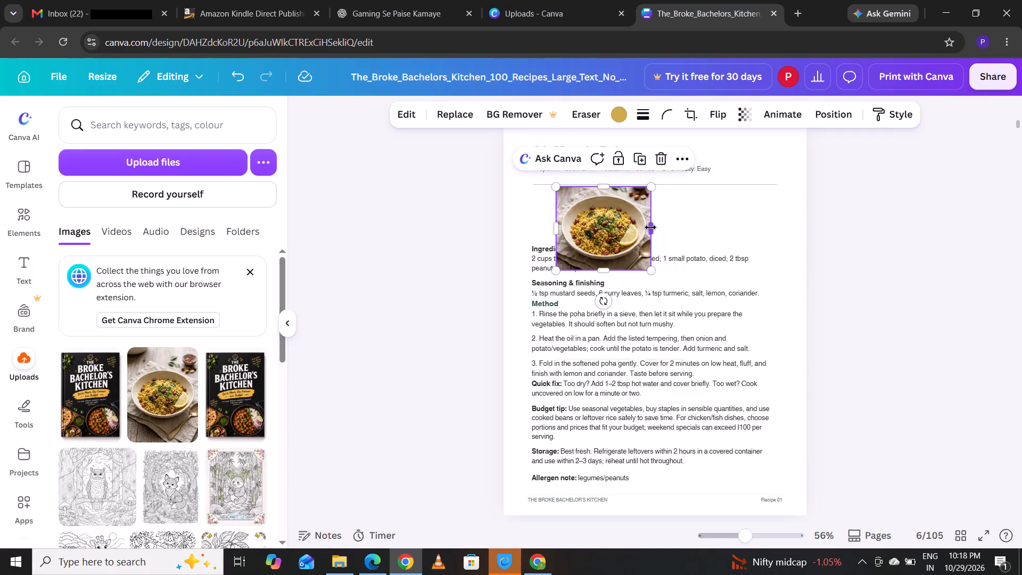
# Place the poha photo at the page's right side in the gap above Ingredients, making it slightly smaller.
pyautogui.moveTo(625, 239); pyautogui.dragTo(714, 226)
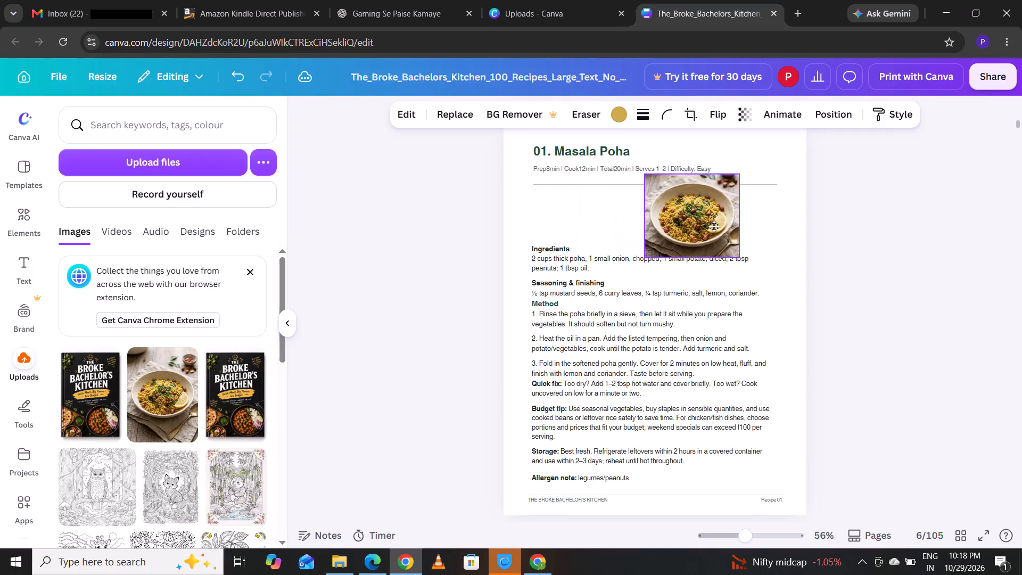
pyautogui.moveTo(714, 226); pyautogui.dragTo(760, 220)
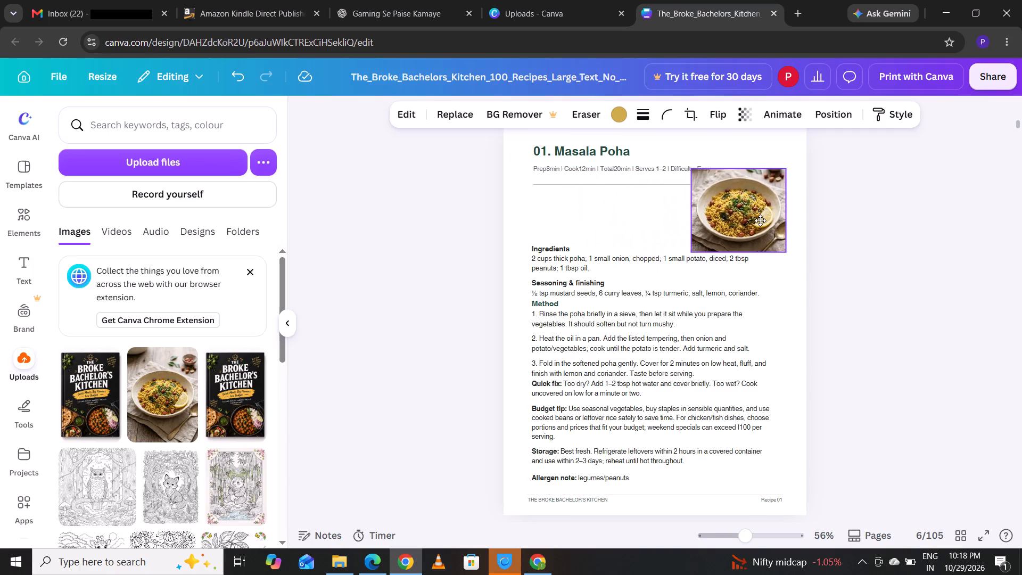
pyautogui.moveTo(760, 220); pyautogui.dragTo(768, 219)
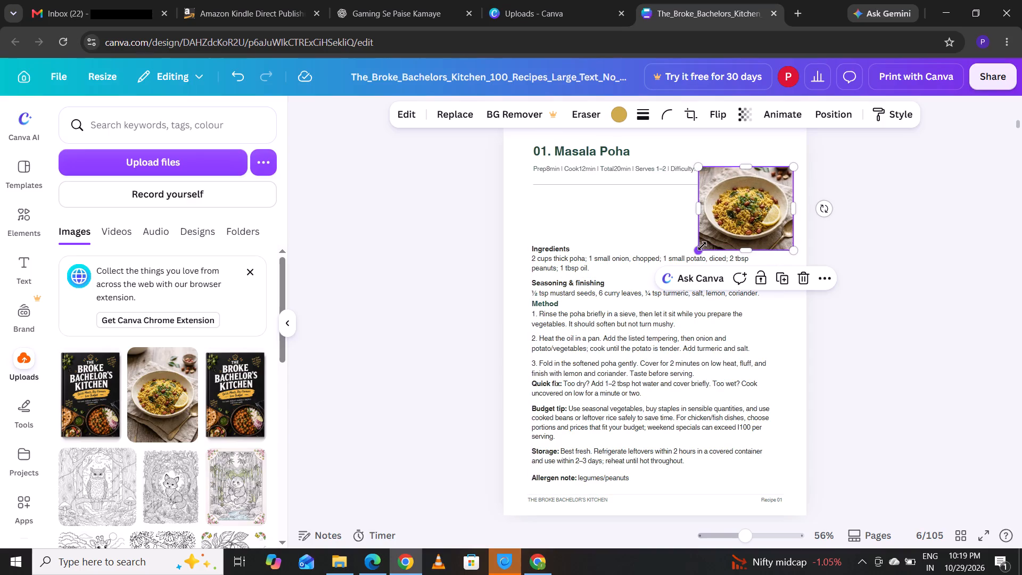
pyautogui.moveTo(700, 248); pyautogui.dragTo(700, 238)
pyautogui.moveTo(736, 211); pyautogui.dragTo(735, 217)
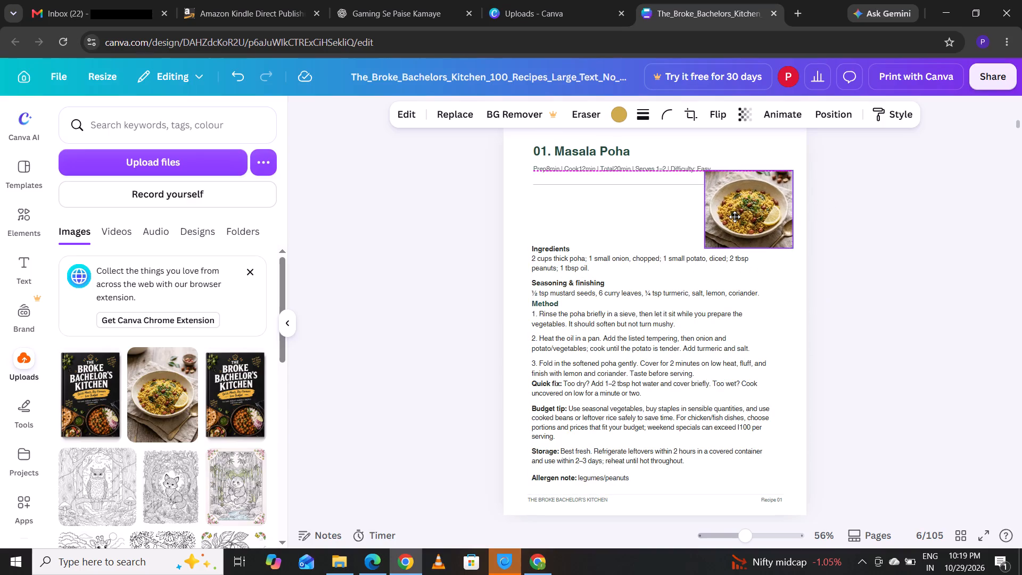
pyautogui.moveTo(735, 217); pyautogui.dragTo(729, 217)
pyautogui.click(853, 218)
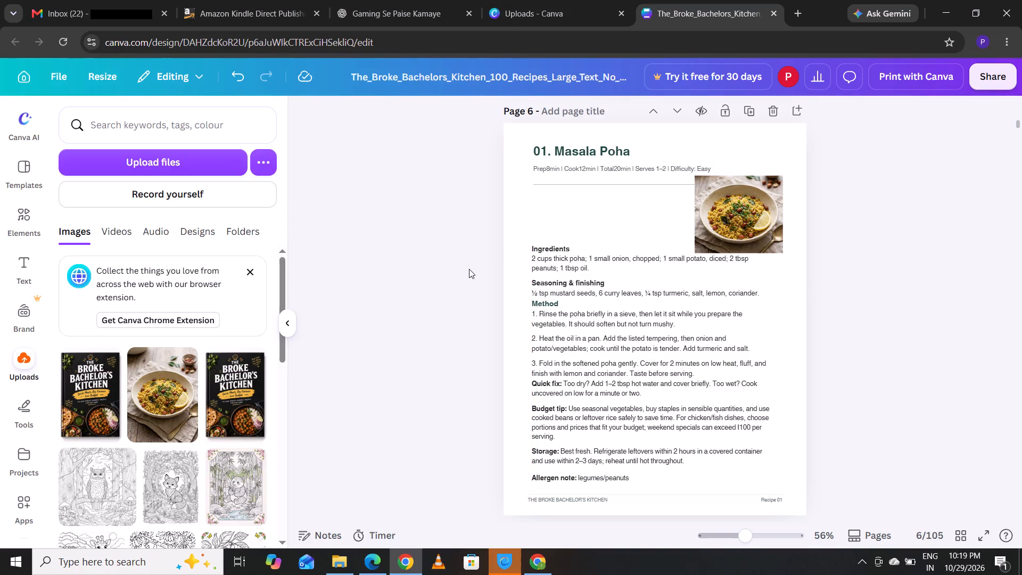
# Nudge the Masala Poha recipe text block, from Ingredients to Allergen note, slightly lower on the page.
pyautogui.click(543, 245)
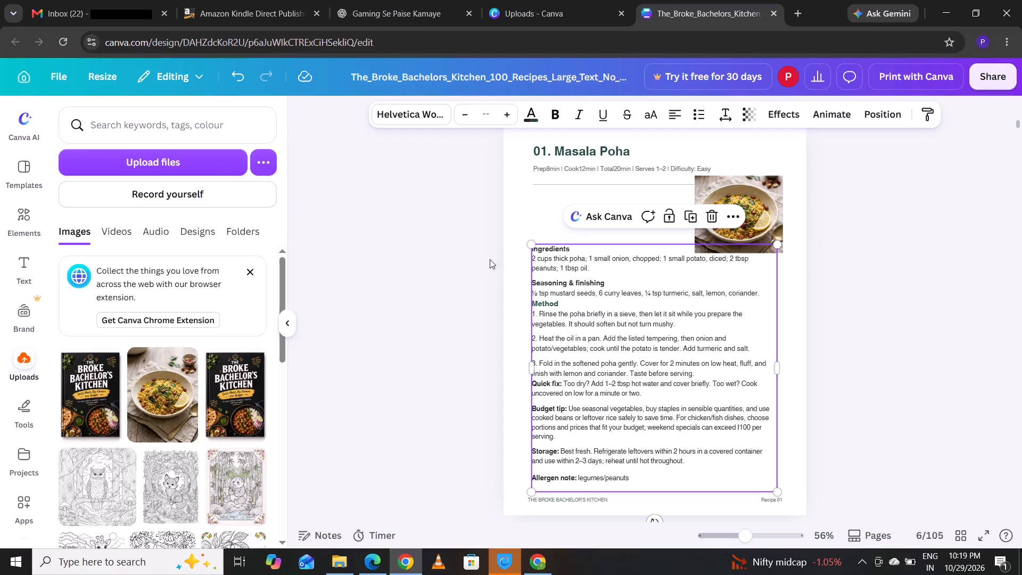
pyautogui.click(490, 259)
pyautogui.click(541, 248)
pyautogui.click(560, 259)
pyautogui.click(558, 221)
pyautogui.click(552, 245)
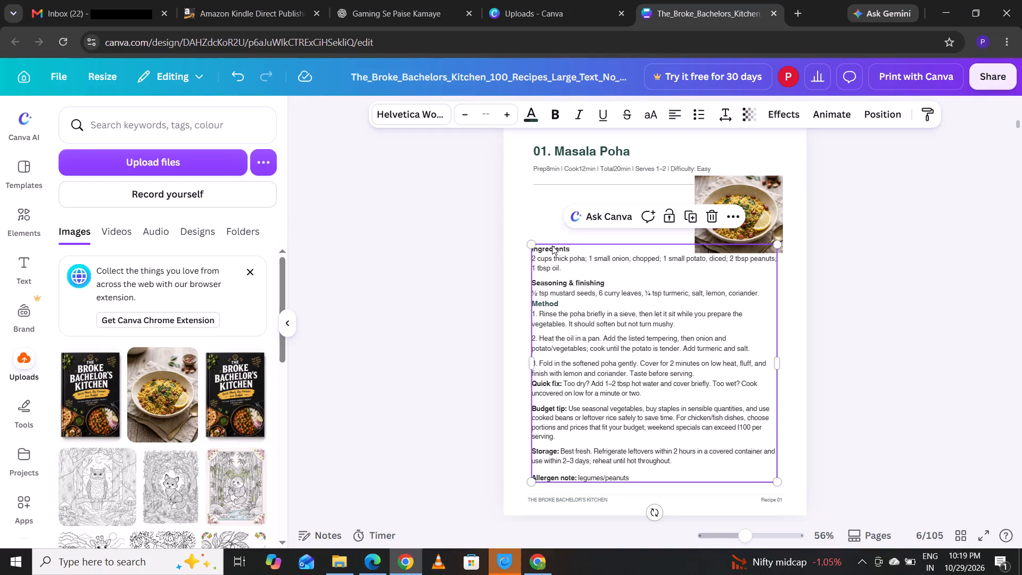
pyautogui.click(535, 216)
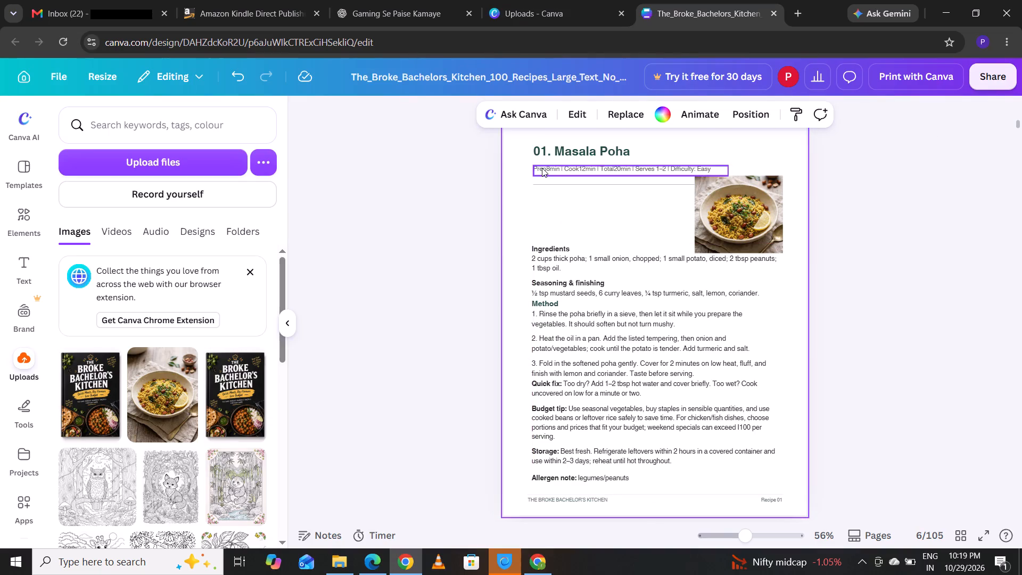
pyautogui.click(542, 168)
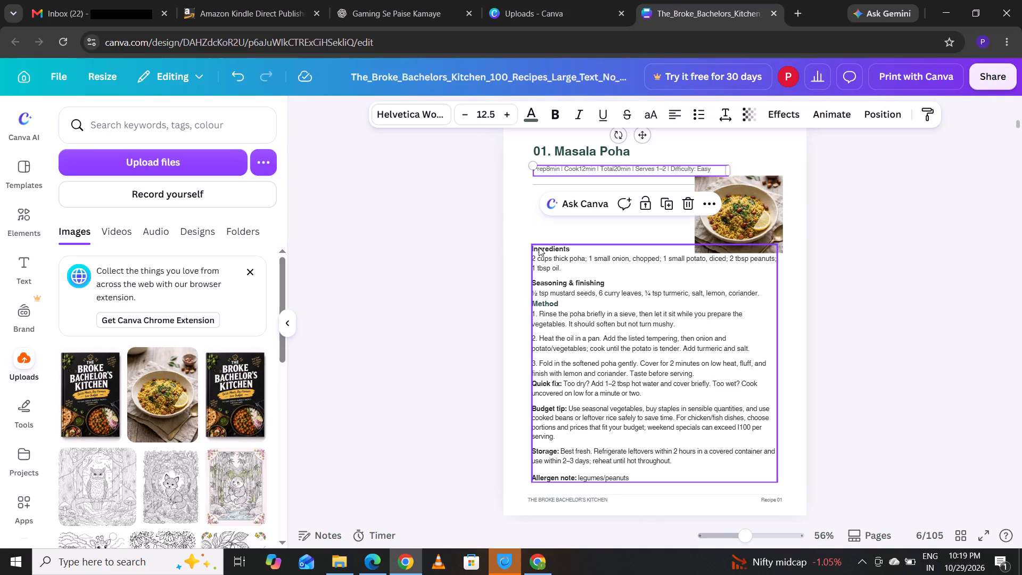
pyautogui.click(555, 254)
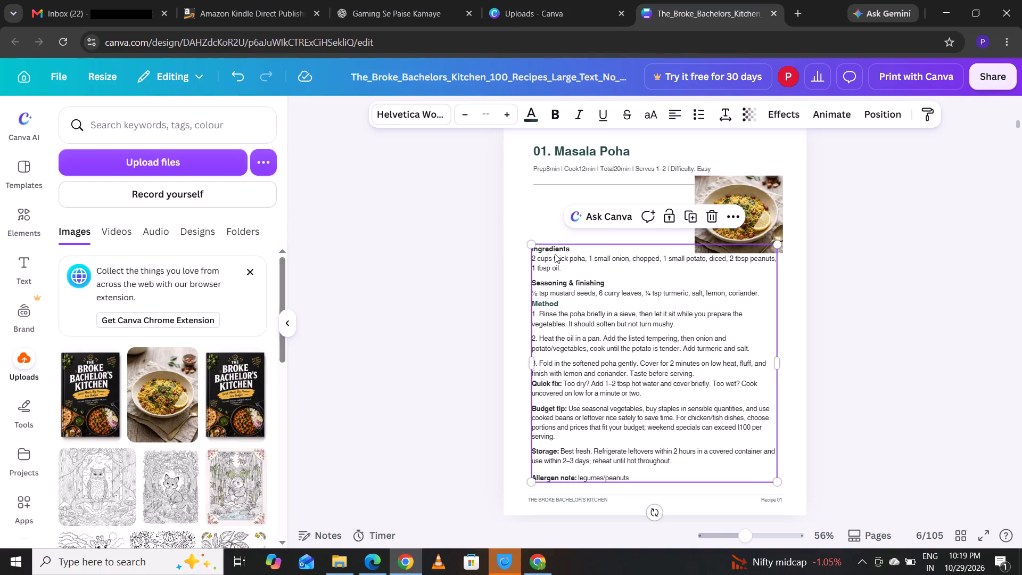
pyautogui.click(546, 249)
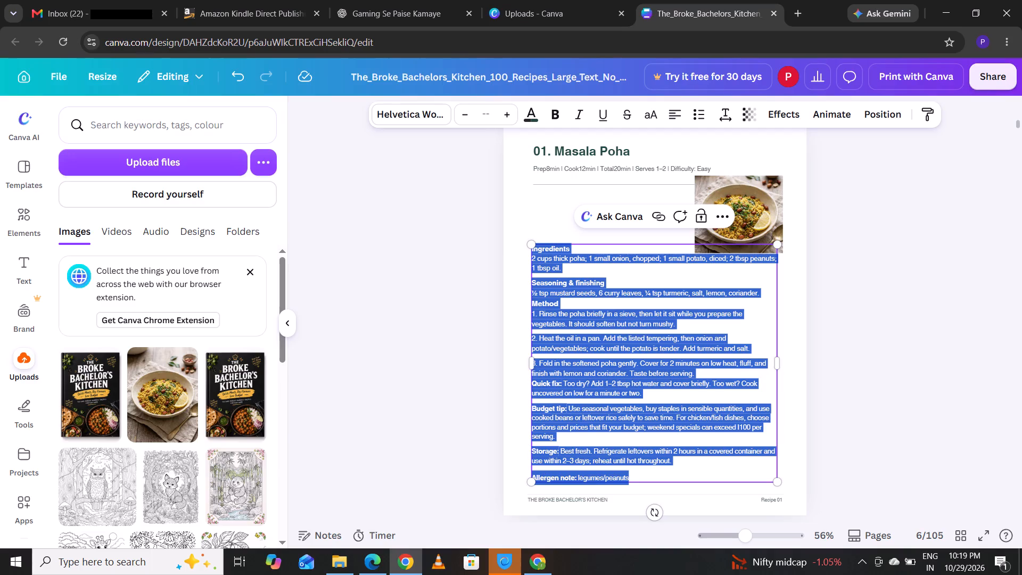
pyautogui.click(535, 223)
pyautogui.click(535, 253)
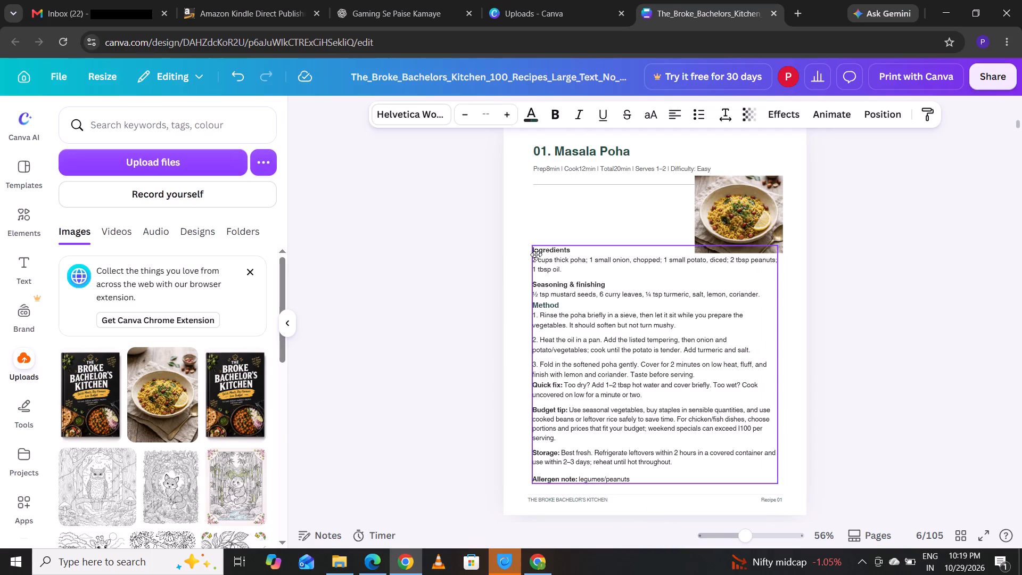
pyautogui.click(468, 271)
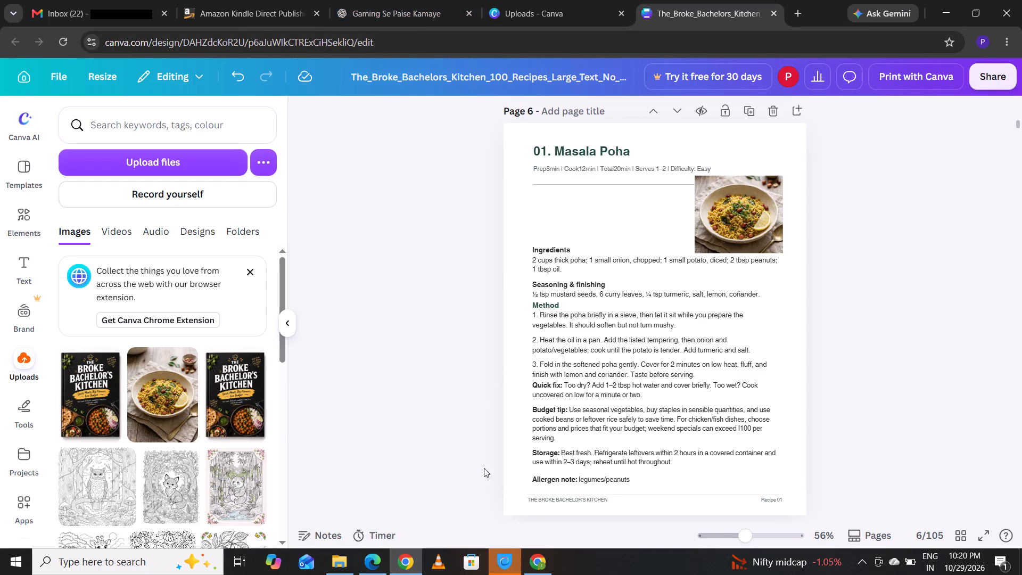
pyautogui.click(551, 563)
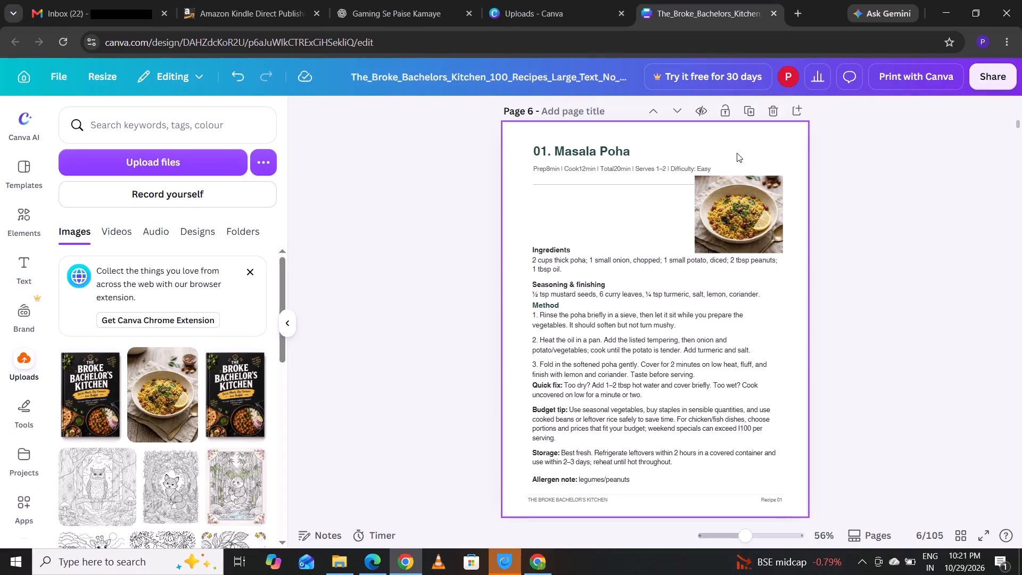
pyautogui.click(547, 172)
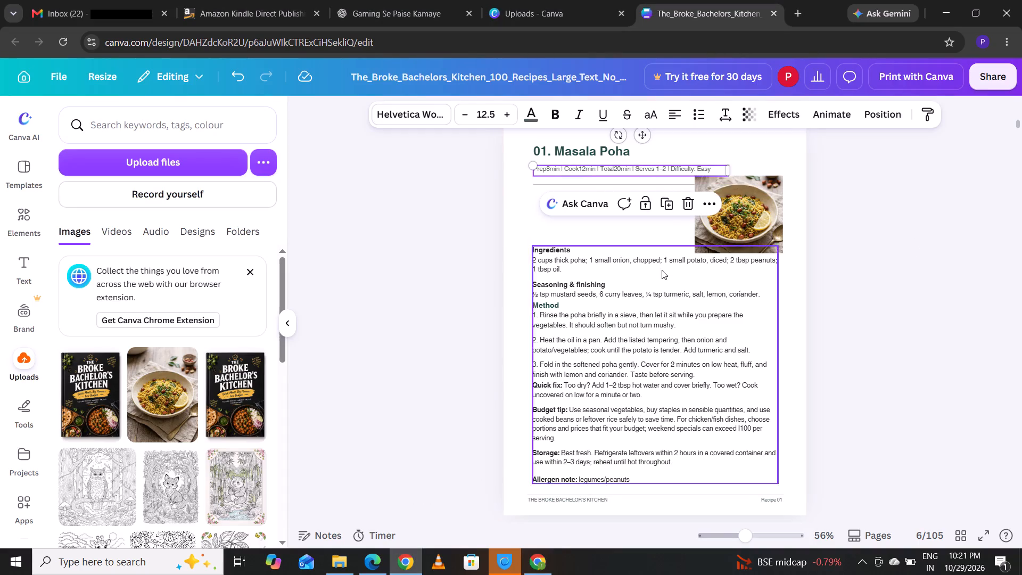
pyautogui.click(550, 249)
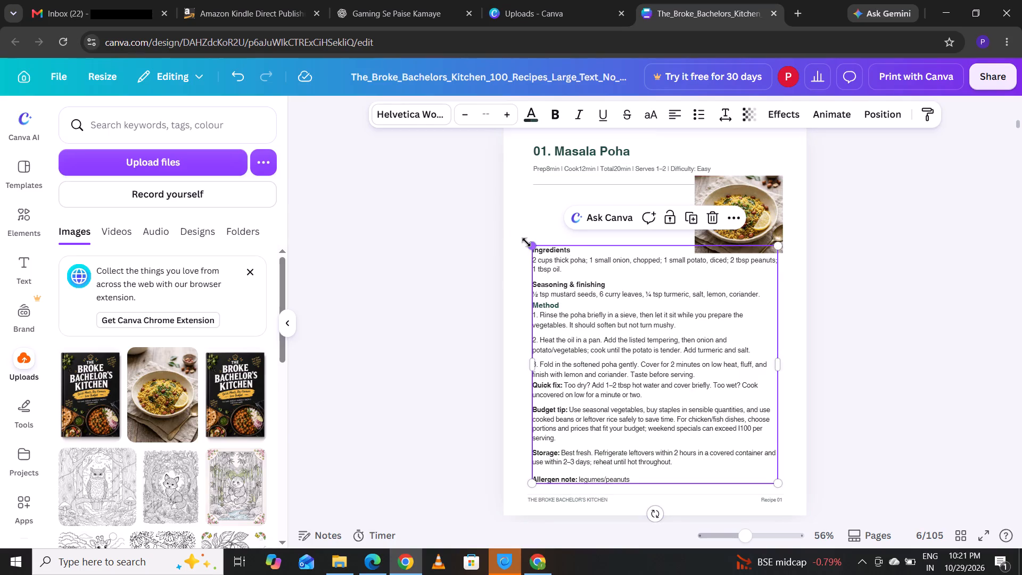
pyautogui.click(580, 266)
pyautogui.click(691, 273)
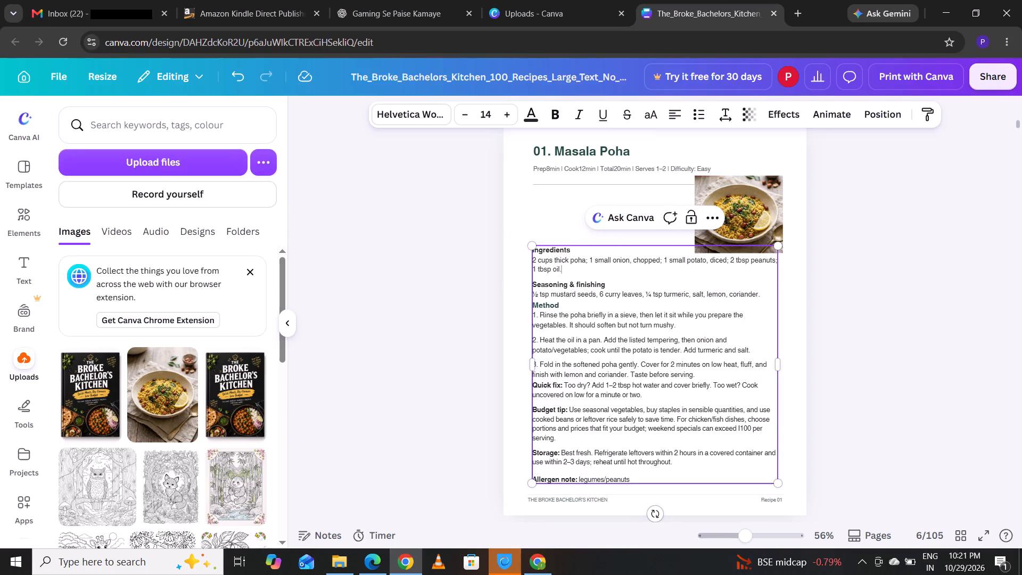
pyautogui.click(467, 222)
pyautogui.rightClick(467, 222)
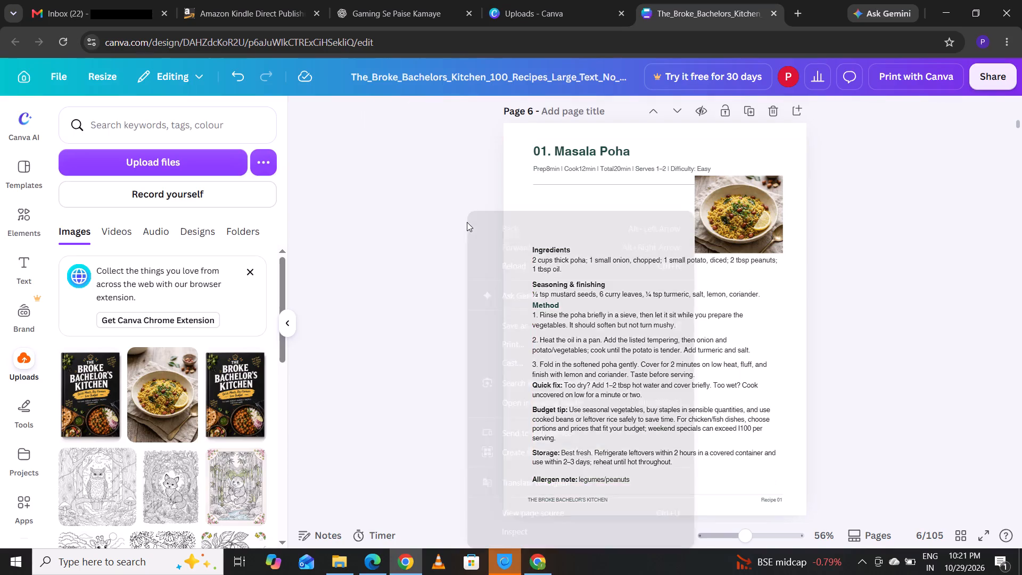
pyautogui.click(433, 303)
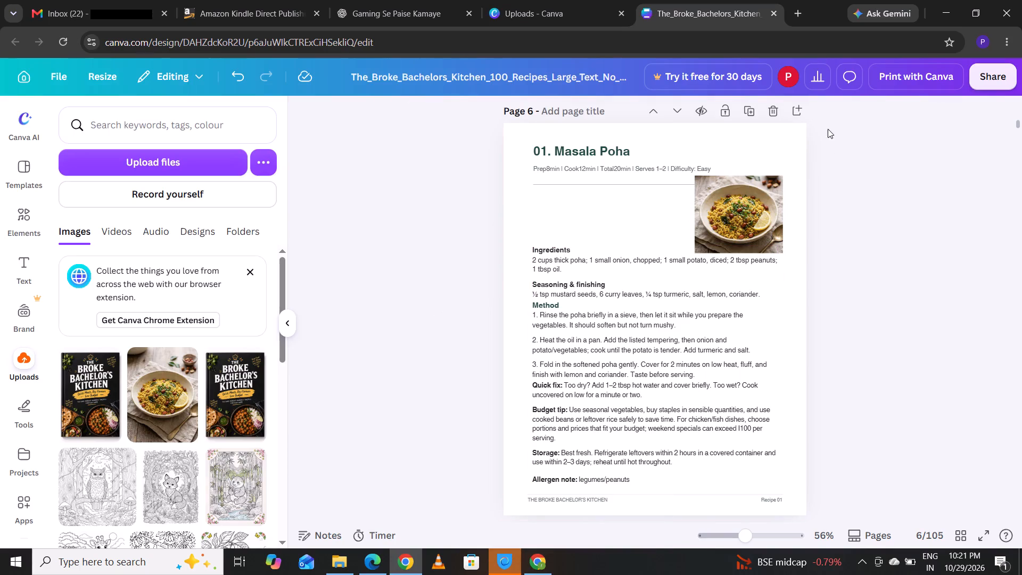
pyautogui.click(728, 105)
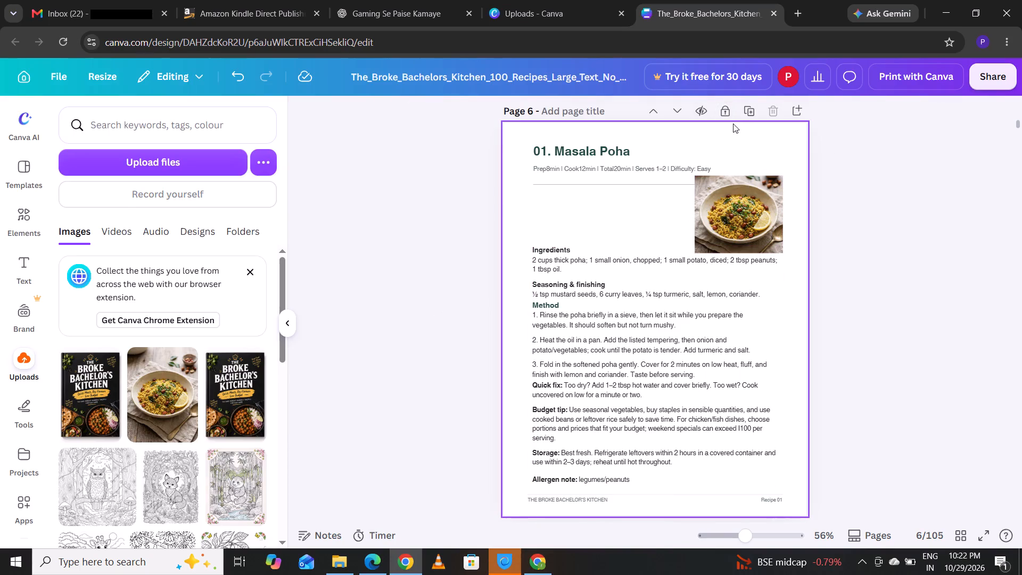
pyautogui.click(544, 253)
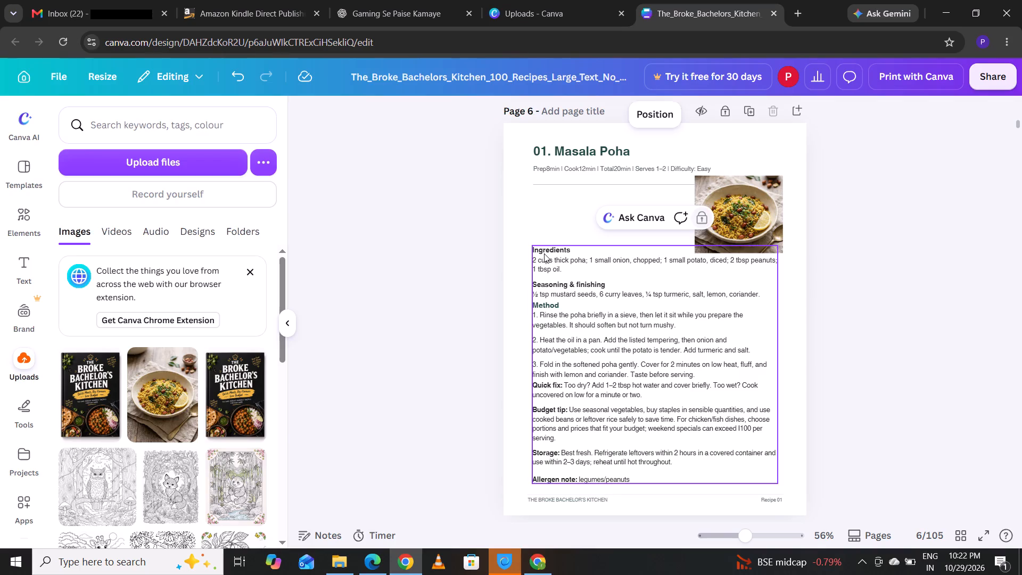
pyautogui.click(385, 279)
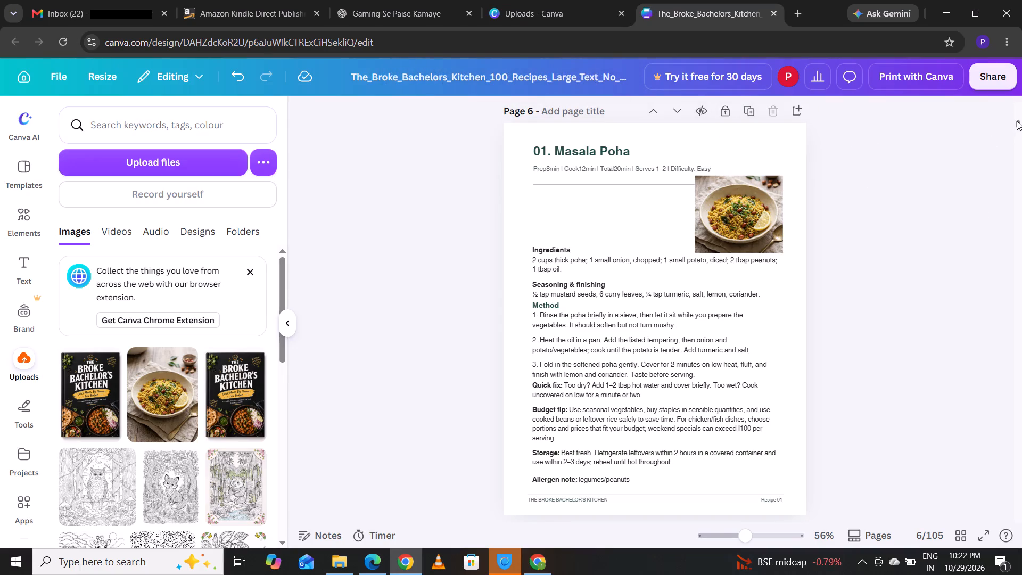
# Shift the Besan Chilla recipe text block on page 8 down, leaving an empty band between the heading rule and Ingredients.
pyautogui.moveTo(1017, 121); pyautogui.dragTo(1018, 129)
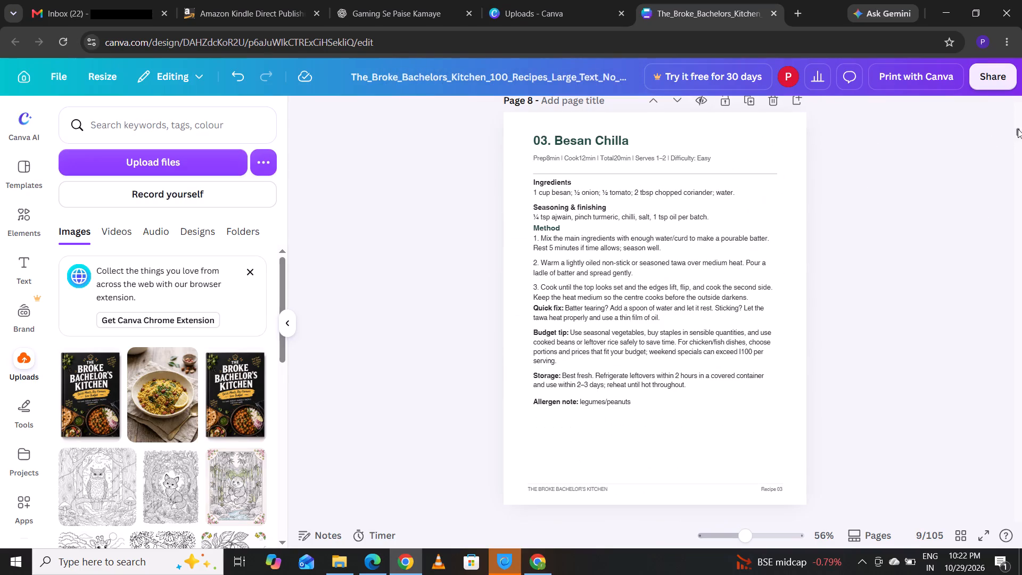
pyautogui.moveTo(1018, 129); pyautogui.dragTo(1018, 123)
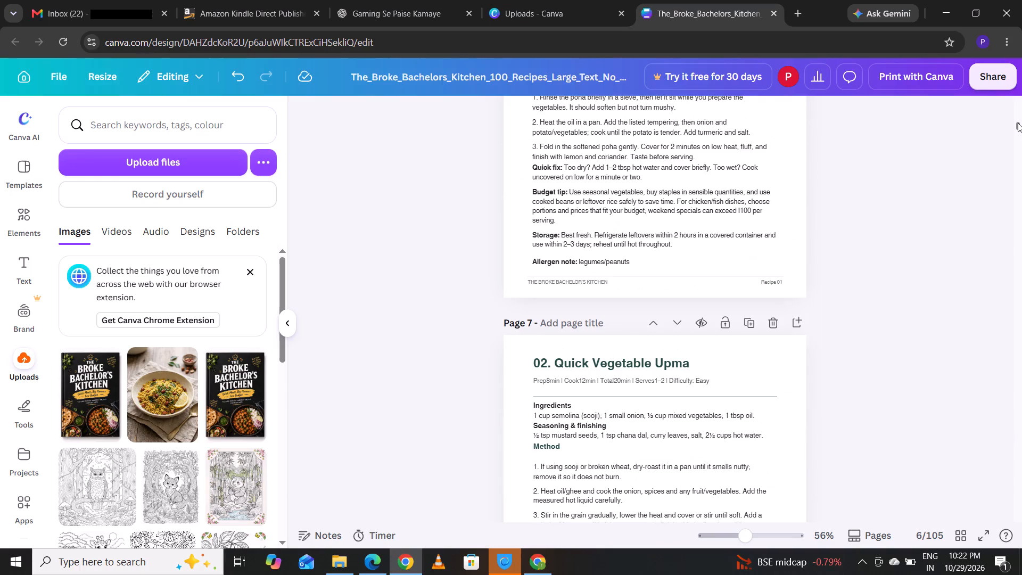
pyautogui.moveTo(1018, 123); pyautogui.dragTo(1018, 128)
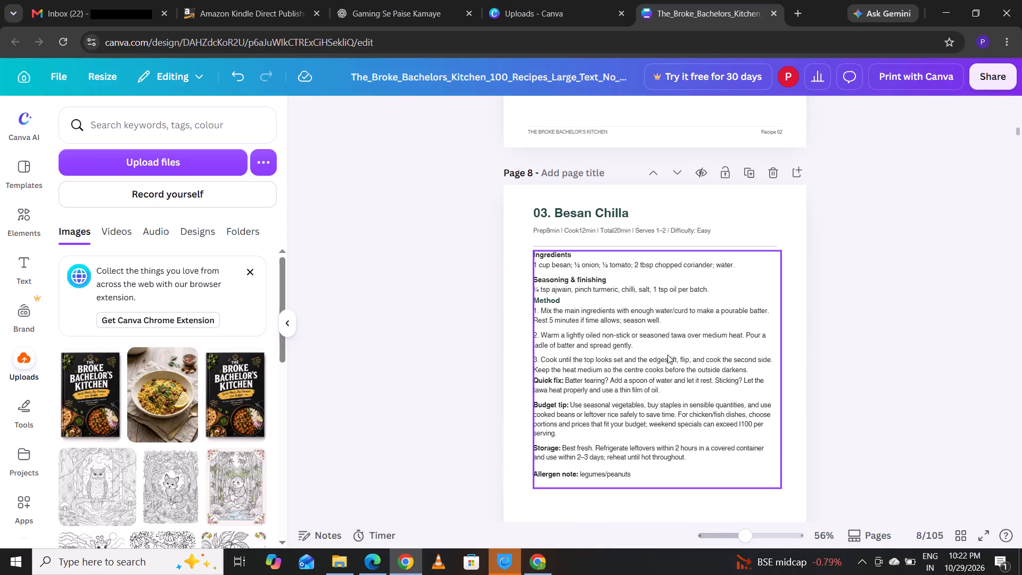
pyautogui.click(561, 471)
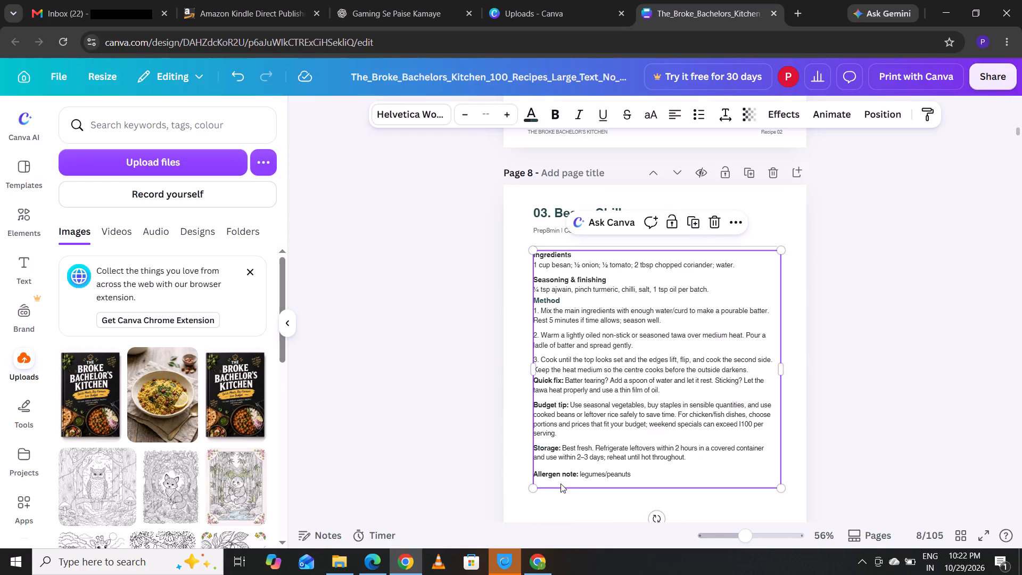
pyautogui.click(556, 496)
pyautogui.click(559, 471)
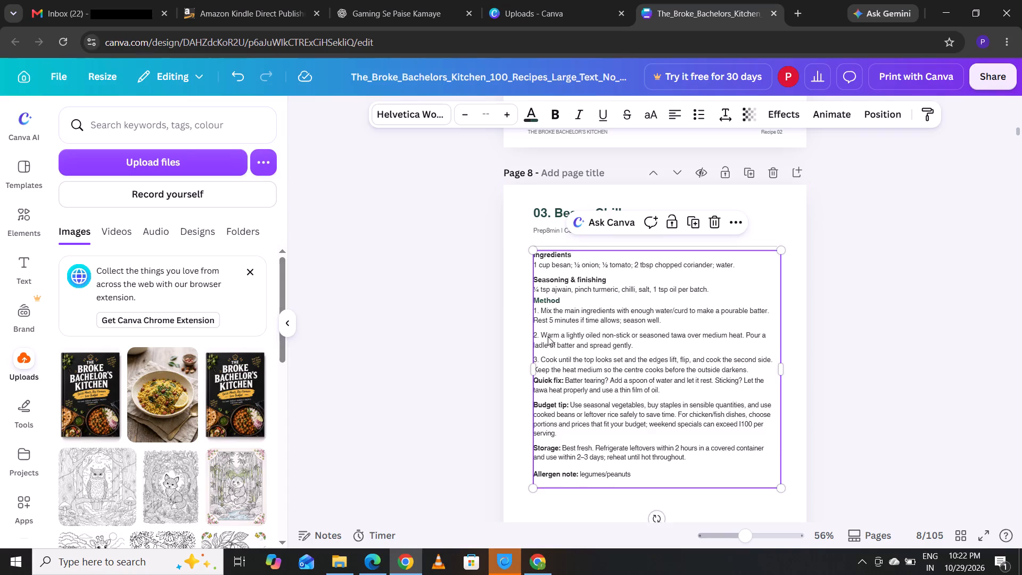
pyautogui.click(548, 336)
pyautogui.click(510, 294)
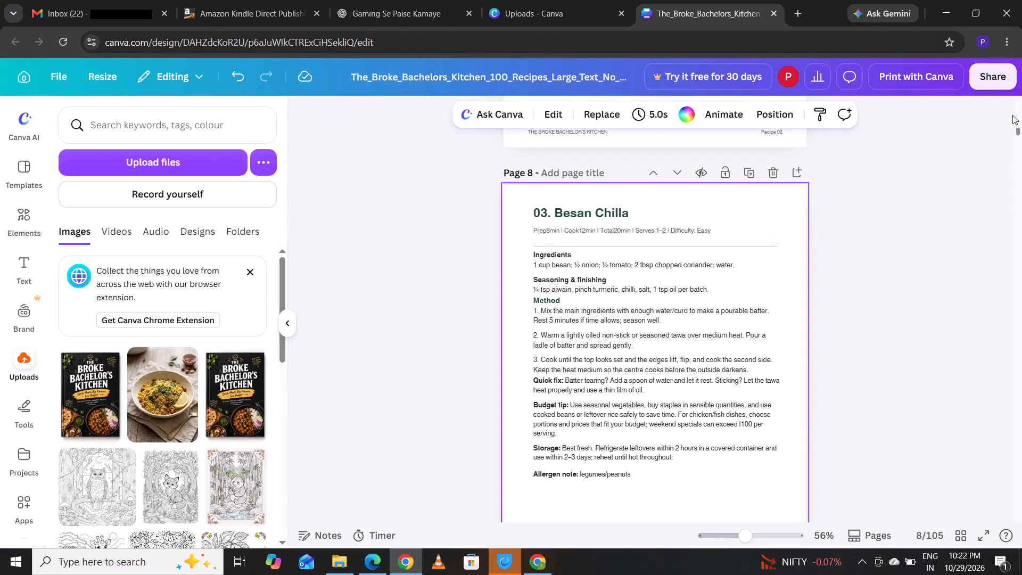
pyautogui.click(704, 354)
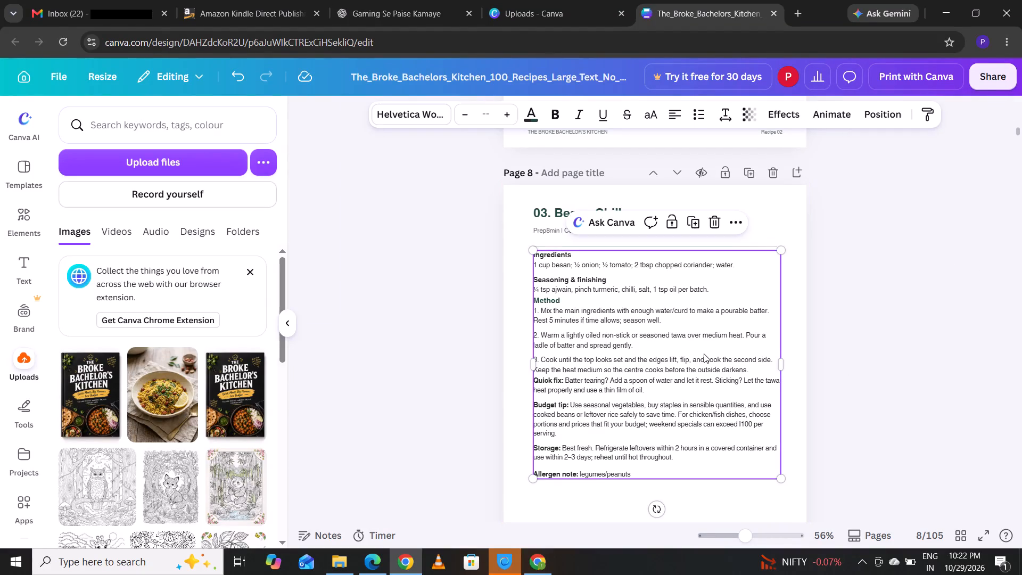
pyautogui.click(589, 472)
pyautogui.click(712, 489)
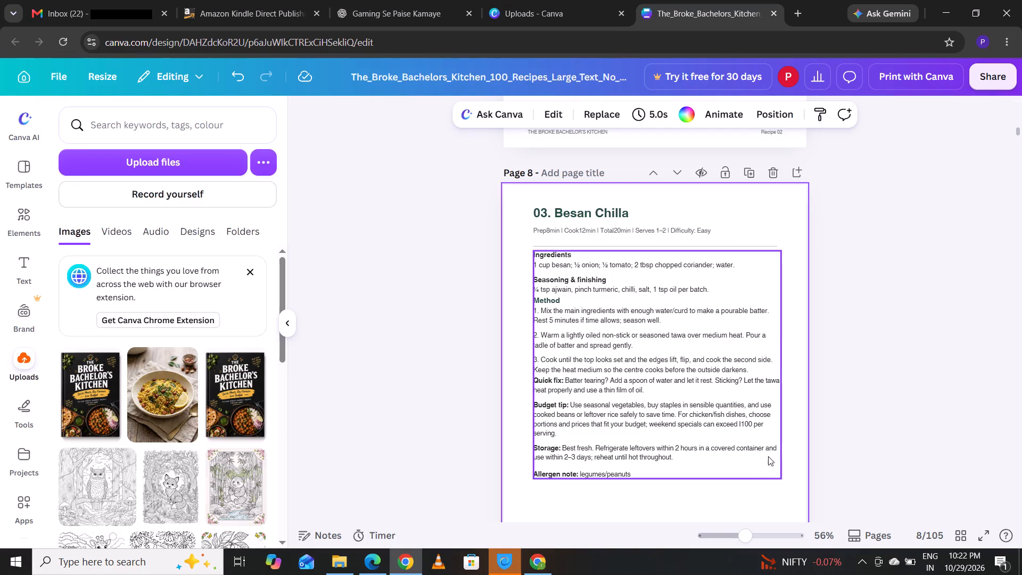
pyautogui.moveTo(745, 425); pyautogui.dragTo(743, 469)
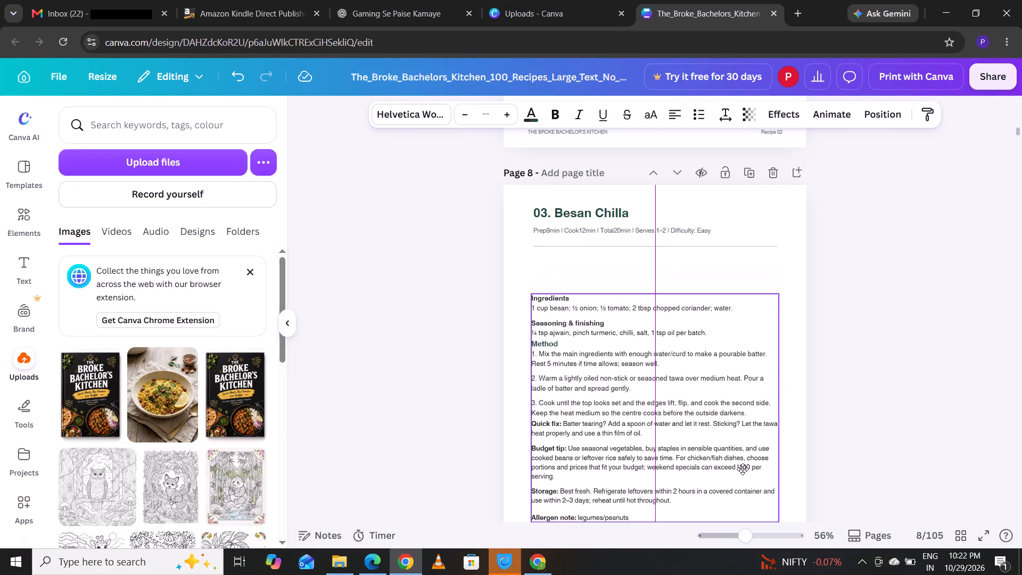
pyautogui.moveTo(743, 469); pyautogui.dragTo(744, 516)
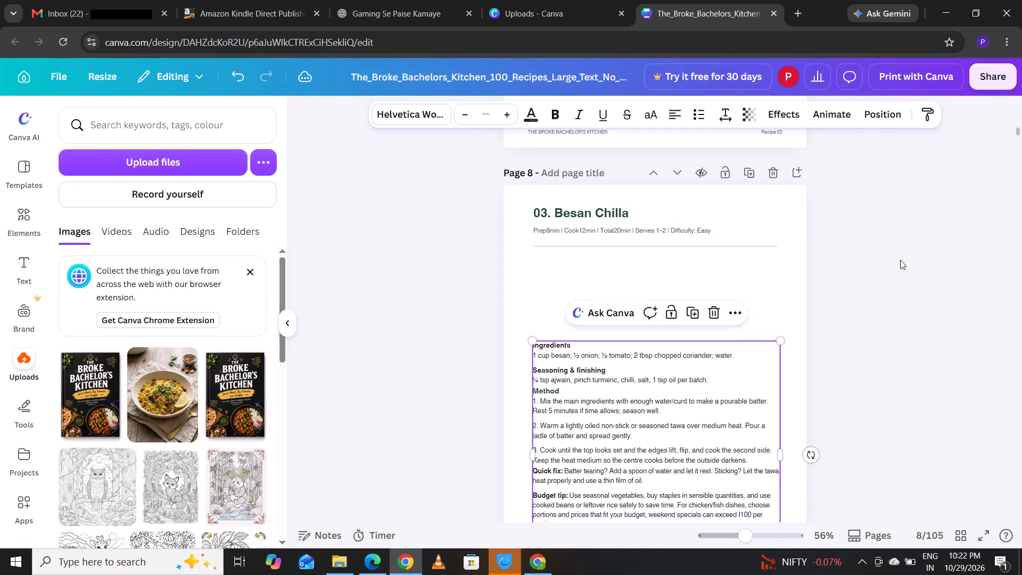
pyautogui.click(1019, 132)
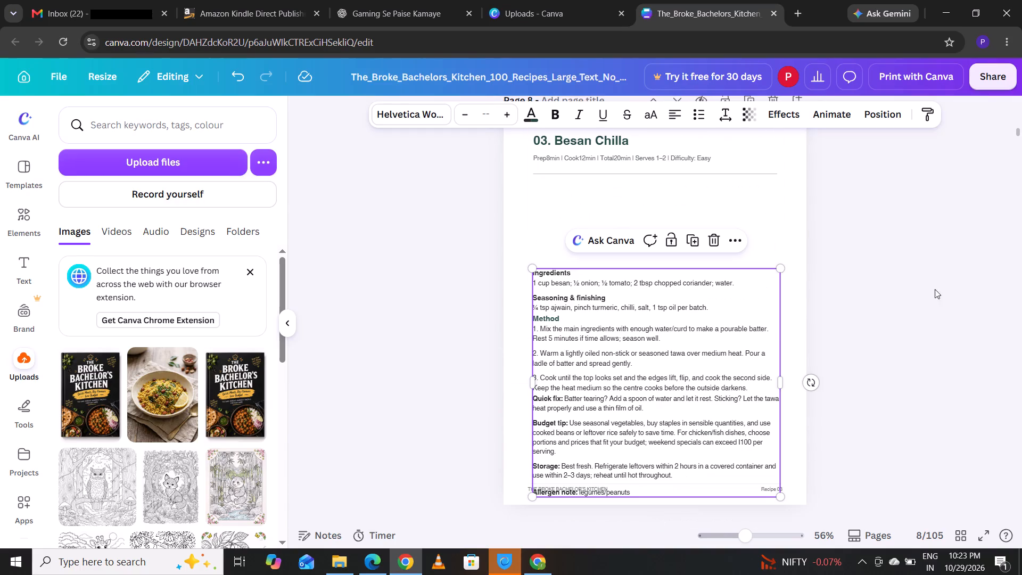
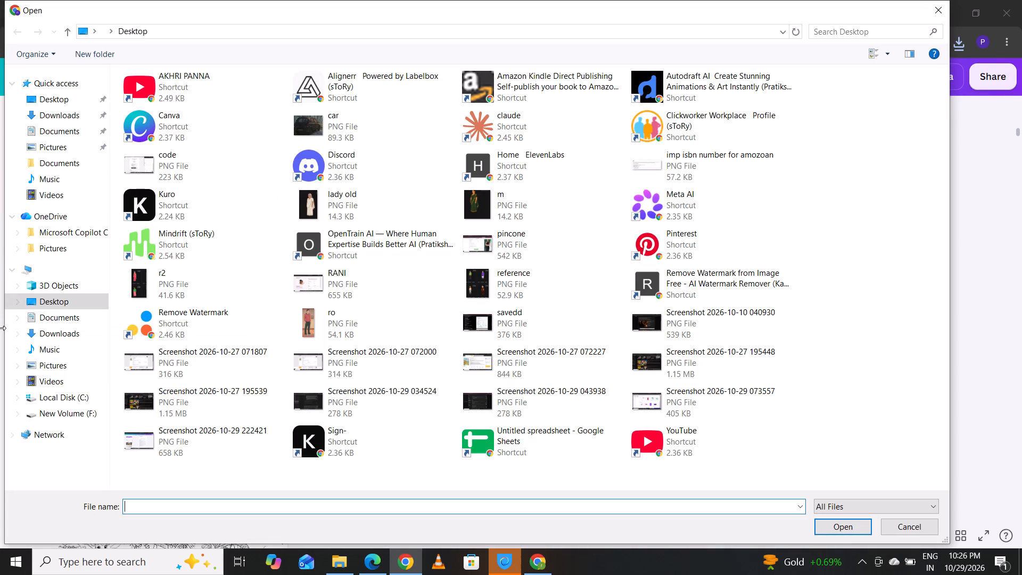
pyautogui.click(81, 336)
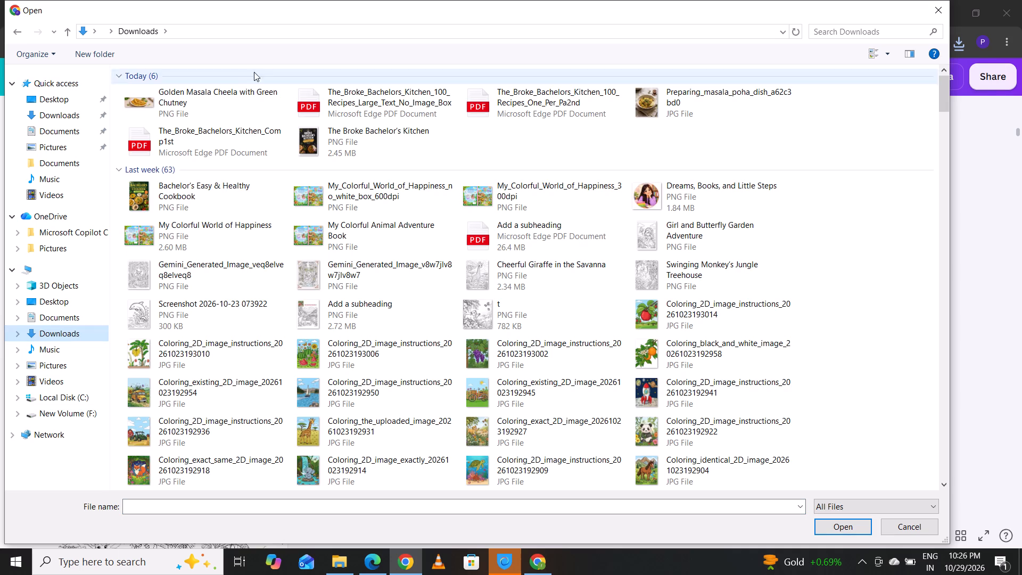
pyautogui.doubleClick(246, 94)
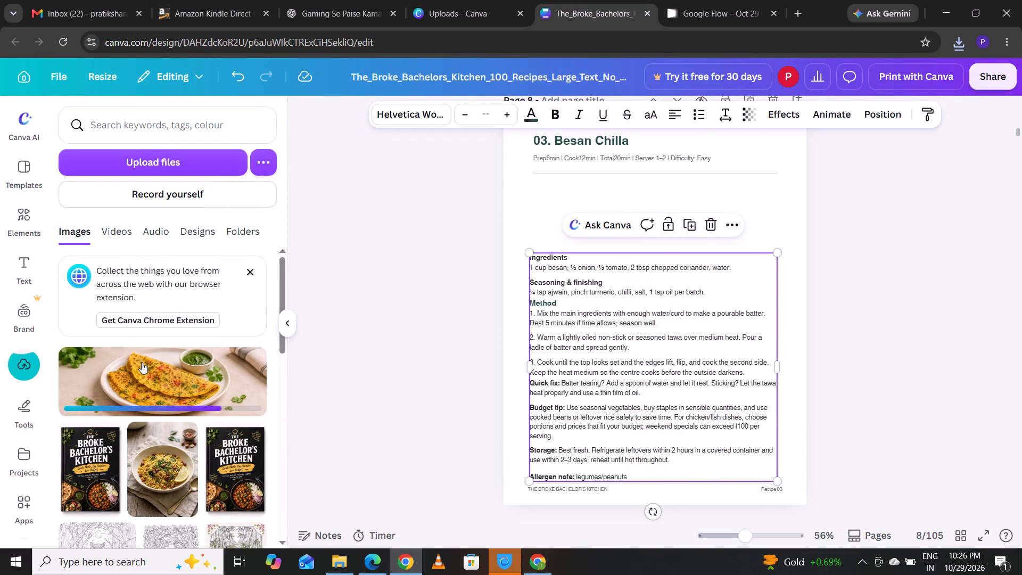
pyautogui.click(194, 367)
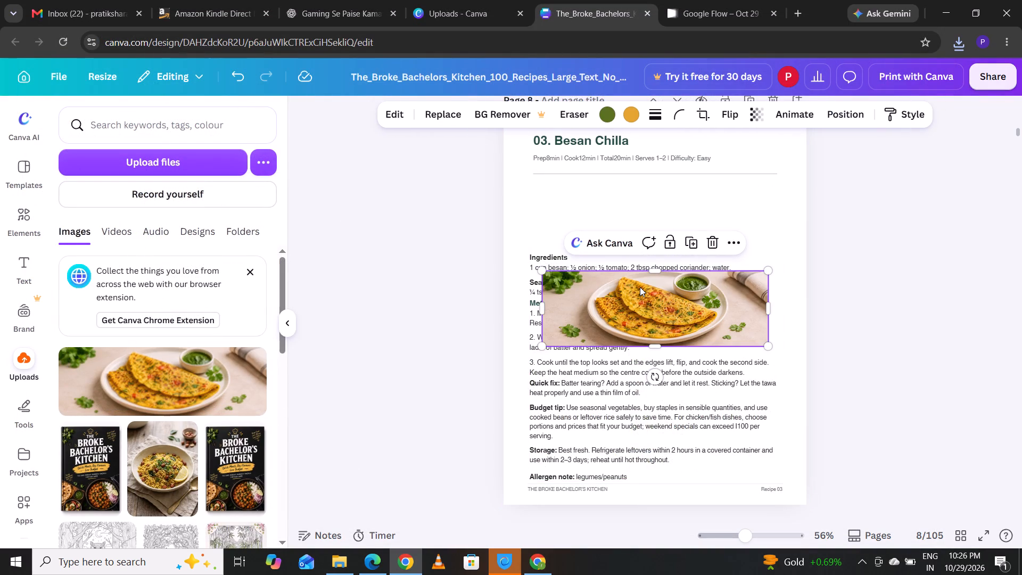
# Position the Besan Chilla image in the empty space above Ingredients on page 8 and widen it towards the text's outer margin.
pyautogui.moveTo(640, 294); pyautogui.dragTo(633, 190)
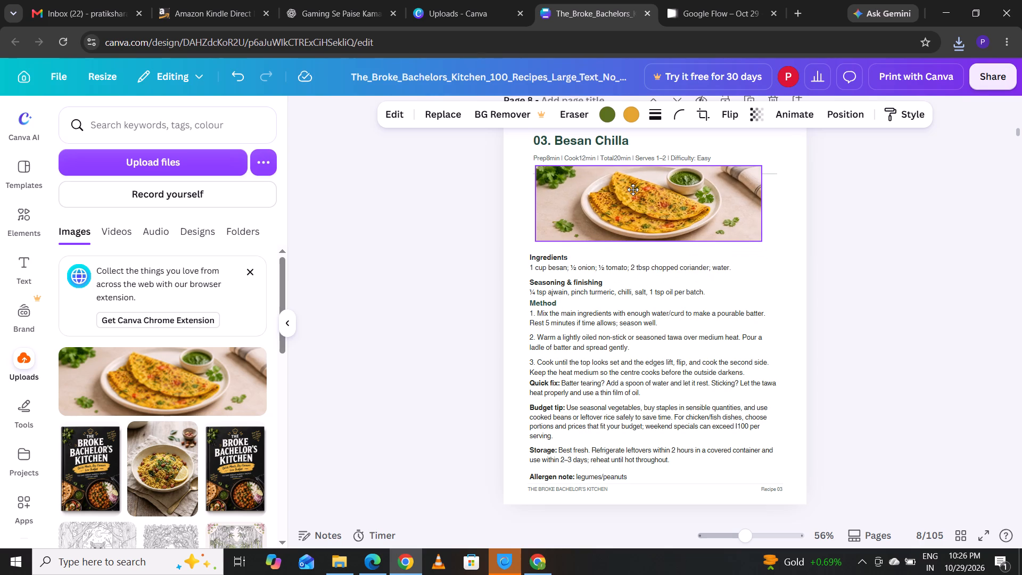
pyautogui.moveTo(633, 190); pyautogui.dragTo(627, 191)
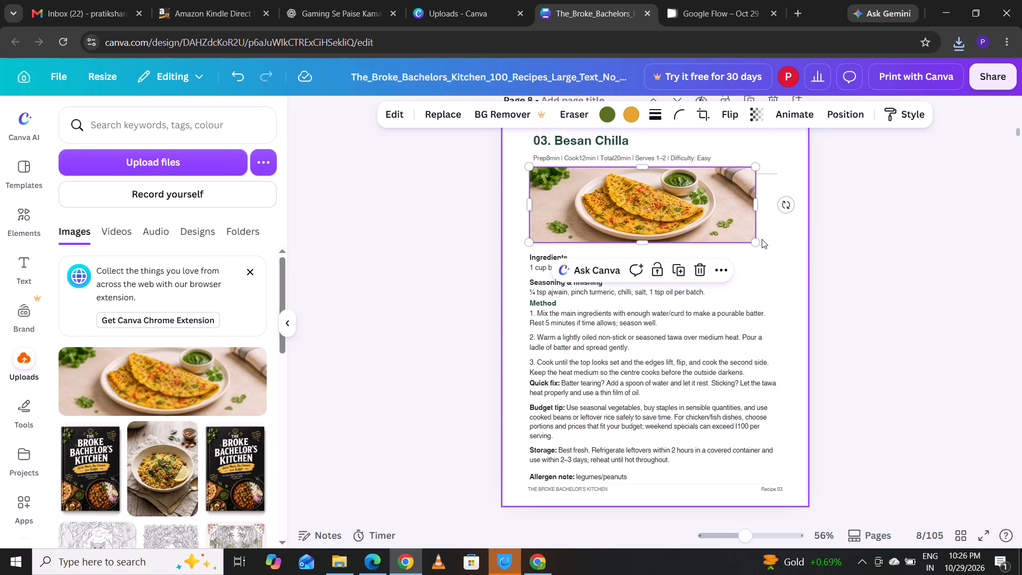
pyautogui.moveTo(756, 206); pyautogui.dragTo(764, 205)
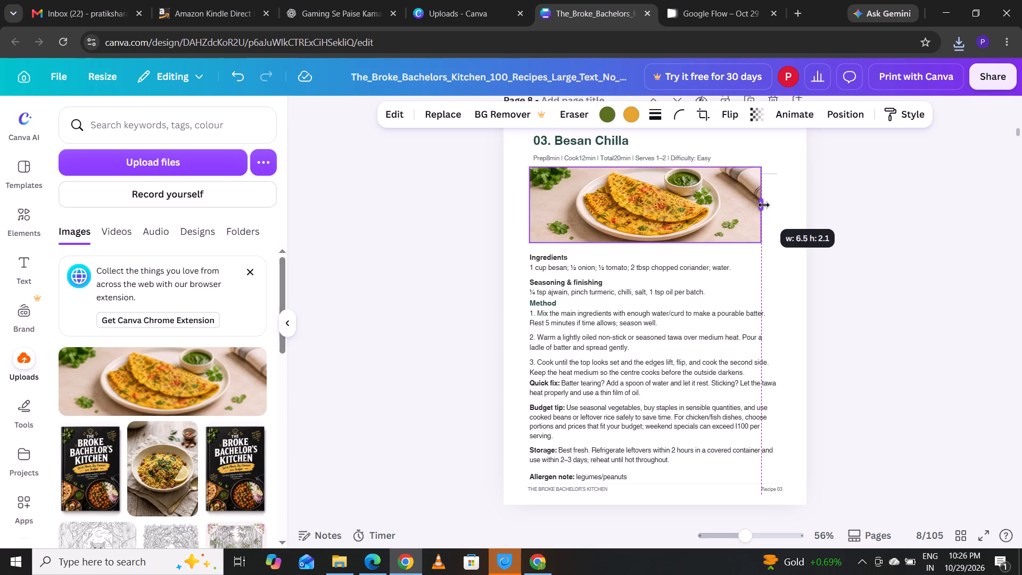
pyautogui.moveTo(764, 205); pyautogui.dragTo(769, 207)
pyautogui.click(909, 215)
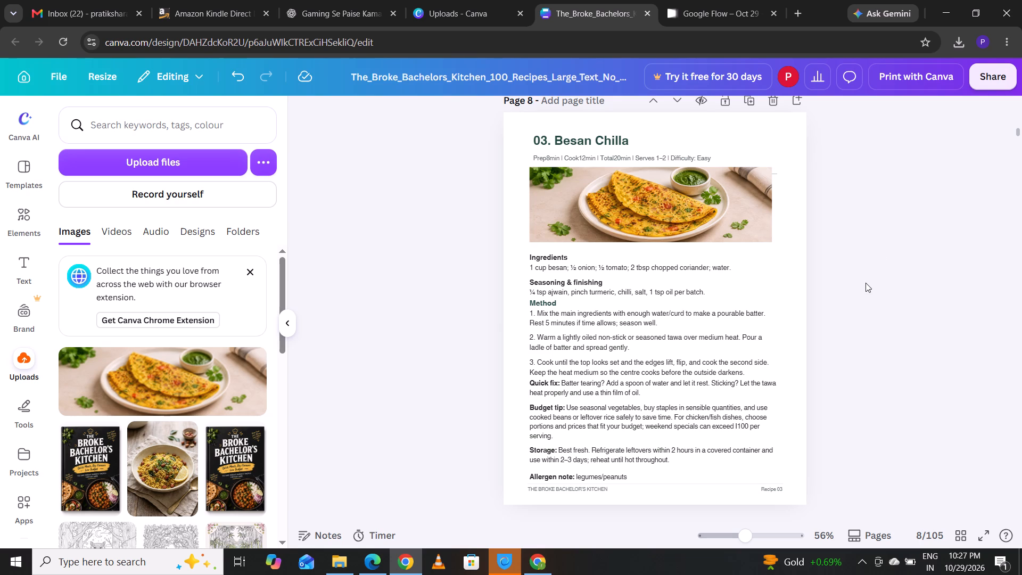
pyautogui.press('shift+super+s')
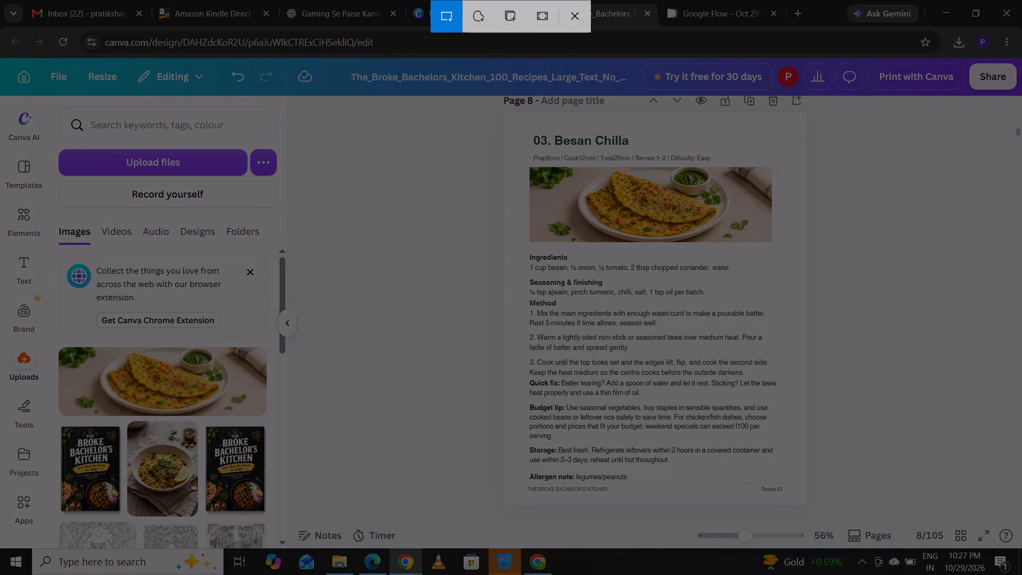
pyautogui.moveTo(468, 83); pyautogui.dragTo(716, 390)
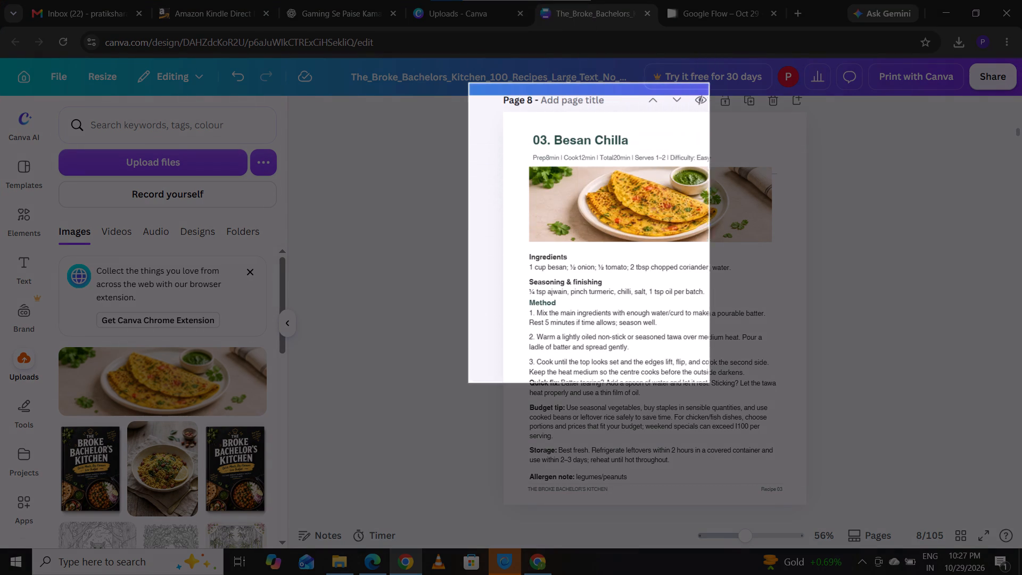
pyautogui.moveTo(716, 390); pyautogui.dragTo(957, 537)
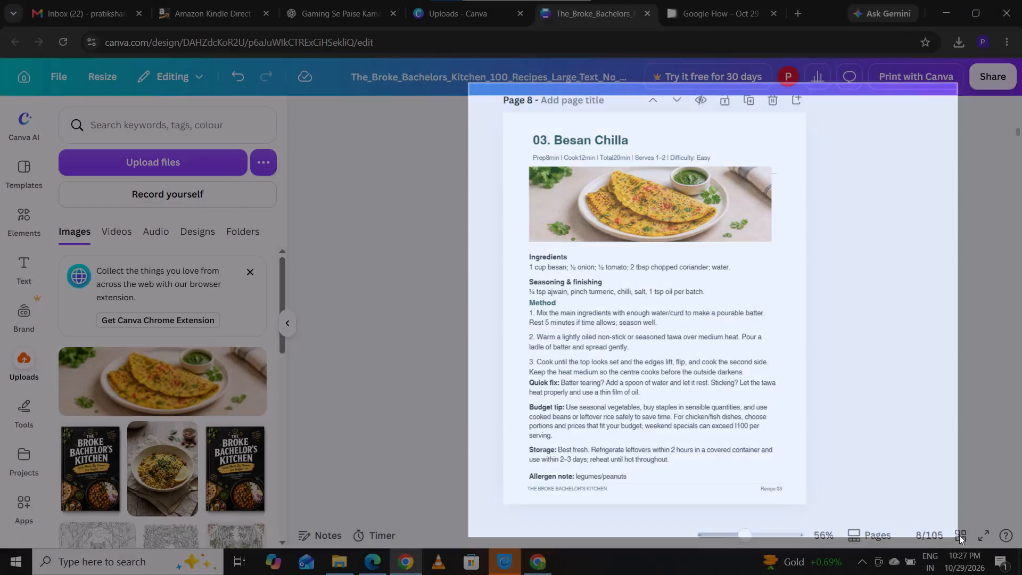
pyautogui.click(963, 427)
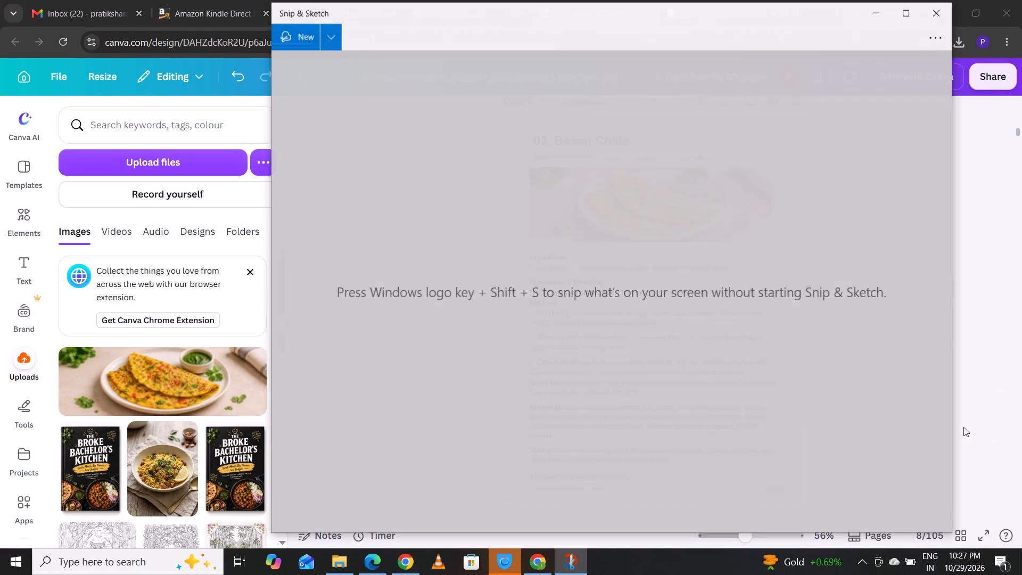
pyautogui.hotkey('ctrl', 's')
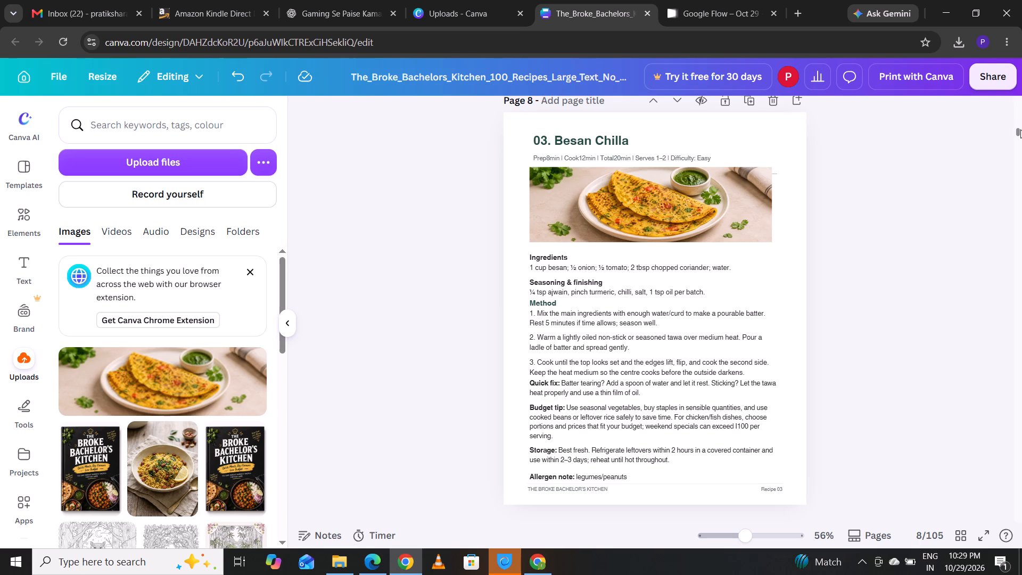
pyautogui.moveTo(1020, 129); pyautogui.dragTo(1020, 115)
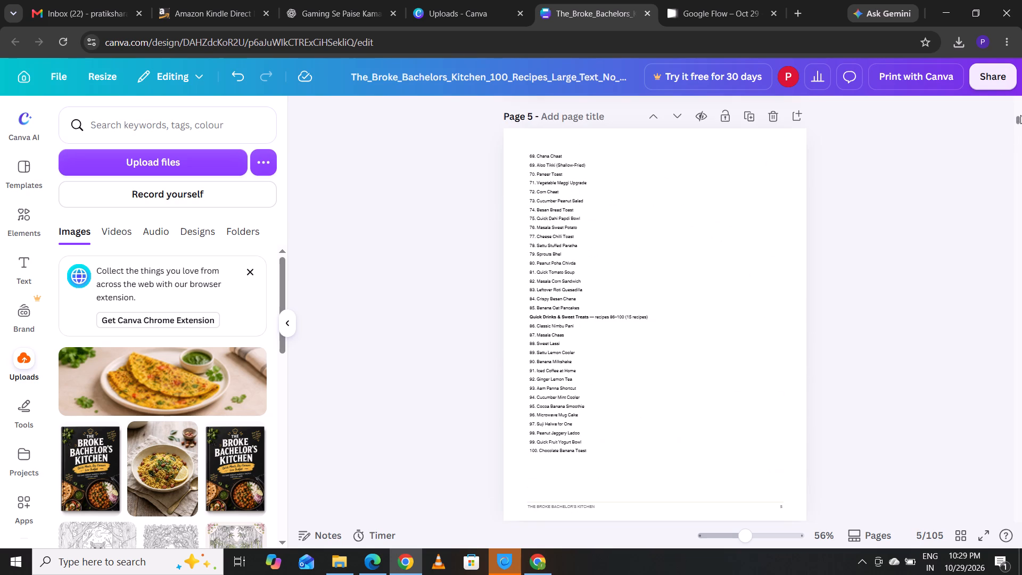
pyautogui.moveTo(1020, 115); pyautogui.dragTo(1021, 104)
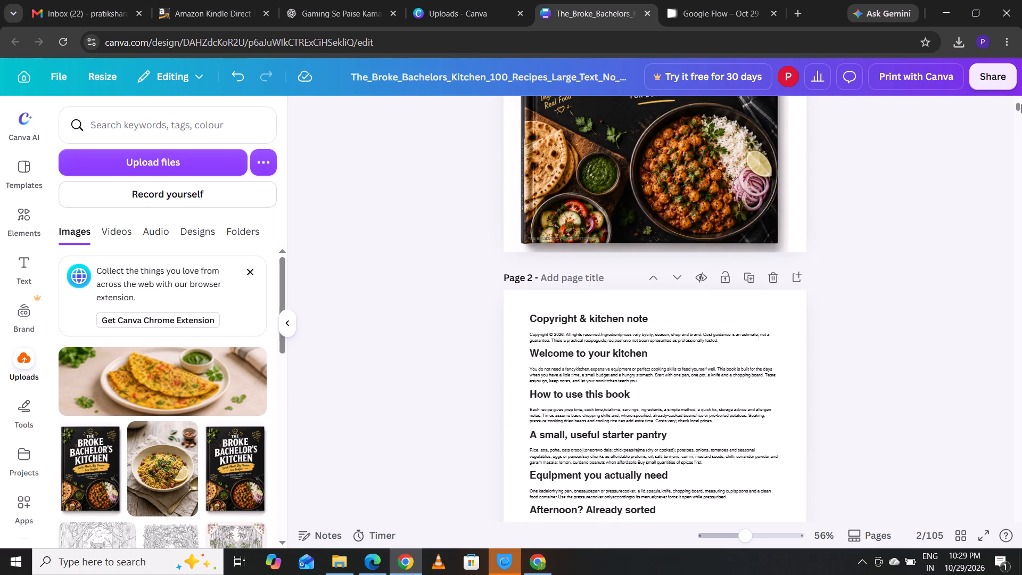
pyautogui.moveTo(1021, 104); pyautogui.dragTo(1021, 107)
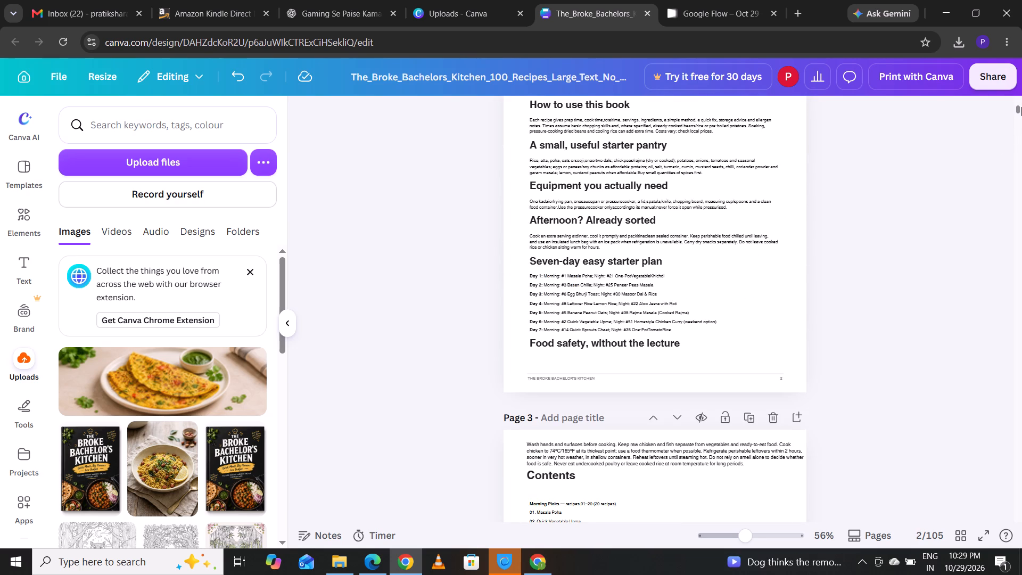
pyautogui.moveTo(1021, 107); pyautogui.dragTo(1021, 103)
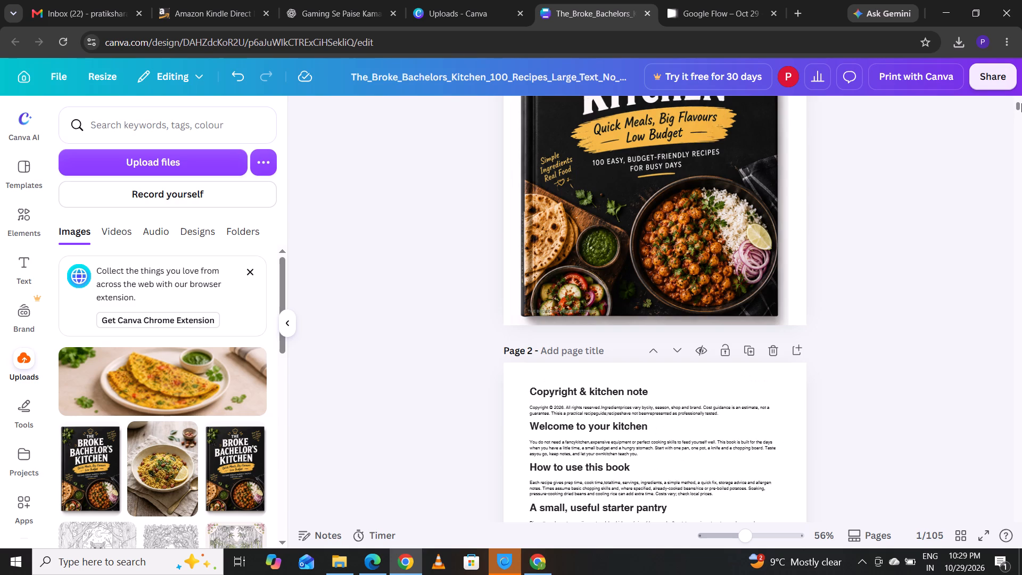
pyautogui.moveTo(1021, 103); pyautogui.dragTo(1021, 106)
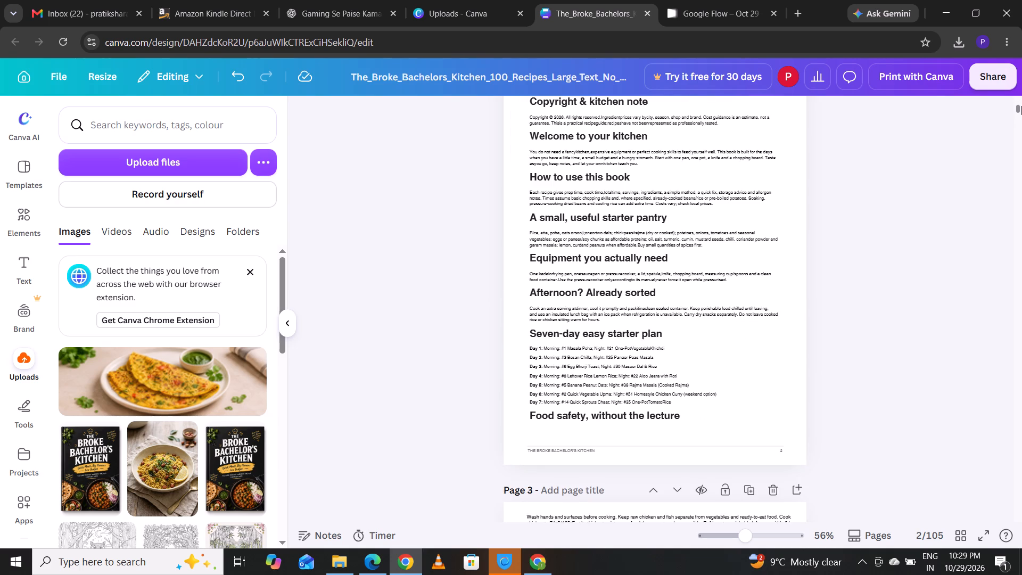
pyautogui.moveTo(1021, 106); pyautogui.dragTo(1021, 108)
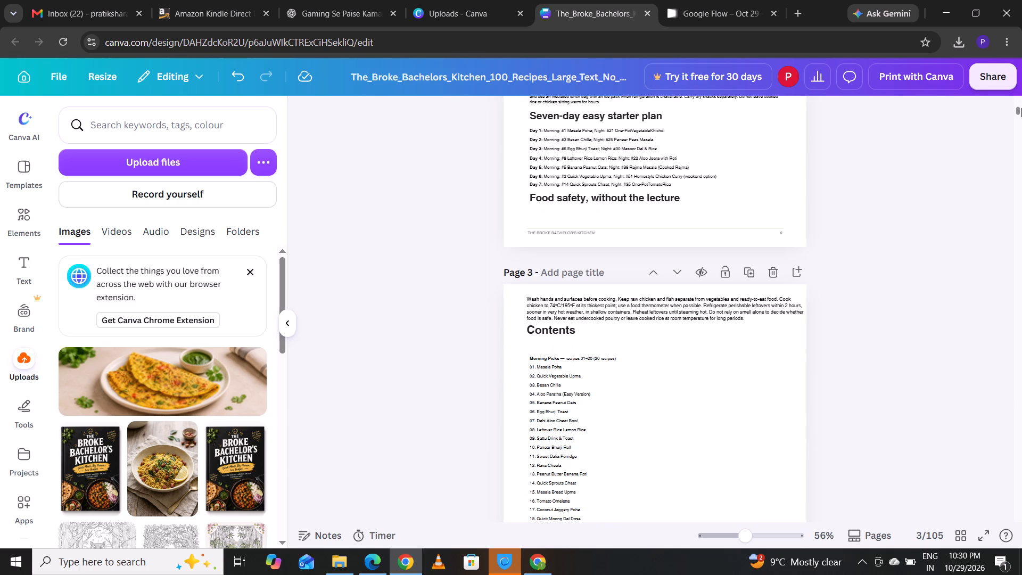
pyautogui.moveTo(1021, 108); pyautogui.dragTo(1021, 105)
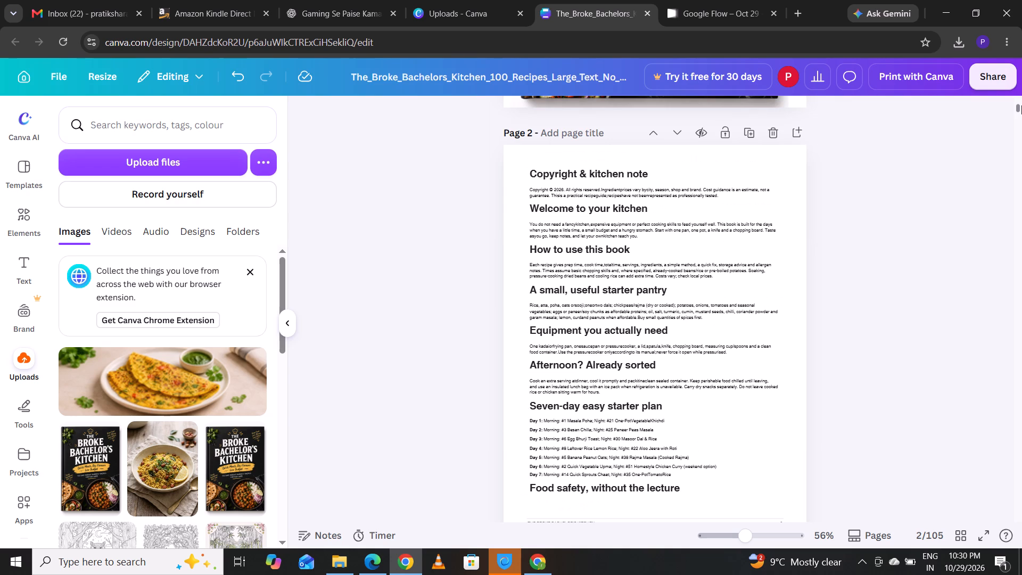
pyautogui.moveTo(1021, 105); pyautogui.dragTo(1021, 108)
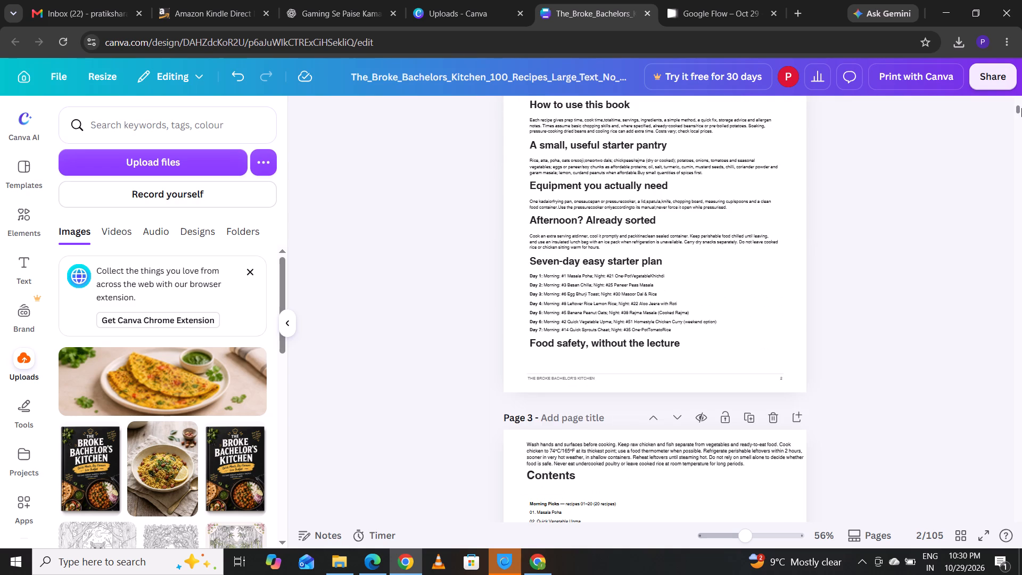
pyautogui.moveTo(1021, 108); pyautogui.dragTo(1021, 110)
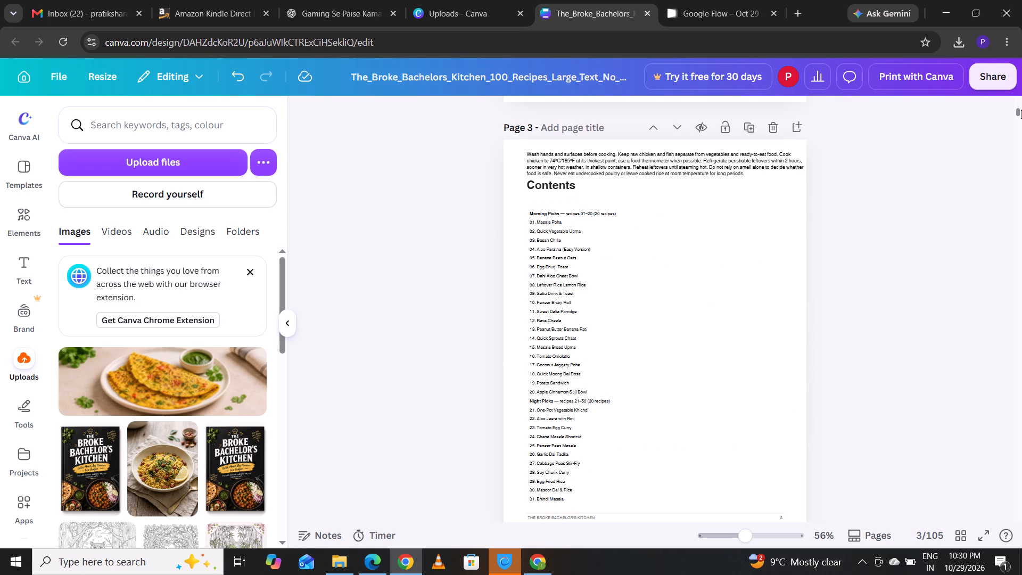
pyautogui.moveTo(1021, 110); pyautogui.dragTo(1019, 124)
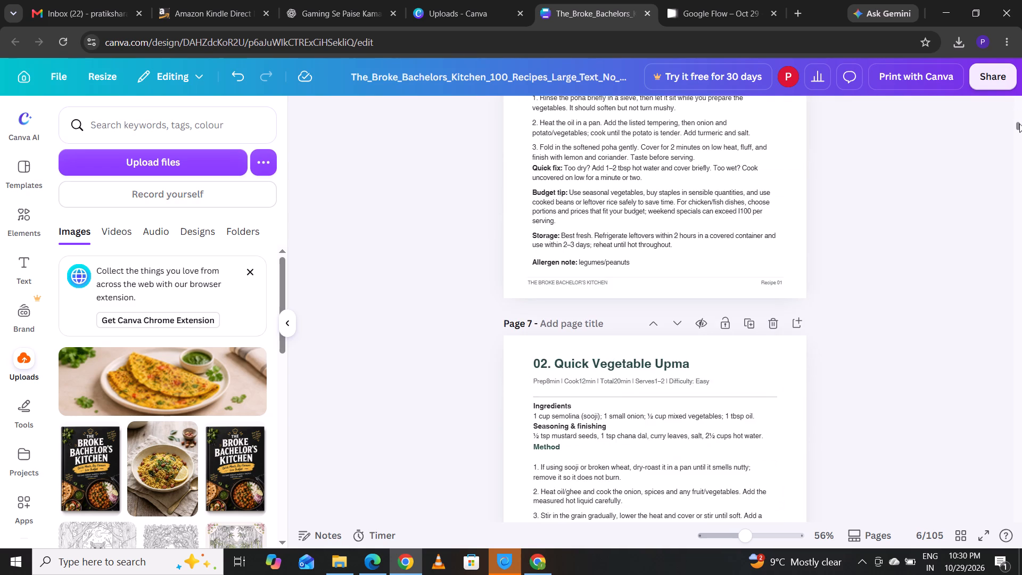
pyautogui.moveTo(1019, 124); pyautogui.dragTo(1019, 110)
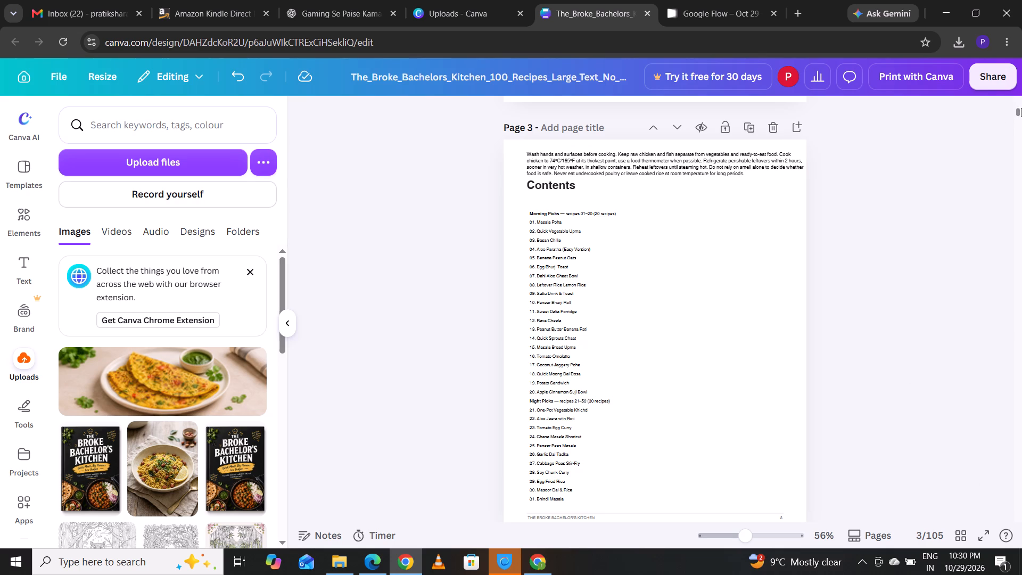
pyautogui.moveTo(1018, 115); pyautogui.dragTo(1018, 125)
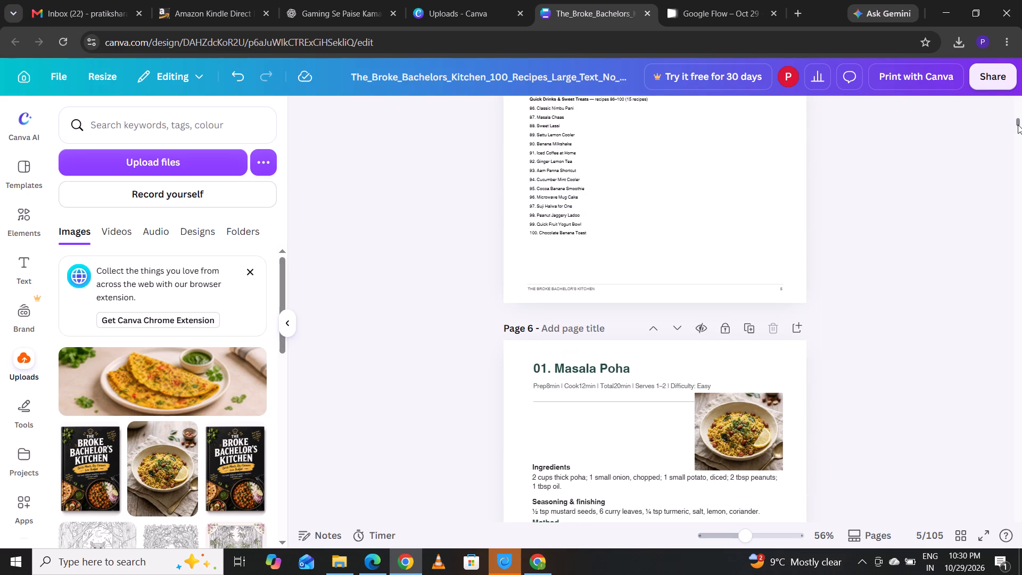
pyautogui.moveTo(1018, 125); pyautogui.dragTo(1017, 128)
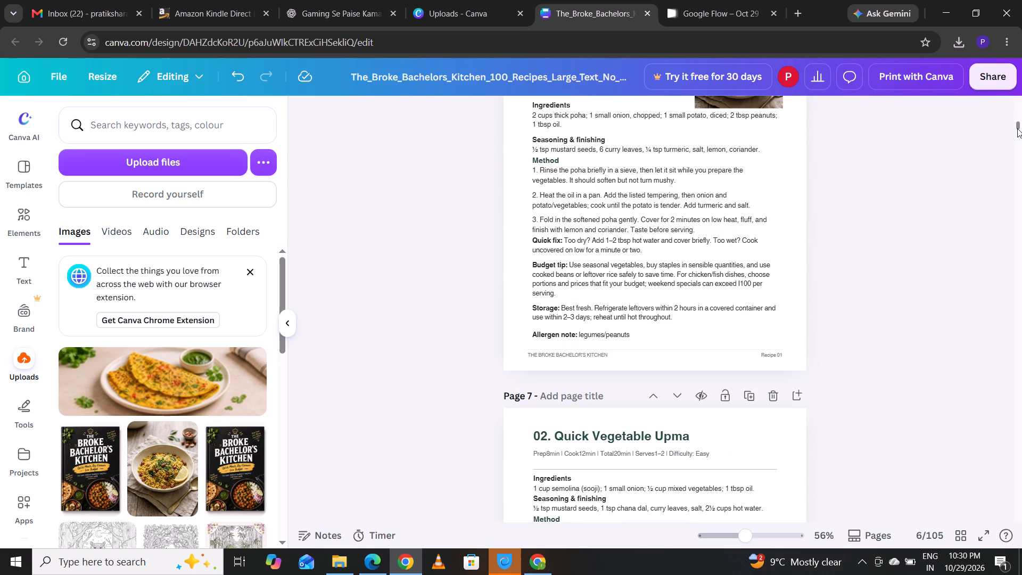
pyautogui.moveTo(1017, 128); pyautogui.dragTo(1017, 121)
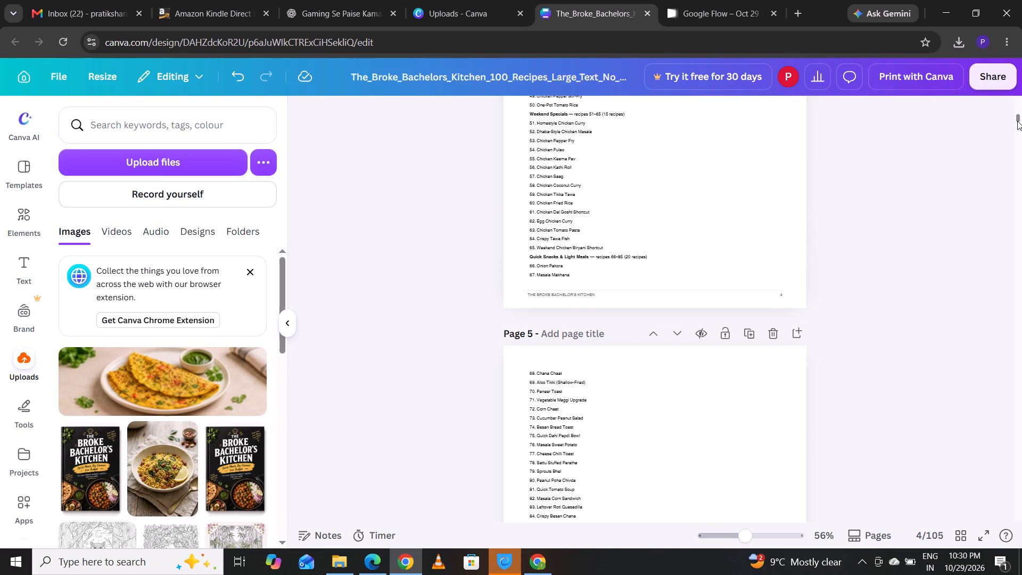
pyautogui.moveTo(1017, 121); pyautogui.dragTo(1015, 112)
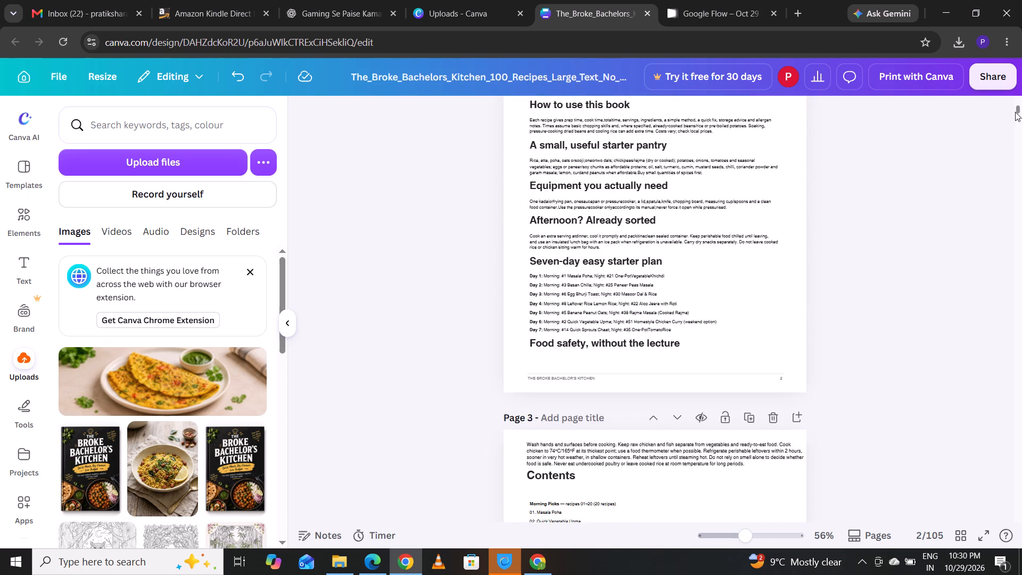
pyautogui.moveTo(1015, 112); pyautogui.dragTo(1015, 134)
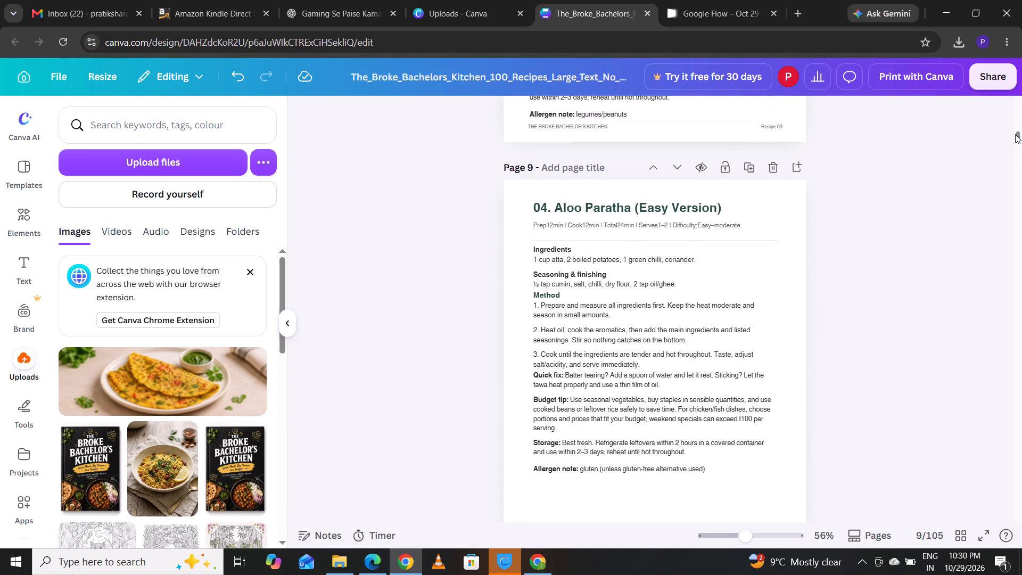
pyautogui.moveTo(1015, 134); pyautogui.dragTo(1015, 128)
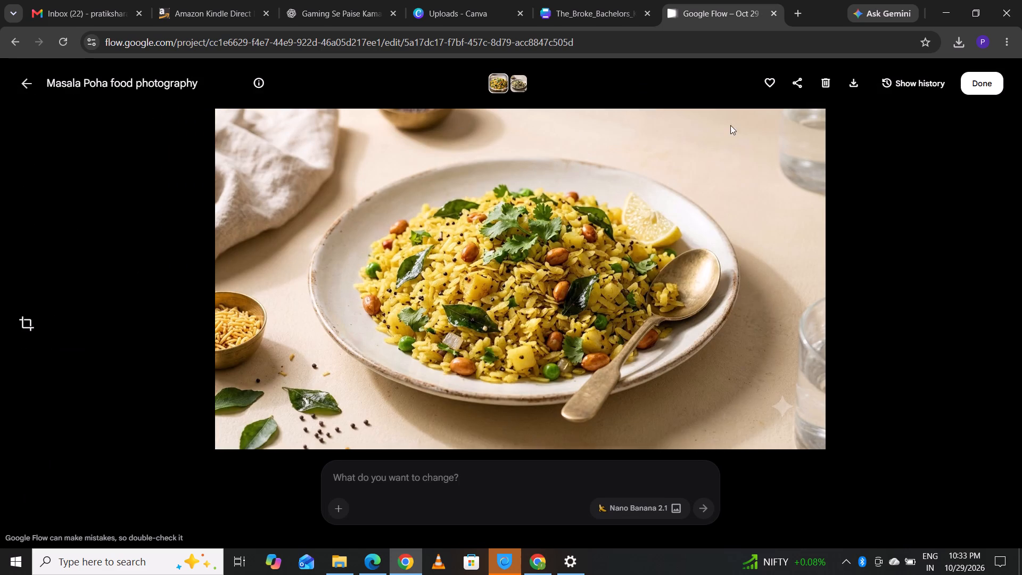
pyautogui.click(848, 83)
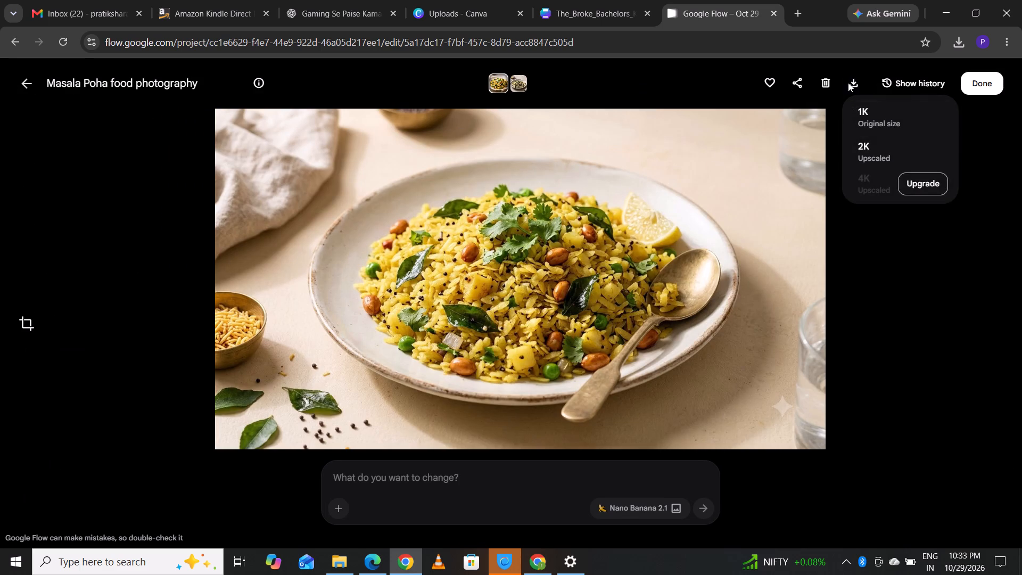
pyautogui.click(889, 116)
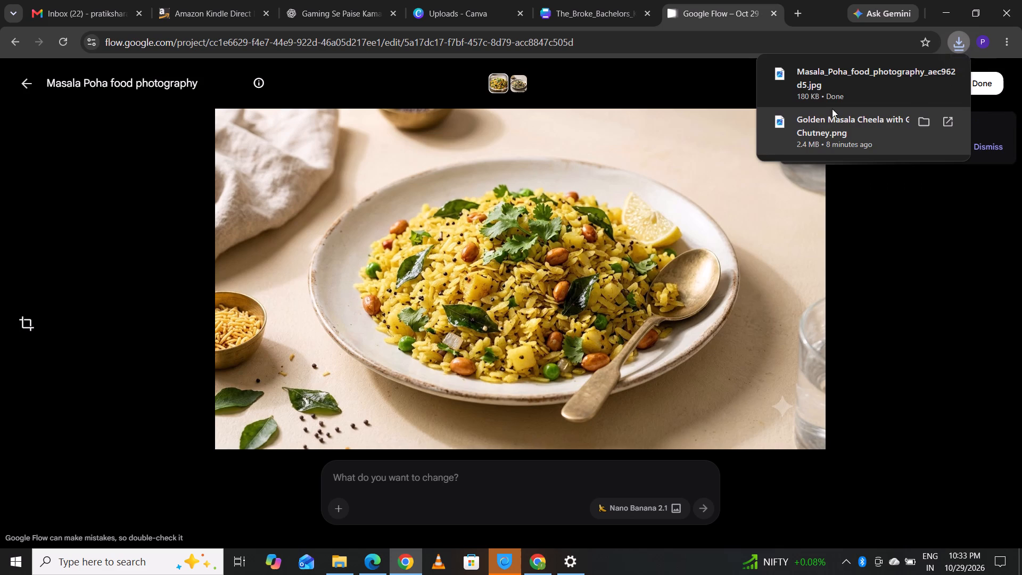
# Switch to the Canva ebook design and upload Masala_Poha_food_photography_aec962d5 from Downloads.
pyautogui.click(551, 1)
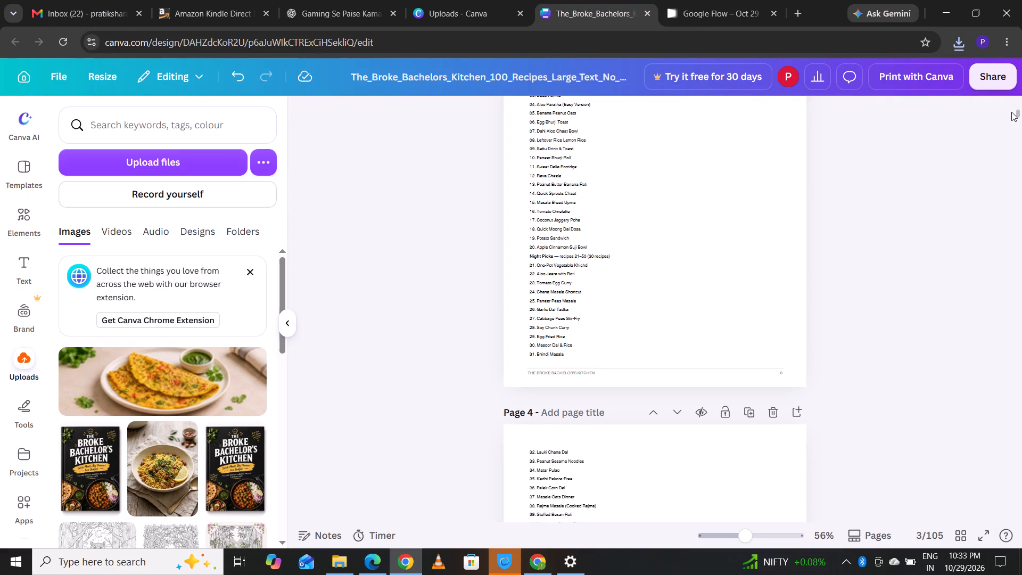
pyautogui.moveTo(1017, 113); pyautogui.dragTo(1017, 118)
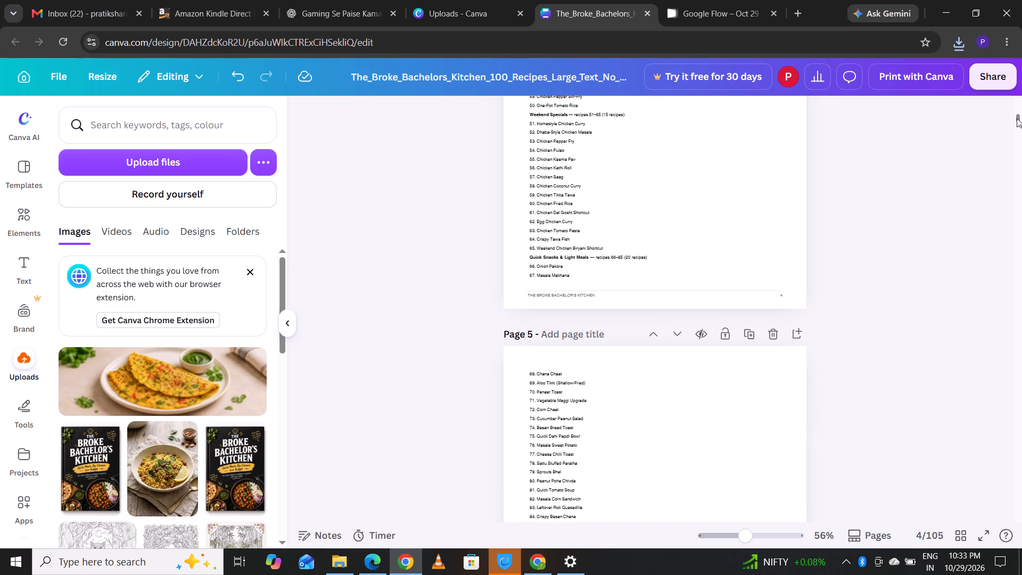
pyautogui.moveTo(1017, 118); pyautogui.dragTo(1017, 122)
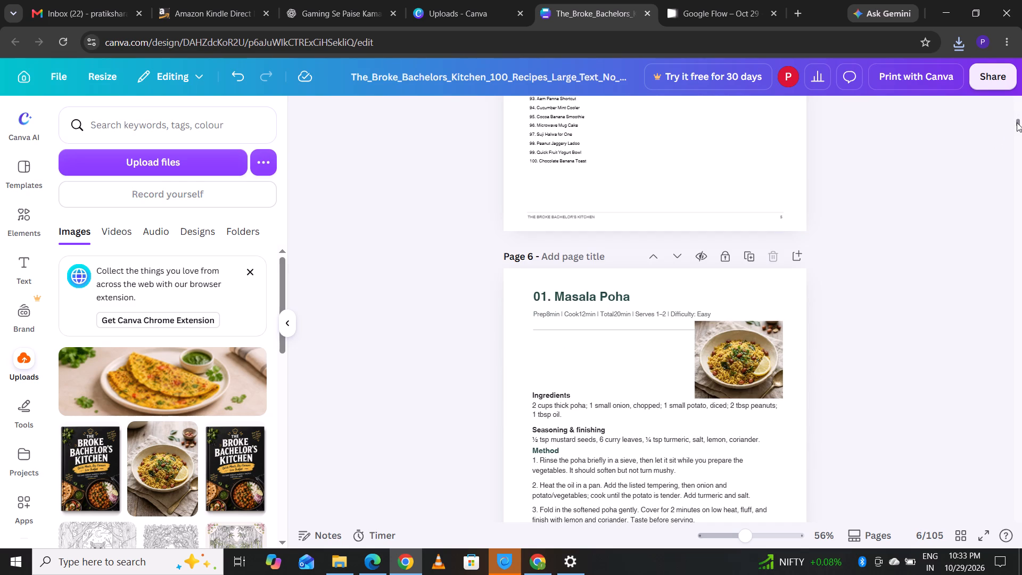
pyautogui.click(150, 170)
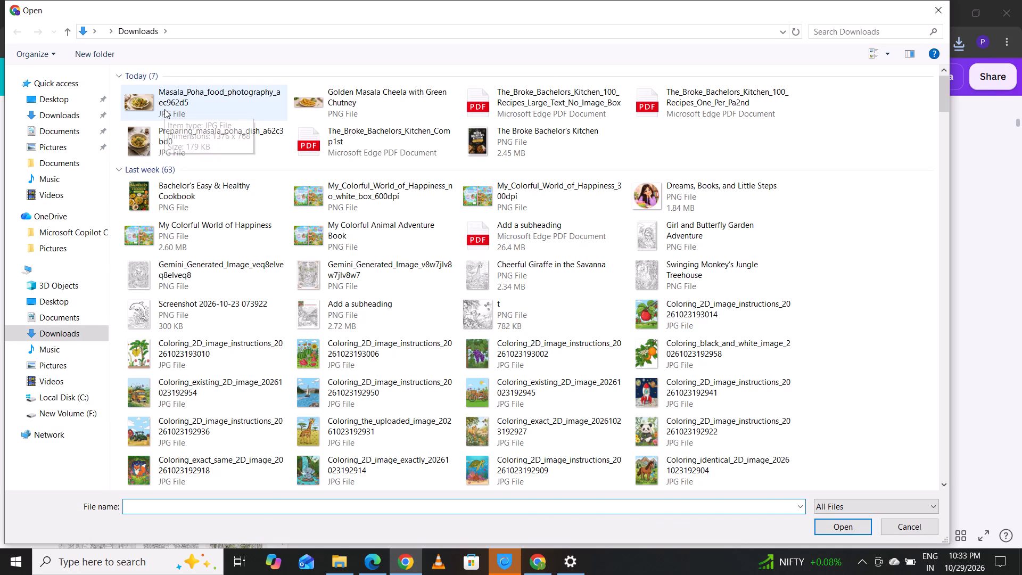
pyautogui.doubleClick(164, 109)
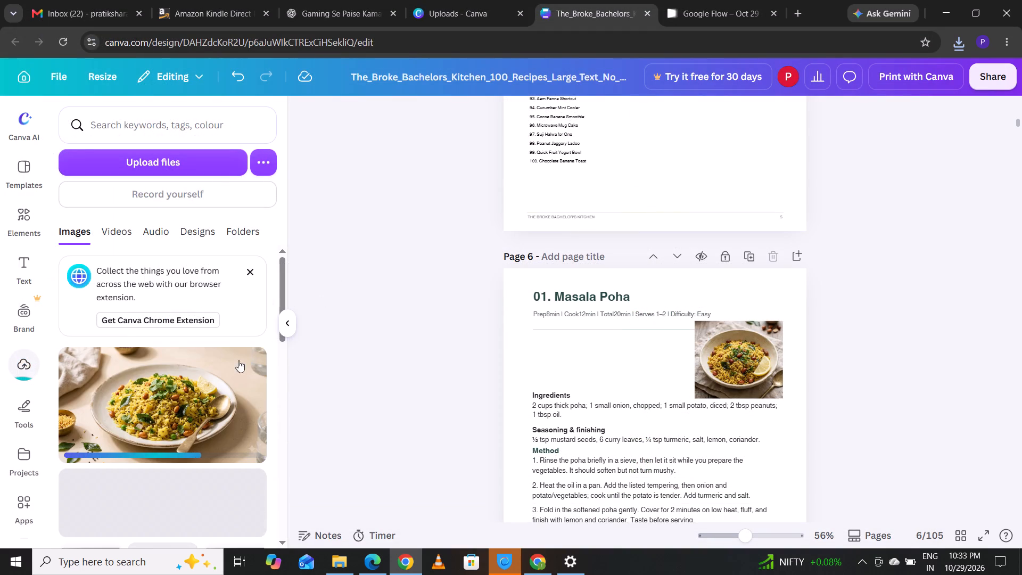
# Unlock page 6 of the ebook and delete the existing poha photo from the Masala Poha recipe.
pyautogui.rightClick(723, 341)
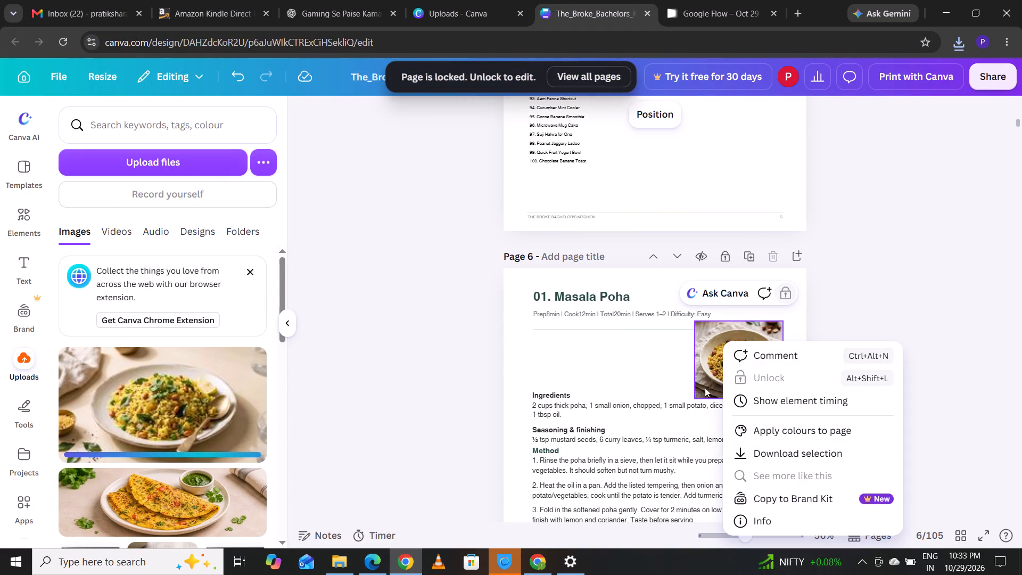
pyautogui.click(721, 259)
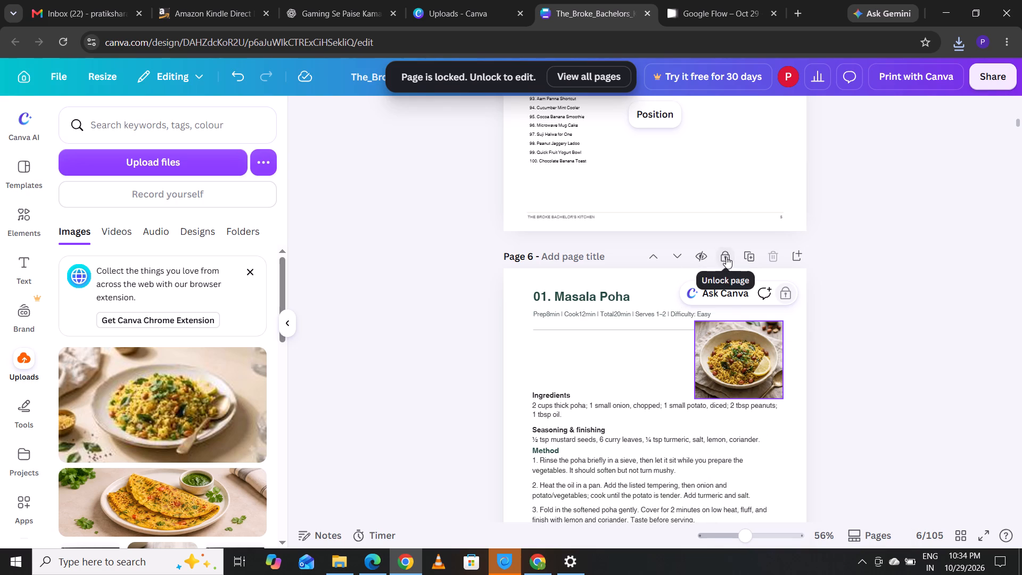
pyautogui.click(726, 257)
pyautogui.rightClick(735, 349)
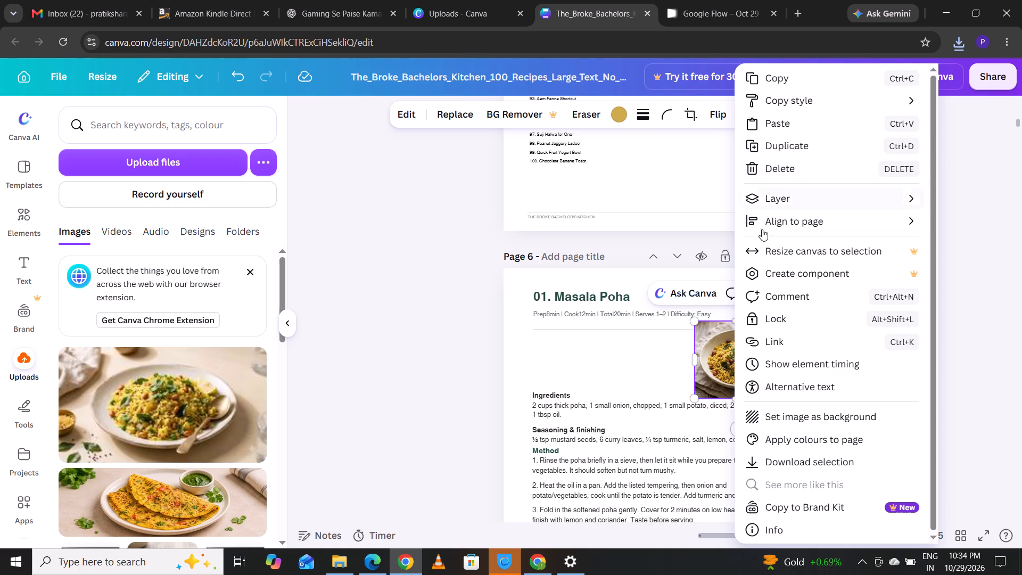
pyautogui.click(765, 169)
# Add the newly uploaded Masala Poha image to page 6 and move it up into the area above Ingredients.
pyautogui.moveTo(155, 413); pyautogui.dragTo(666, 338)
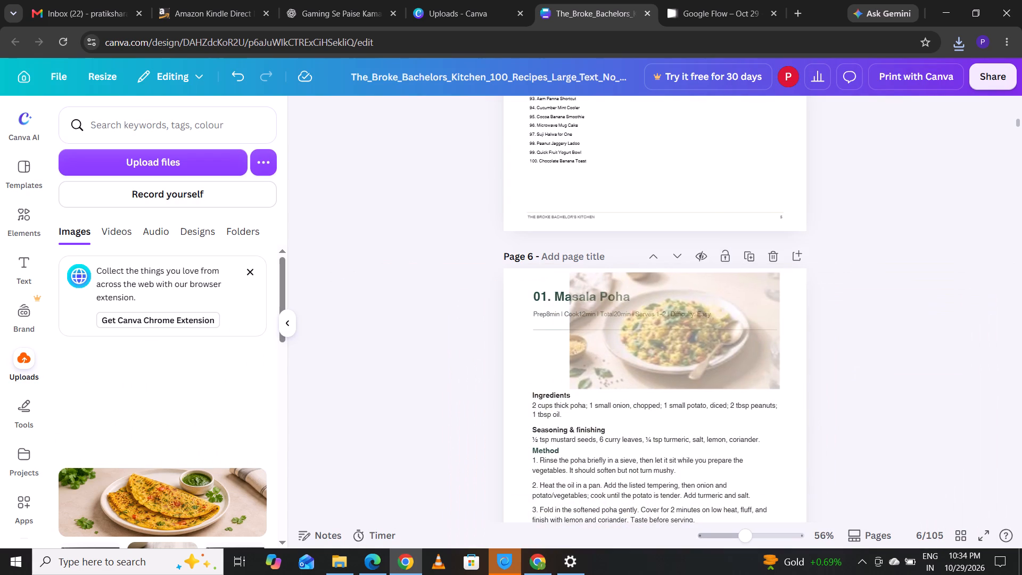
pyautogui.moveTo(666, 338); pyautogui.dragTo(184, 408)
pyautogui.click(184, 408)
pyautogui.click(176, 397)
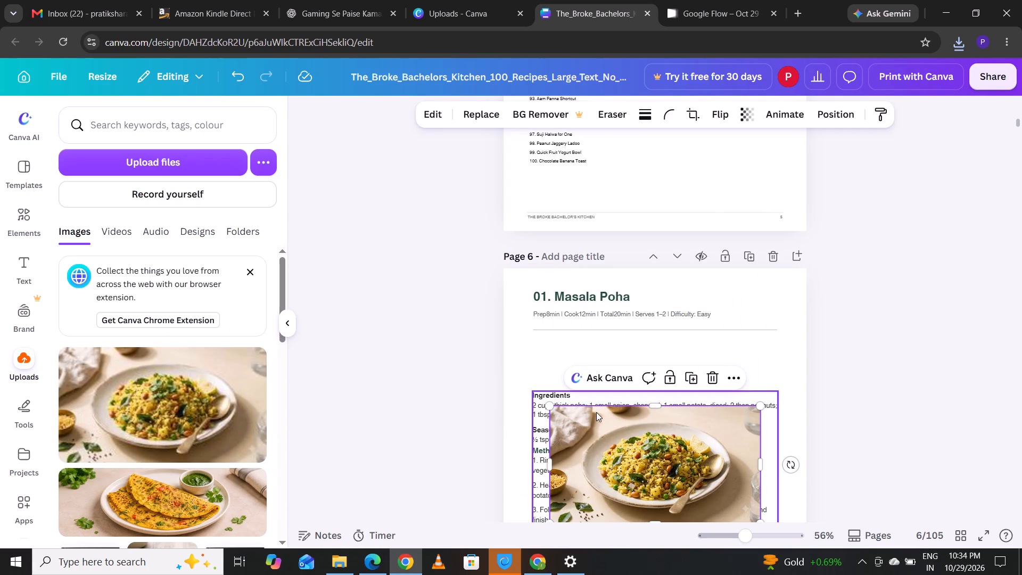
pyautogui.moveTo(618, 434); pyautogui.dragTo(607, 379)
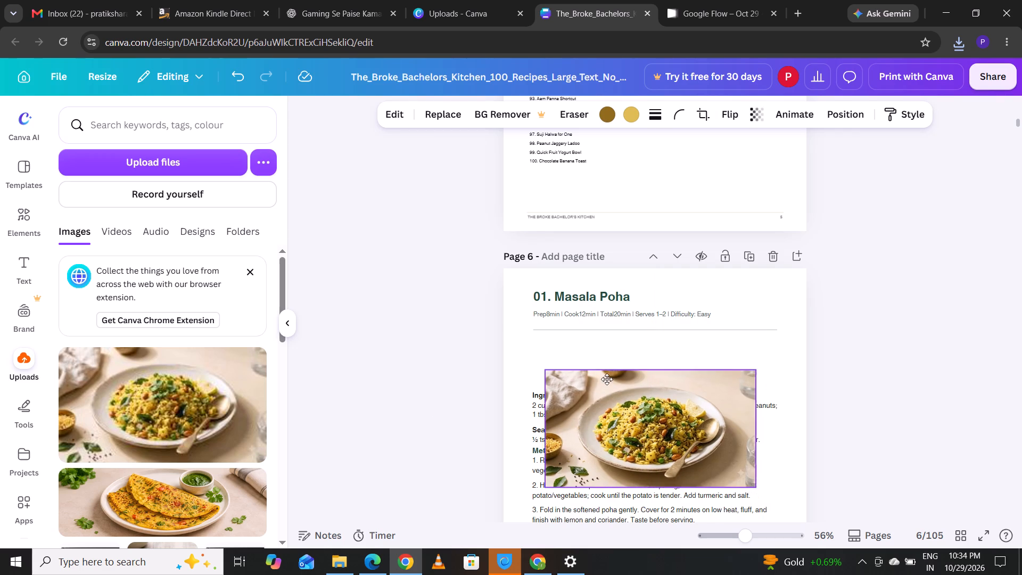
pyautogui.moveTo(607, 379); pyautogui.dragTo(601, 325)
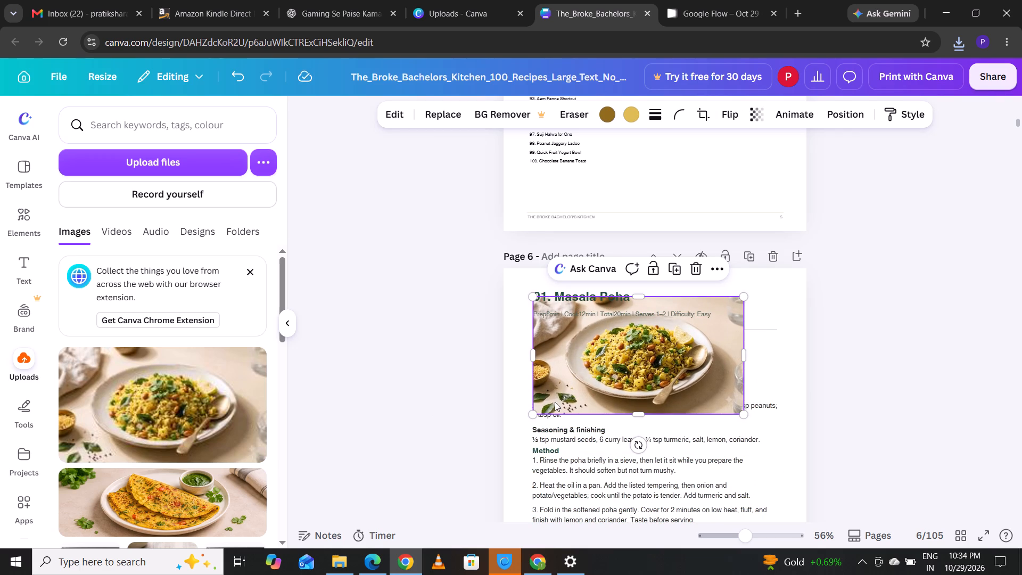
# Resize and crop the Masala Poha image into a wide, short banner between the recipe's time details and Ingredients.
pyautogui.moveTo(530, 413); pyautogui.dragTo(553, 378)
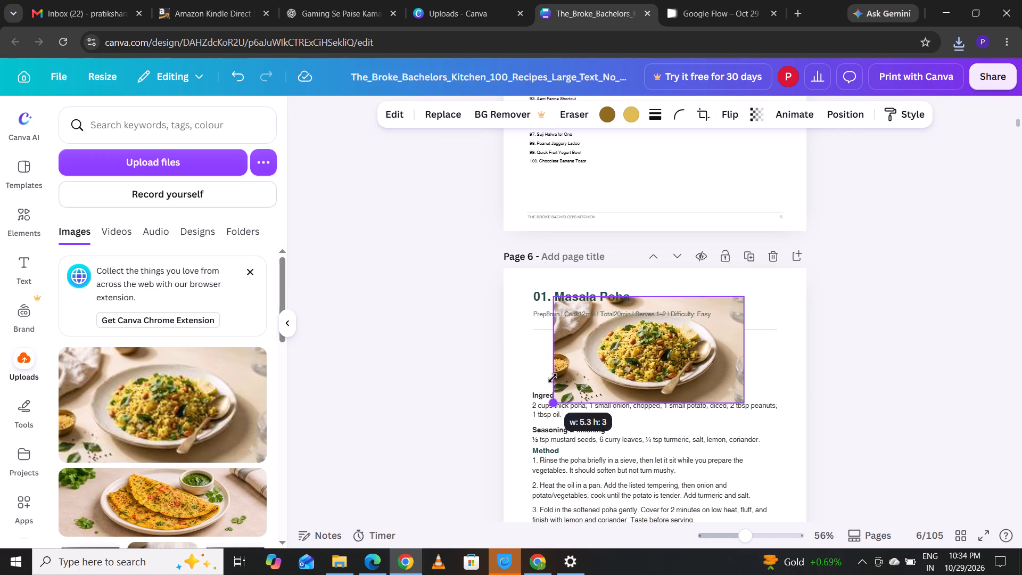
pyautogui.moveTo(553, 378); pyautogui.dragTo(549, 378)
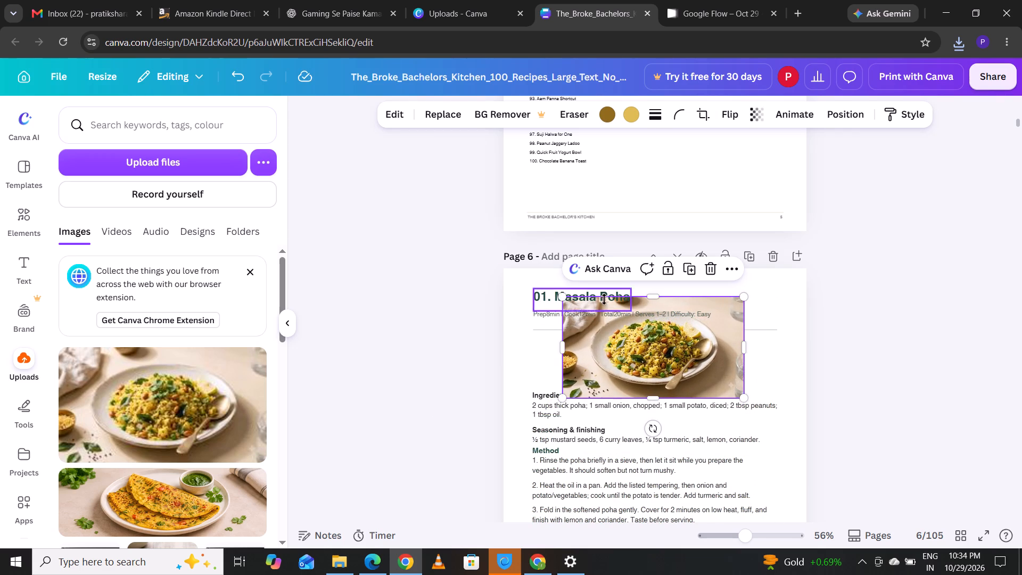
pyautogui.moveTo(563, 347); pyautogui.dragTo(551, 349)
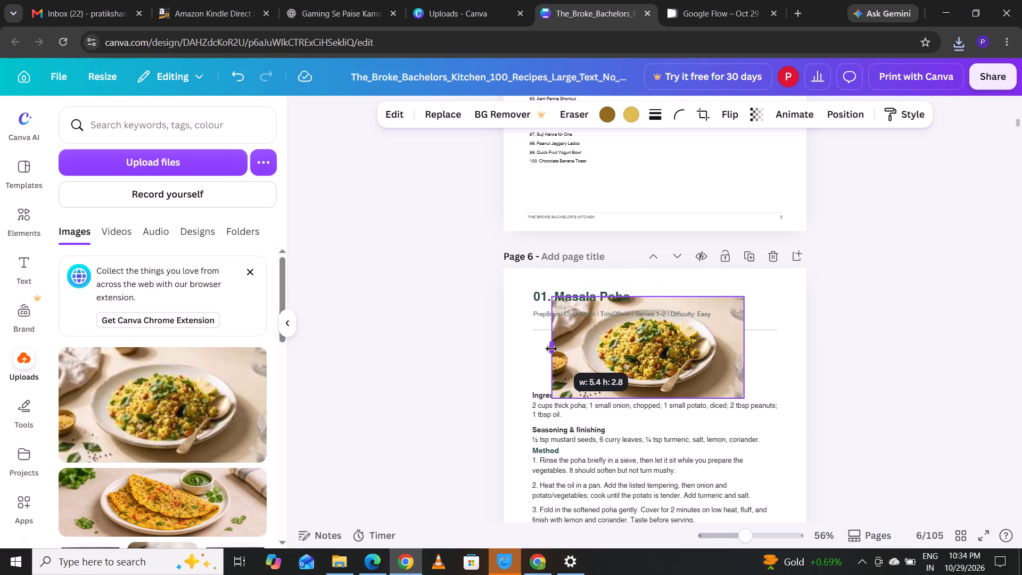
pyautogui.moveTo(551, 349); pyautogui.dragTo(535, 350)
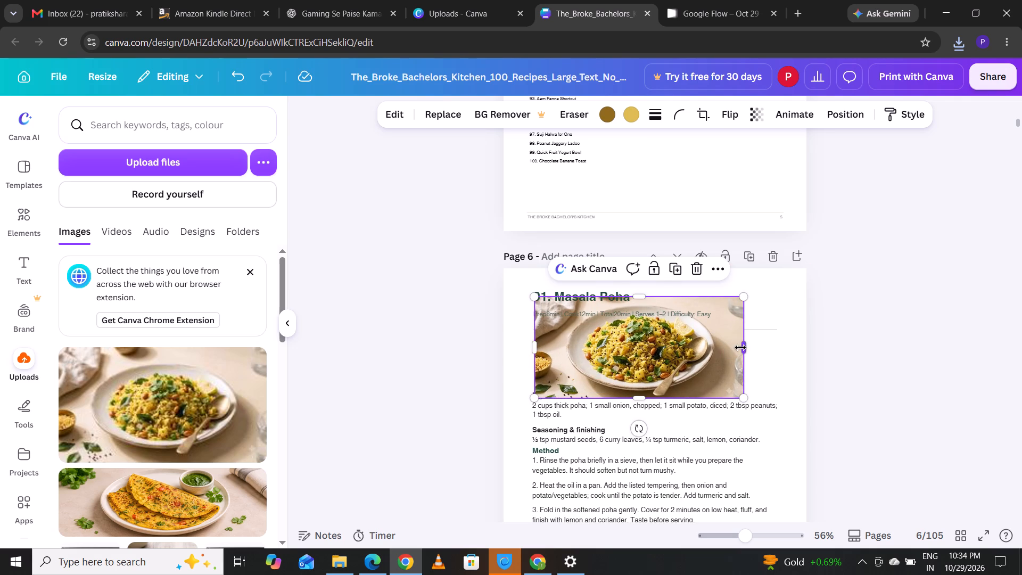
pyautogui.moveTo(740, 348); pyautogui.dragTo(768, 348)
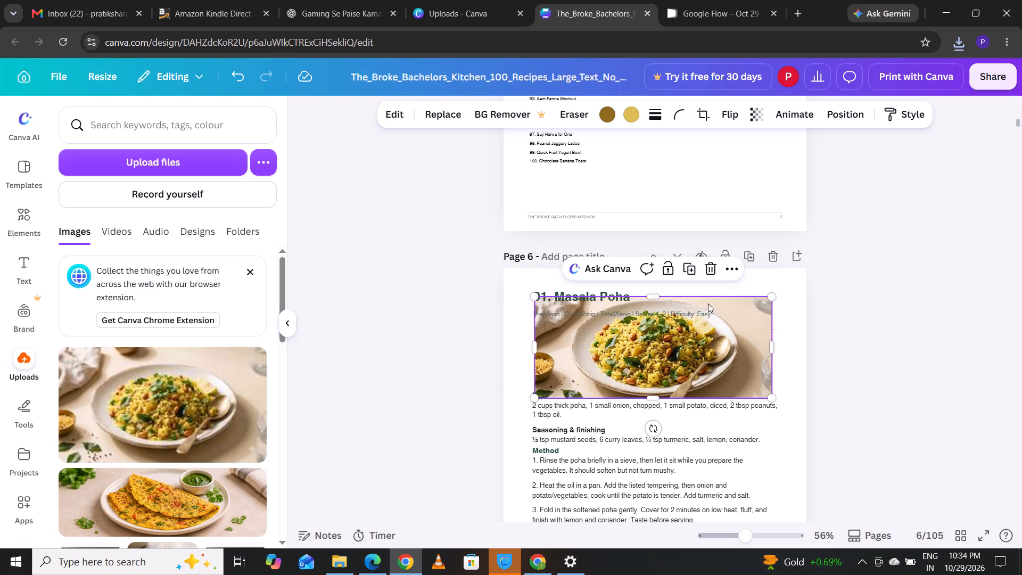
pyautogui.moveTo(773, 298); pyautogui.dragTo(756, 343)
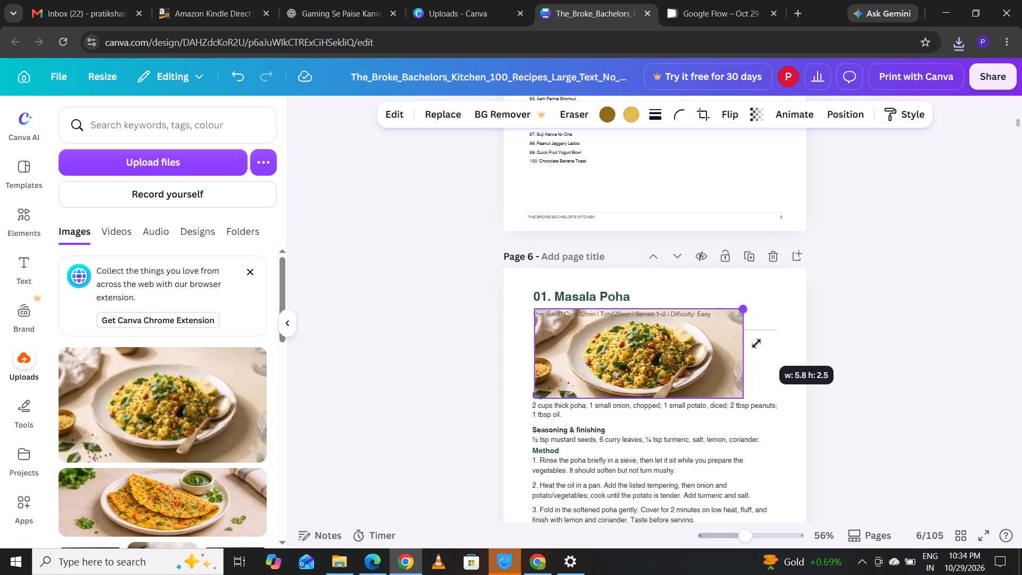
pyautogui.moveTo(756, 343); pyautogui.dragTo(738, 355)
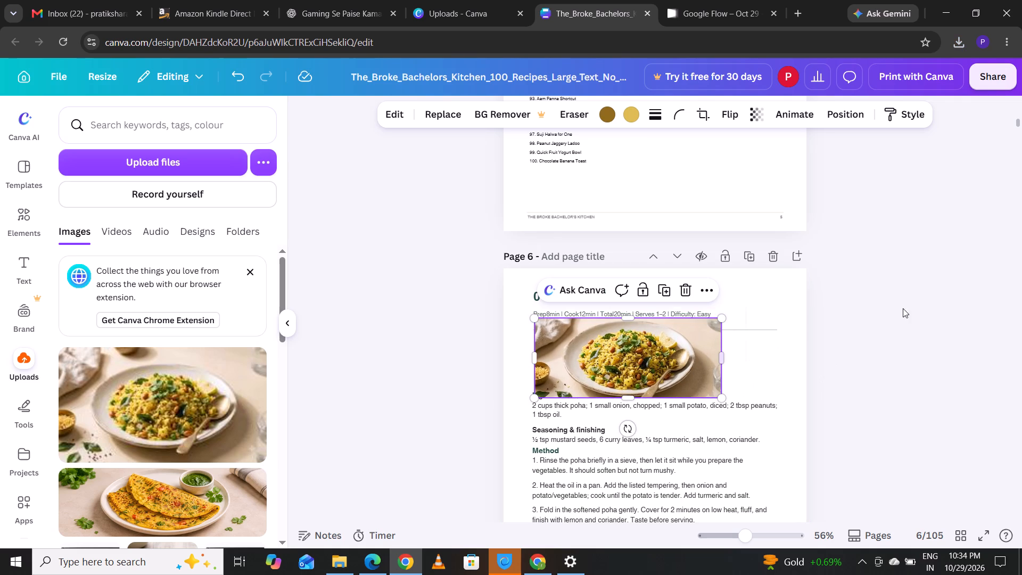
# Move the Masala Poha image on page 6 towards the page's right margin, just below the recipe's time details.
pyautogui.click(939, 302)
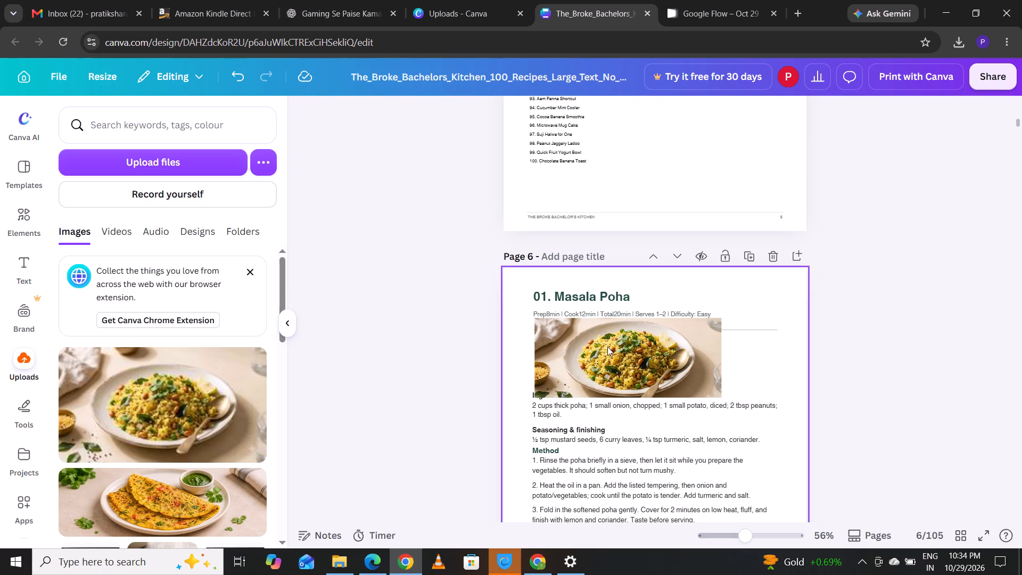
pyautogui.moveTo(574, 363); pyautogui.dragTo(569, 353)
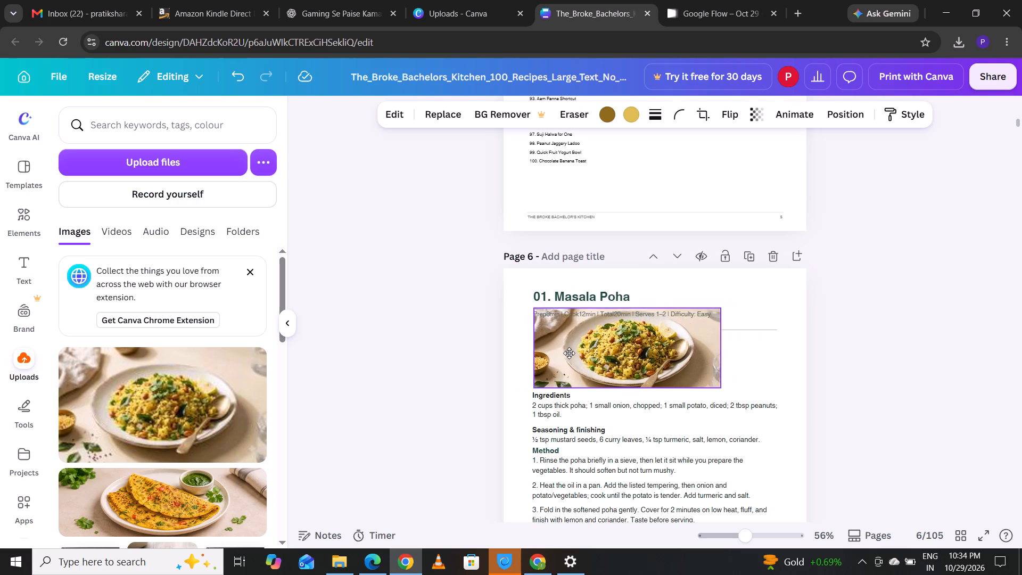
pyautogui.moveTo(569, 353); pyautogui.dragTo(580, 357)
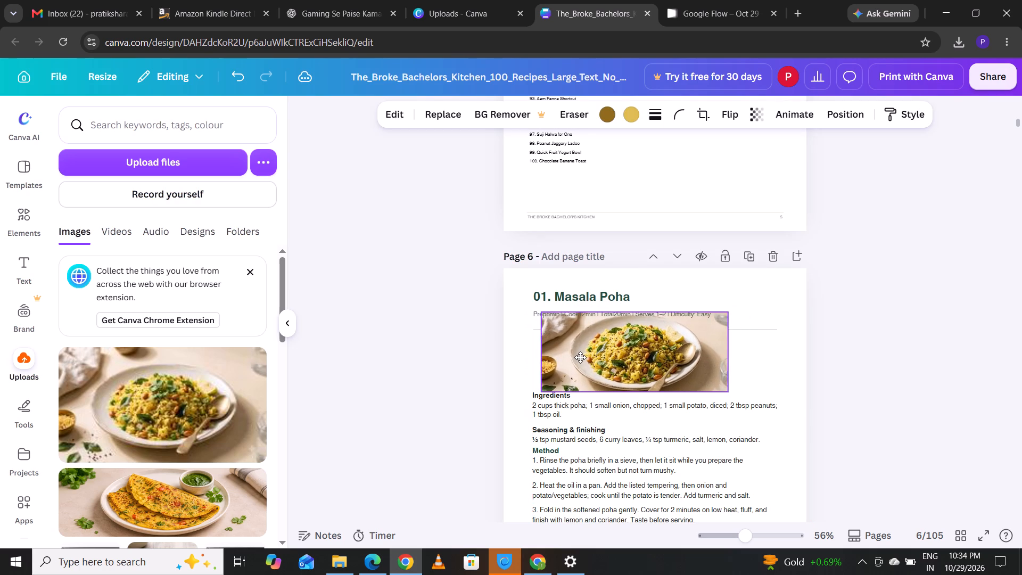
pyautogui.moveTo(580, 357); pyautogui.dragTo(647, 359)
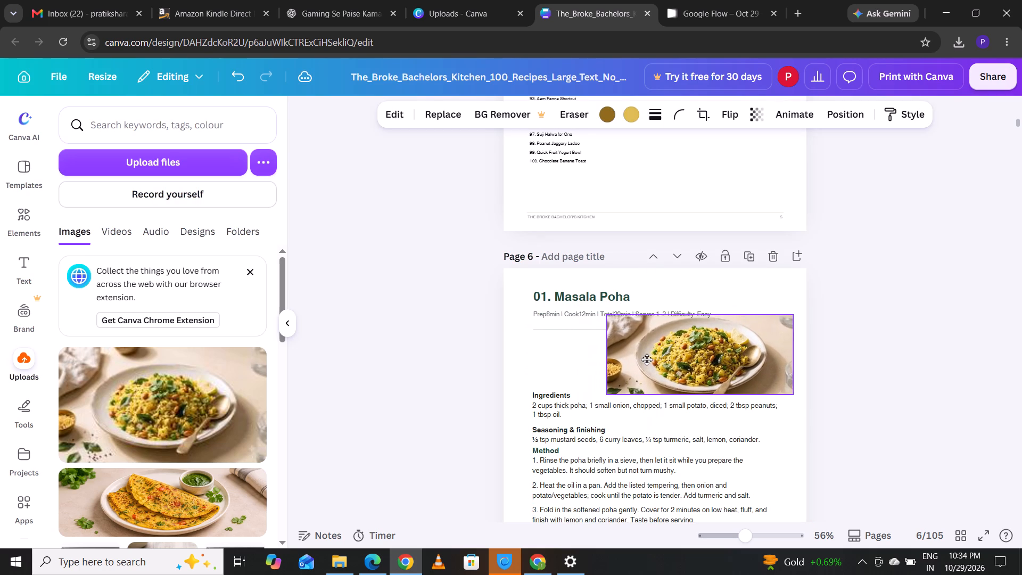
pyautogui.moveTo(647, 359); pyautogui.dragTo(661, 366)
pyautogui.click(943, 304)
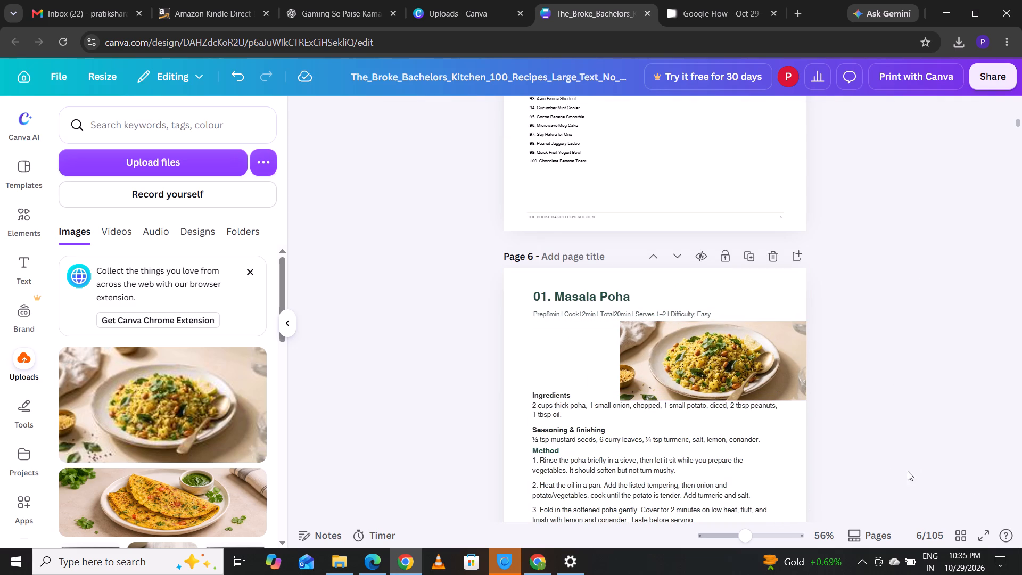
pyautogui.moveTo(741, 370); pyautogui.dragTo(740, 370)
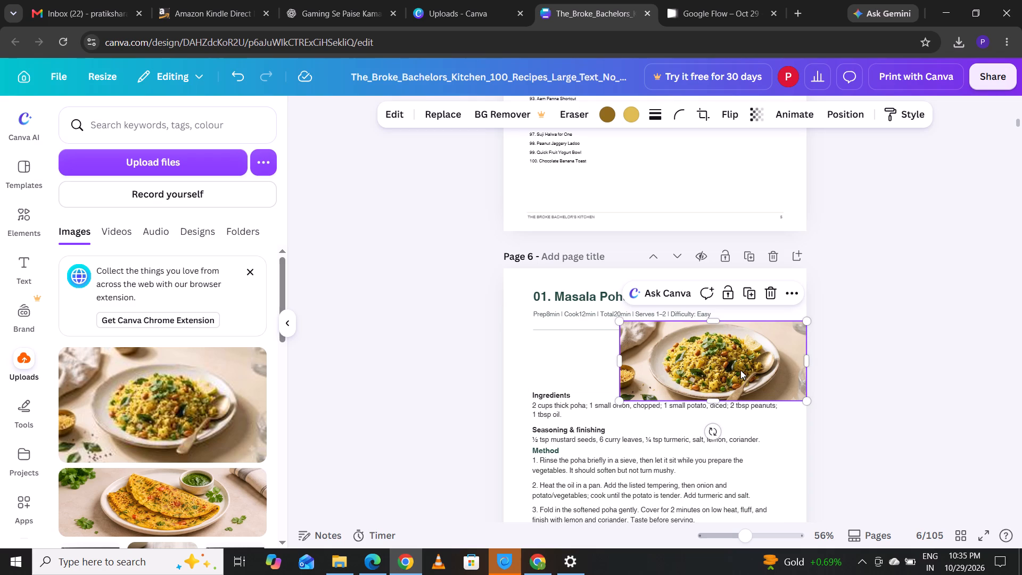
pyautogui.moveTo(740, 370); pyautogui.dragTo(704, 369)
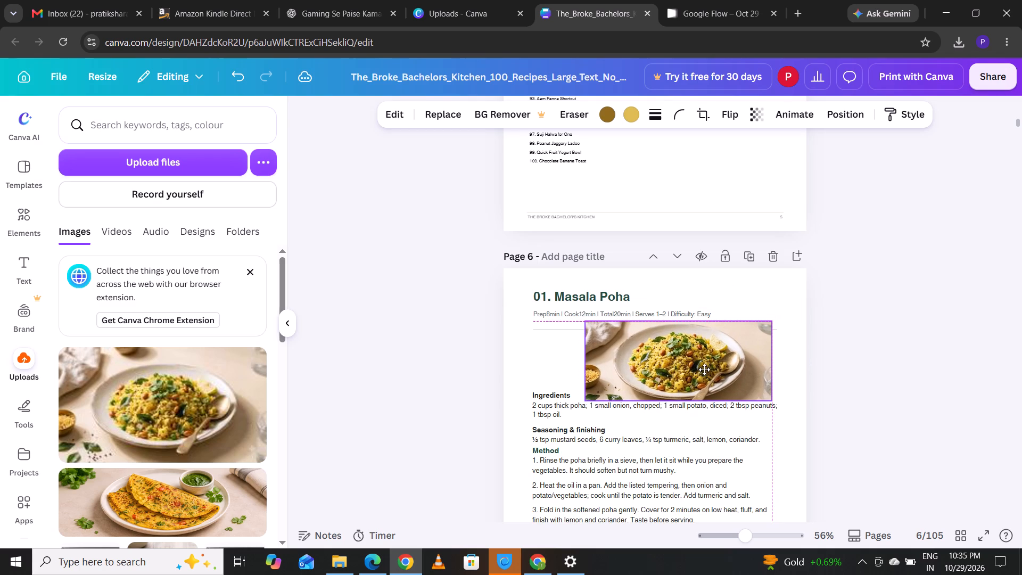
pyautogui.moveTo(704, 369); pyautogui.dragTo(703, 373)
pyautogui.click(870, 349)
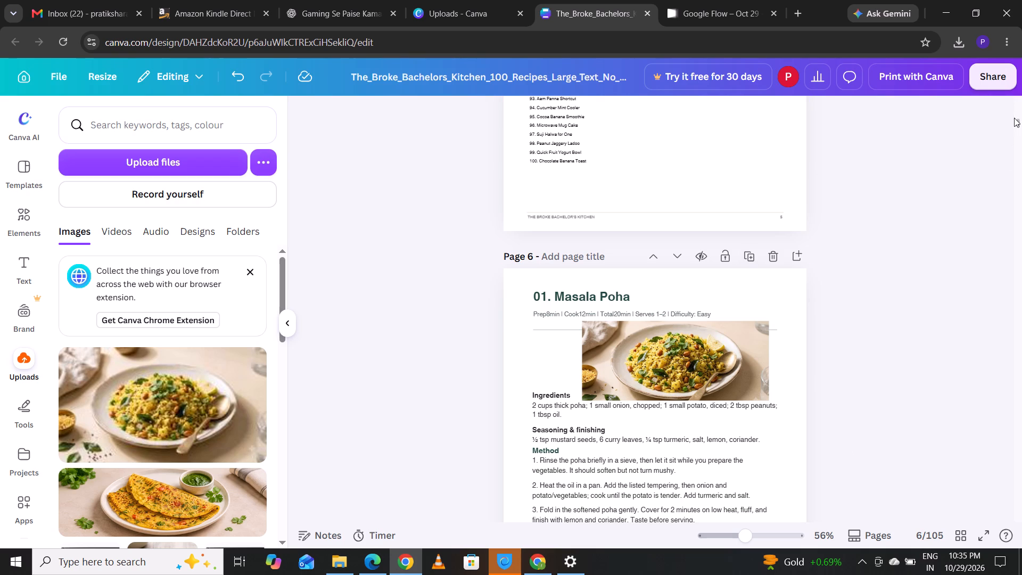
# Compare the Masala Poha photo on page 6 with the Besan Chilla banner on page 8.
pyautogui.moveTo(1020, 124); pyautogui.dragTo(1021, 126)
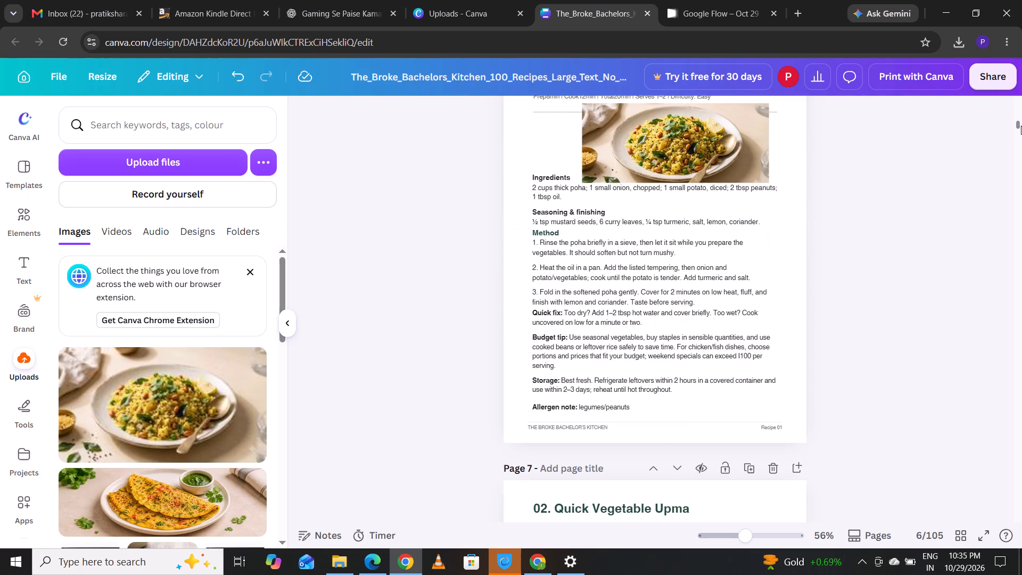
pyautogui.moveTo(1021, 126); pyautogui.dragTo(1021, 129)
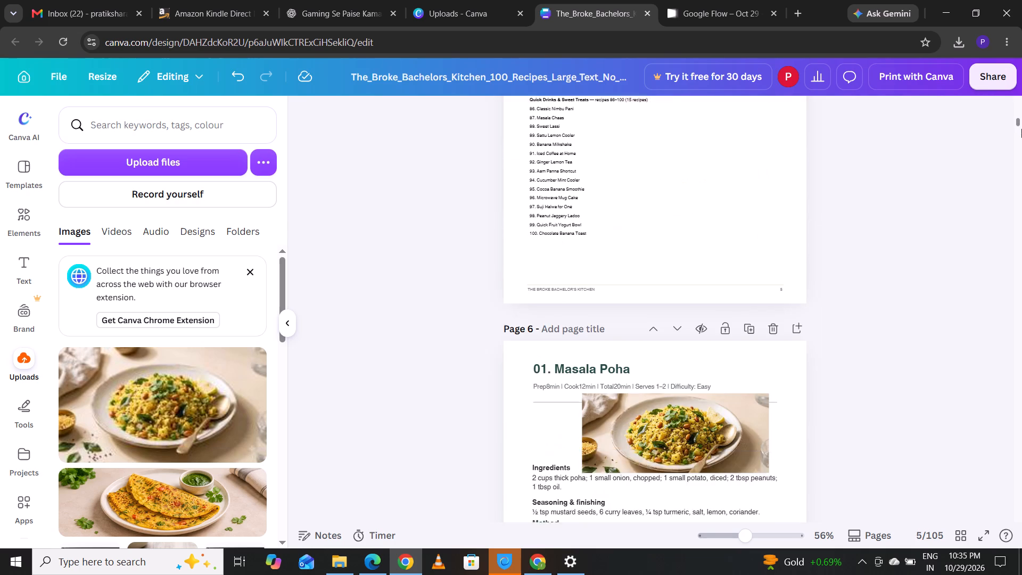
pyautogui.moveTo(1021, 129); pyautogui.dragTo(1021, 124)
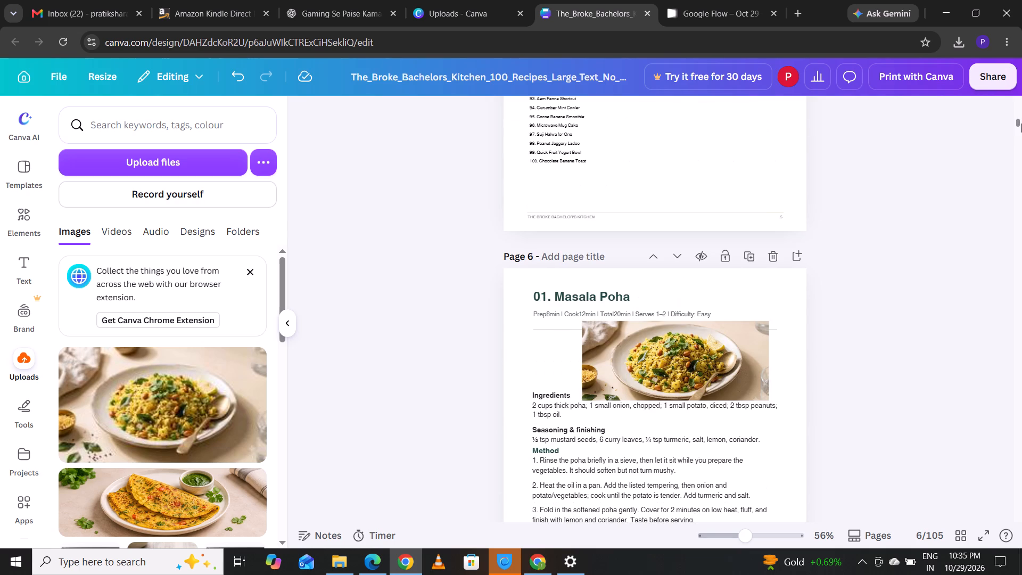
pyautogui.moveTo(1021, 124); pyautogui.dragTo(1021, 132)
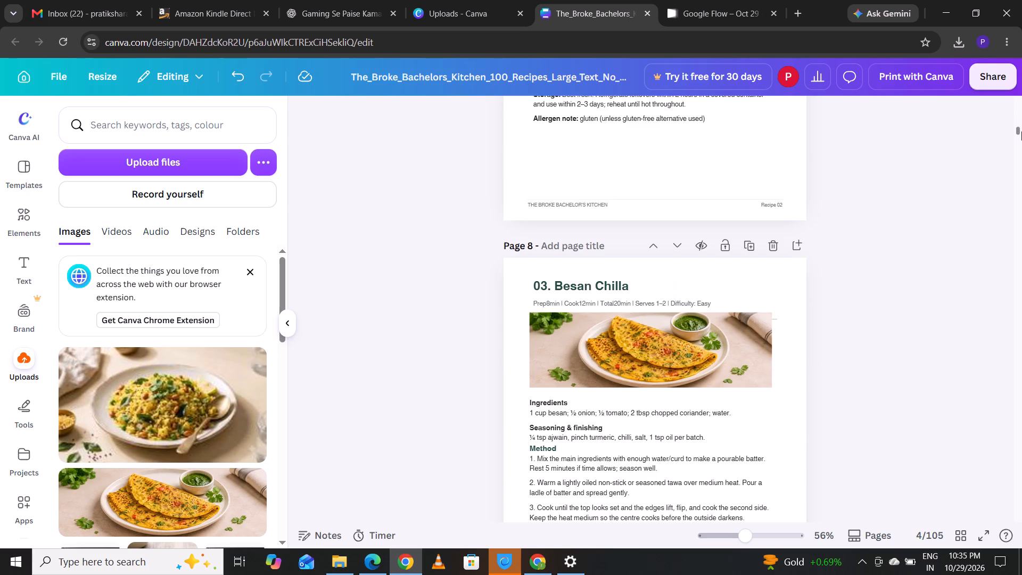
pyautogui.moveTo(1021, 132); pyautogui.dragTo(1021, 131)
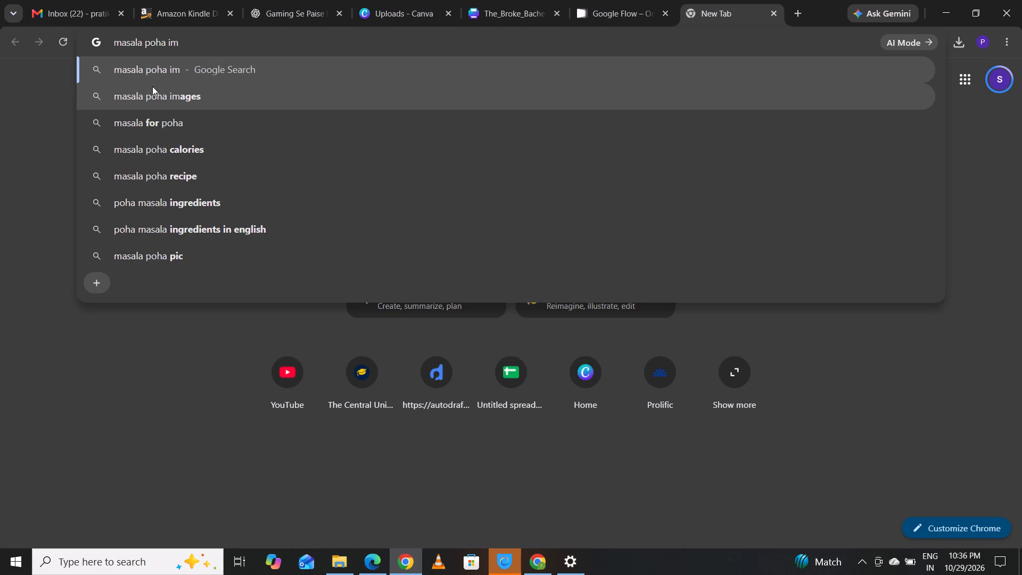
pyautogui.click(160, 105)
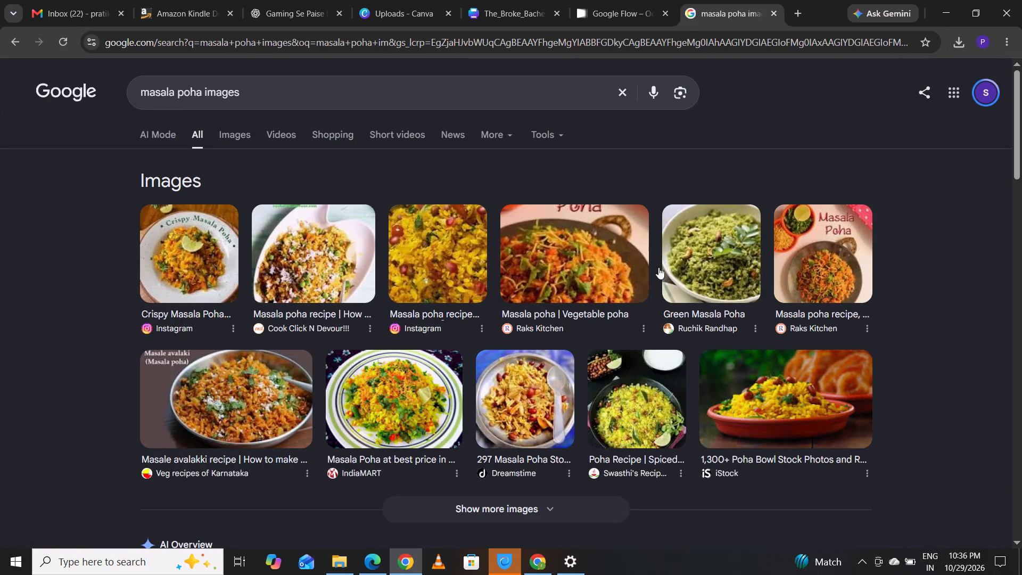
# Browse the Google image results for masala poha and open the preview of Slurrp's 10-Minute Masala Poha Recipe photo.
pyautogui.moveTo(1018, 117); pyautogui.dragTo(1019, 142)
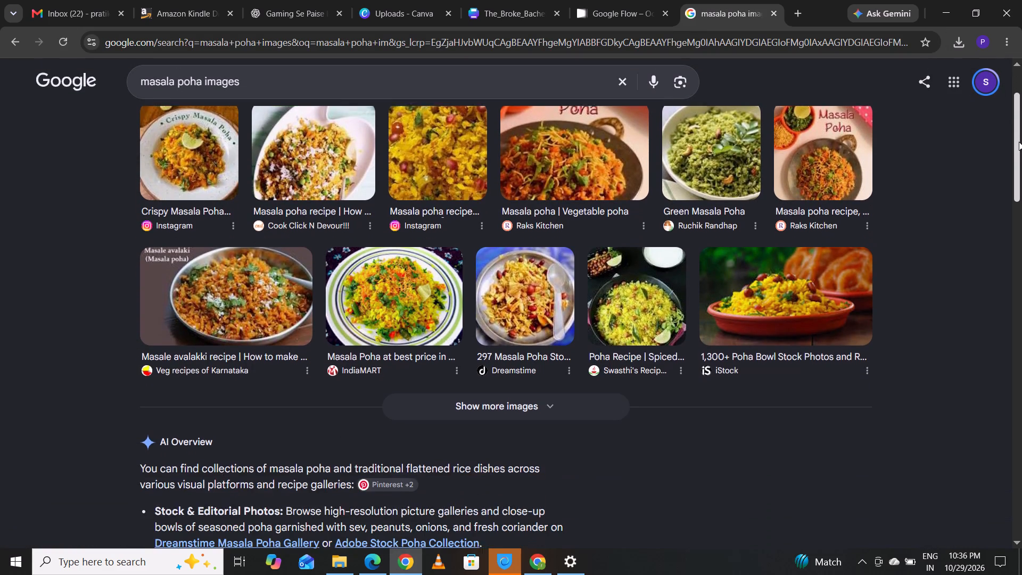
pyautogui.moveTo(1019, 142); pyautogui.dragTo(1019, 144)
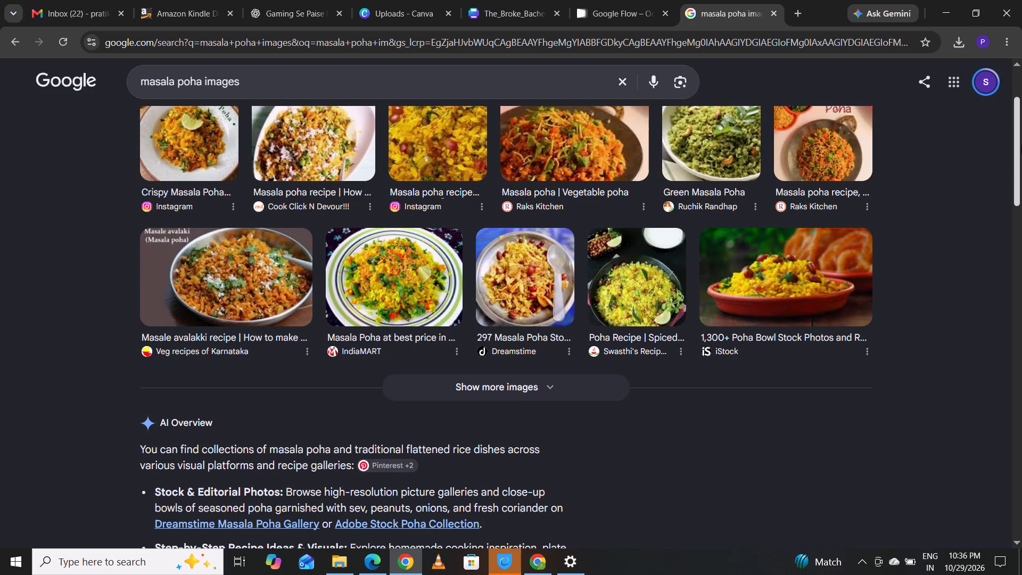
pyautogui.moveTo(1021, 155); pyautogui.dragTo(1019, 128)
pyautogui.click(230, 129)
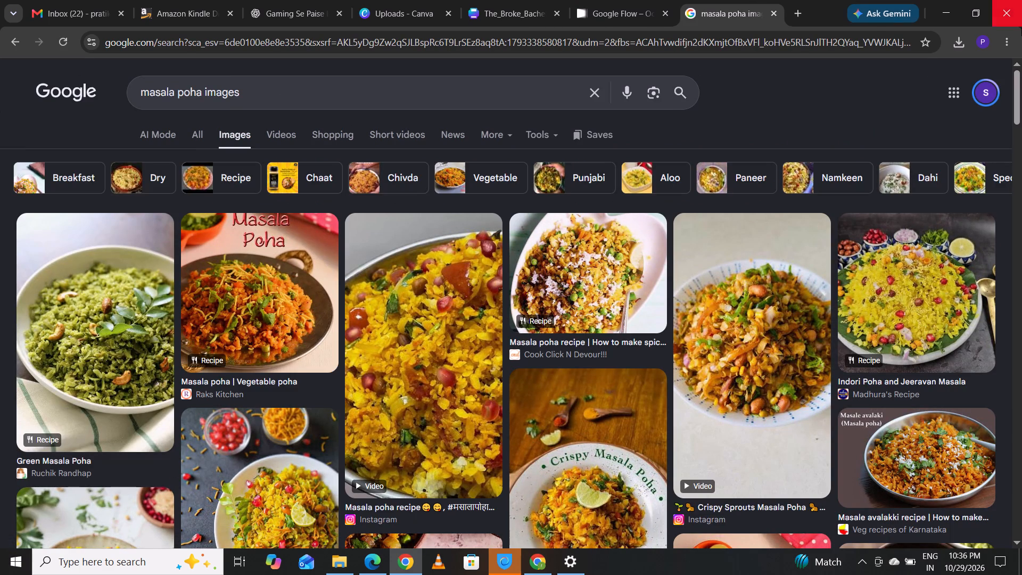
pyautogui.click(1018, 87)
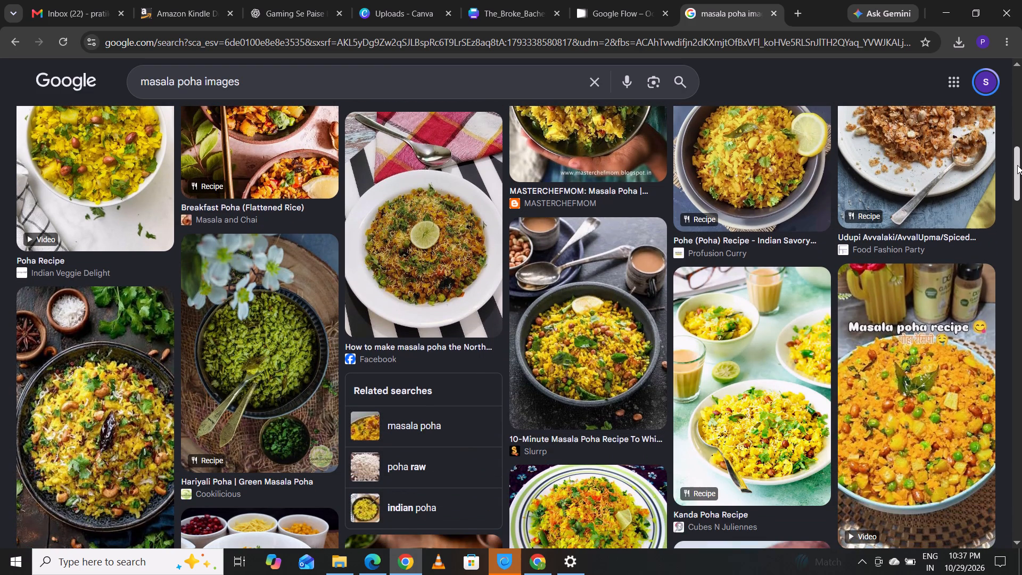
pyautogui.click(556, 356)
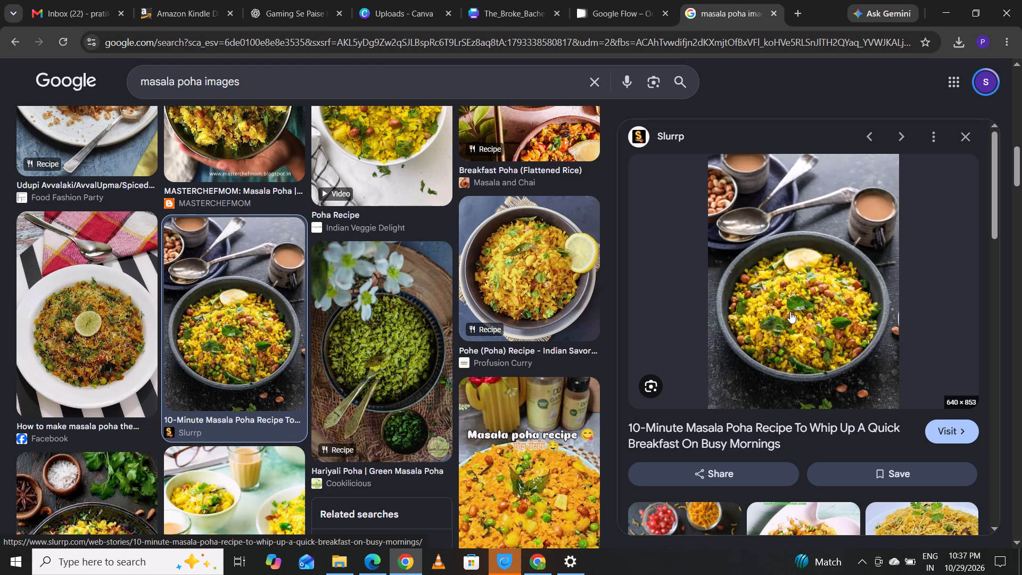
pyautogui.press('shift+super+s')
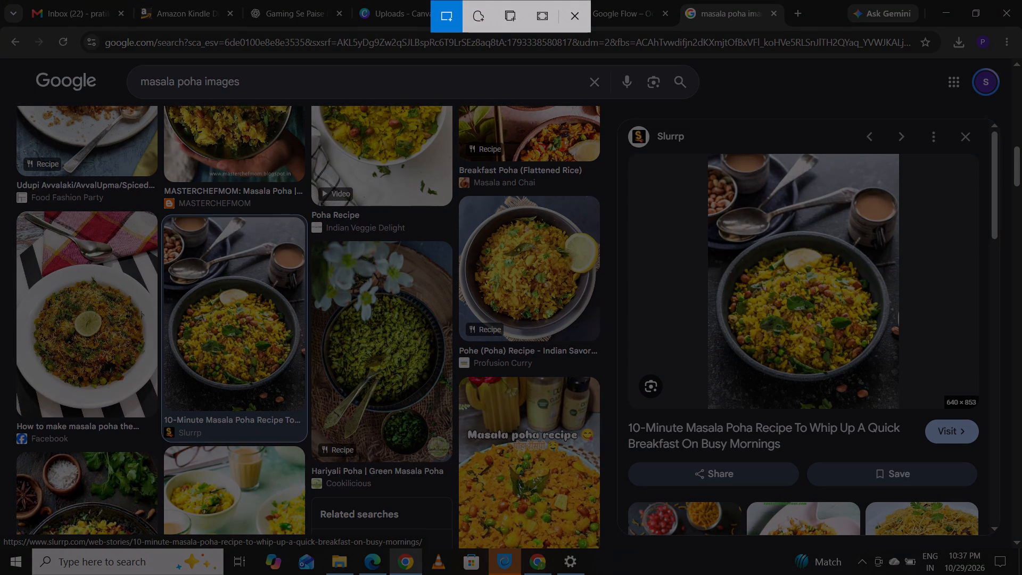
pyautogui.moveTo(674, 155); pyautogui.dragTo(788, 172)
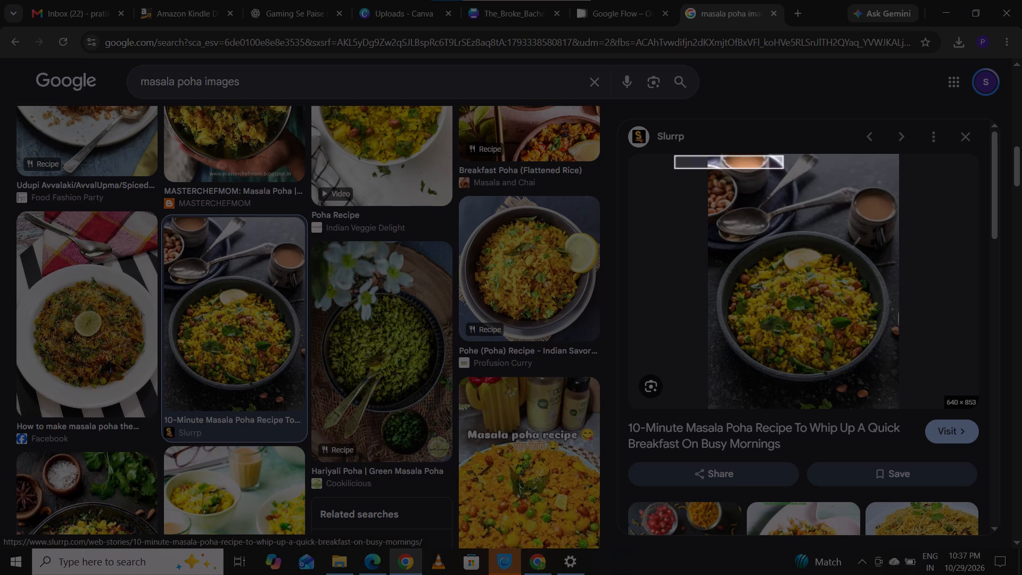
pyautogui.moveTo(788, 172); pyautogui.dragTo(936, 406)
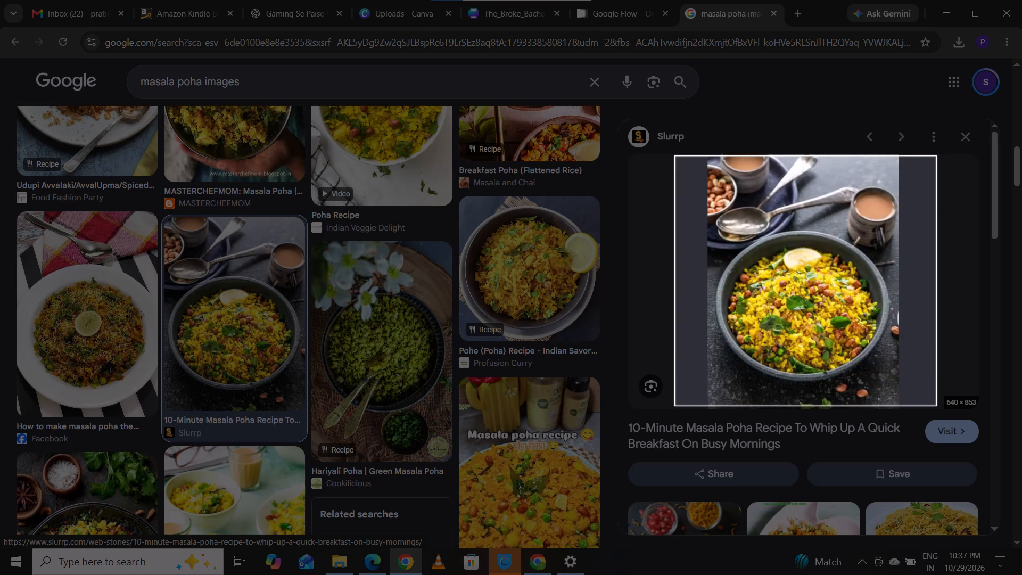
pyautogui.moveTo(936, 406); pyautogui.dragTo(937, 409)
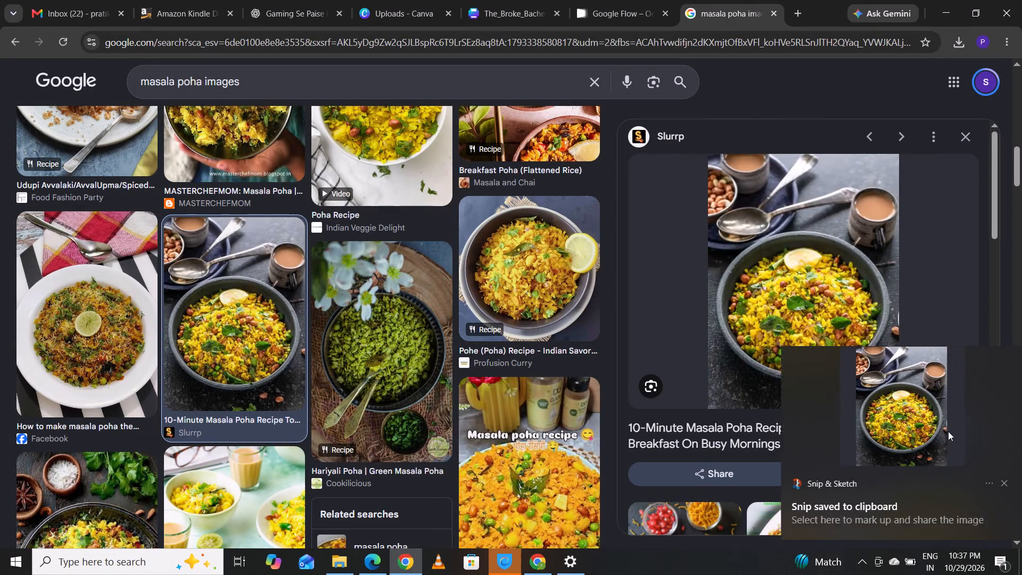
pyautogui.click(924, 445)
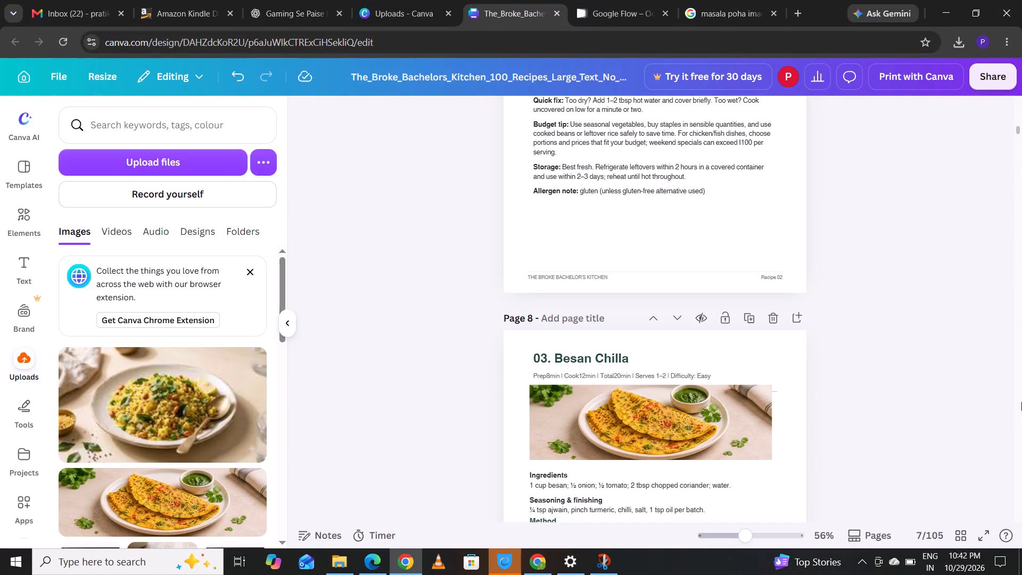
pyautogui.press('Right')
pyautogui.press('Down')
pyautogui.press('Down')
pyautogui.press('Down')
pyautogui.press('Down')
pyautogui.press('Up')
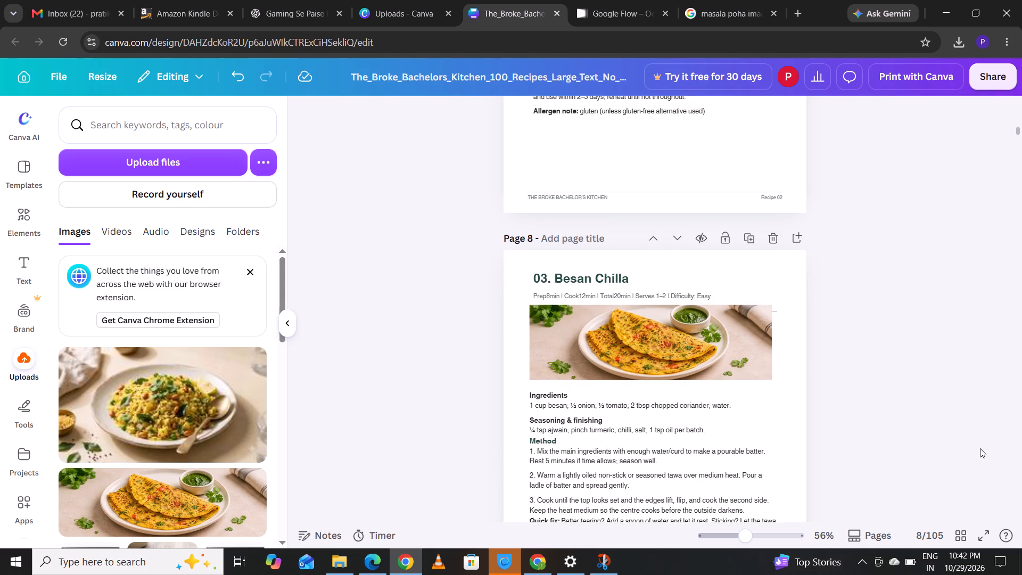
pyautogui.press('Up')
pyautogui.press('Up')
pyautogui.press('Up')
pyautogui.press('Up')
pyautogui.press('Up')
pyautogui.press('Up')
pyautogui.press('Up')
pyautogui.press('Up')
pyautogui.press('Up')
pyautogui.press('Up')
pyautogui.press('Up')
pyautogui.press('Up')
pyautogui.press('Up')
pyautogui.press('Up')
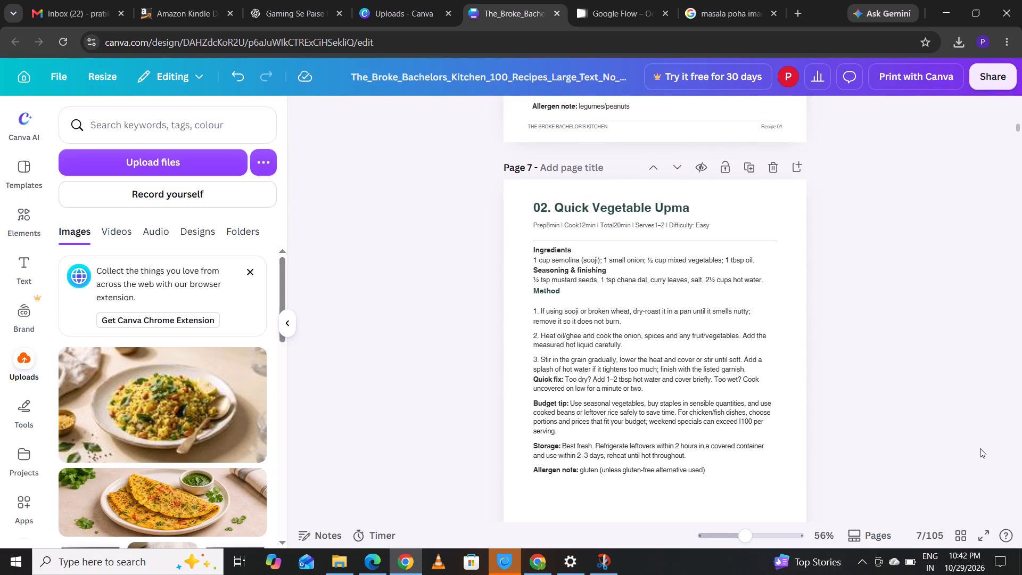
pyautogui.press('Up')
pyautogui.press('Up')
pyautogui.press('Up')
pyautogui.press('Up')
pyautogui.press('Up')
pyautogui.press('Up')
pyautogui.press('Up')
pyautogui.press('Up')
pyautogui.press('Up')
pyautogui.press('Up')
pyautogui.press('Up')
pyautogui.press('Up')
pyautogui.press('Up')
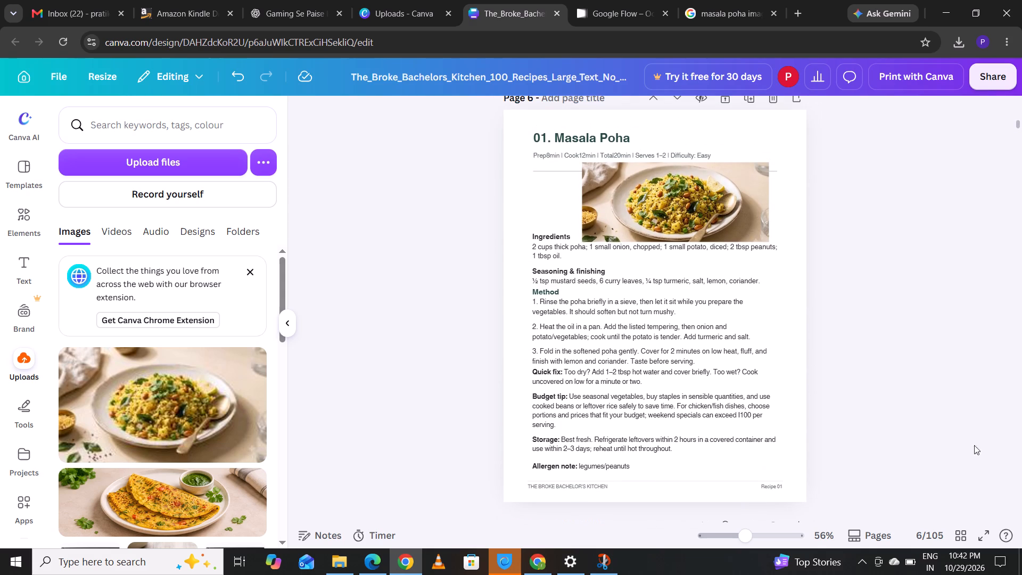
pyautogui.rightClick(705, 183)
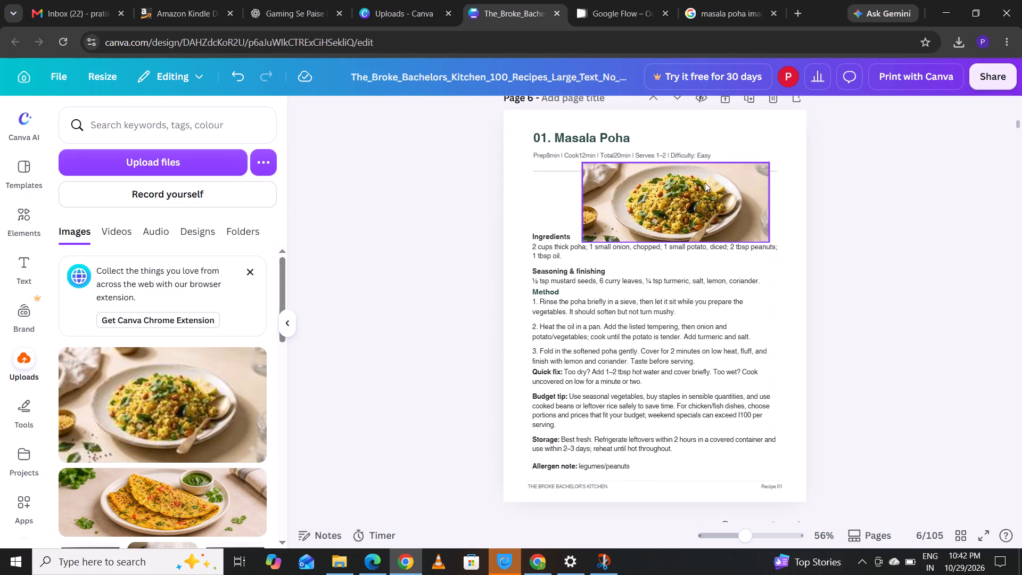
pyautogui.click(740, 164)
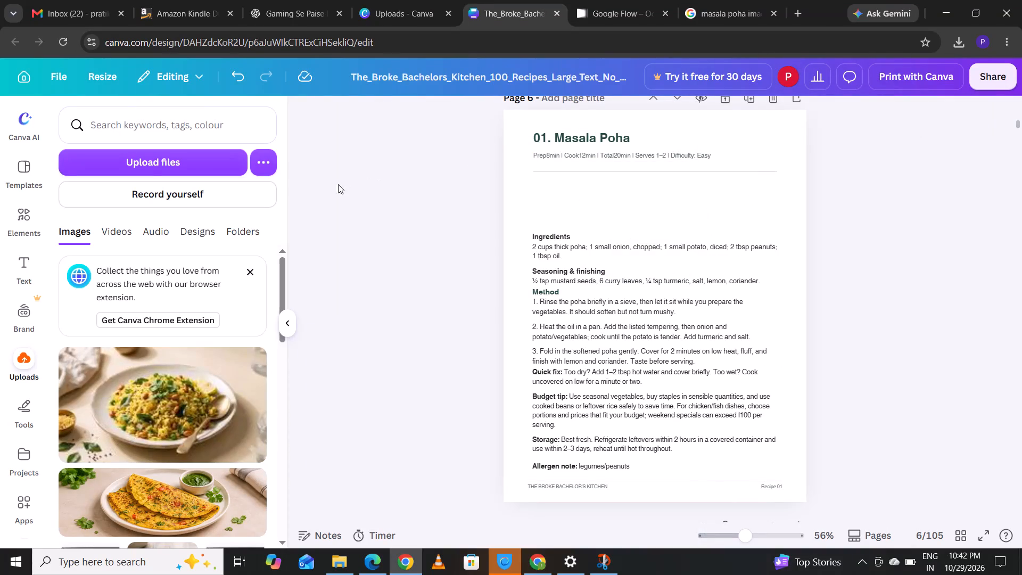
# Upload Vibrant Turmeric Poha Breakfast Bowl from Downloads and place it in the gap above Ingredients on the Masala Poha page.
pyautogui.click(141, 166)
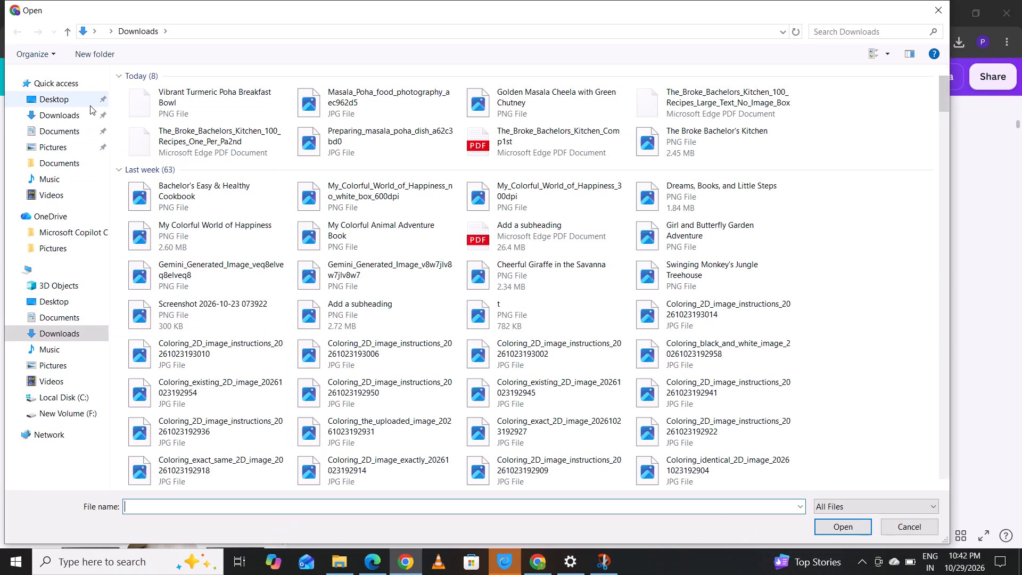
pyautogui.click(61, 114)
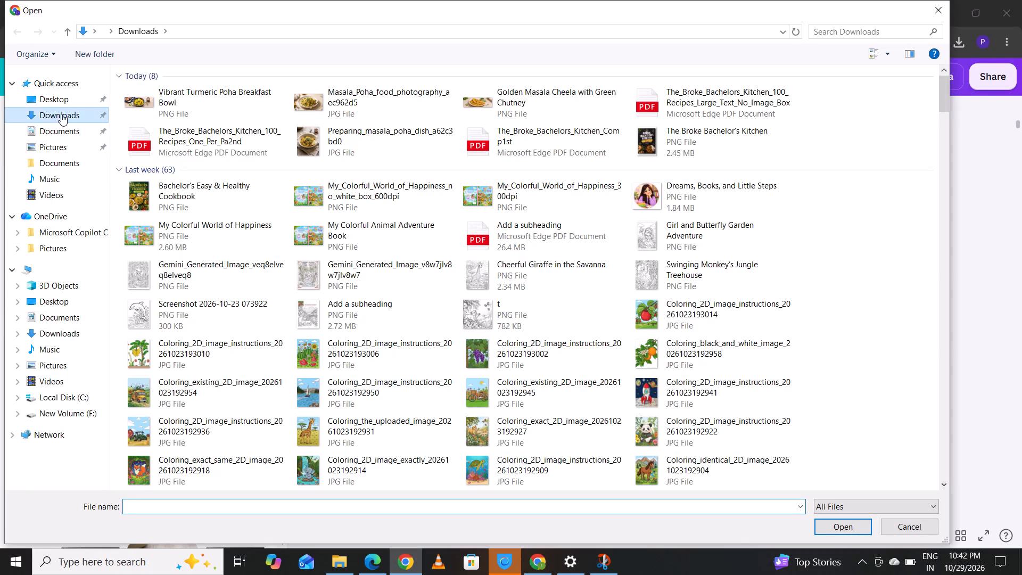
pyautogui.doubleClick(175, 114)
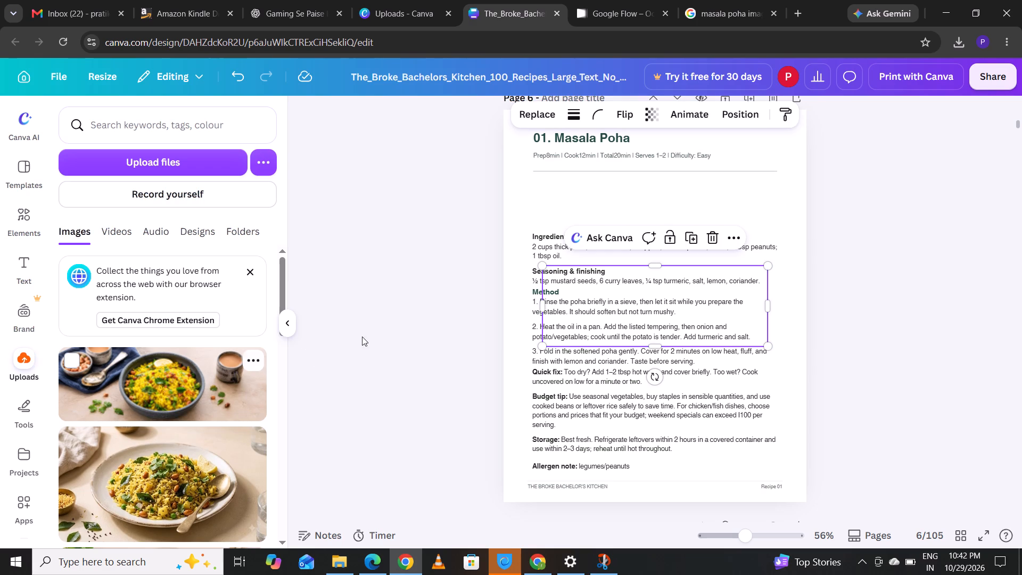
pyautogui.moveTo(672, 302); pyautogui.dragTo(667, 293)
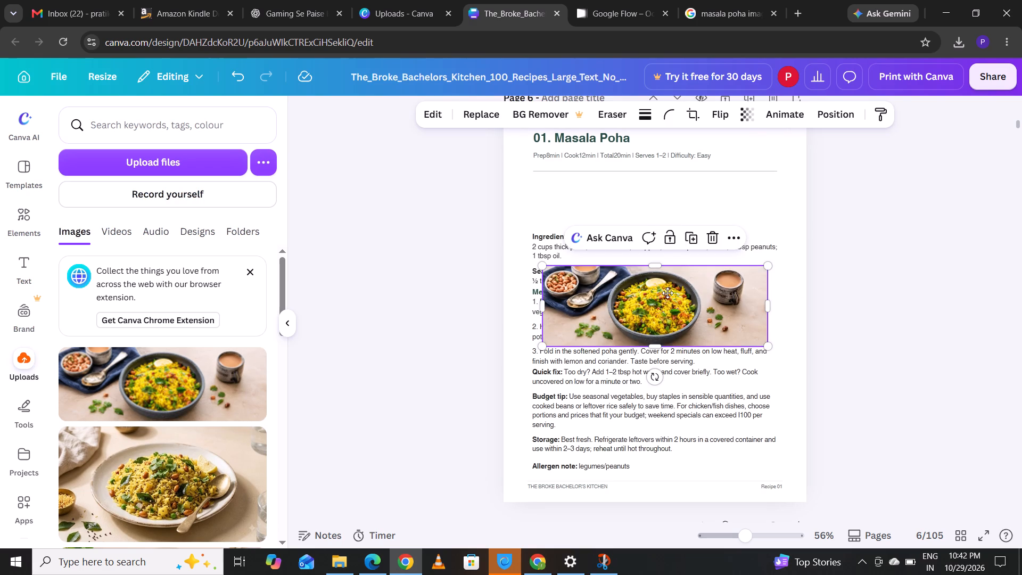
pyautogui.moveTo(667, 293); pyautogui.dragTo(662, 184)
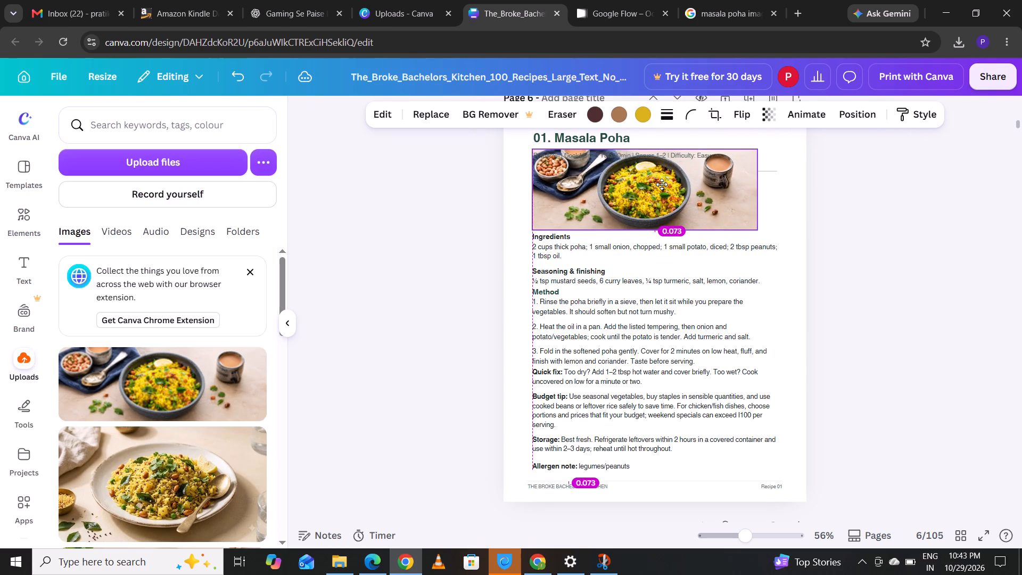
pyautogui.moveTo(662, 184); pyautogui.dragTo(663, 190)
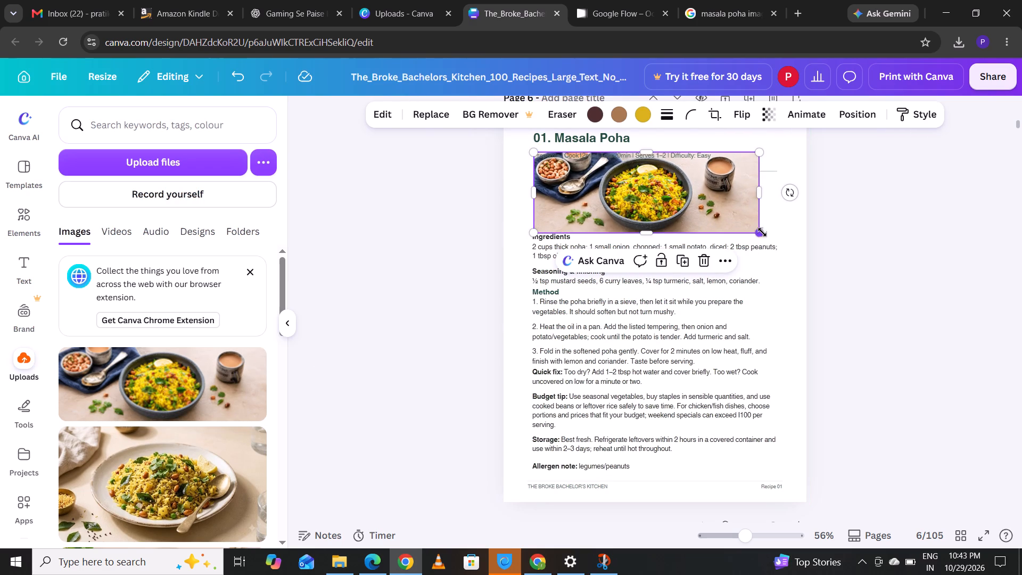
# Resize the new poha image to fit between the prep-time line and the Ingredients heading, aligned with the text's left margin.
pyautogui.moveTo(761, 195); pyautogui.dragTo(770, 200)
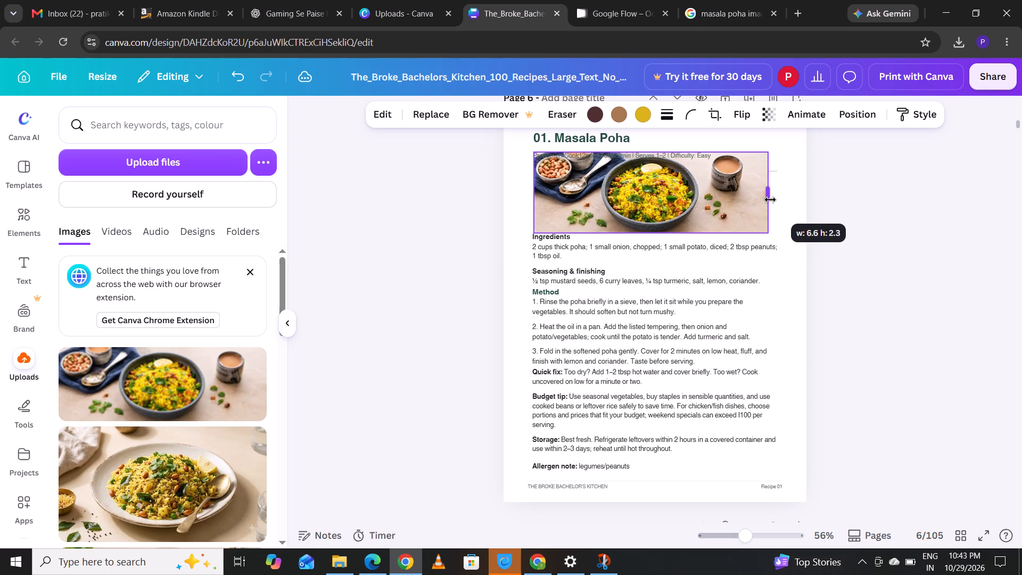
pyautogui.moveTo(770, 200); pyautogui.dragTo(749, 196)
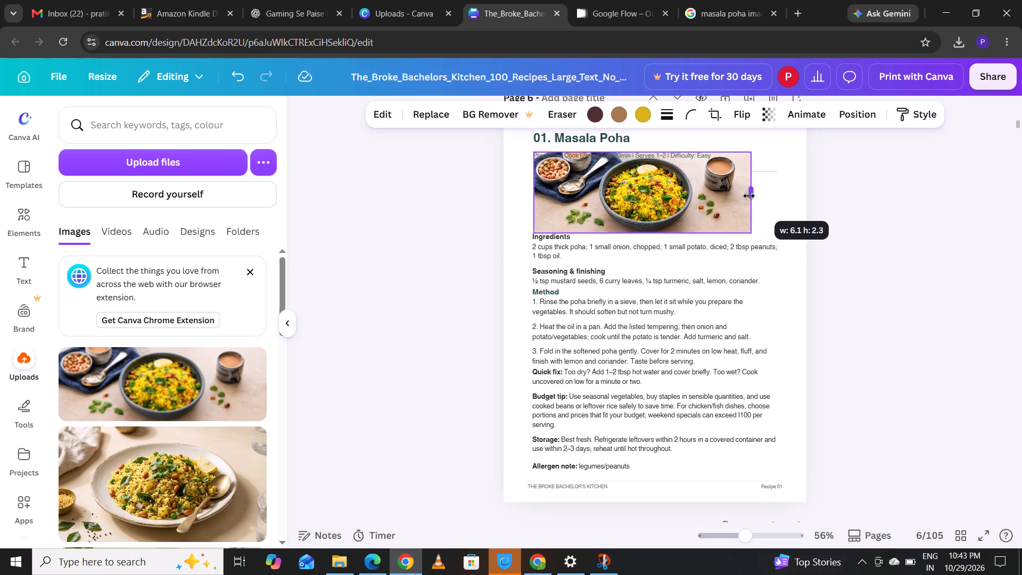
pyautogui.moveTo(749, 196); pyautogui.dragTo(762, 200)
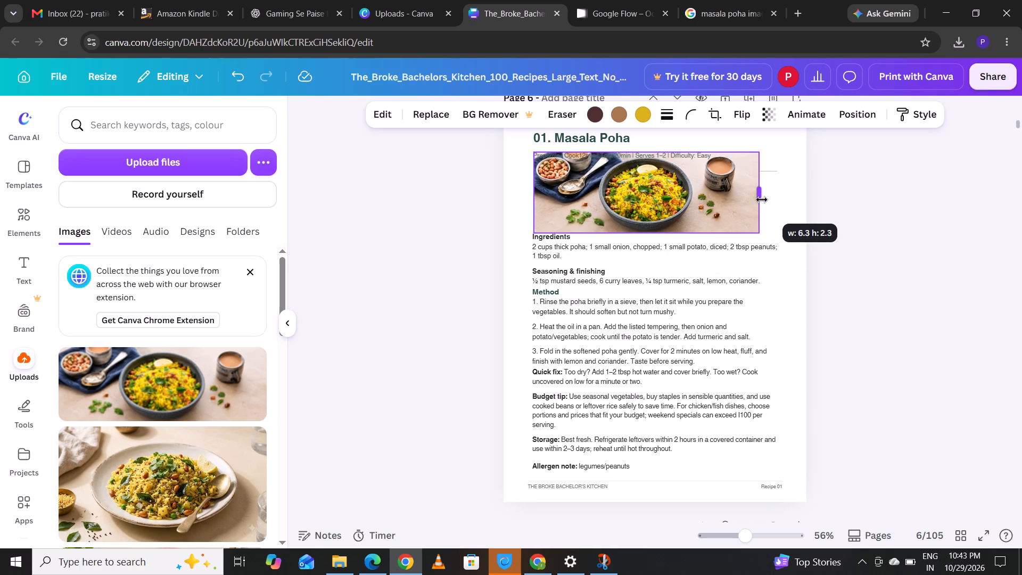
pyautogui.moveTo(762, 200); pyautogui.dragTo(767, 200)
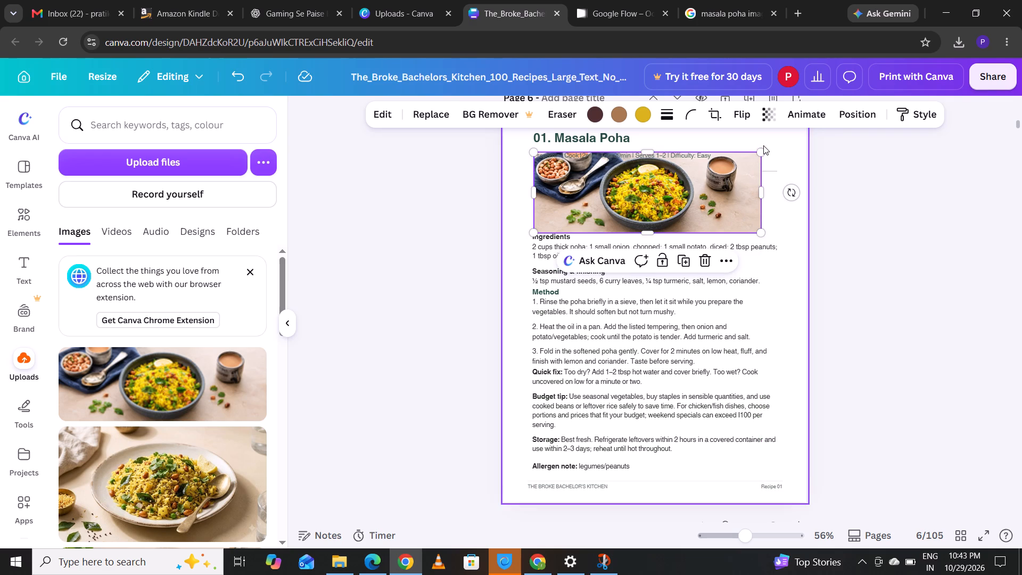
pyautogui.click(762, 149)
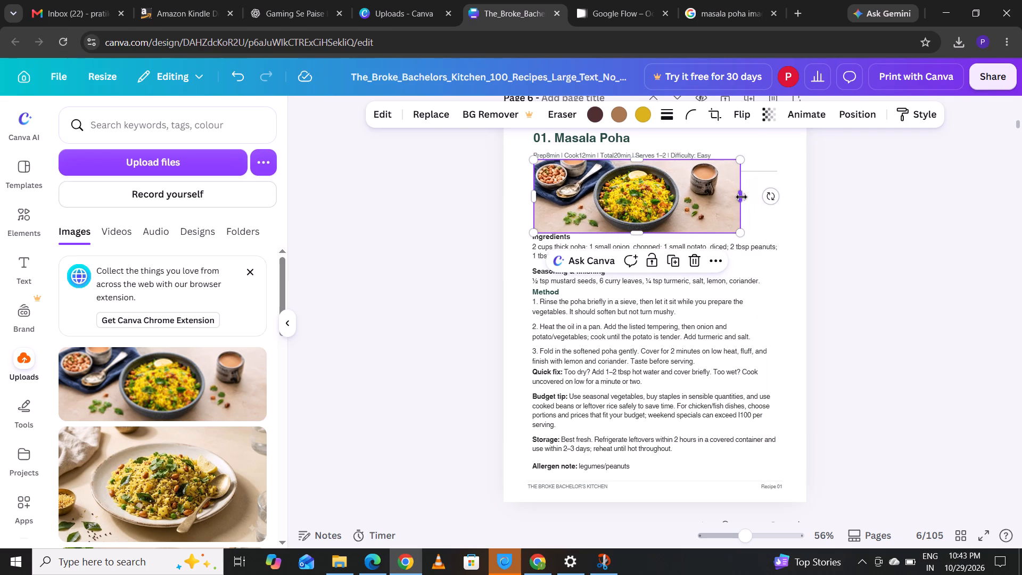
pyautogui.moveTo(741, 197); pyautogui.dragTo(769, 199)
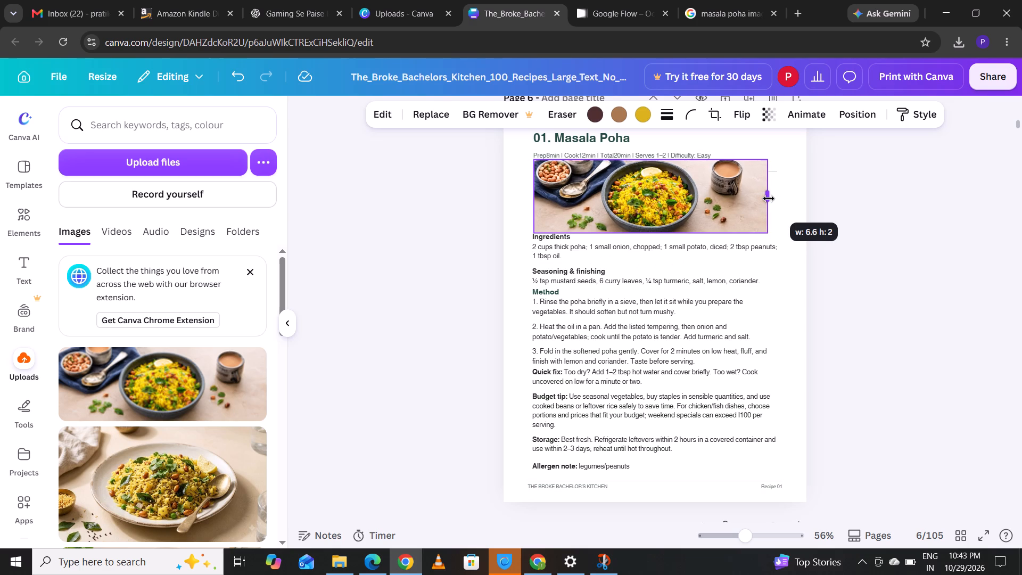
pyautogui.moveTo(769, 199); pyautogui.dragTo(772, 199)
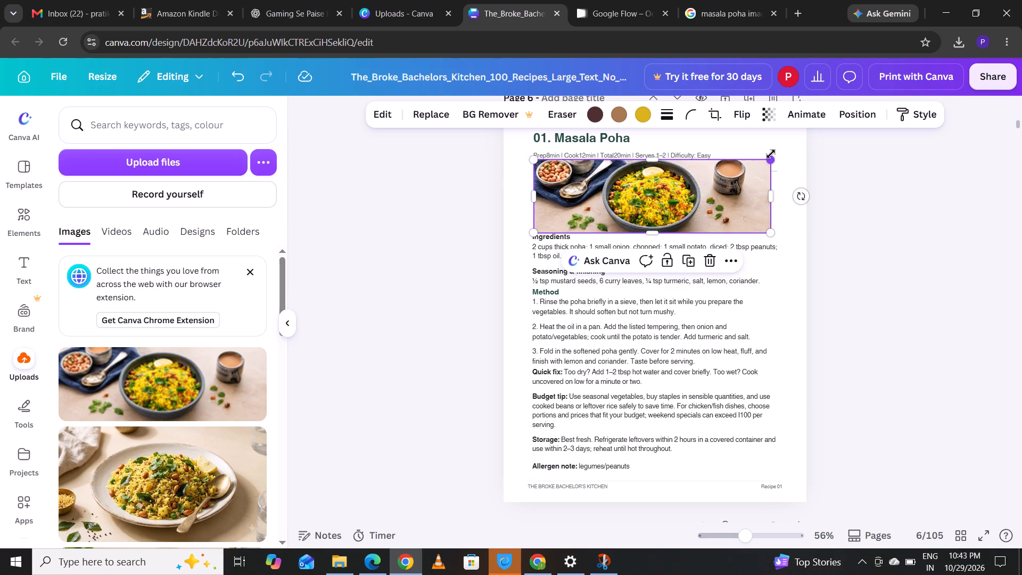
pyautogui.moveTo(770, 160); pyautogui.dragTo(767, 171)
pyautogui.click(686, 207)
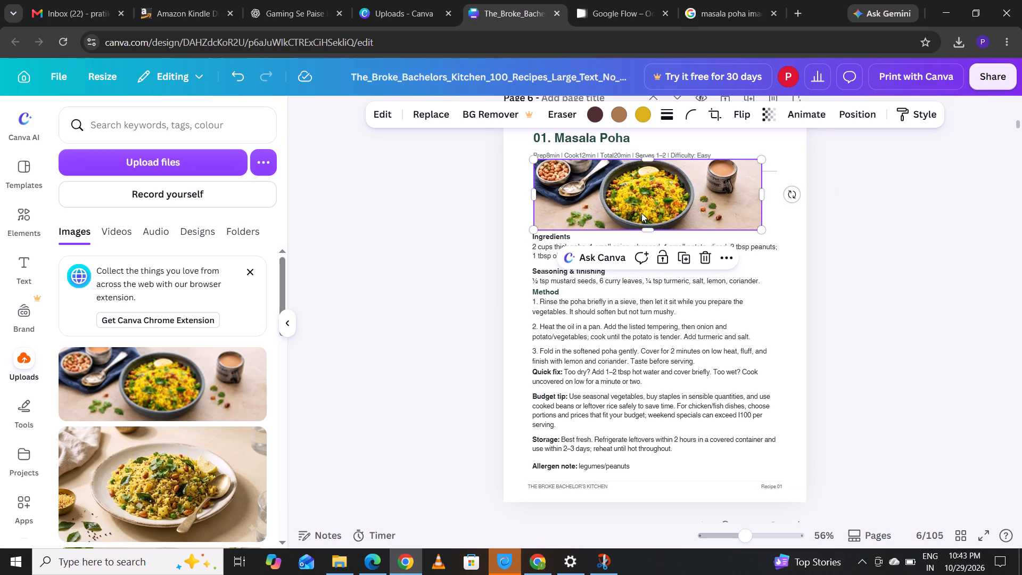
pyautogui.click(470, 235)
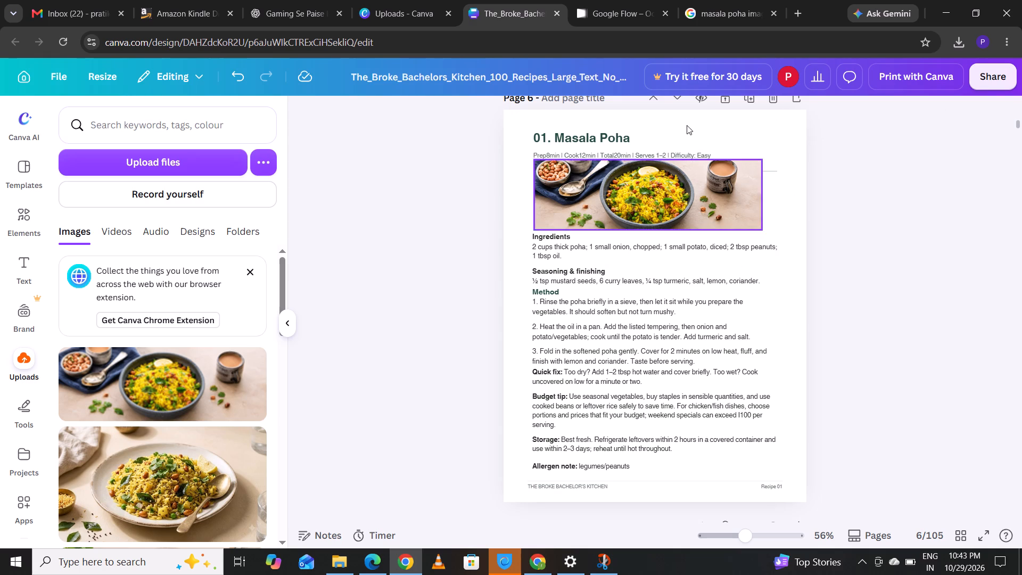
# Move the prep-time and difficulty line up close beneath the Masala Poha title and narrow its text box to fit the text.
pyautogui.click(671, 152)
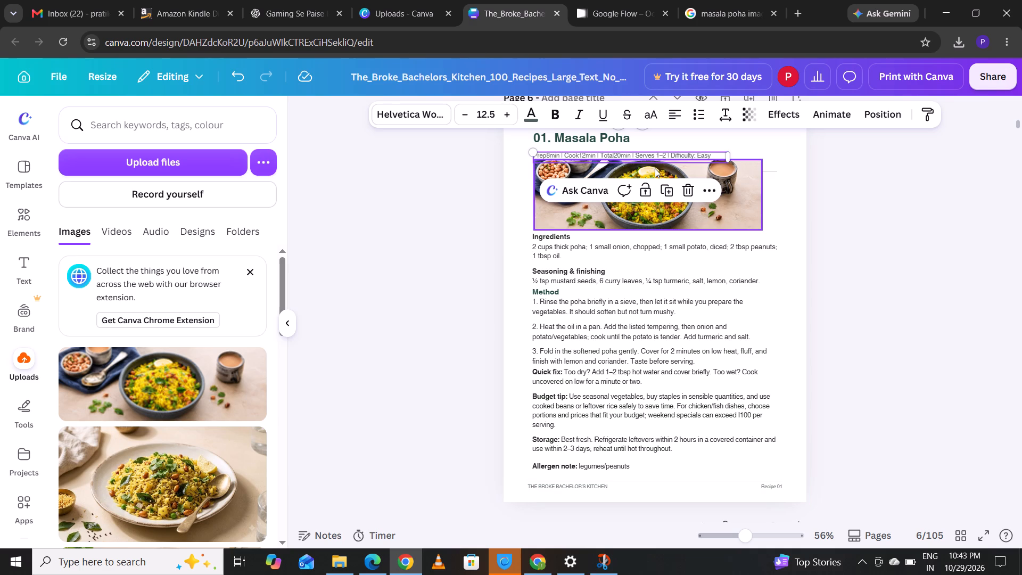
pyautogui.moveTo(652, 152); pyautogui.dragTo(651, 149)
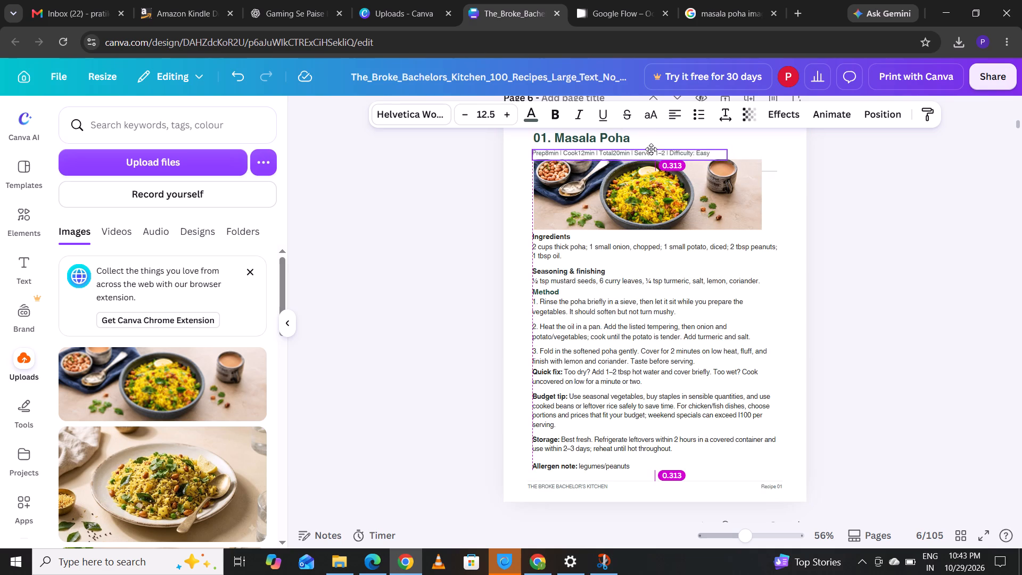
pyautogui.moveTo(651, 149); pyautogui.dragTo(652, 143)
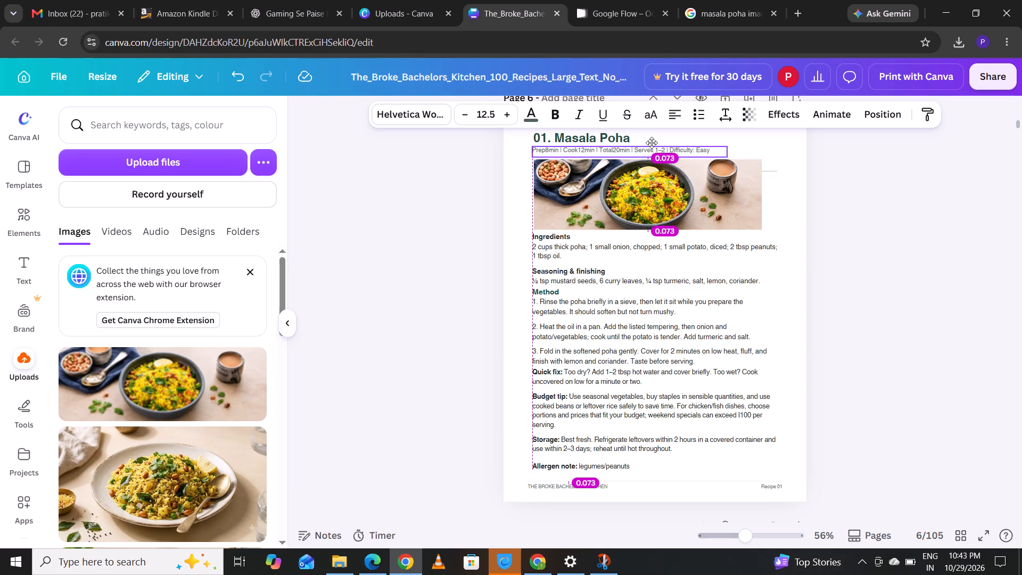
pyautogui.moveTo(652, 143); pyautogui.dragTo(652, 145)
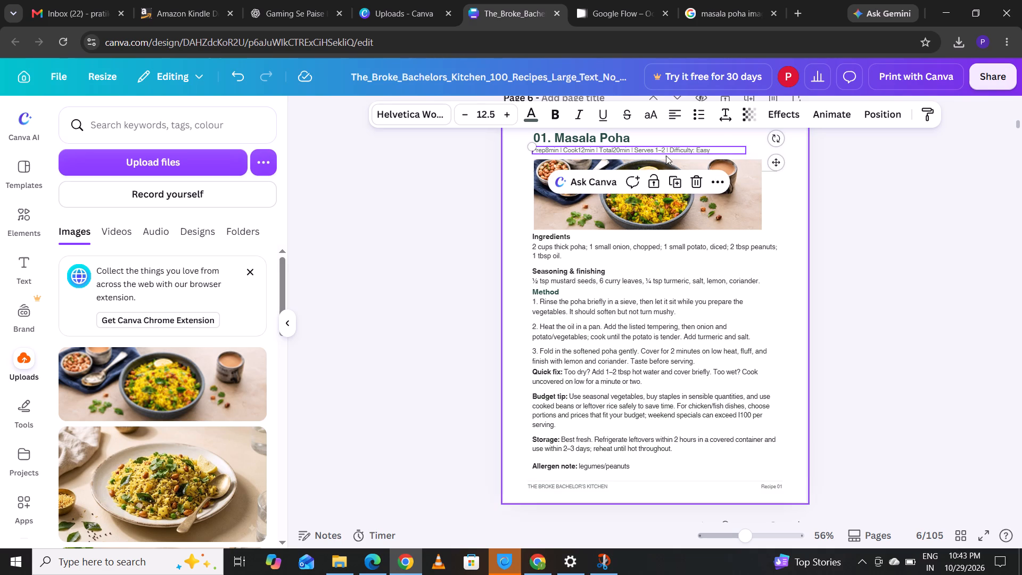
pyautogui.click(682, 145)
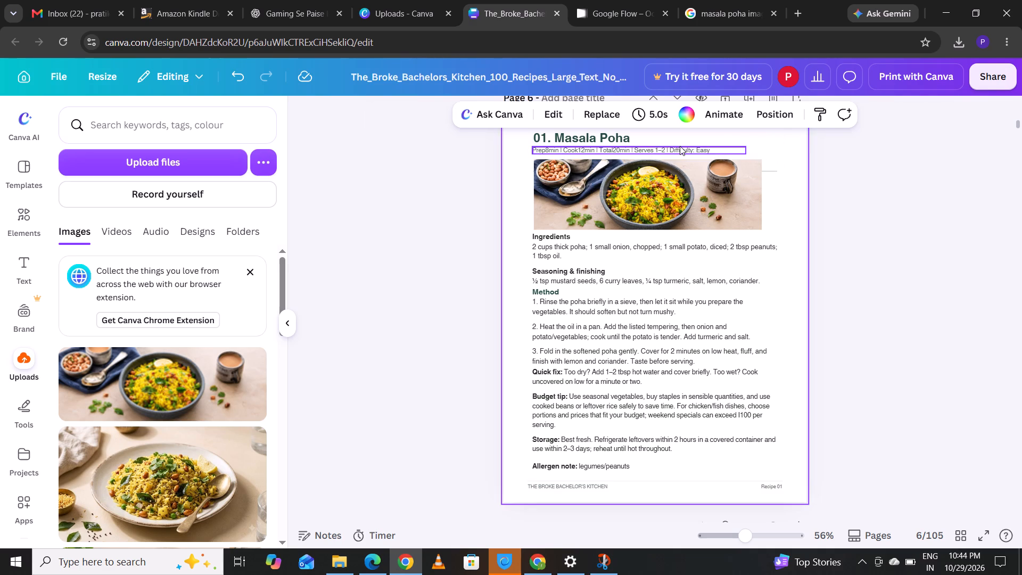
pyautogui.click(680, 146)
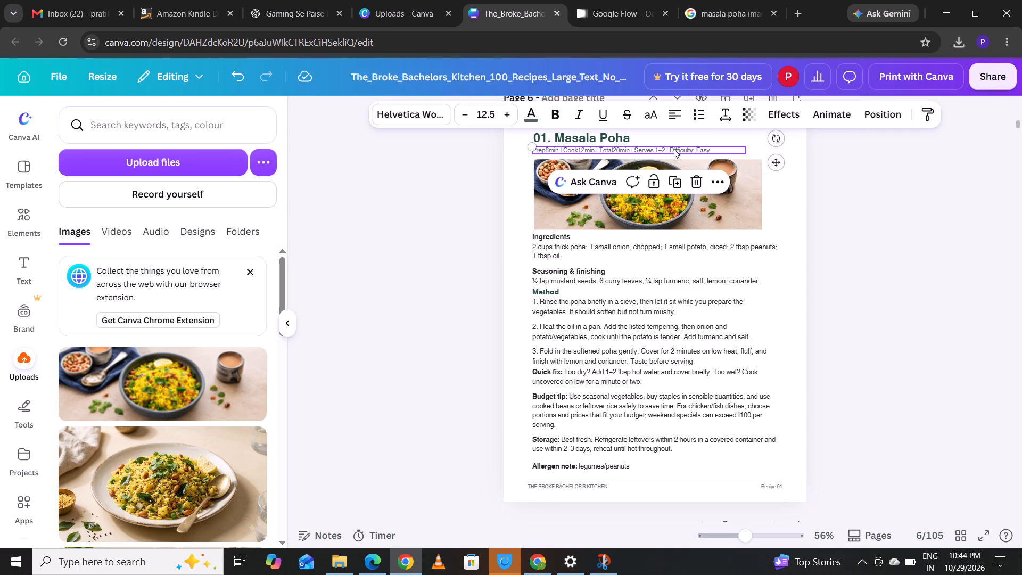
pyautogui.moveTo(745, 150); pyautogui.dragTo(731, 151)
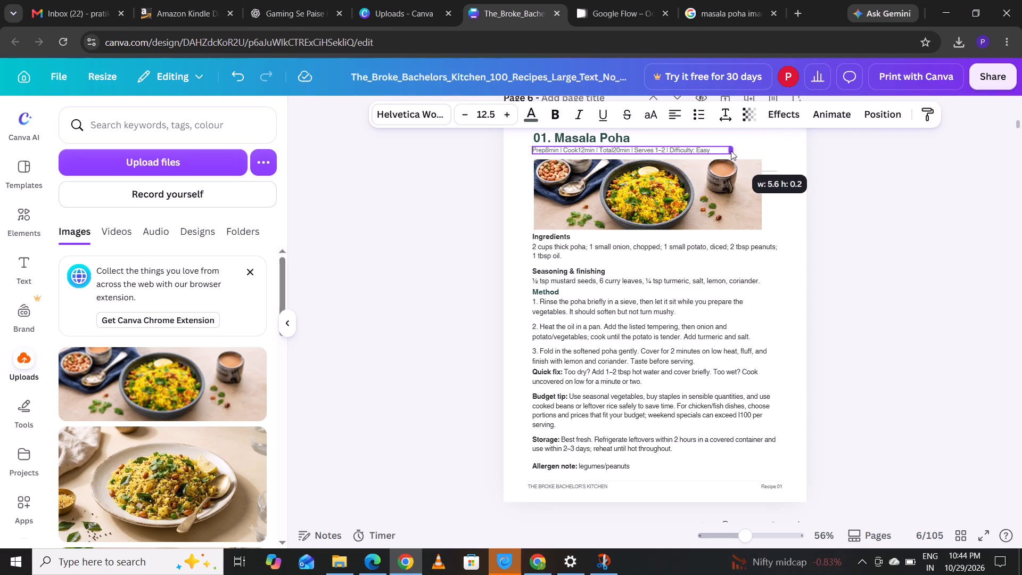
pyautogui.moveTo(731, 151); pyautogui.dragTo(722, 152)
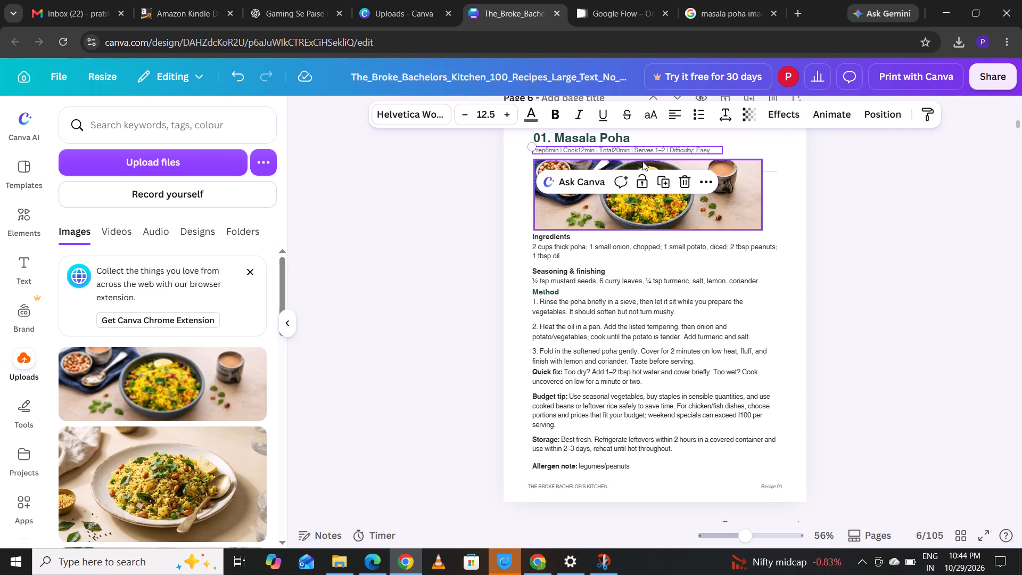
pyautogui.click(921, 196)
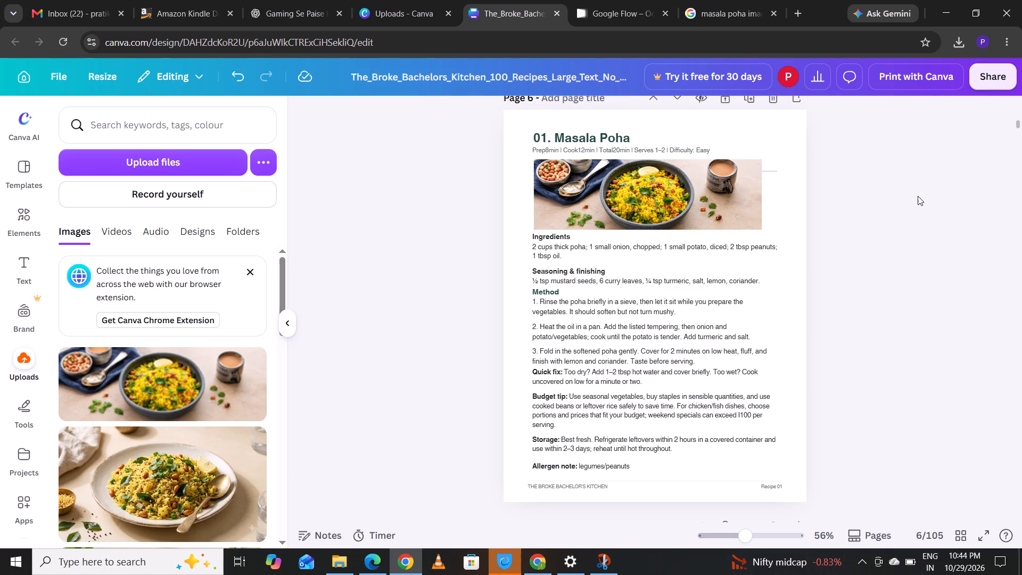
# Enlarge the poha image proportionally to nearly the full text width, keeping it between the prep-time line and Ingredients.
pyautogui.click(729, 197)
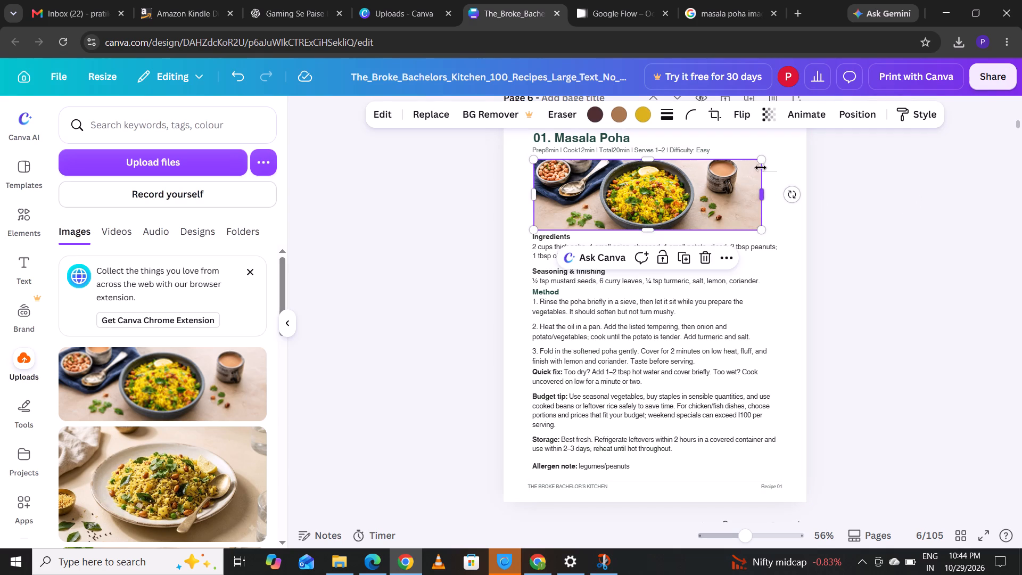
pyautogui.click(763, 159)
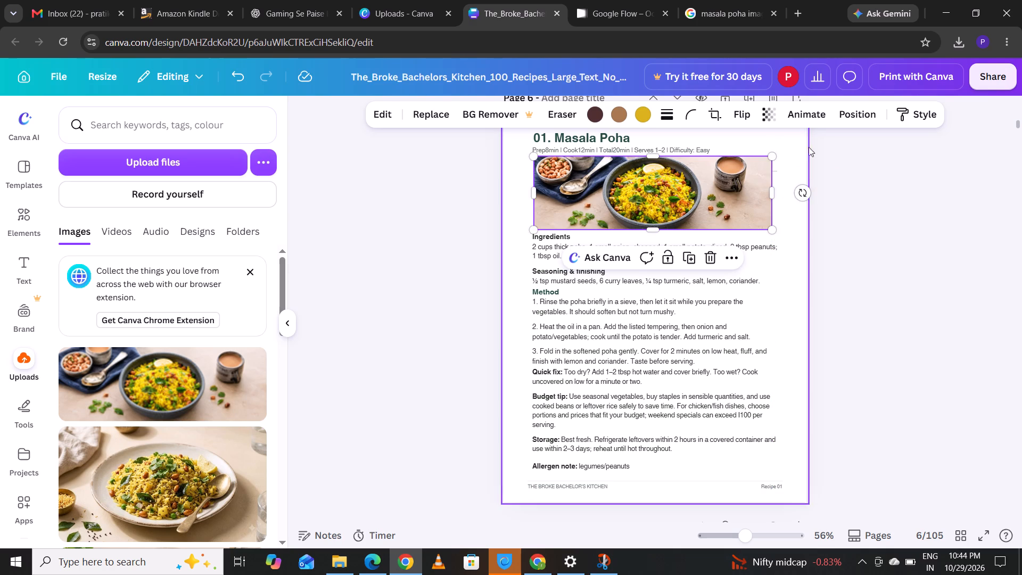
pyautogui.click(865, 179)
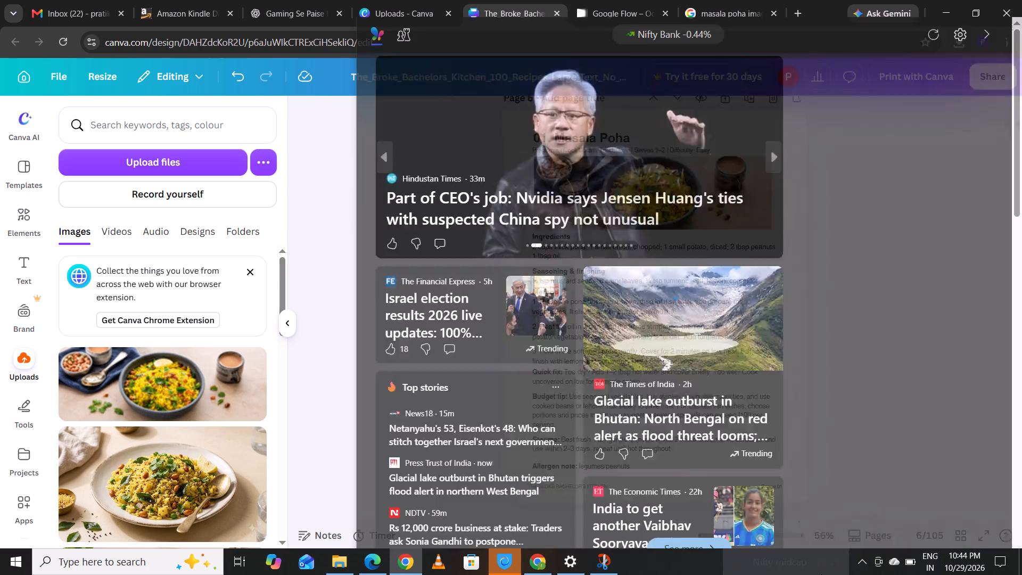
pyautogui.click(326, 315)
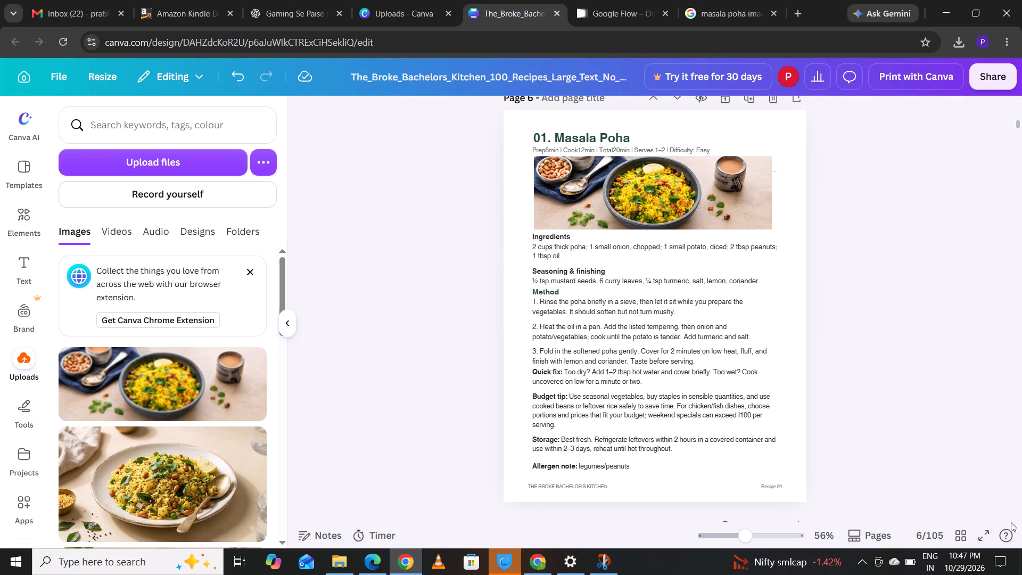
pyautogui.press('Down')
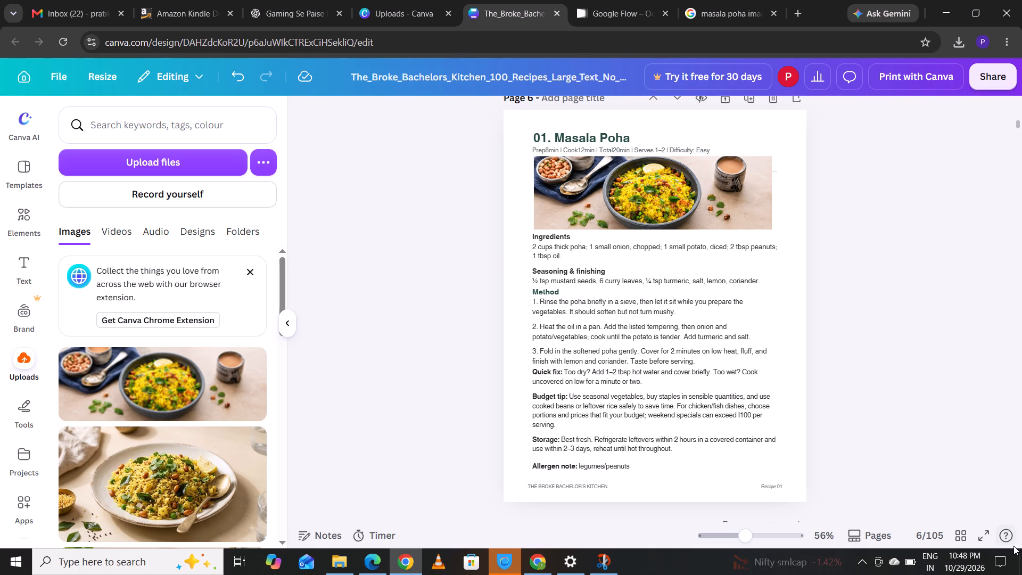
pyautogui.click(1018, 125)
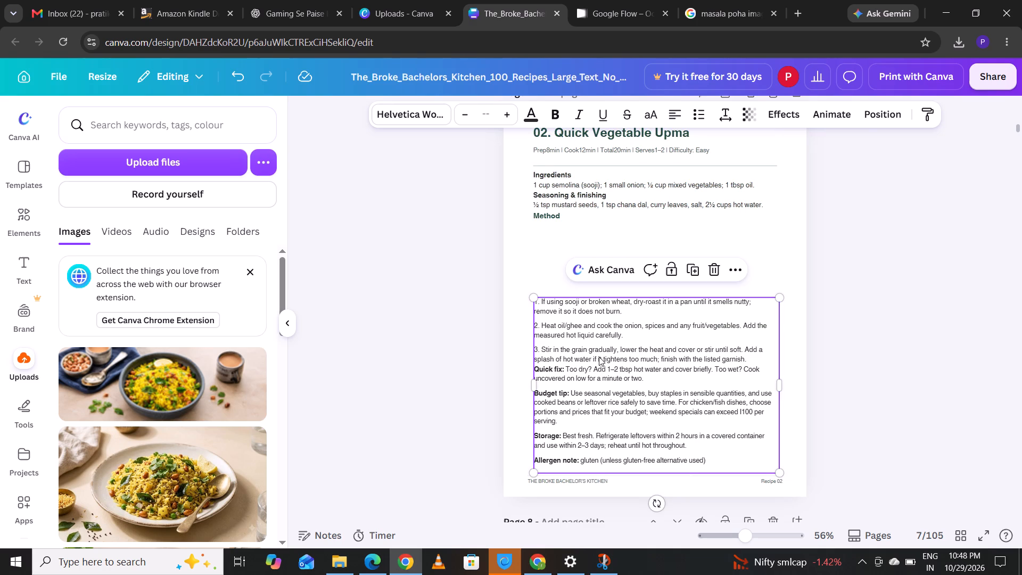
pyautogui.click(589, 346)
pyautogui.click(549, 248)
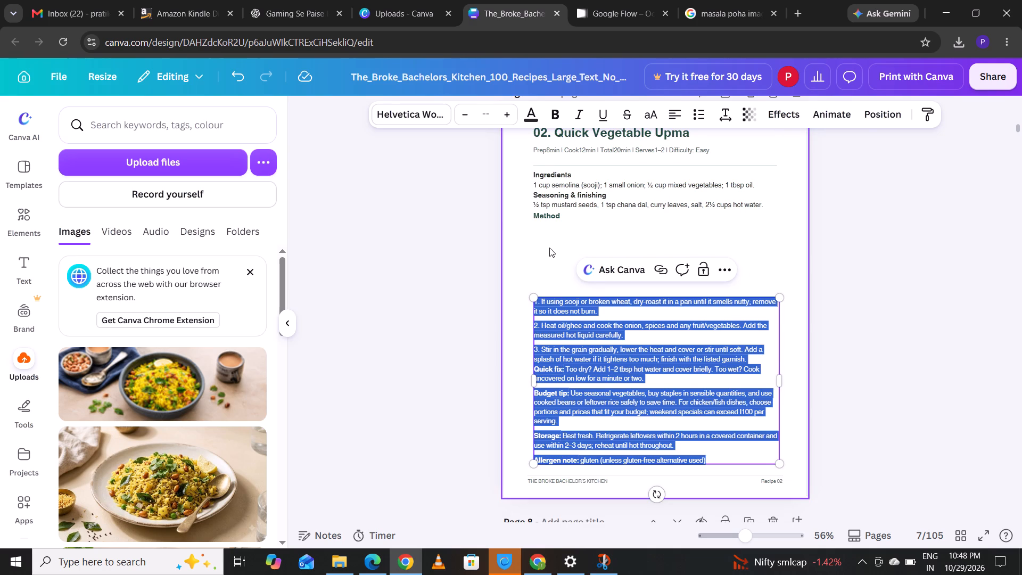
pyautogui.moveTo(550, 206); pyautogui.dragTo(552, 276)
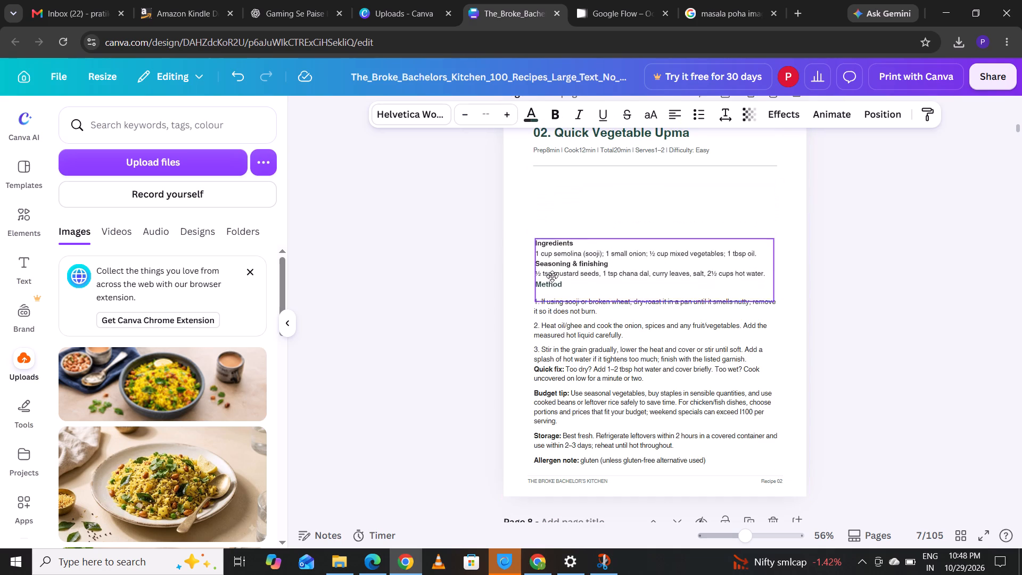
pyautogui.moveTo(552, 276); pyautogui.dragTo(551, 281)
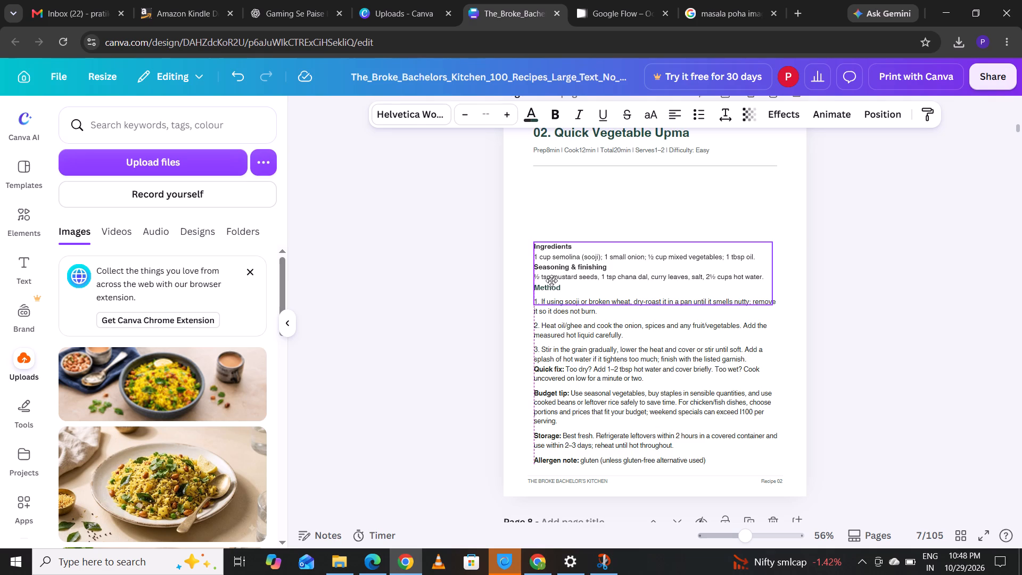
pyautogui.moveTo(551, 281); pyautogui.dragTo(551, 283)
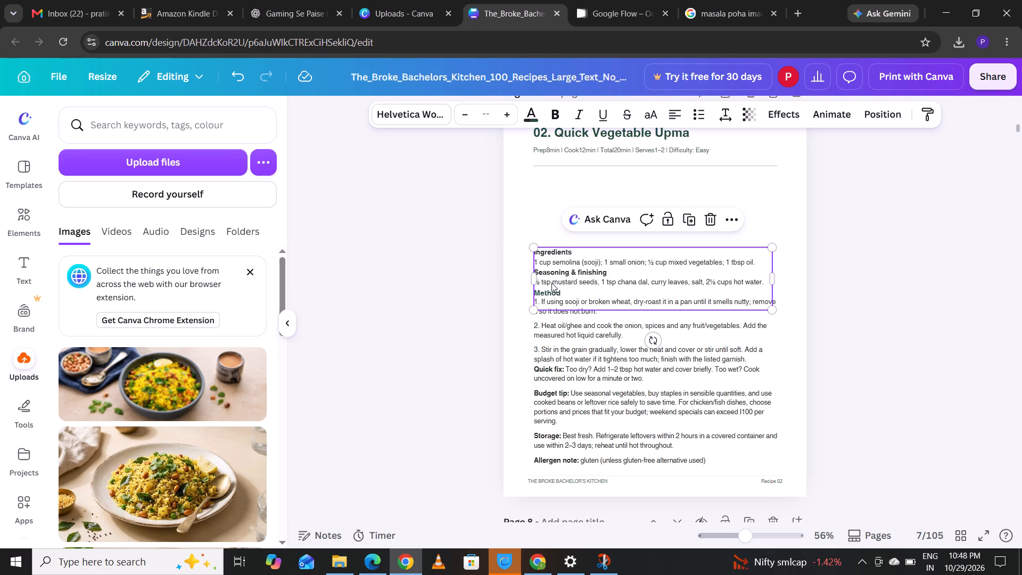
pyautogui.click(855, 218)
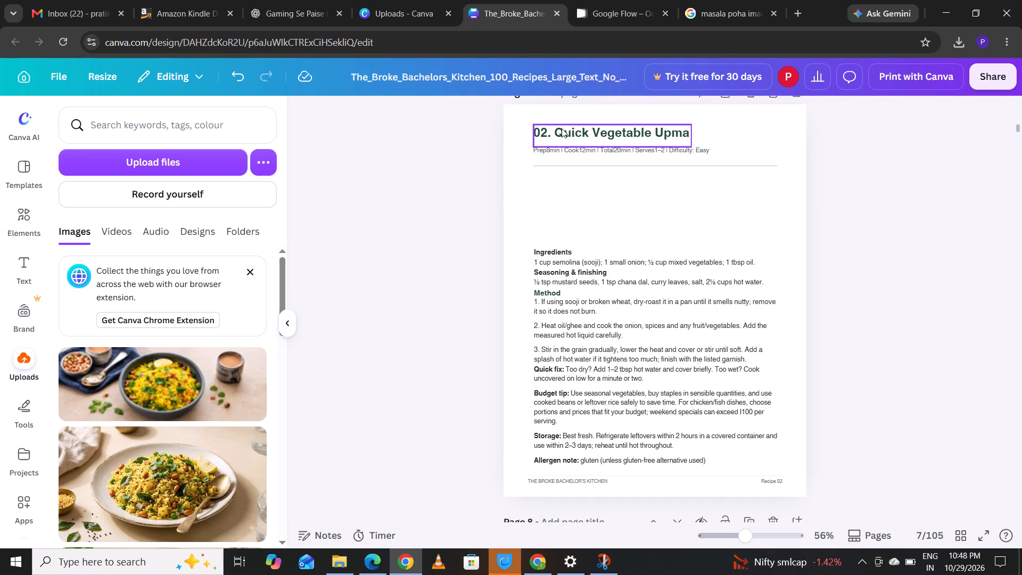
# Move the divider line on the Quick Vegetable Upma page up, close beneath the prep and cook time line.
pyautogui.click(582, 166)
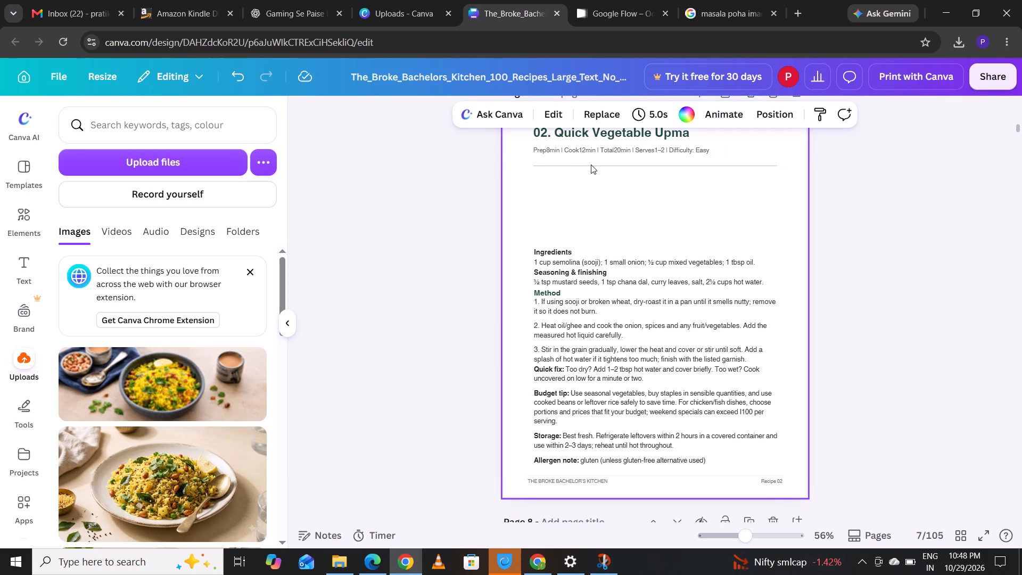
pyautogui.click(596, 161)
pyautogui.click(600, 167)
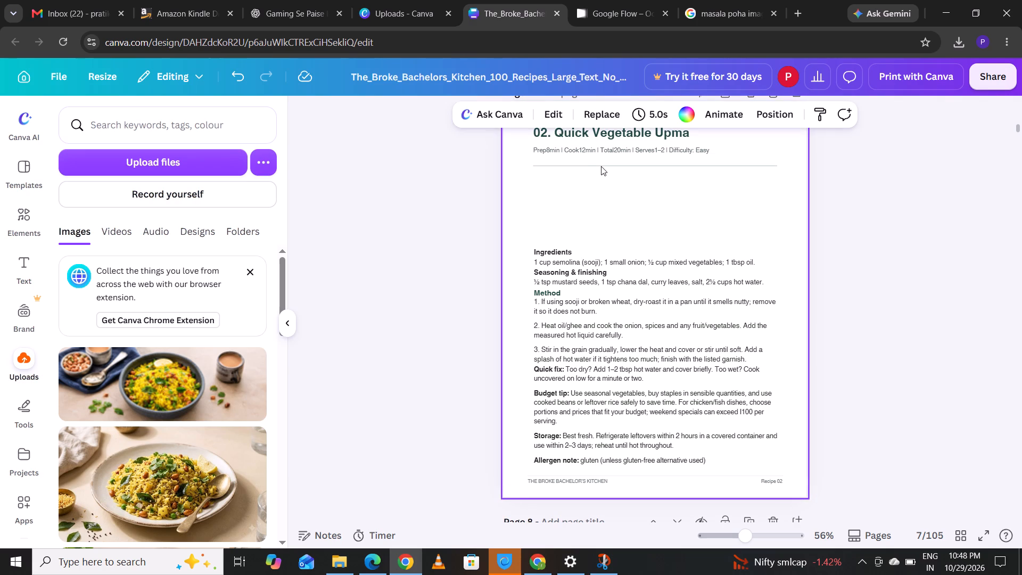
pyautogui.click(601, 166)
pyautogui.click(886, 162)
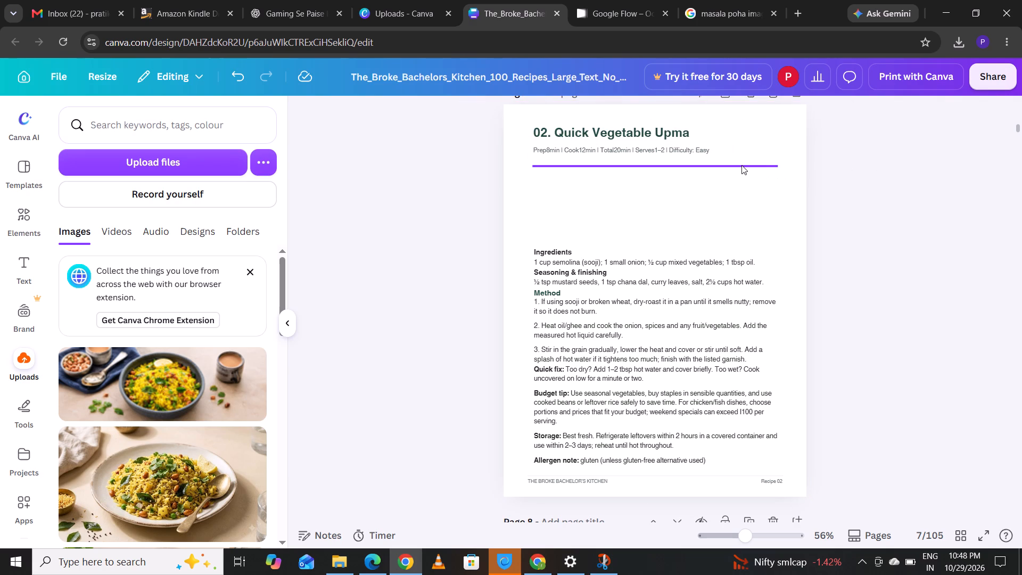
pyautogui.click(741, 165)
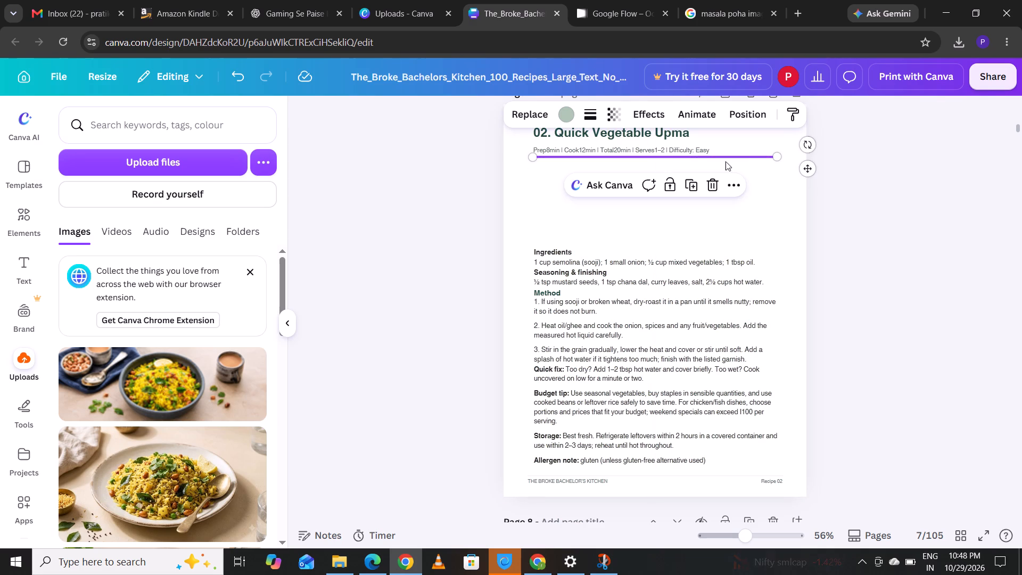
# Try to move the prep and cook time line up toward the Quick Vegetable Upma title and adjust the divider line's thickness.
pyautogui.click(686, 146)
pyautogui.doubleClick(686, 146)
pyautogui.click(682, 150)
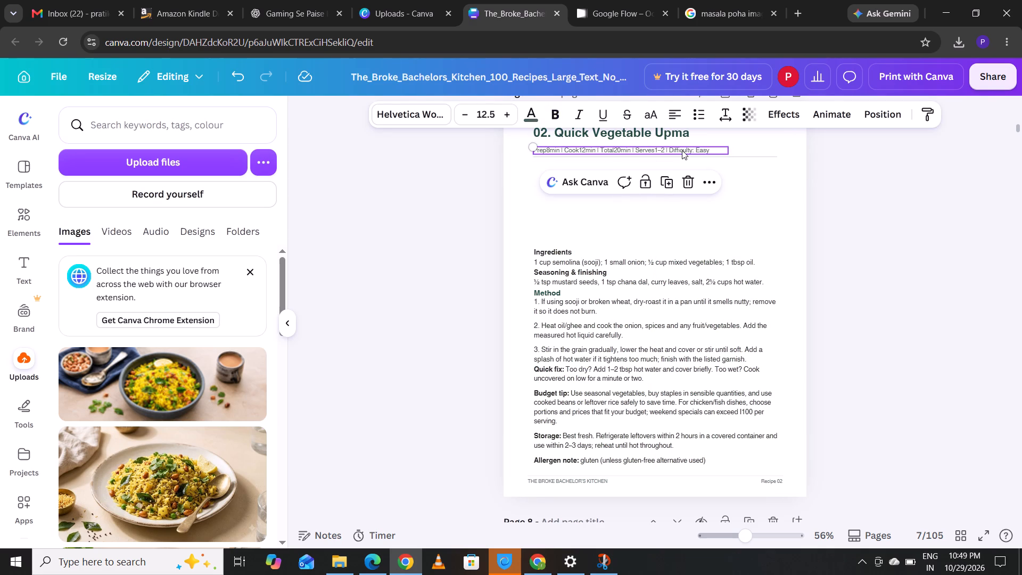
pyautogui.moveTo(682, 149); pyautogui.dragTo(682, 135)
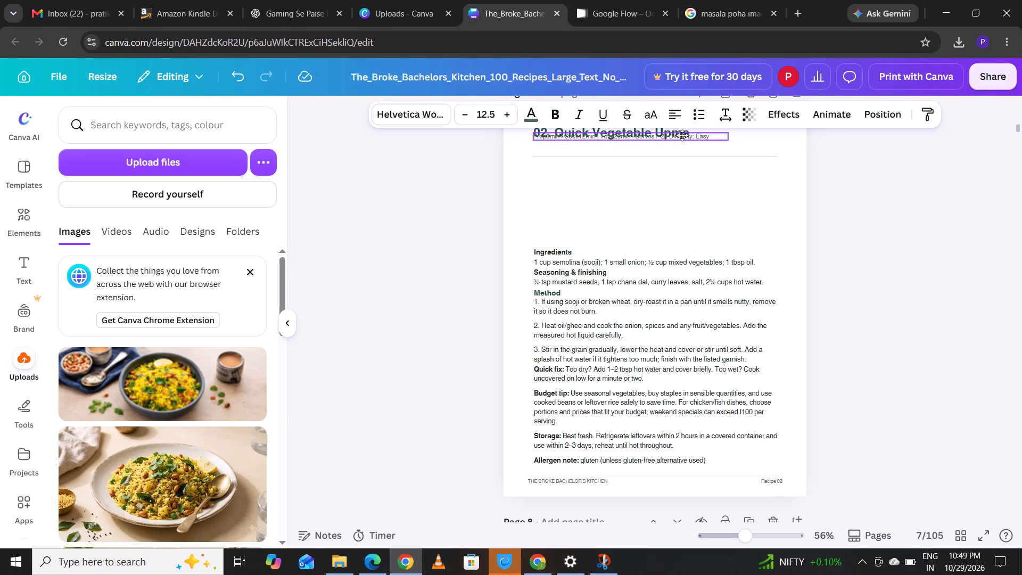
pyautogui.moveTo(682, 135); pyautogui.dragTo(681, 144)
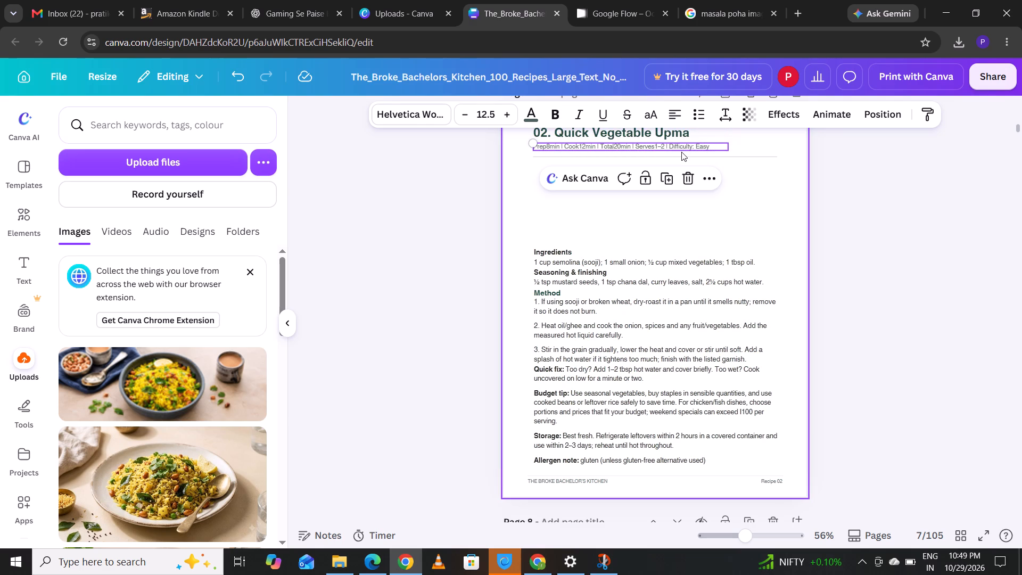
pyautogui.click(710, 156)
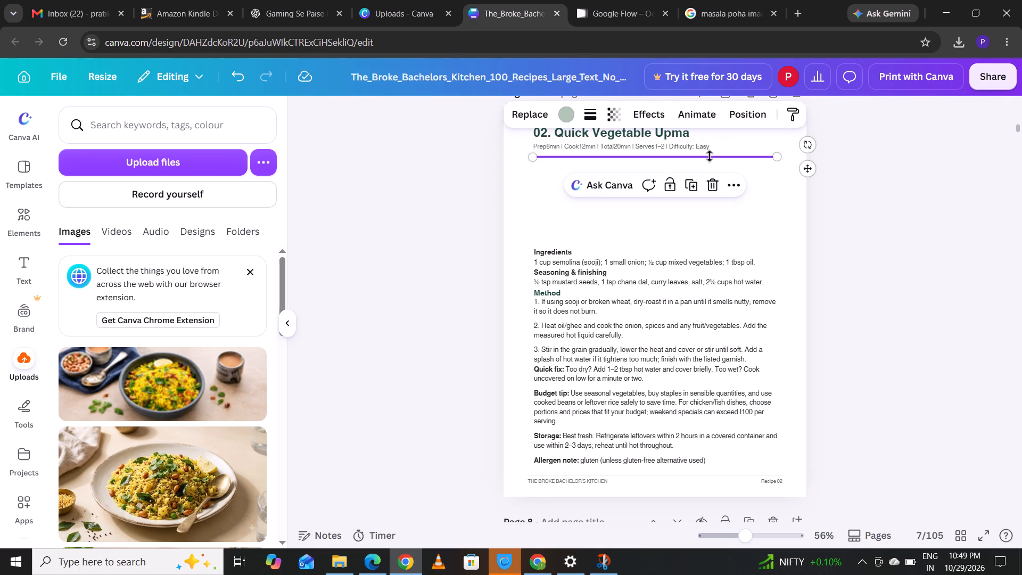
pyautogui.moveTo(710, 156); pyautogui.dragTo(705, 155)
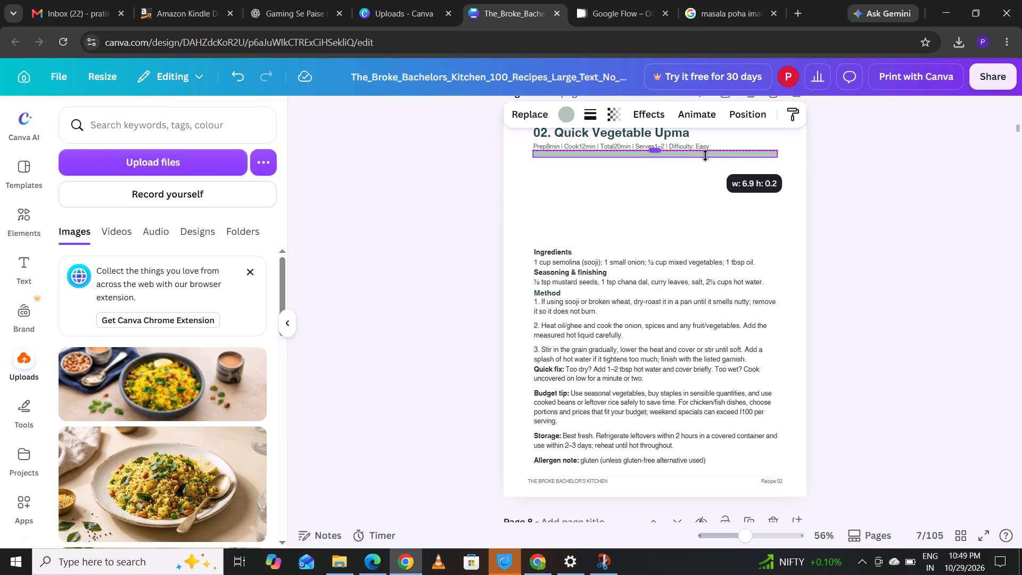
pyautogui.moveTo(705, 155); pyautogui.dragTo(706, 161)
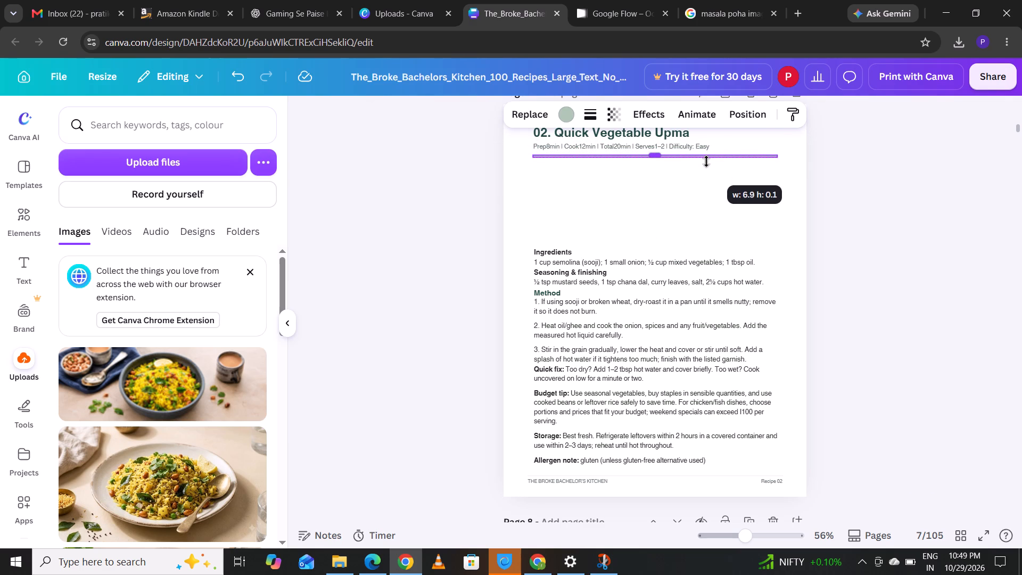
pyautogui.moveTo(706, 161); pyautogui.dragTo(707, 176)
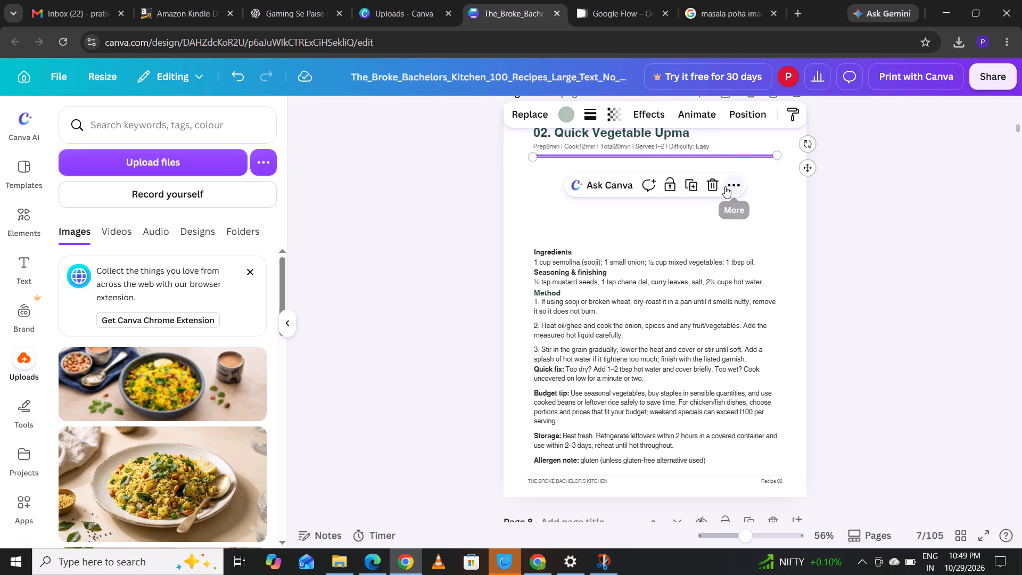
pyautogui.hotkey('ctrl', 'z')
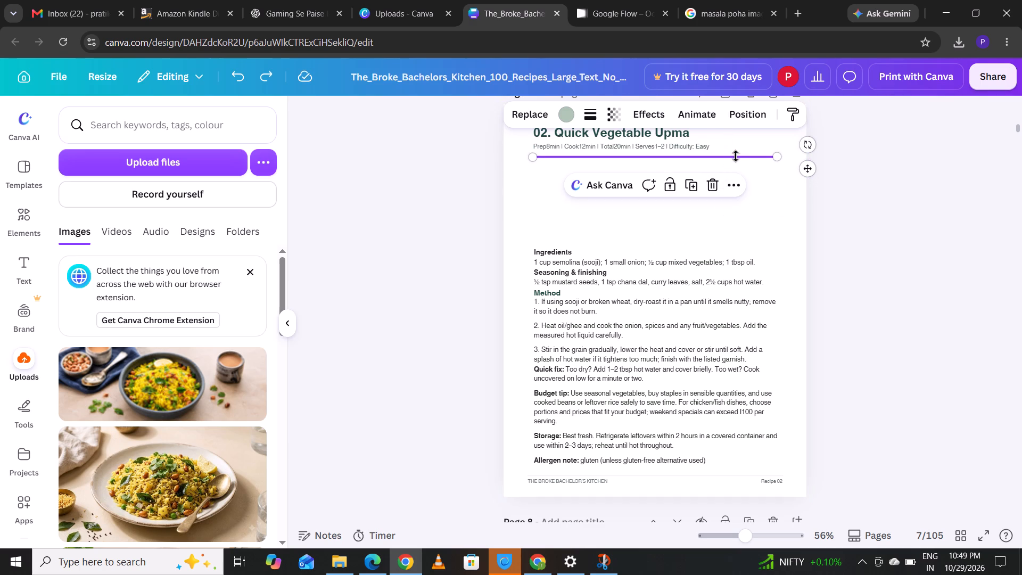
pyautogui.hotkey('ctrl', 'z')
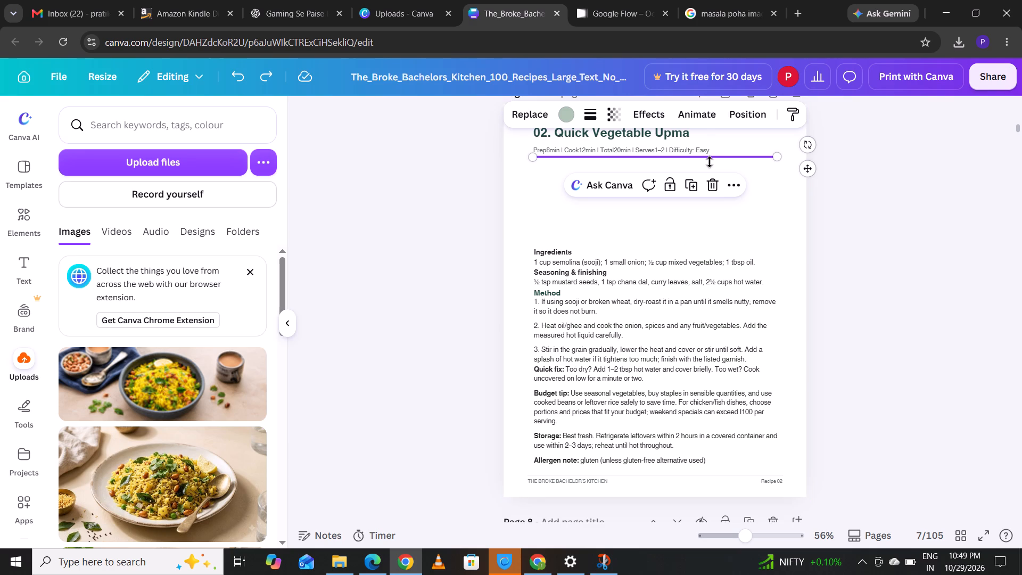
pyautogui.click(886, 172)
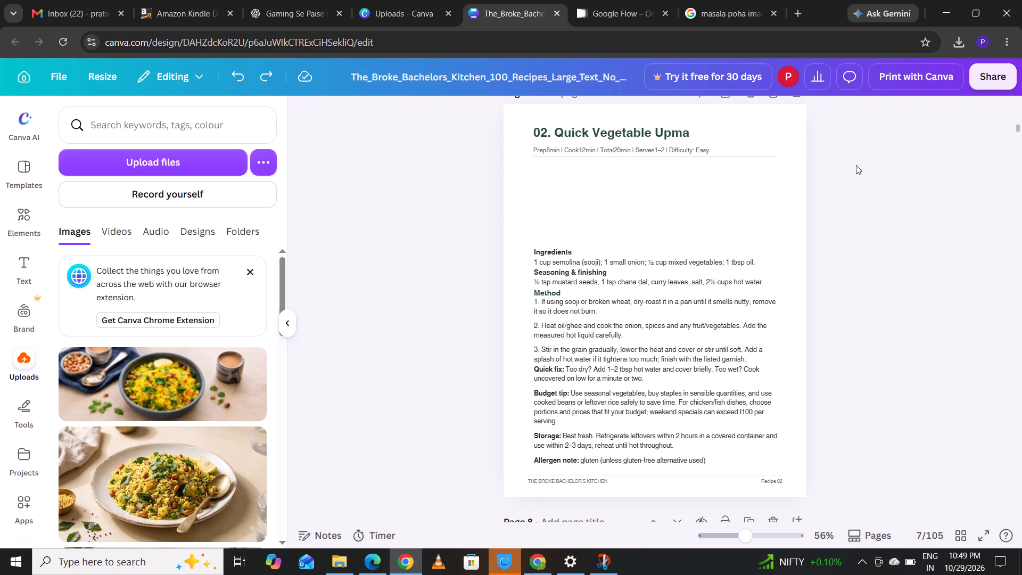
# Move the prep and cook time line up close beneath the Quick Vegetable Upma title, and bring the divider line up directly under it.
pyautogui.moveTo(664, 149); pyautogui.dragTo(665, 140)
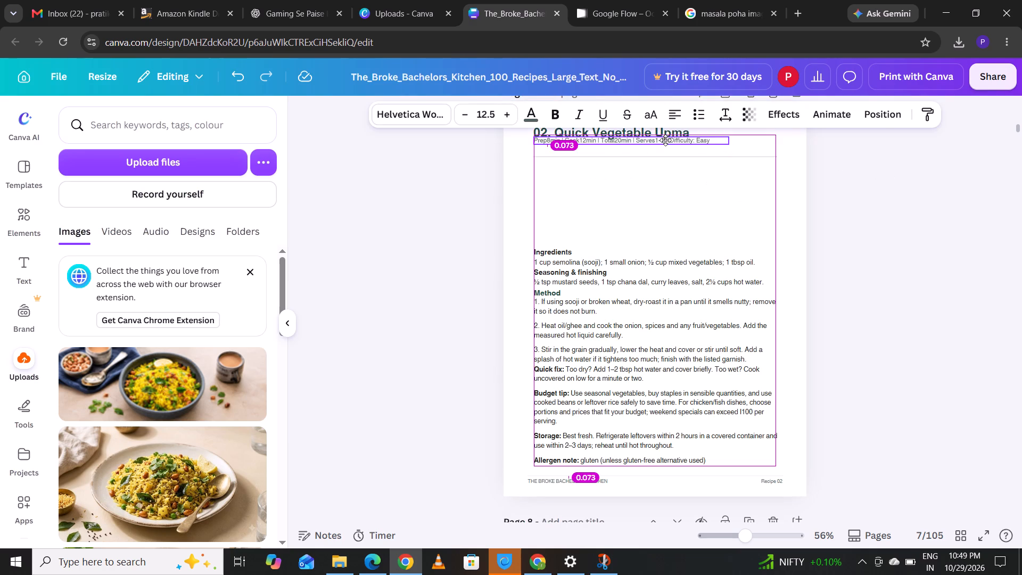
pyautogui.moveTo(665, 140); pyautogui.dragTo(672, 138)
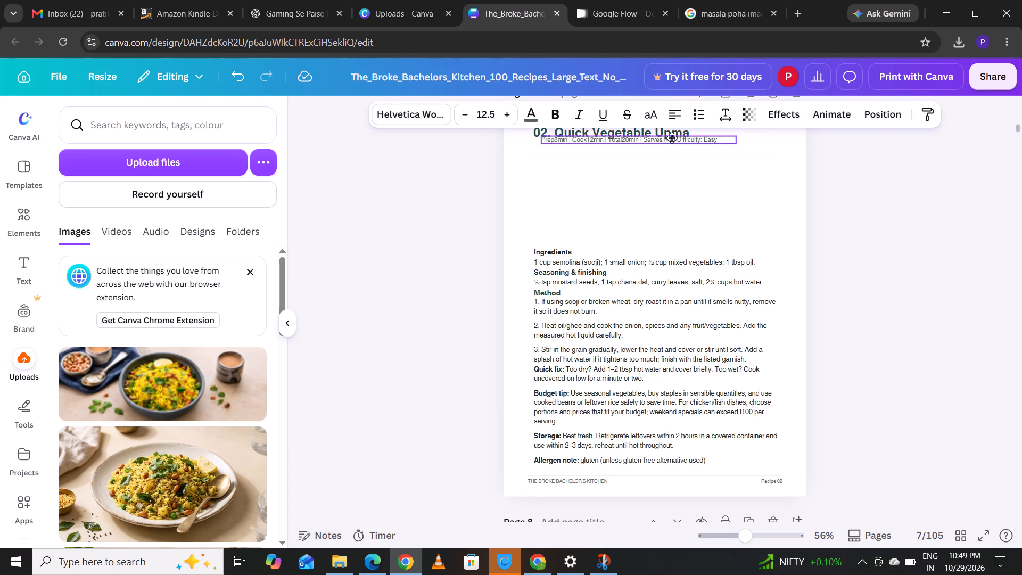
pyautogui.moveTo(672, 138); pyautogui.dragTo(662, 145)
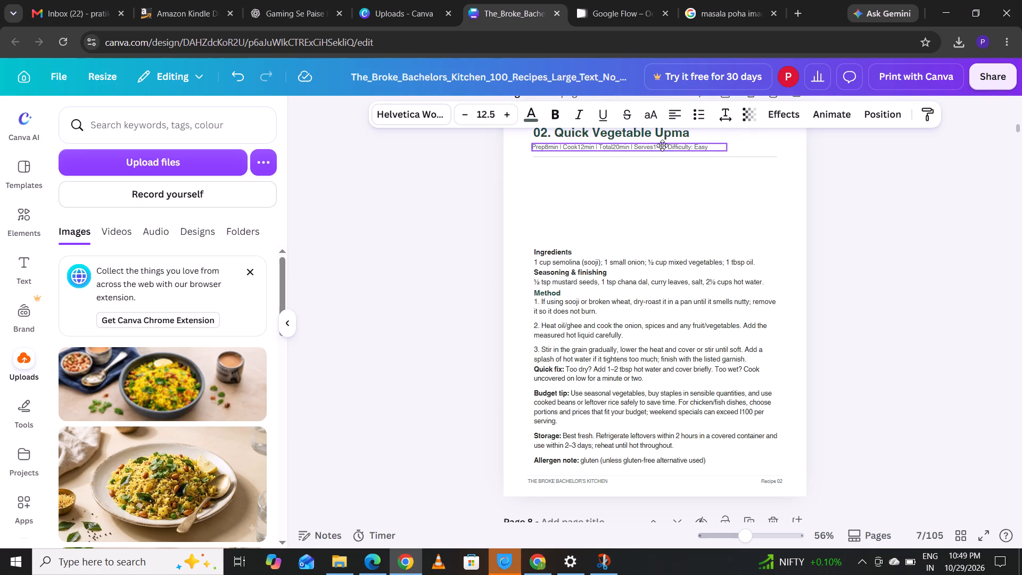
pyautogui.moveTo(662, 145); pyautogui.dragTo(662, 142)
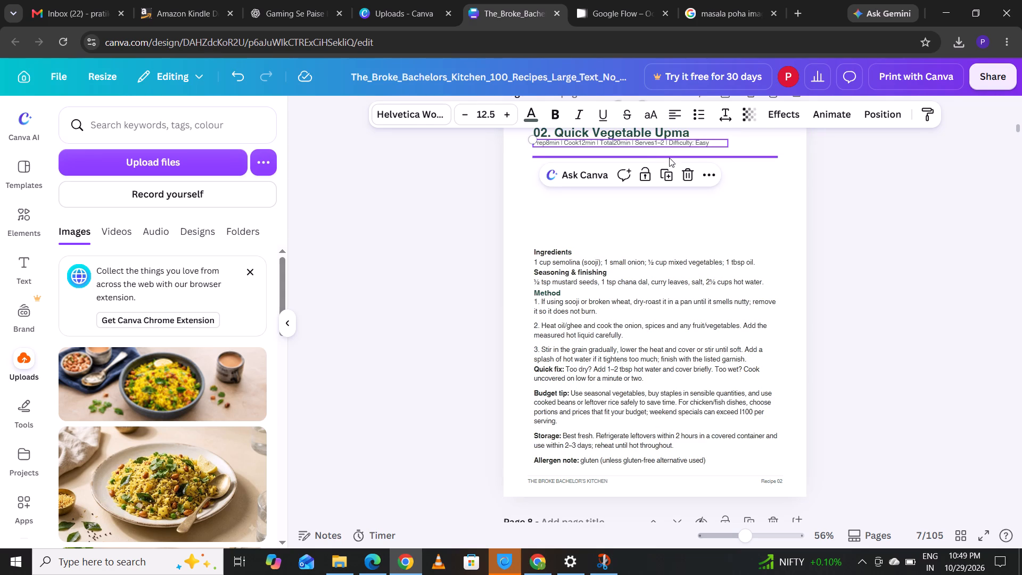
pyautogui.click(670, 157)
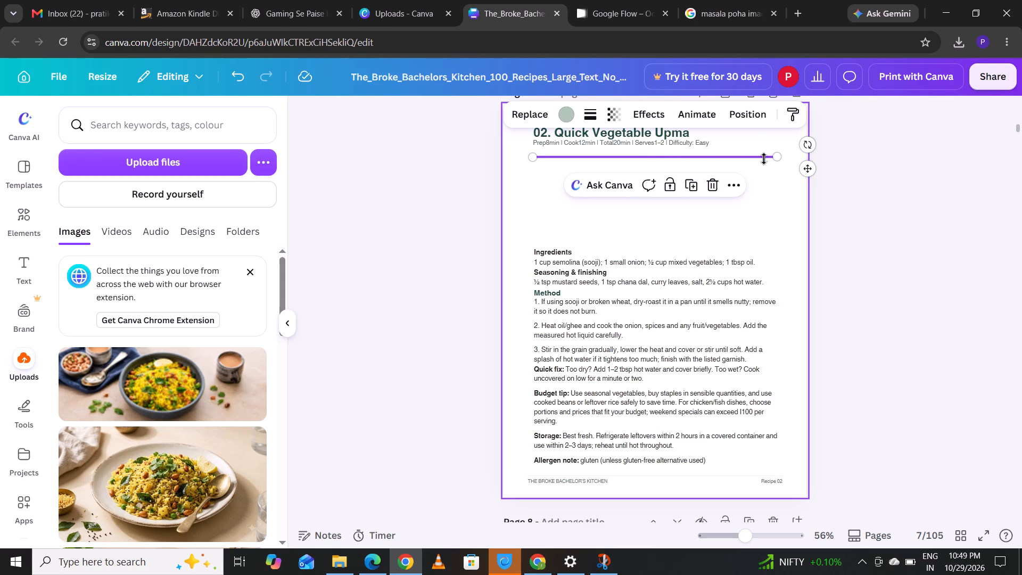
pyautogui.click(843, 172)
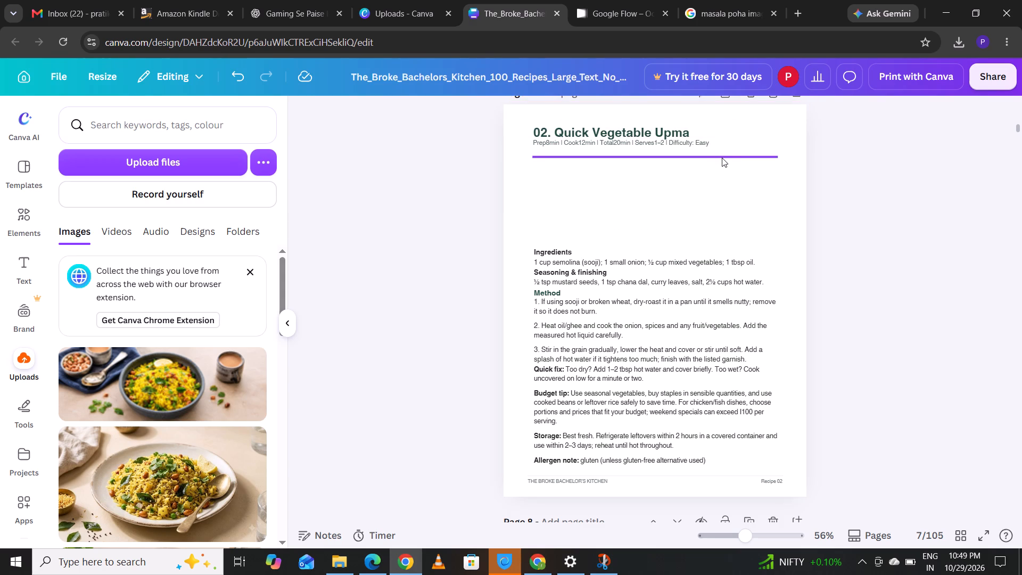
pyautogui.moveTo(722, 157); pyautogui.dragTo(722, 149)
pyautogui.click(458, 234)
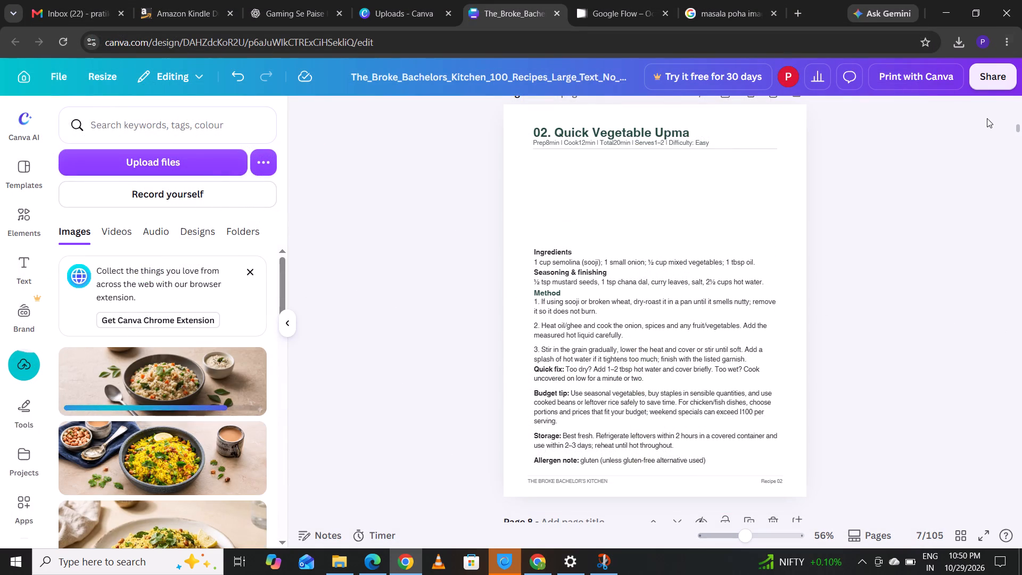
# Lower the divider line and the prep and cook time line slightly to even out the spacing beneath the recipe title.
pyautogui.click(1017, 129)
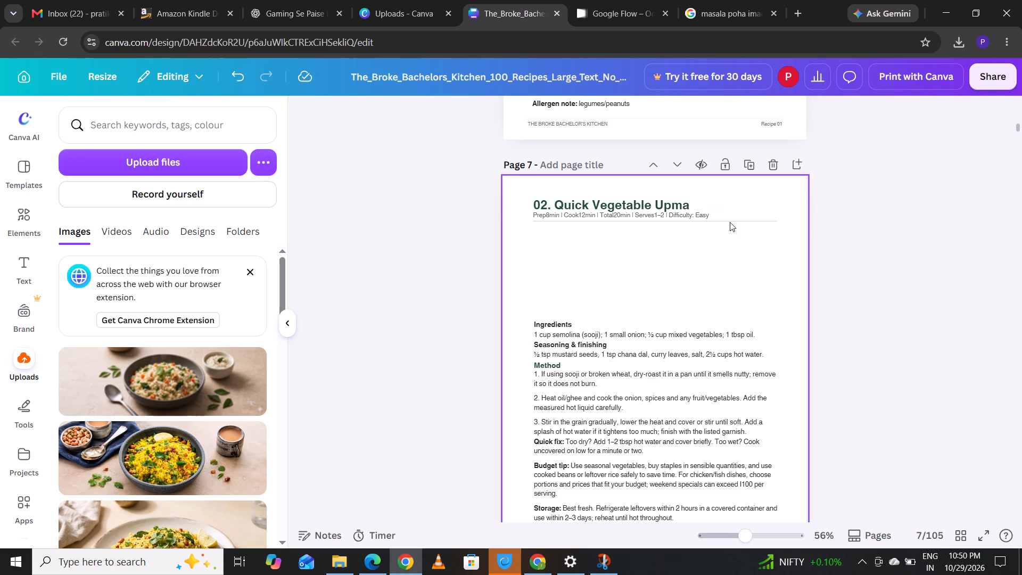
pyautogui.moveTo(741, 220); pyautogui.dragTo(741, 225)
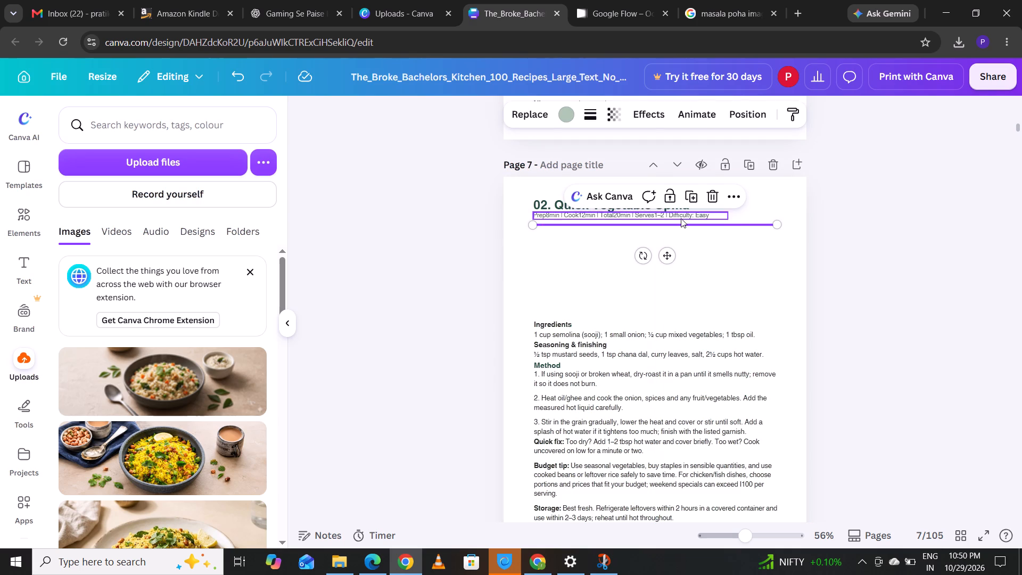
pyautogui.click(681, 218)
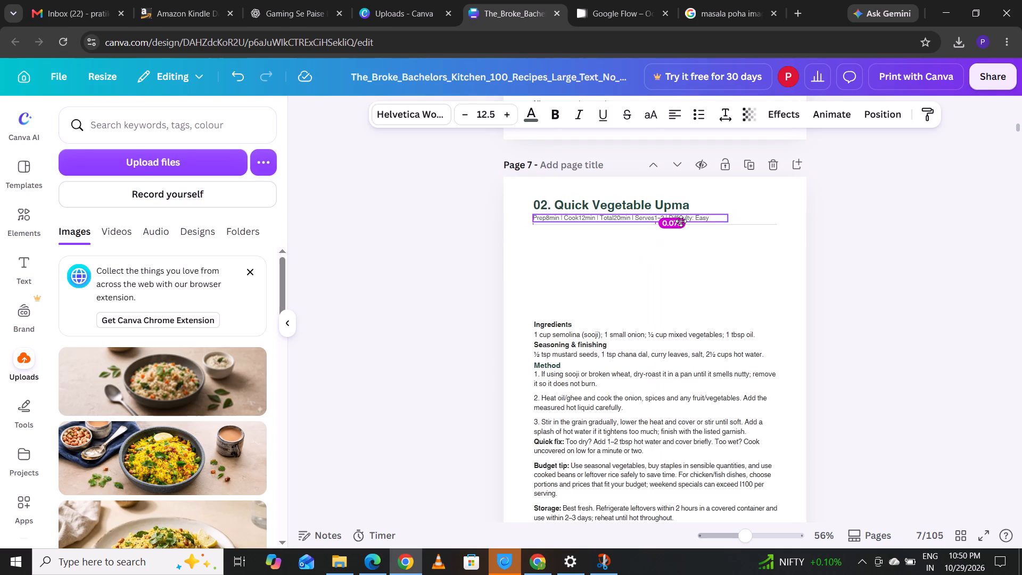
pyautogui.click(840, 223)
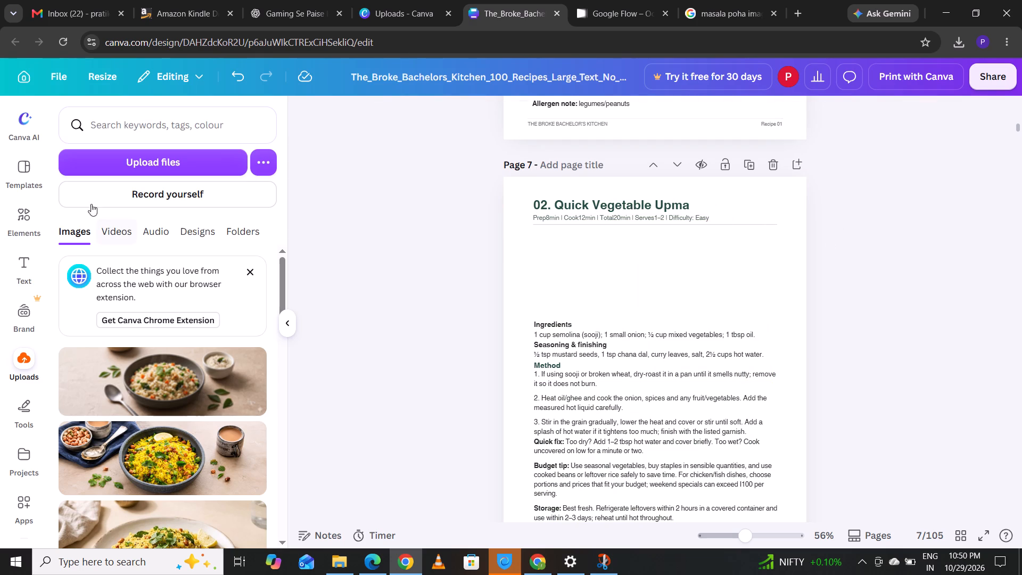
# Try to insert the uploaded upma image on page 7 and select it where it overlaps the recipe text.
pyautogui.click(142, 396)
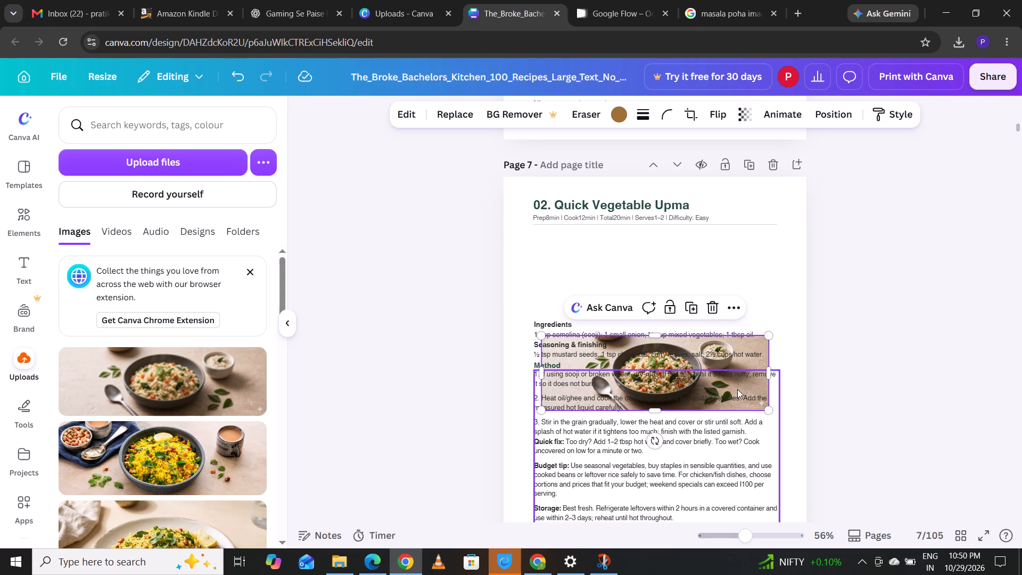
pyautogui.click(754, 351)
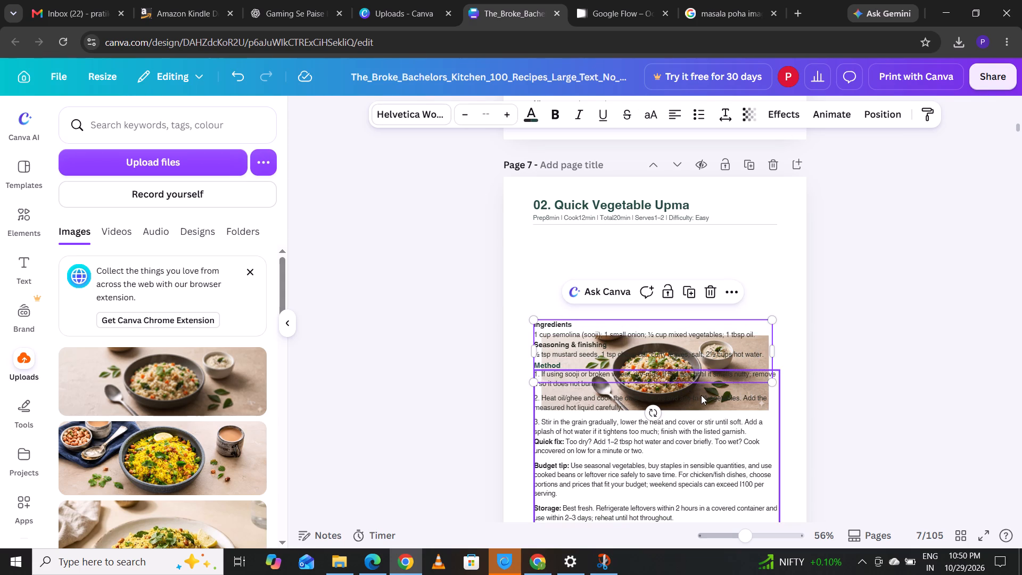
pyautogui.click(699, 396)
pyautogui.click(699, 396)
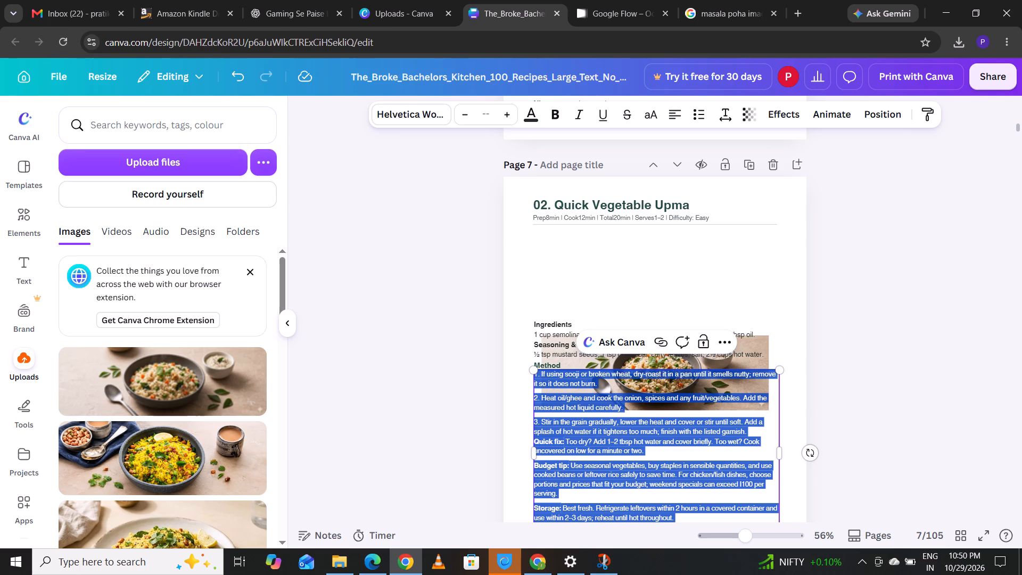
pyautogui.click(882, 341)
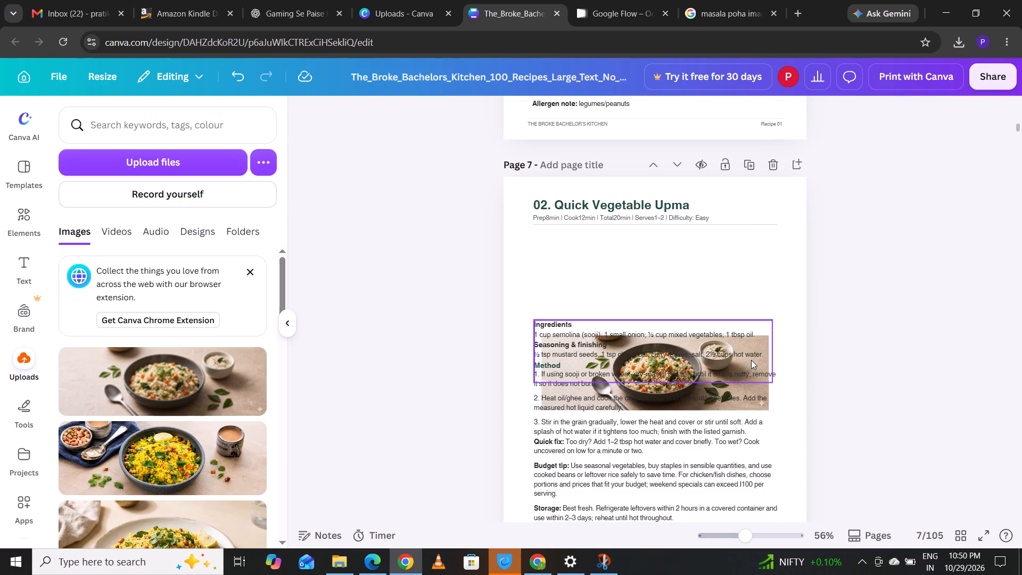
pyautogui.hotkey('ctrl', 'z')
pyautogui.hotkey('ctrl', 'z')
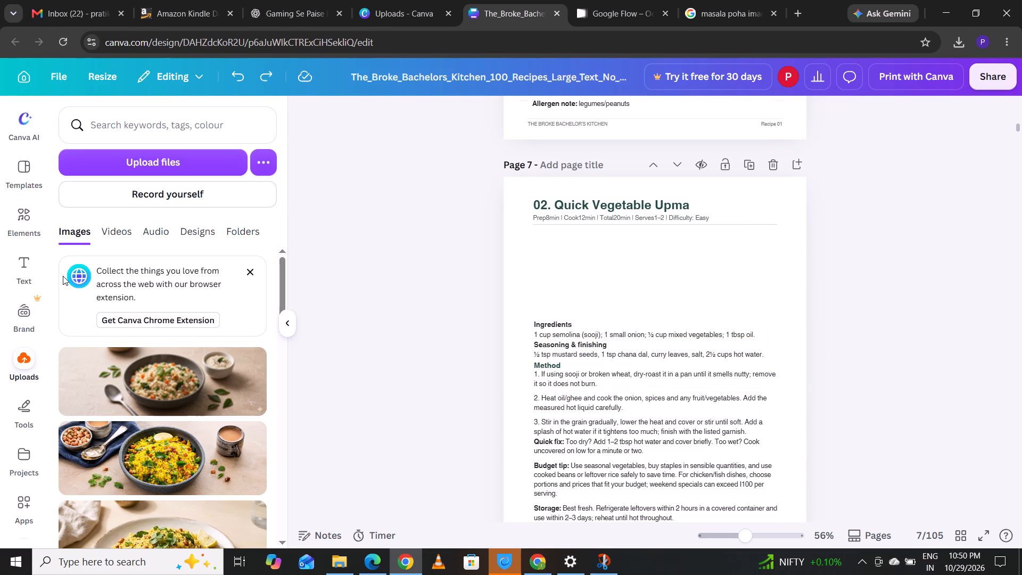
# Place the uploaded upma image in the gap above Ingredients, enlarged to the divider line's width and positioned just below it.
pyautogui.moveTo(172, 396); pyautogui.dragTo(513, 300)
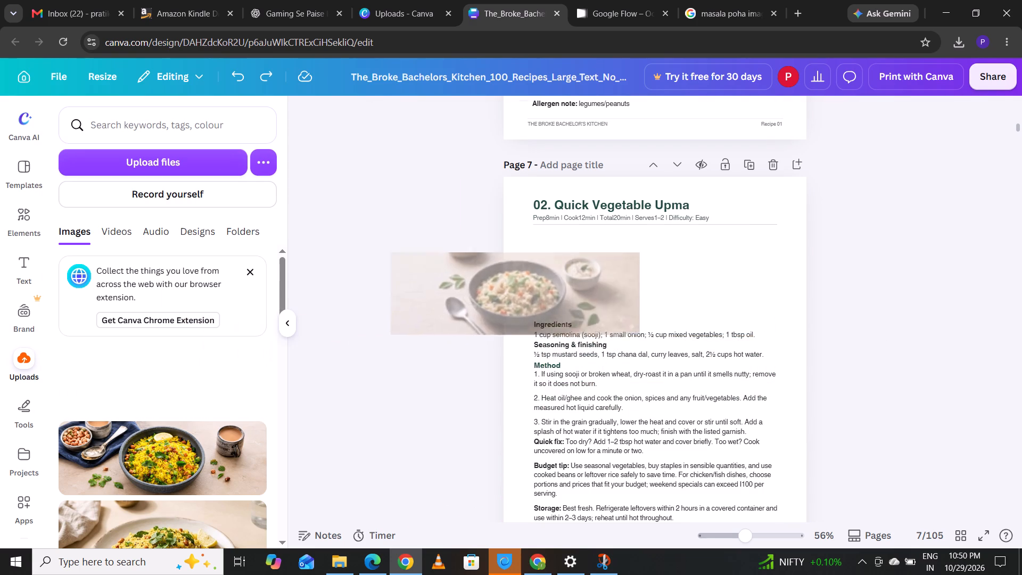
pyautogui.moveTo(513, 300); pyautogui.dragTo(650, 278)
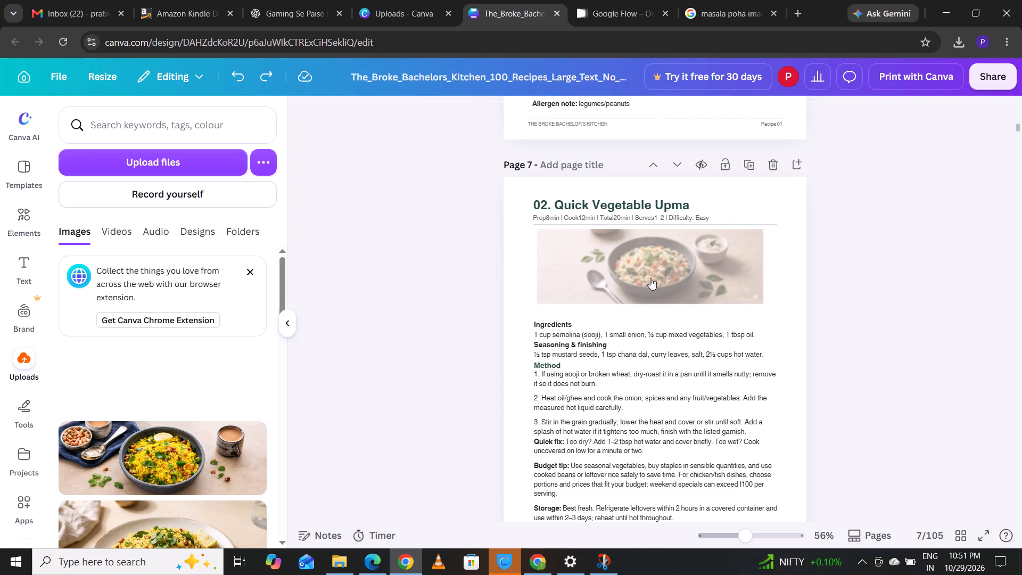
pyautogui.click(623, 262)
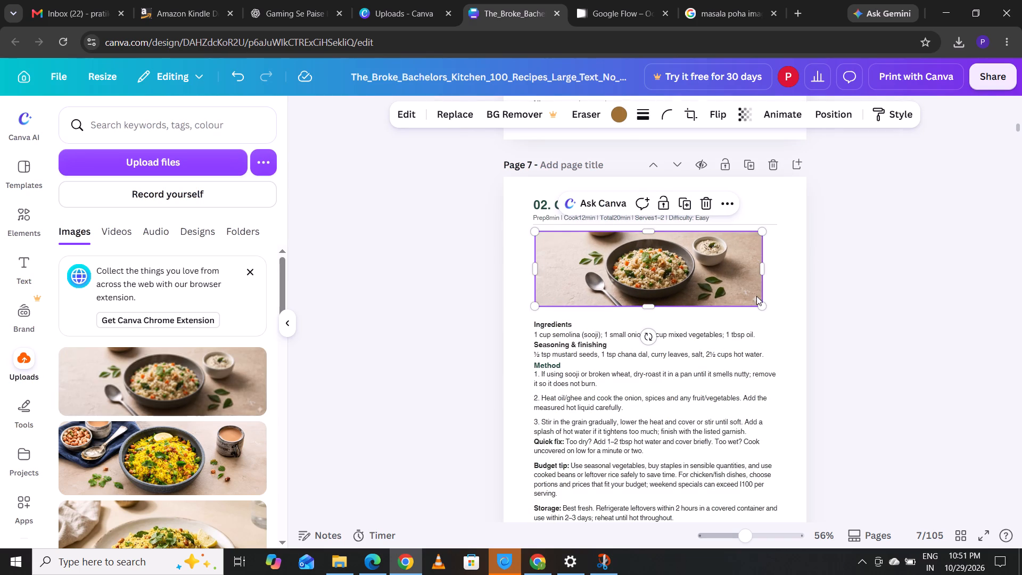
pyautogui.moveTo(760, 304); pyautogui.dragTo(776, 307)
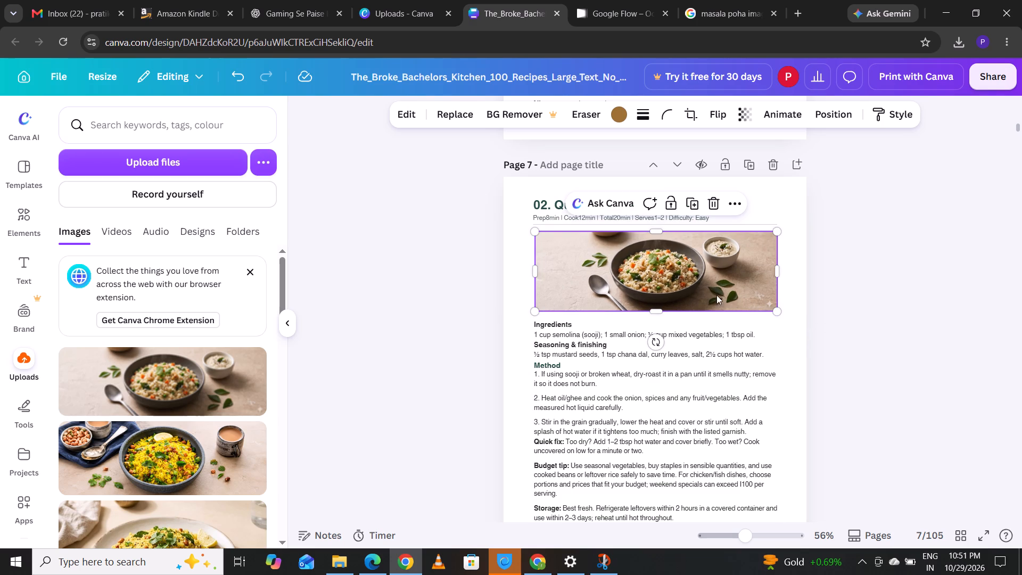
pyautogui.click(697, 288)
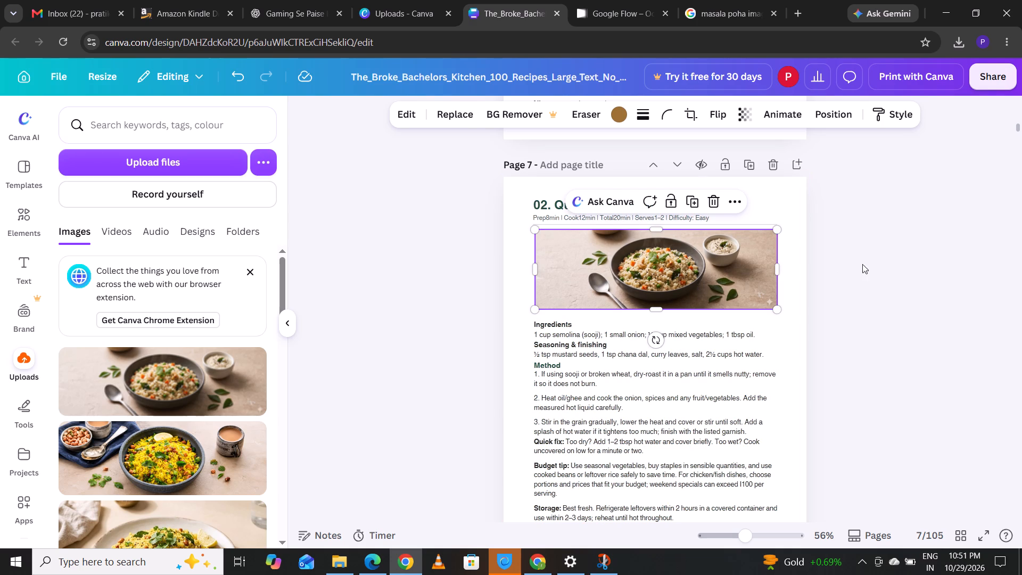
pyautogui.click(881, 261)
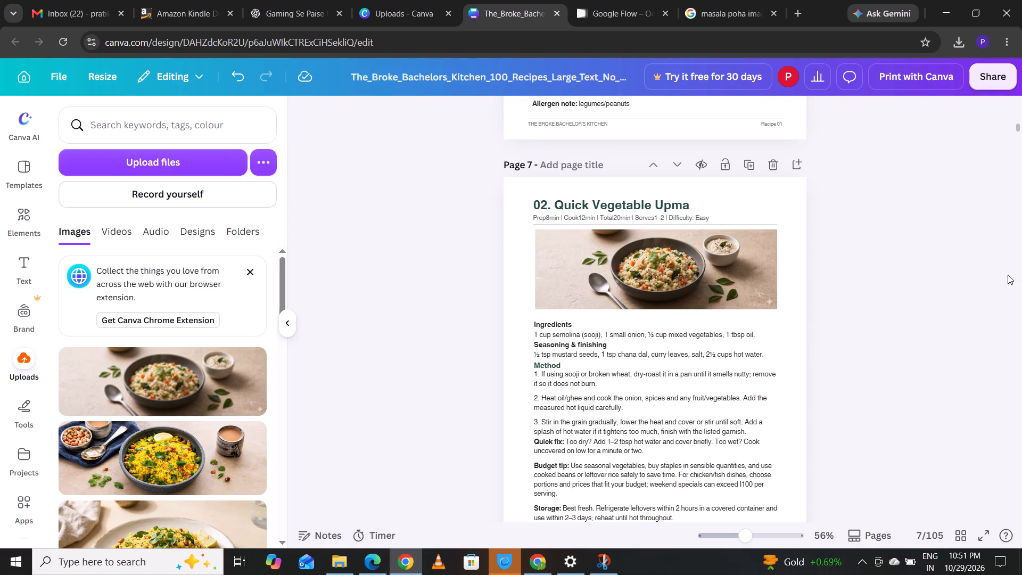
pyautogui.click(746, 284)
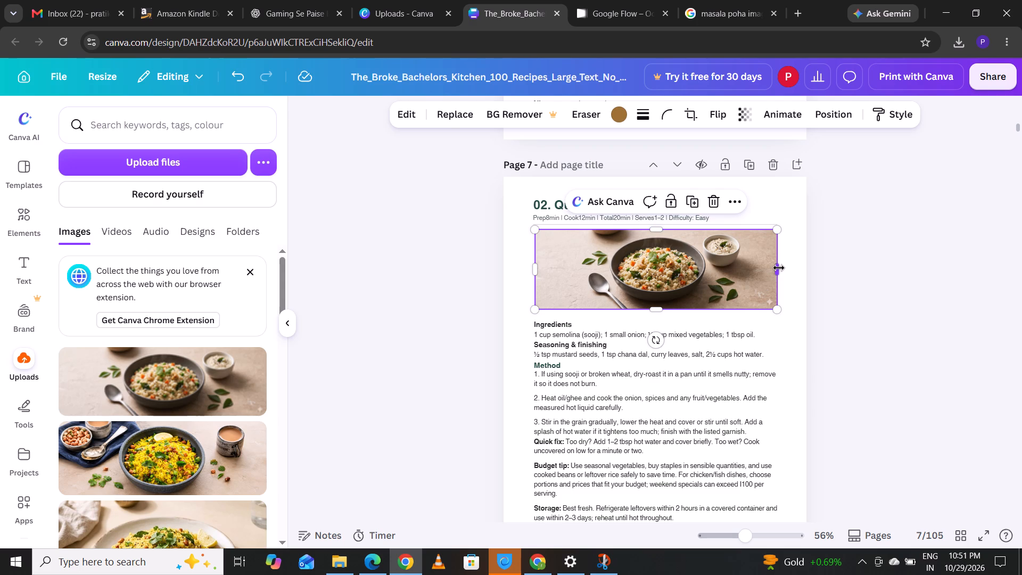
# Crop the upma image on page 7 slightly at its right edge so it ends just short of the divider line's end.
pyautogui.moveTo(779, 268); pyautogui.dragTo(768, 269)
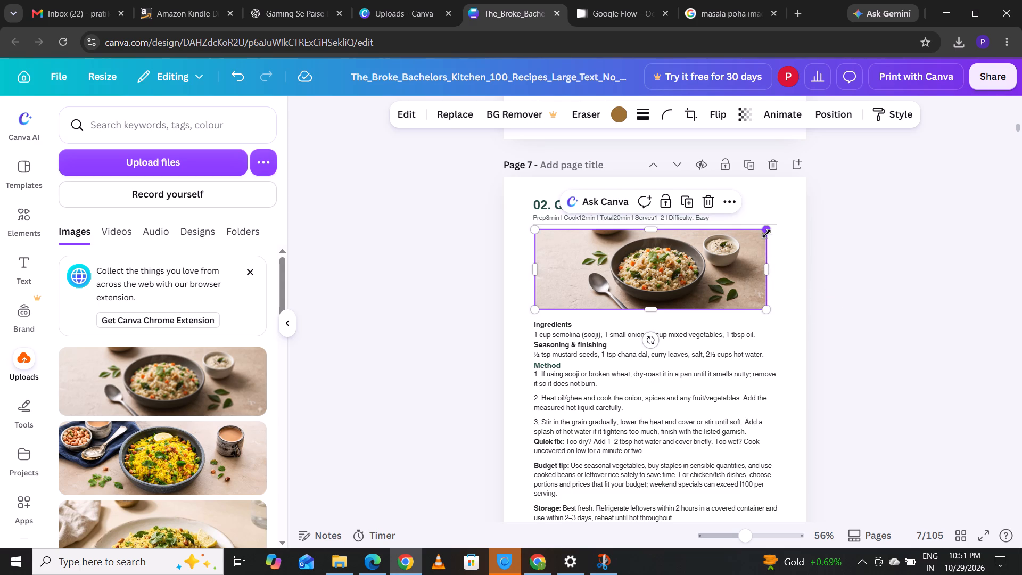
pyautogui.click(767, 234)
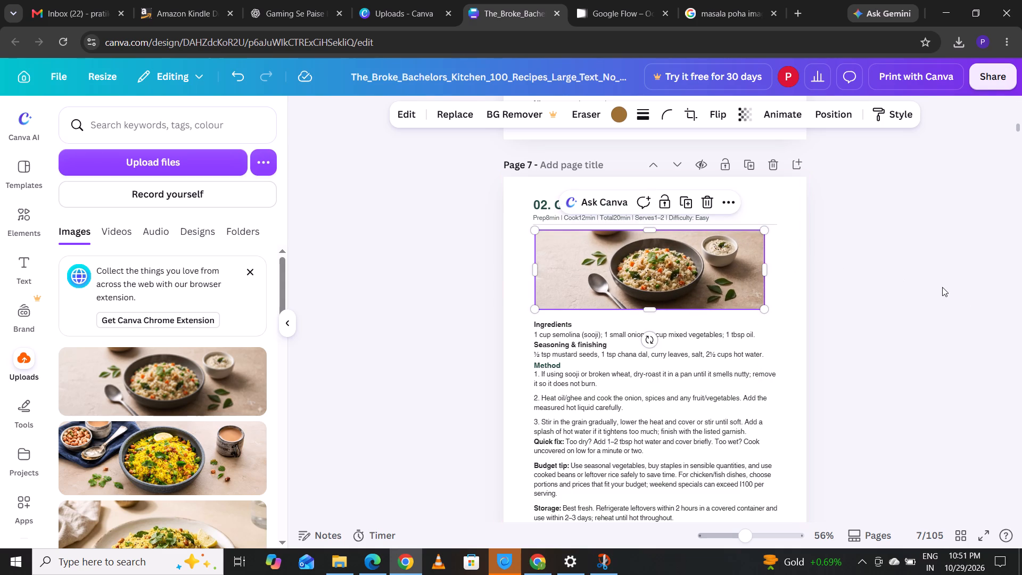
pyautogui.click(925, 300)
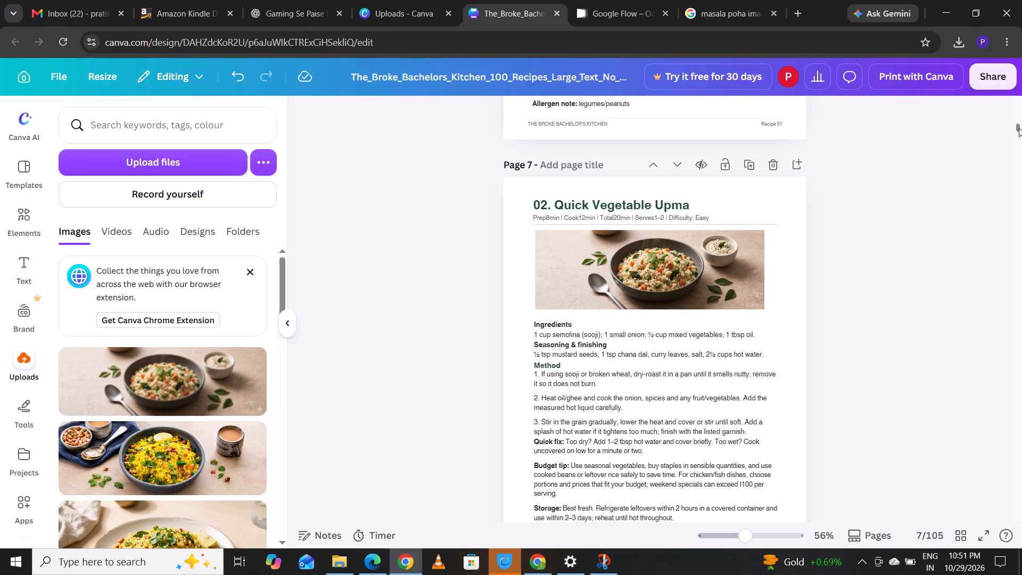
# Review the ebook pages from the recipe contents list through 07. Dahi Aloo Chaat Bowl, checking image placement and page layout.
pyautogui.moveTo(1019, 127); pyautogui.dragTo(1019, 124)
pyautogui.moveTo(1019, 124); pyautogui.dragTo(1019, 126)
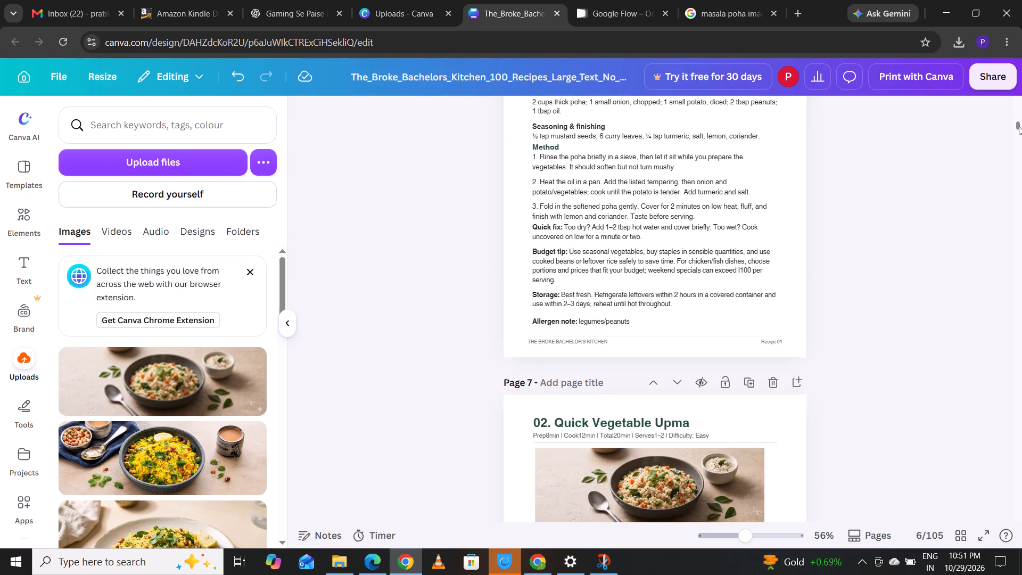
pyautogui.moveTo(1019, 126); pyautogui.dragTo(1019, 133)
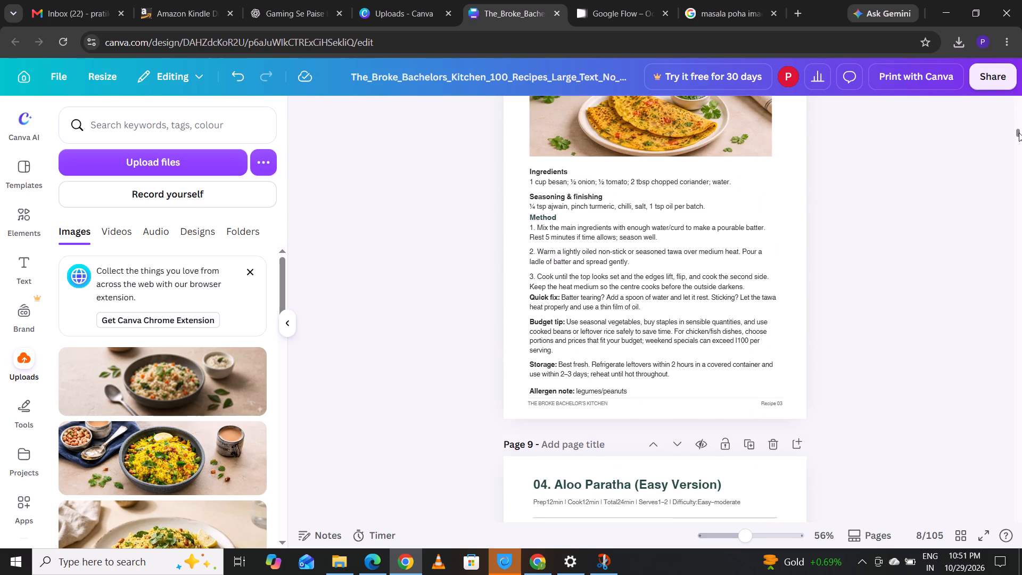
pyautogui.moveTo(1019, 133); pyautogui.dragTo(1019, 123)
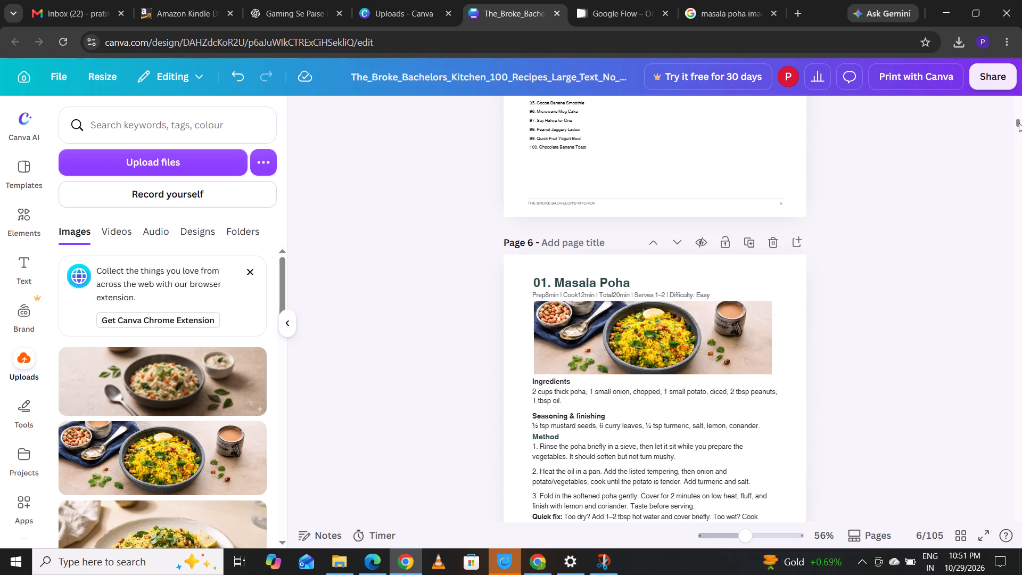
pyautogui.moveTo(1019, 123); pyautogui.dragTo(1021, 116)
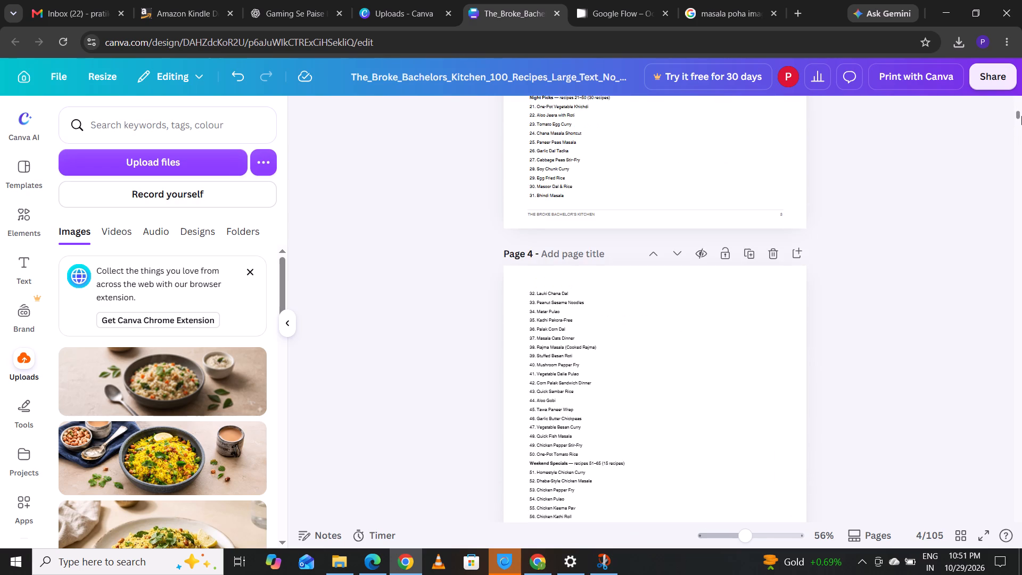
pyautogui.moveTo(1021, 116); pyautogui.dragTo(1020, 137)
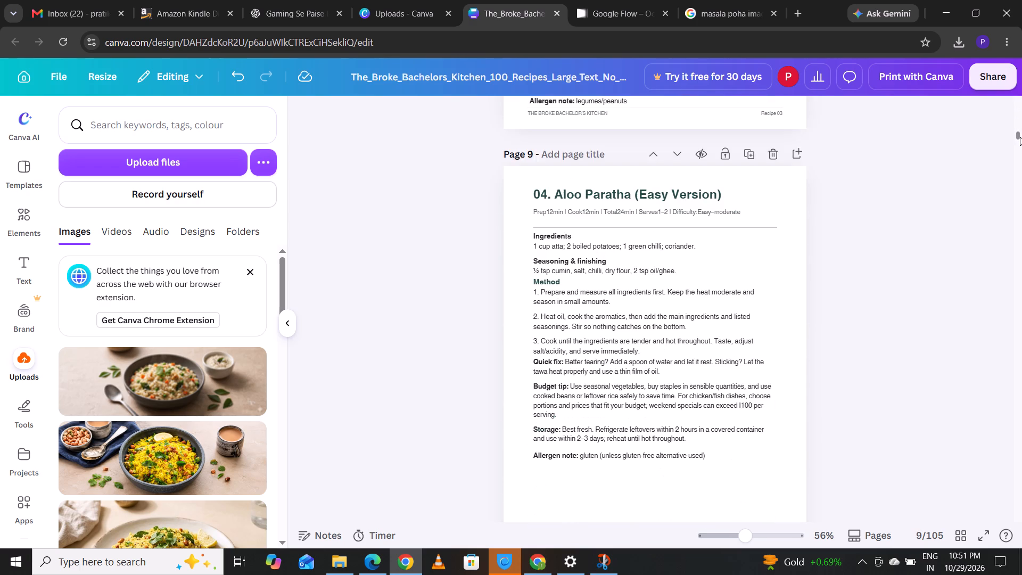
pyautogui.moveTo(1020, 137); pyautogui.dragTo(1018, 148)
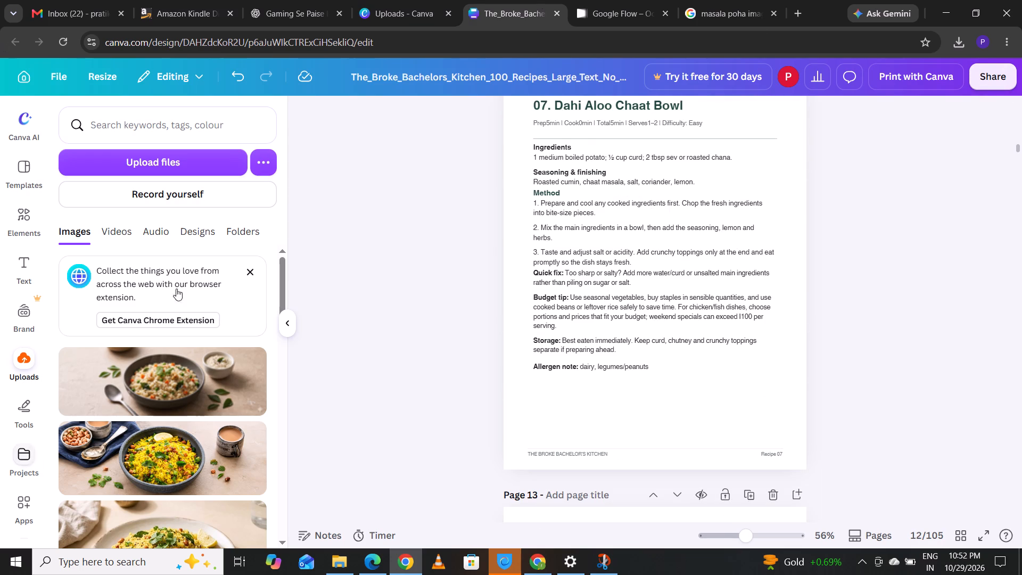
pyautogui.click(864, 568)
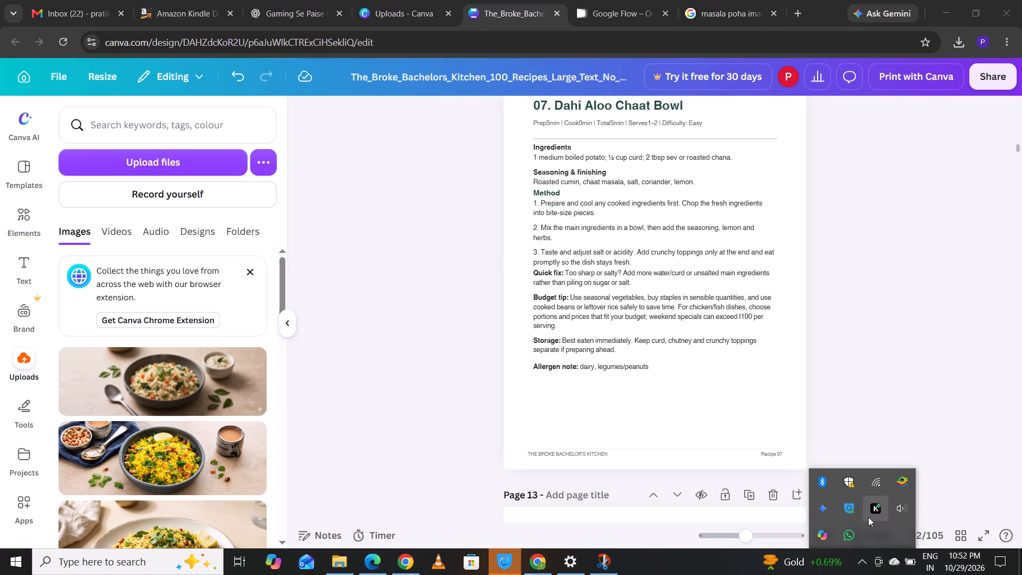
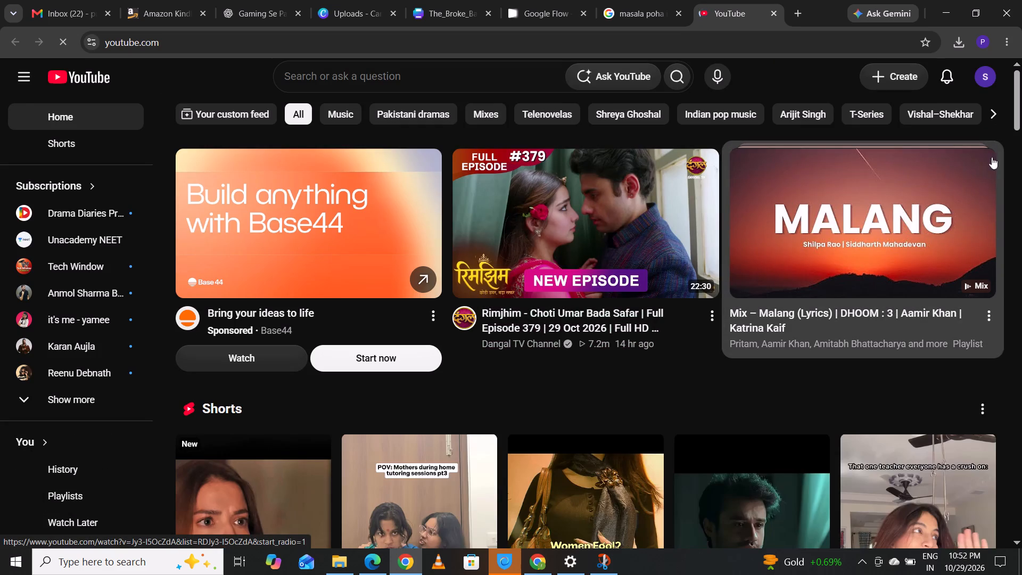
pyautogui.moveTo(1021, 83); pyautogui.dragTo(1021, 123)
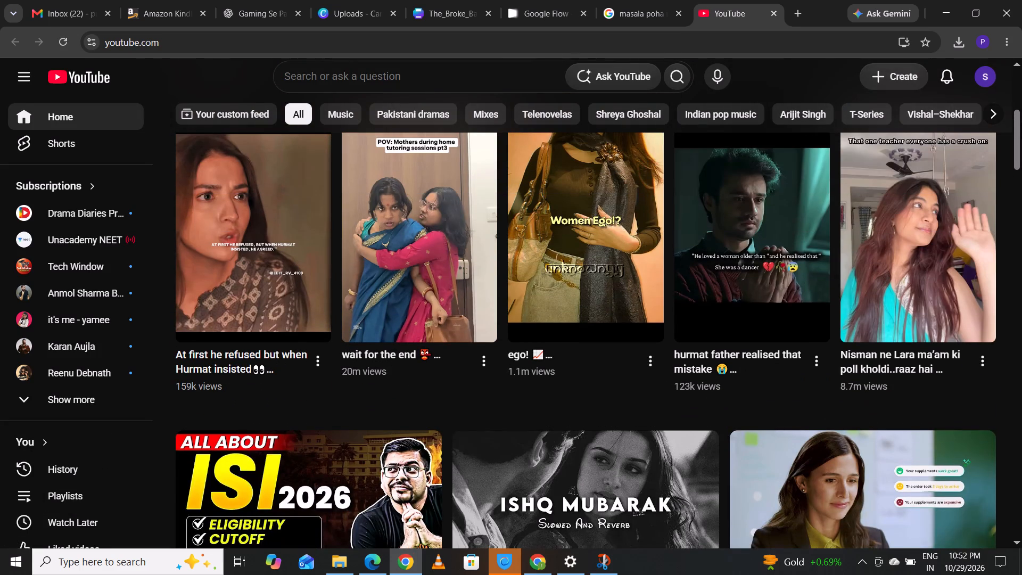
pyautogui.moveTo(1021, 123); pyautogui.dragTo(1021, 122)
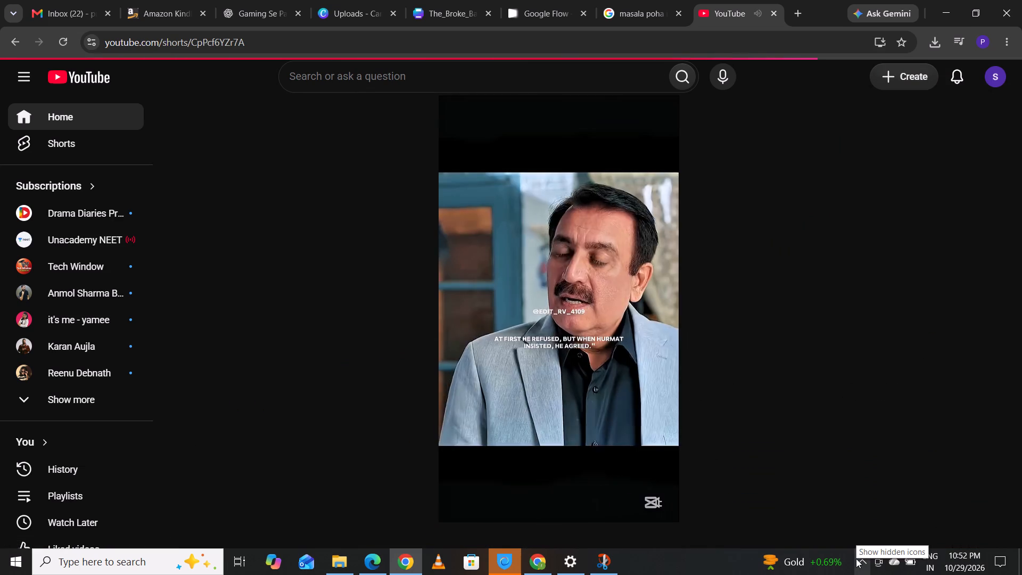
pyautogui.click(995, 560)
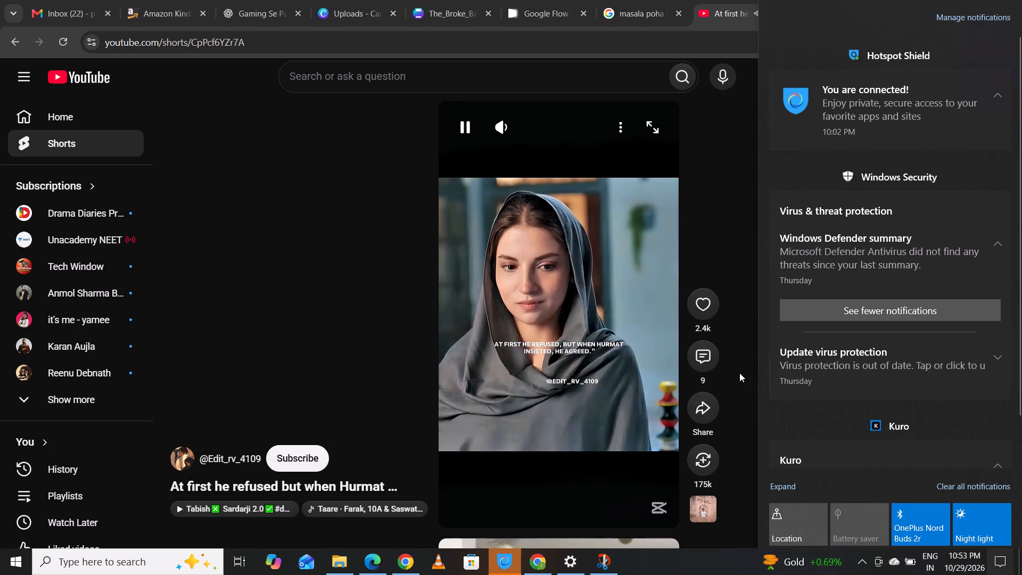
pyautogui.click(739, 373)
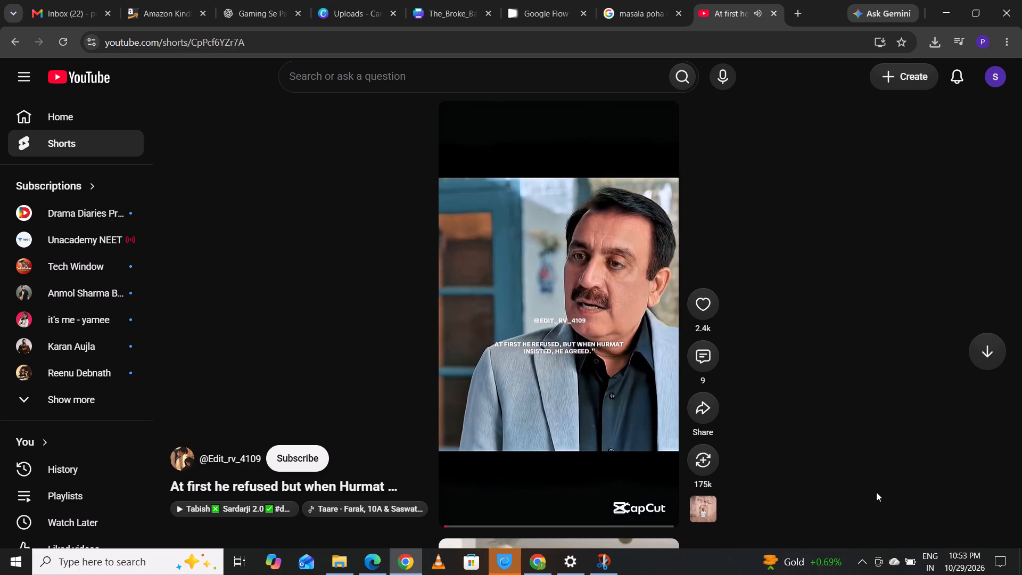
# Advance to the following video in the YouTube Shorts player.
pyautogui.press('Down')
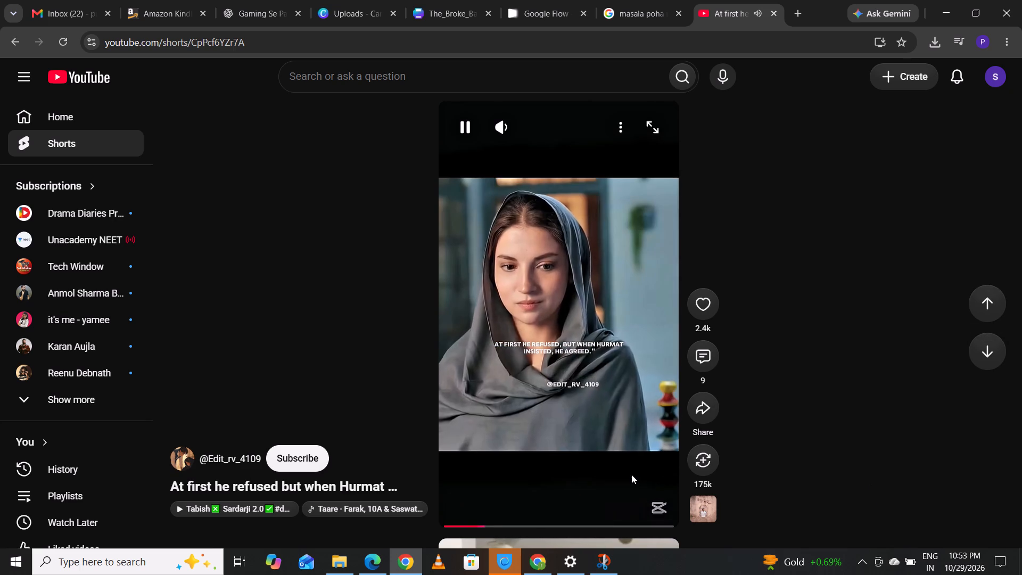
pyautogui.press('Down')
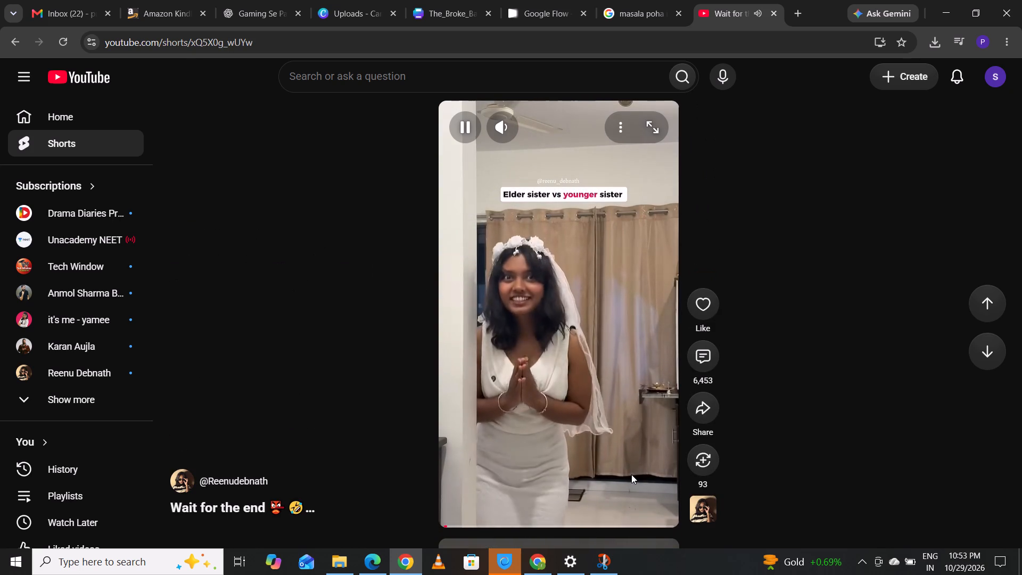
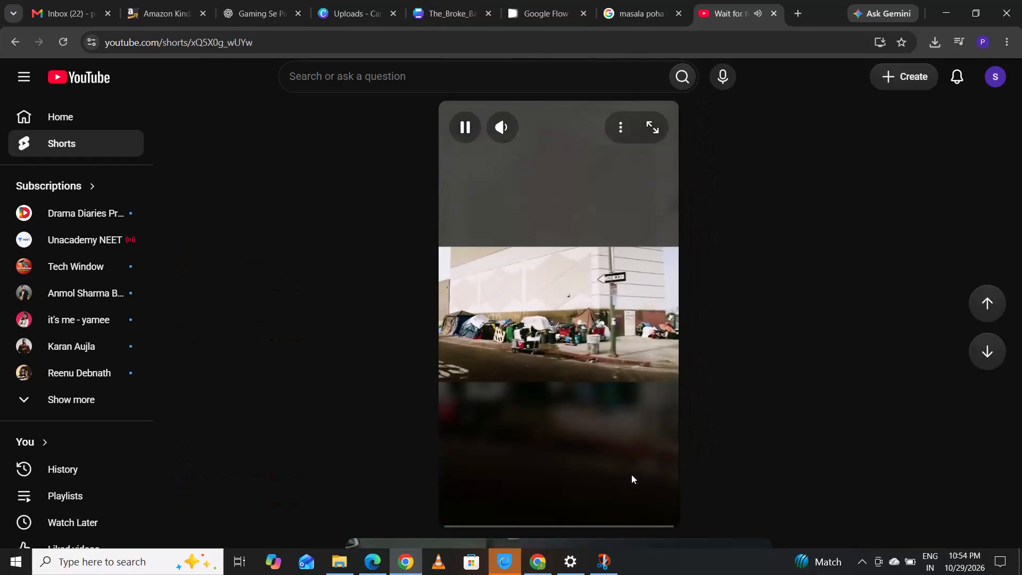
# Advance through the next two videos in the YouTube Shorts player.
pyautogui.press('Down')
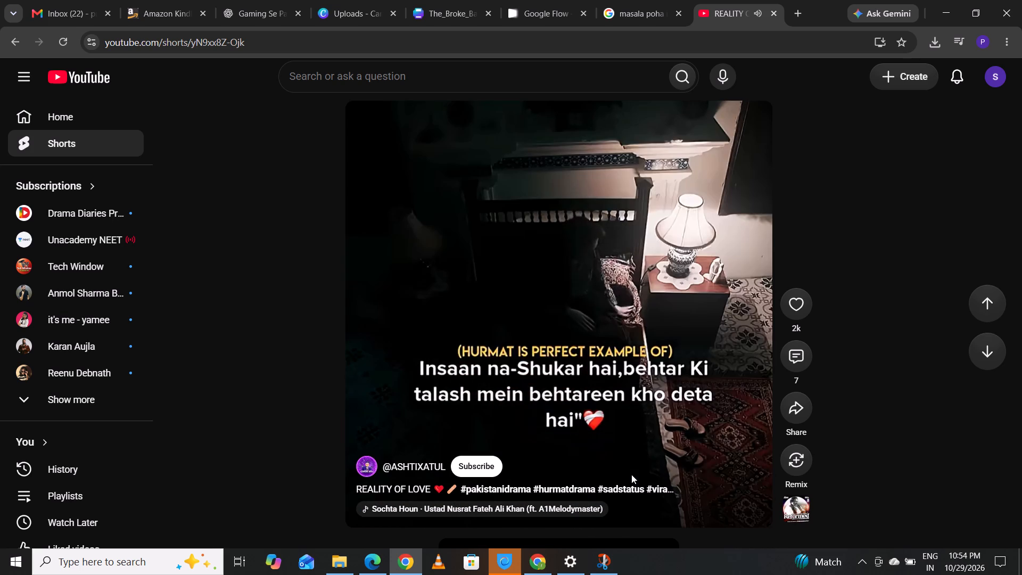
pyautogui.press('Down')
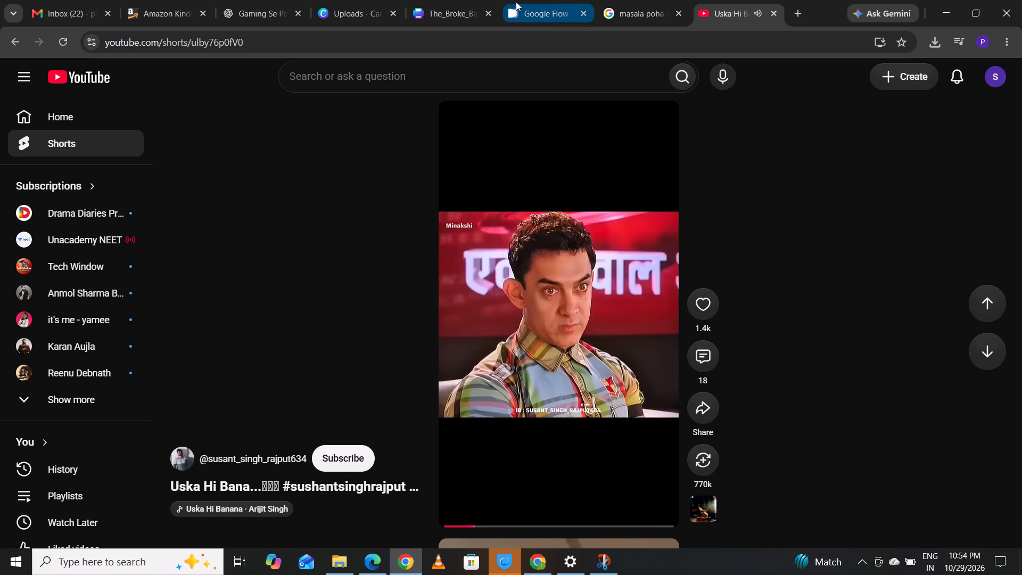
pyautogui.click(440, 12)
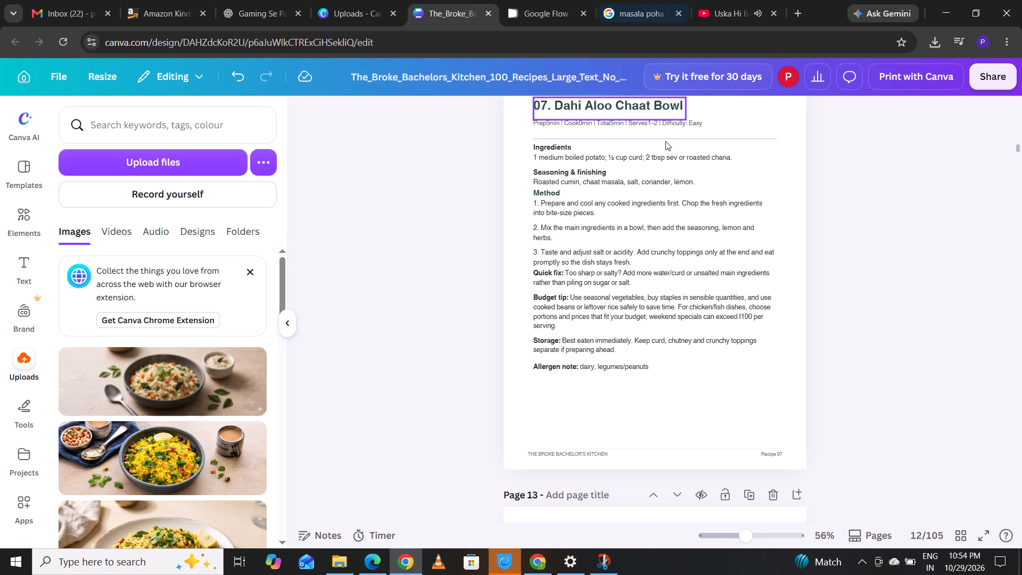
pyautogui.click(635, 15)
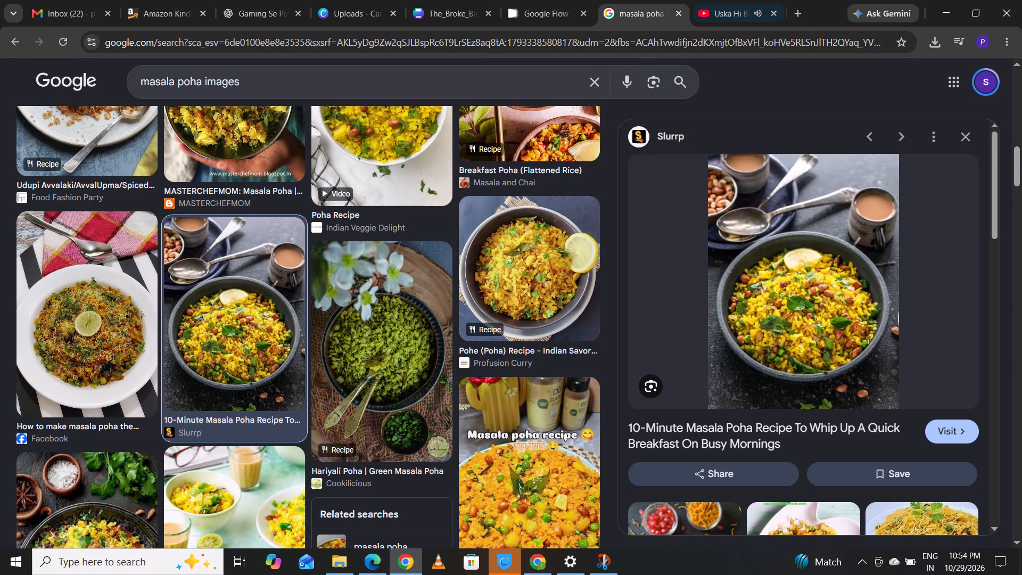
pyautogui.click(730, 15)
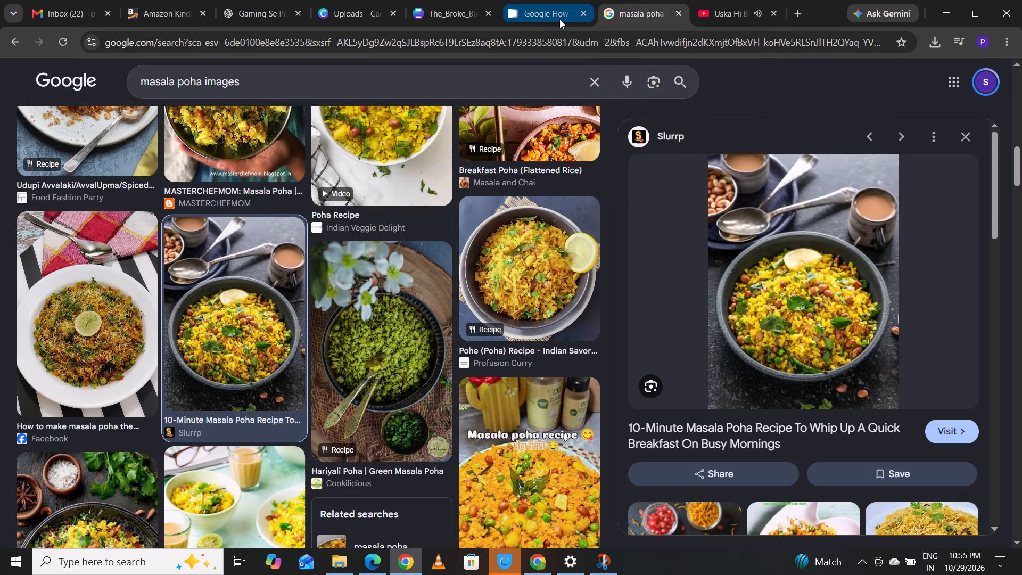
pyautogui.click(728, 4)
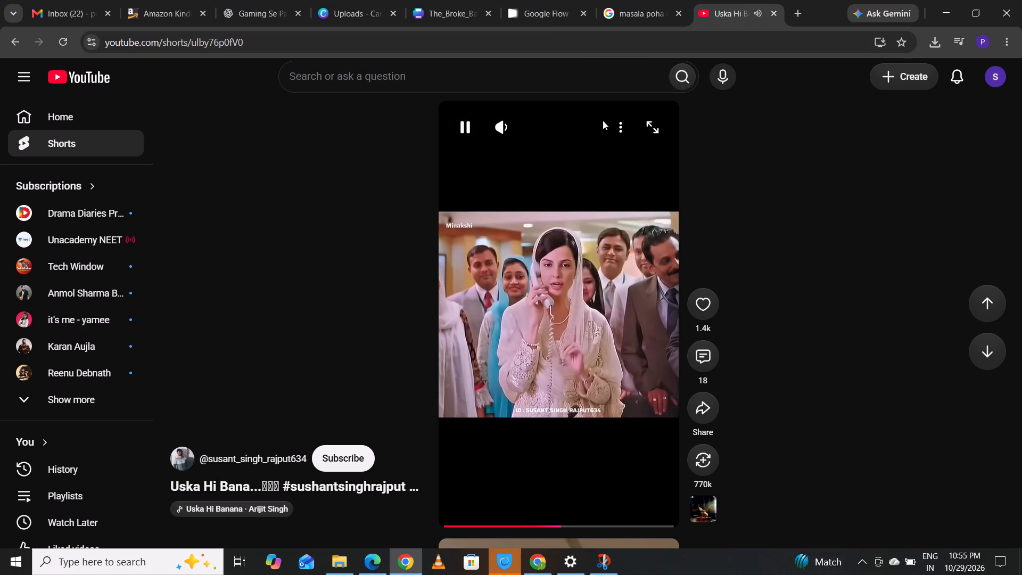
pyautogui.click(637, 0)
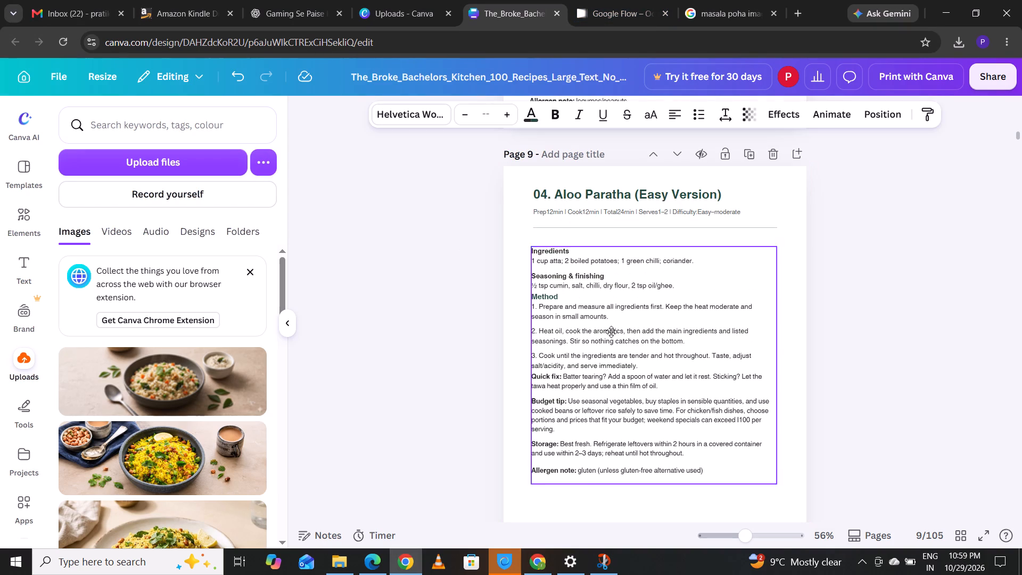
pyautogui.moveTo(611, 332); pyautogui.dragTo(596, 370)
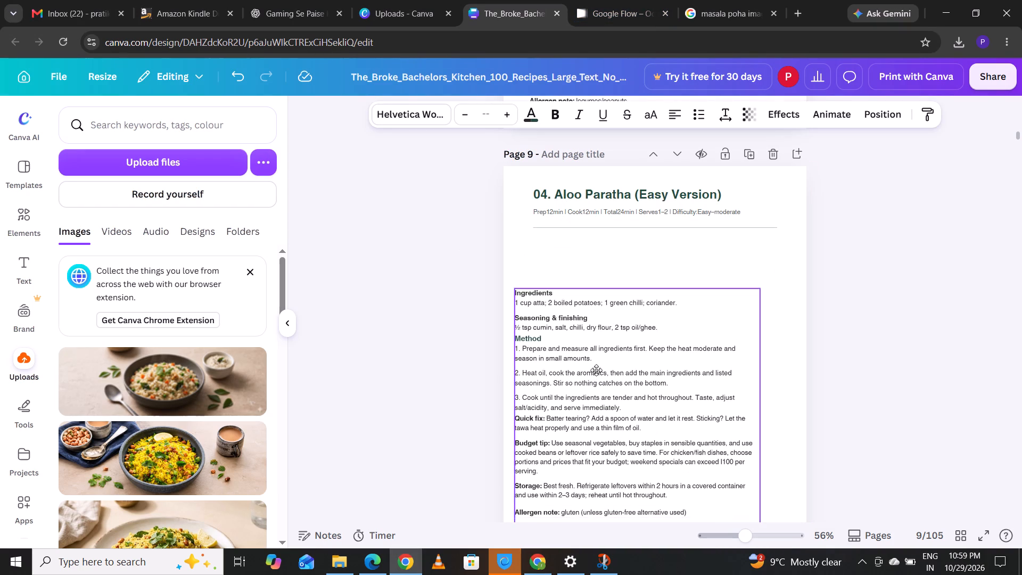
pyautogui.moveTo(596, 370); pyautogui.dragTo(603, 360)
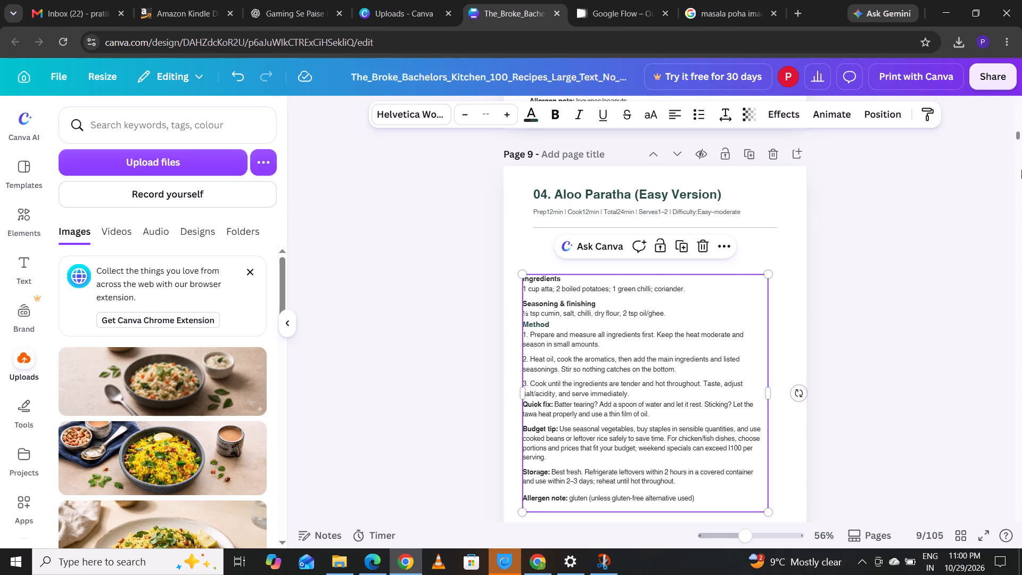
pyautogui.press('Down')
pyautogui.press('Down')
pyautogui.press('Down')
pyautogui.press('Down')
pyautogui.press('Down')
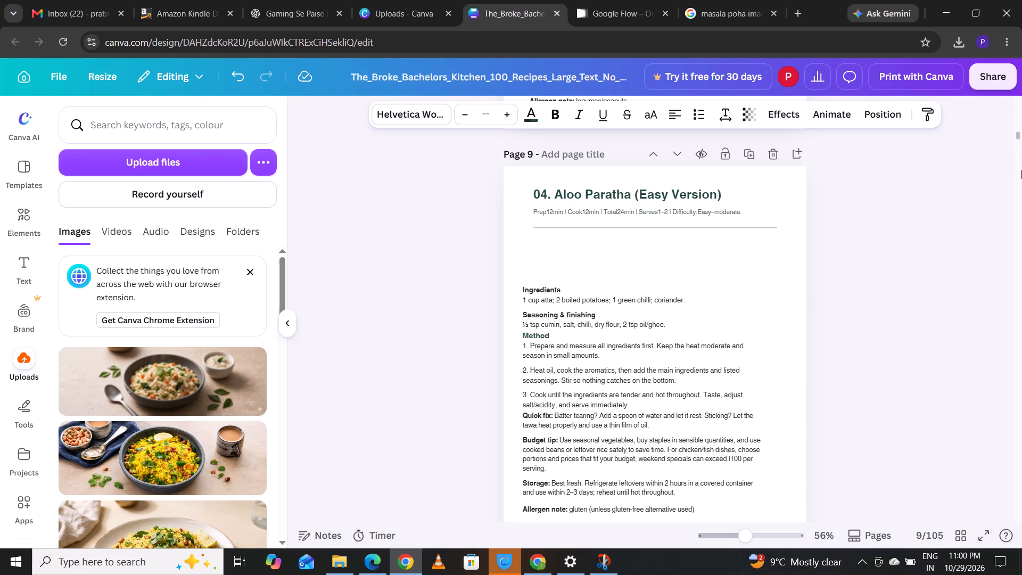
pyautogui.press('Down')
pyautogui.press('Down')
pyautogui.press('Down')
pyautogui.press('Down')
pyautogui.press('Down')
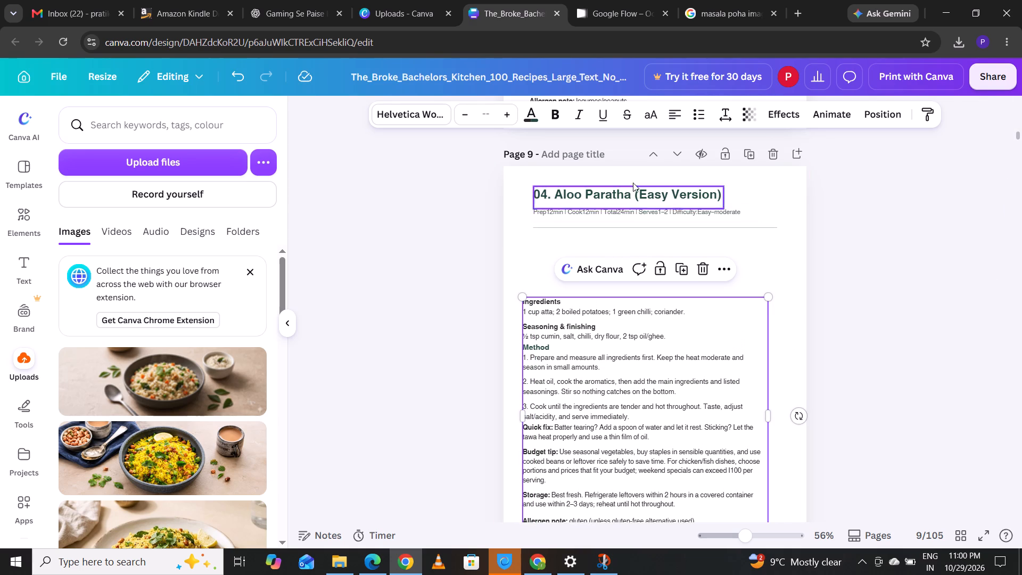
# Reposition the Aloo Paratha recipe text block on page 9 to sit just above the footer, lined up near the title's left margin.
pyautogui.moveTo(566, 364); pyautogui.dragTo(592, 372)
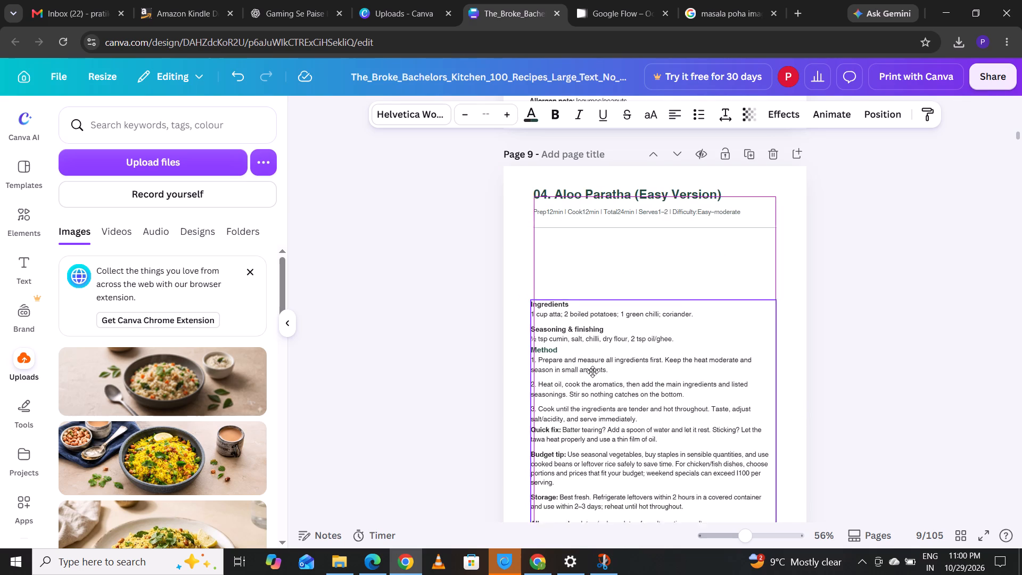
pyautogui.moveTo(592, 372); pyautogui.dragTo(576, 374)
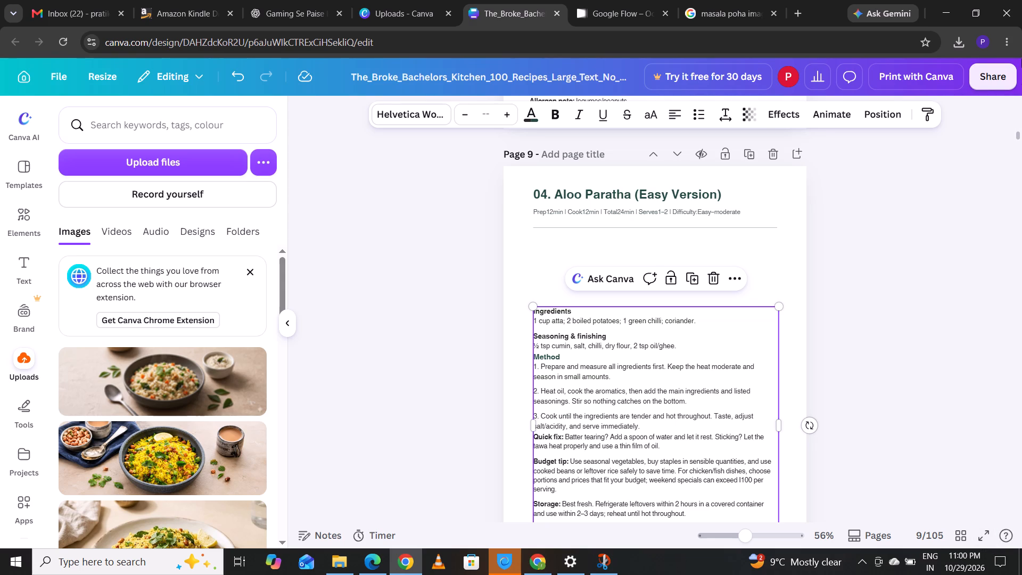
pyautogui.click(1018, 137)
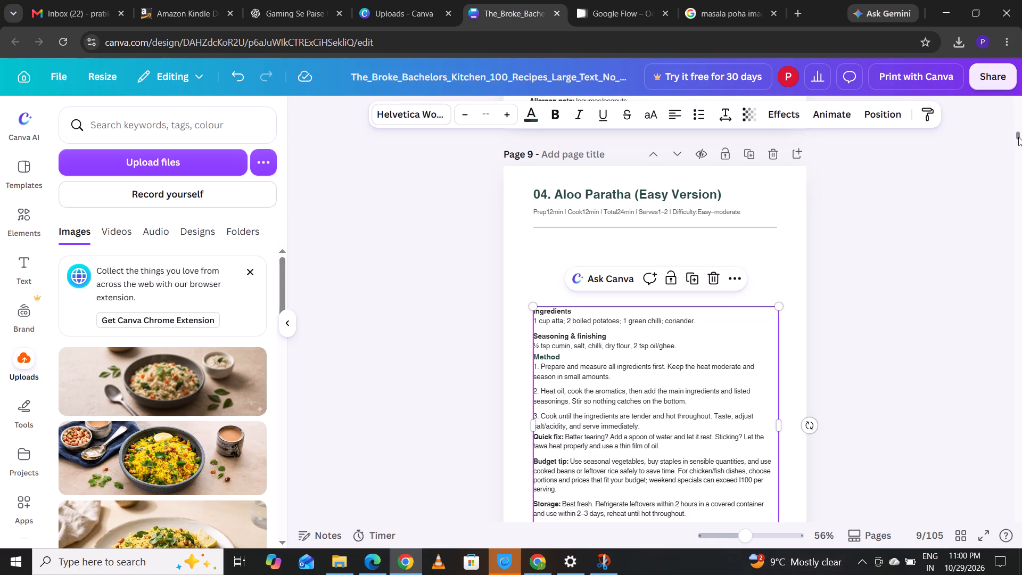
pyautogui.press('Down')
pyautogui.press('Down')
pyautogui.press('Down')
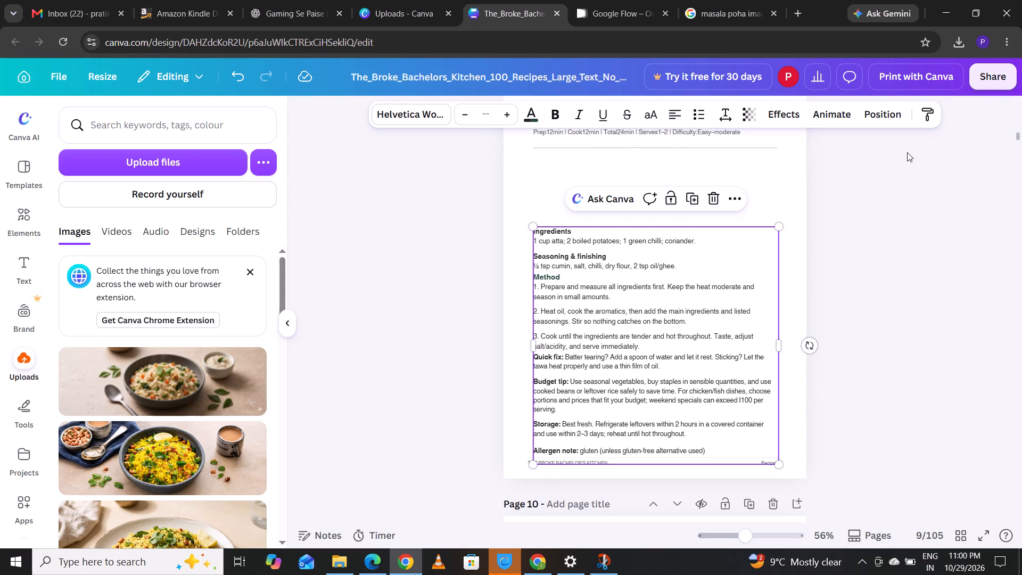
pyautogui.click(636, 358)
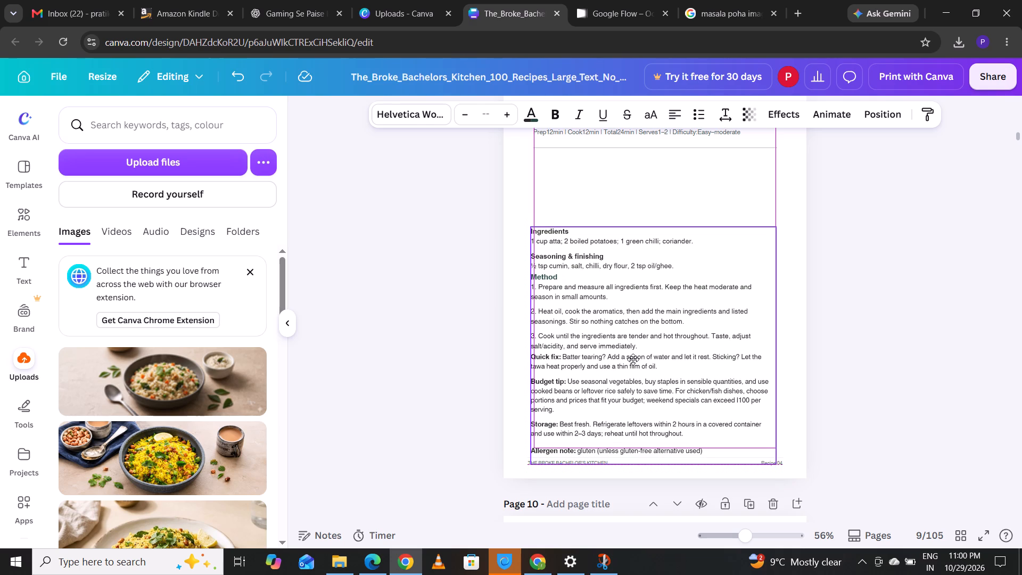
pyautogui.click(886, 301)
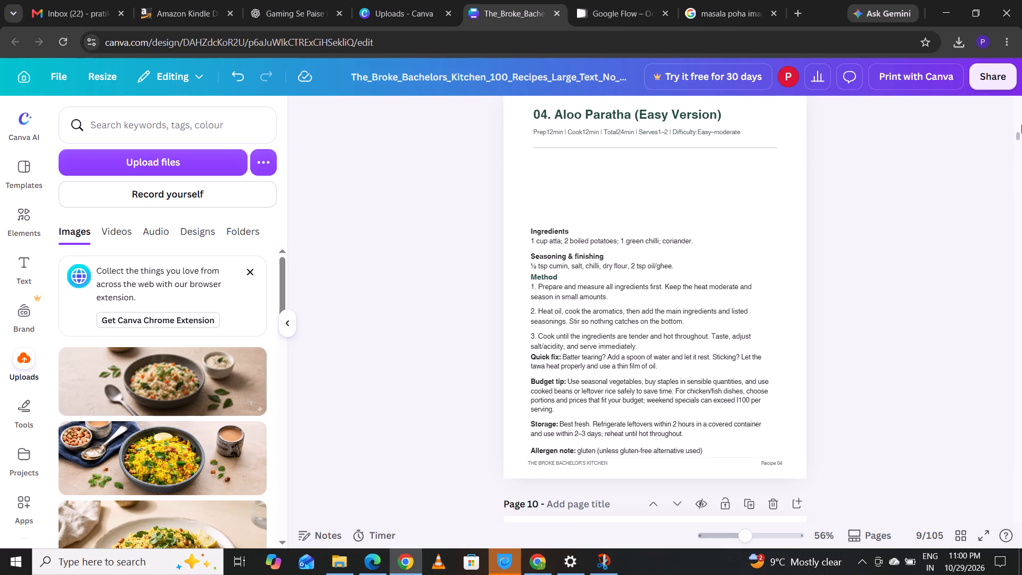
# Move the divider line on the Aloo Paratha page up to sit just beneath the prep and cook time line.
pyautogui.press('Up')
pyautogui.press('Up')
pyautogui.press('Up')
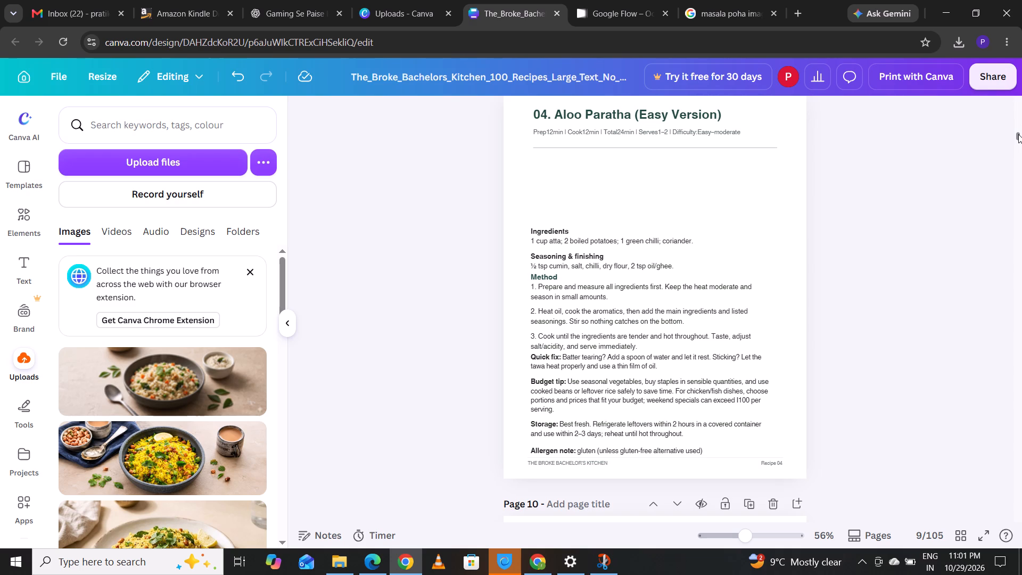
pyautogui.press('Up')
pyautogui.click(1018, 134)
pyautogui.press('Up')
pyautogui.press('Up')
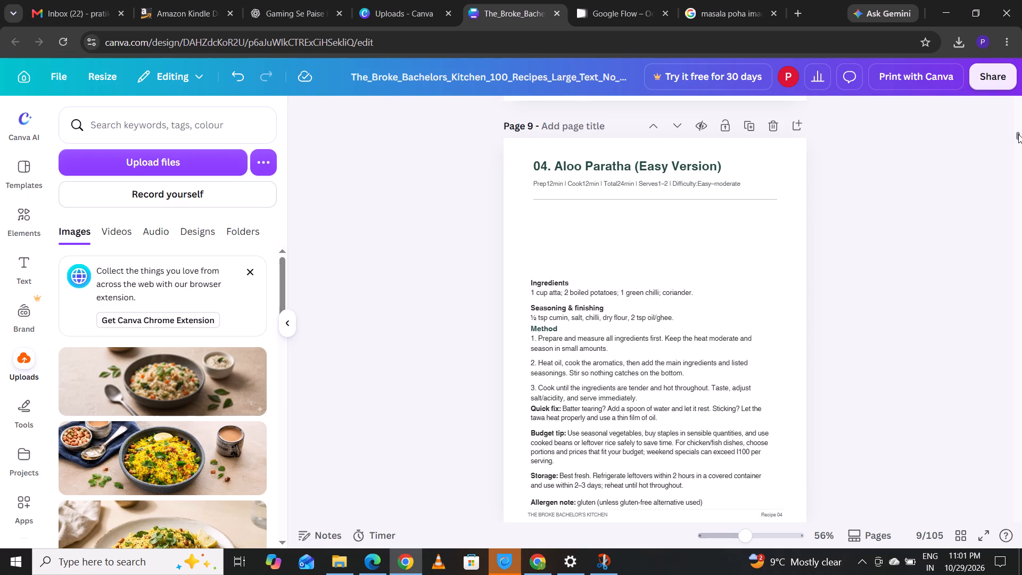
pyautogui.click(619, 187)
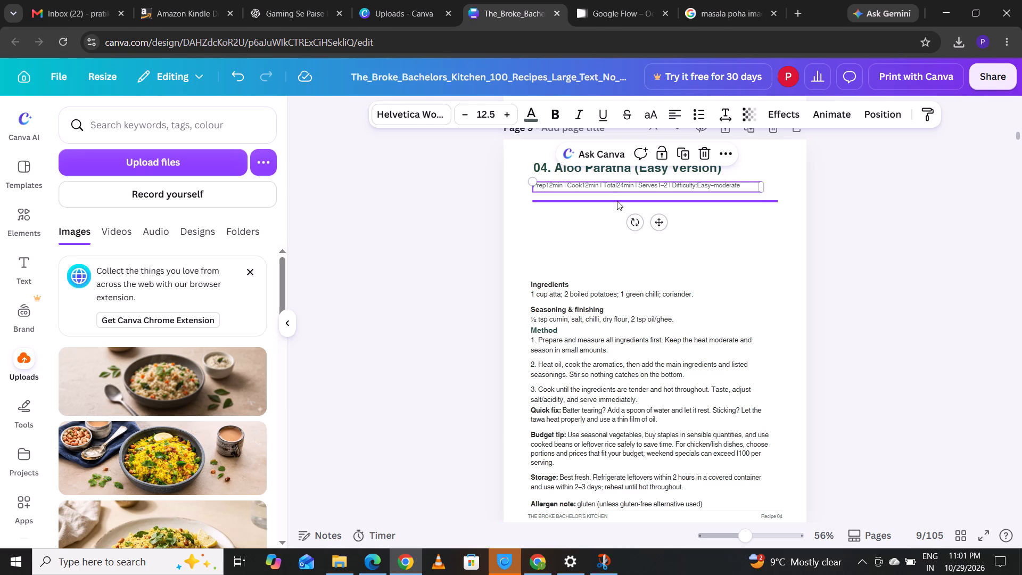
pyautogui.moveTo(617, 201); pyautogui.dragTo(617, 198)
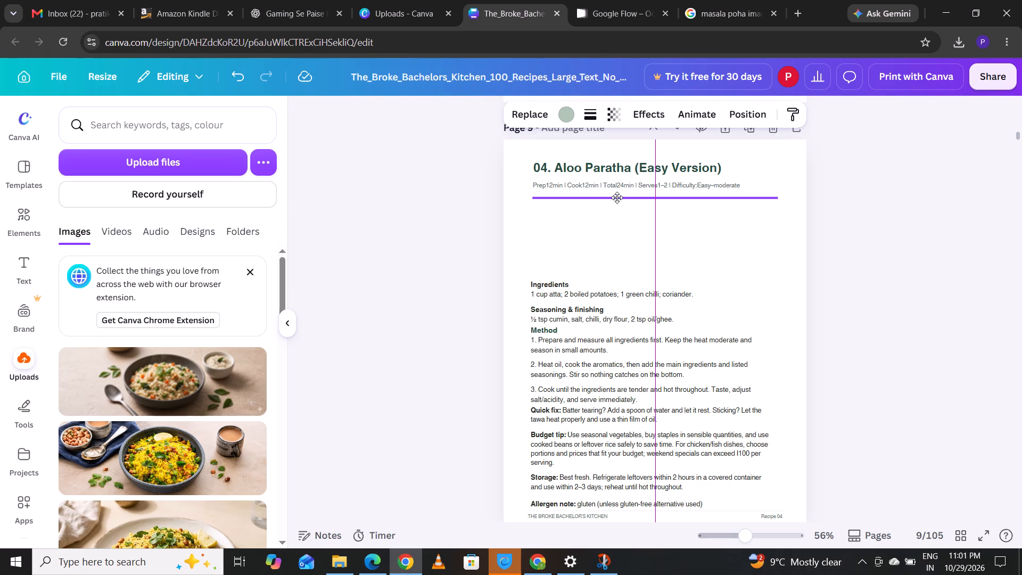
pyautogui.moveTo(617, 198); pyautogui.dragTo(617, 194)
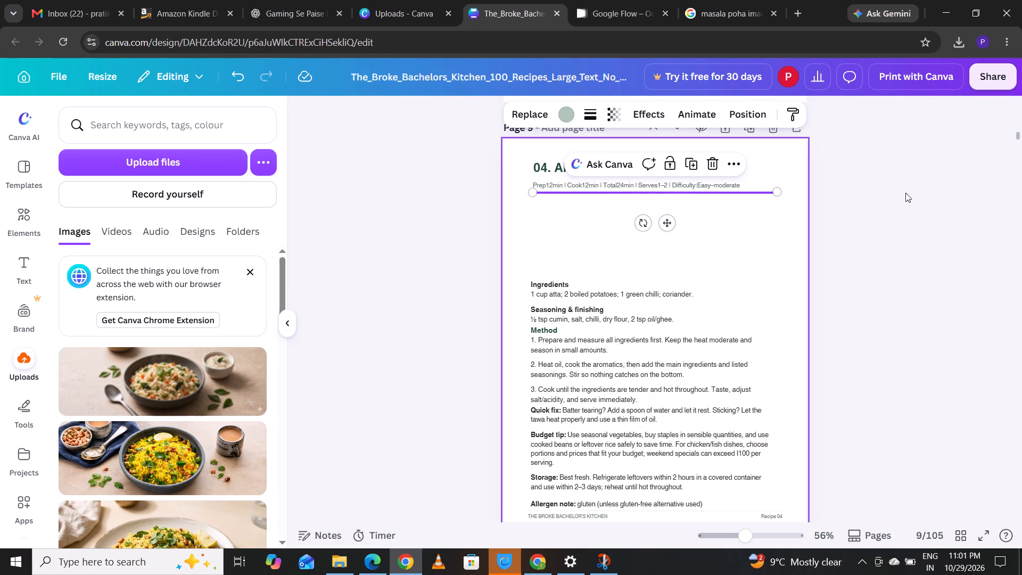
pyautogui.click(913, 200)
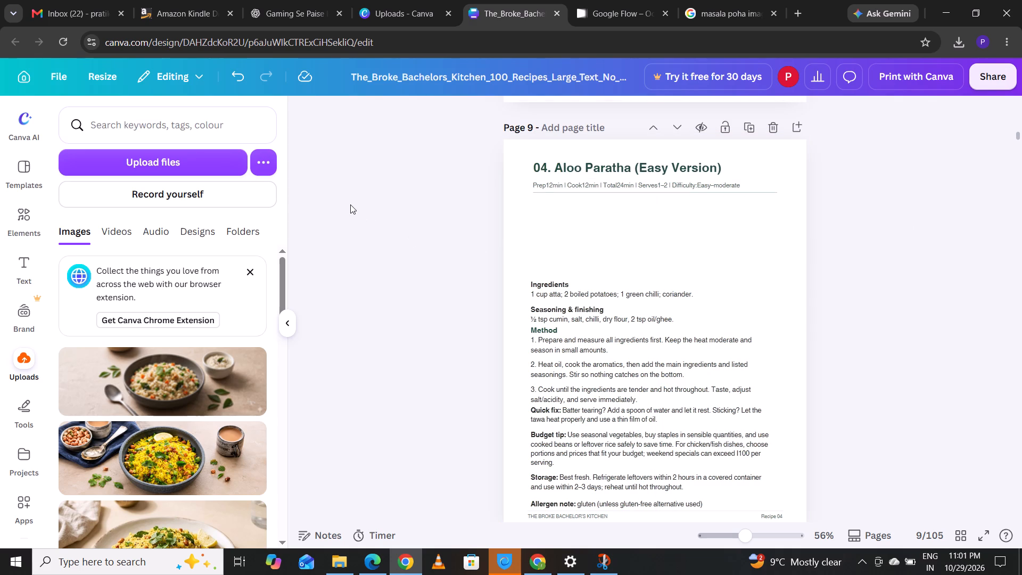
# Upload the Aloo Paratha picture Gemini_Generated_Image_uz0gnduz0gnduz0g from the Downloads folder.
pyautogui.click(147, 159)
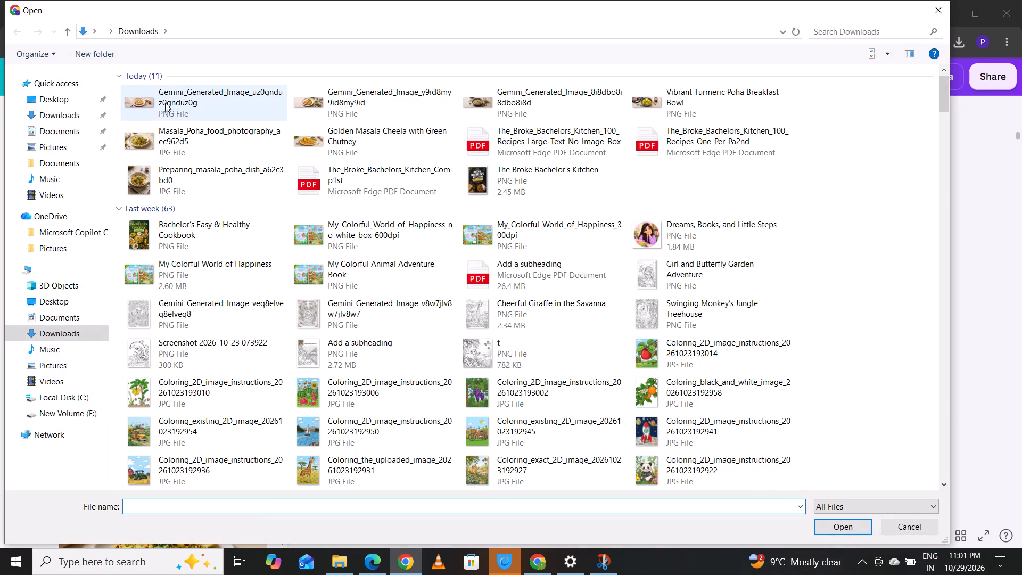
pyautogui.doubleClick(169, 98)
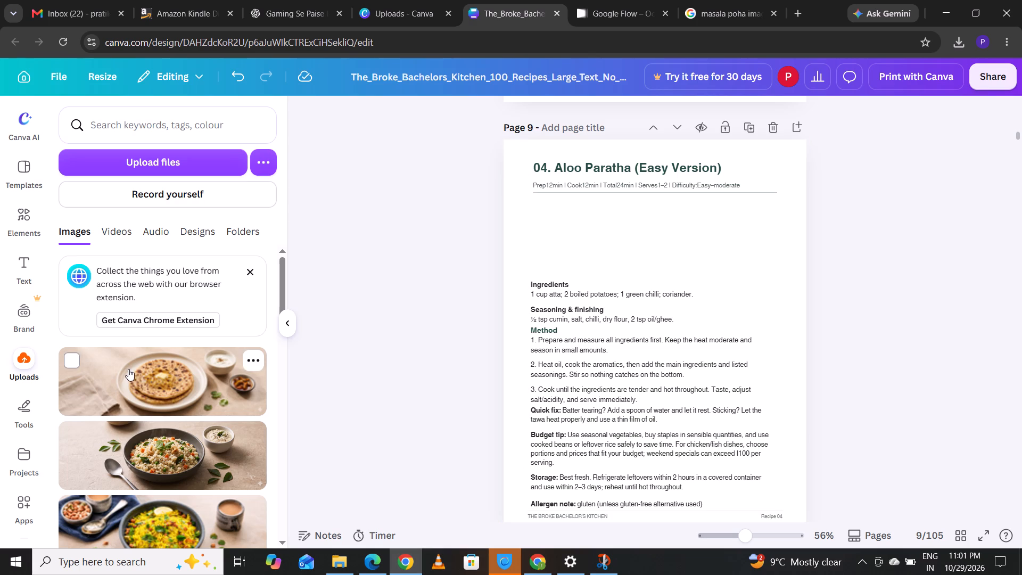
# Place the uploaded Aloo Paratha image on page 9 in the gap between the divider line and the Ingredients heading.
pyautogui.moveTo(131, 374); pyautogui.dragTo(599, 212)
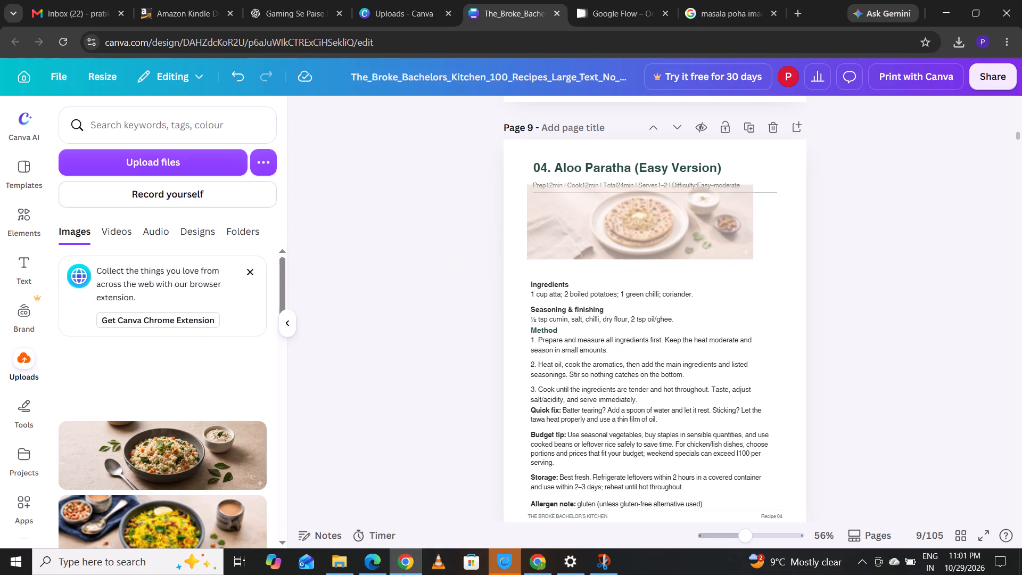
pyautogui.moveTo(599, 212); pyautogui.dragTo(606, 218)
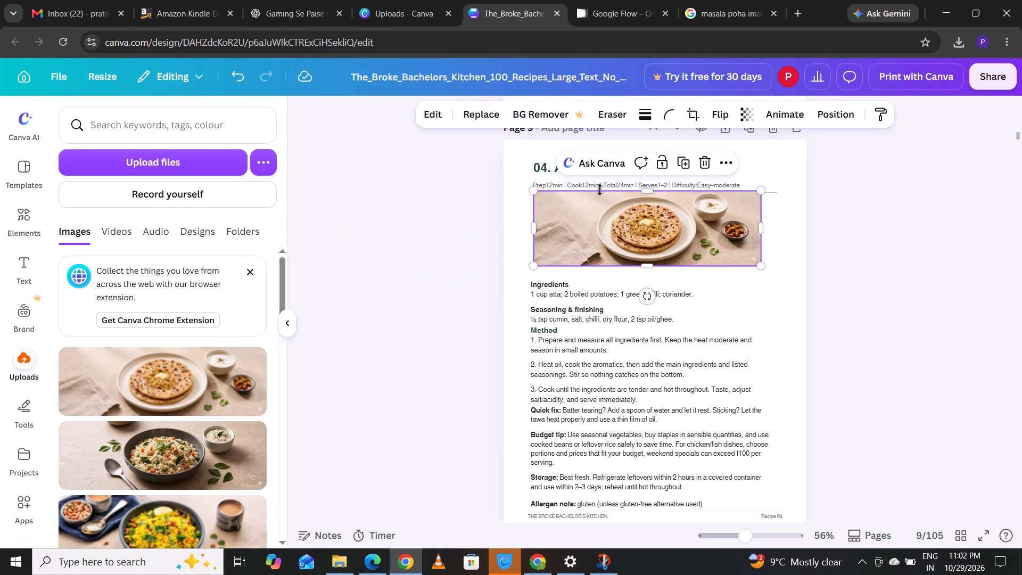
pyautogui.moveTo(601, 212); pyautogui.dragTo(600, 222)
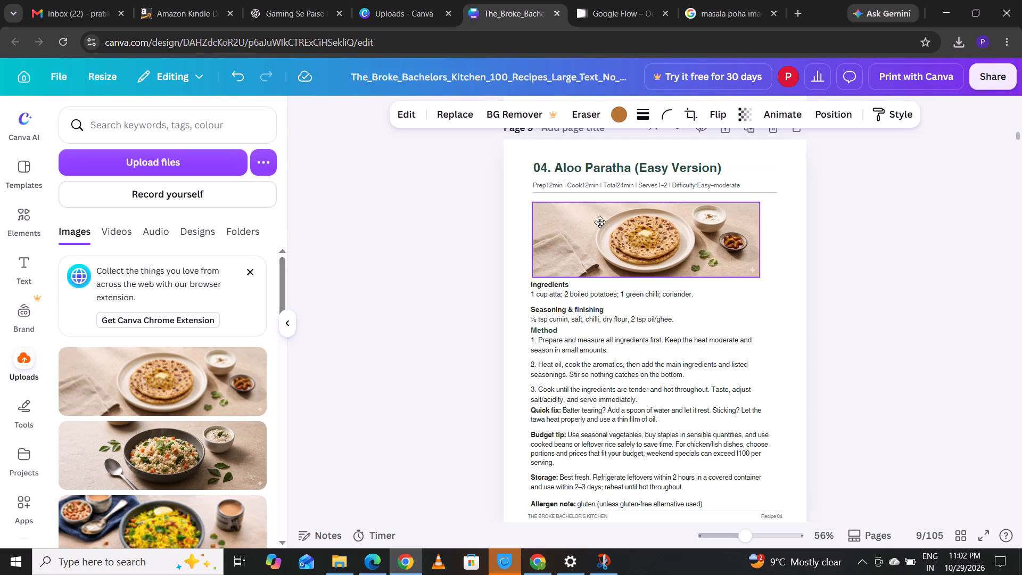
pyautogui.moveTo(600, 222); pyautogui.dragTo(600, 222)
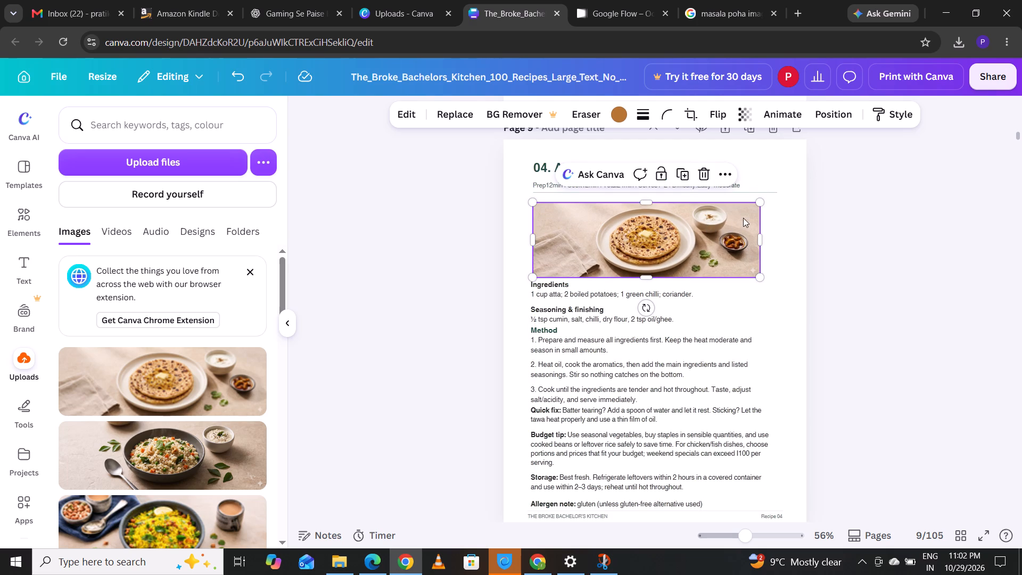
# Enlarge the Aloo Paratha image and crop its right edge so it spans the divider's width and fills the gap above Ingredients.
pyautogui.moveTo(759, 204); pyautogui.dragTo(768, 199)
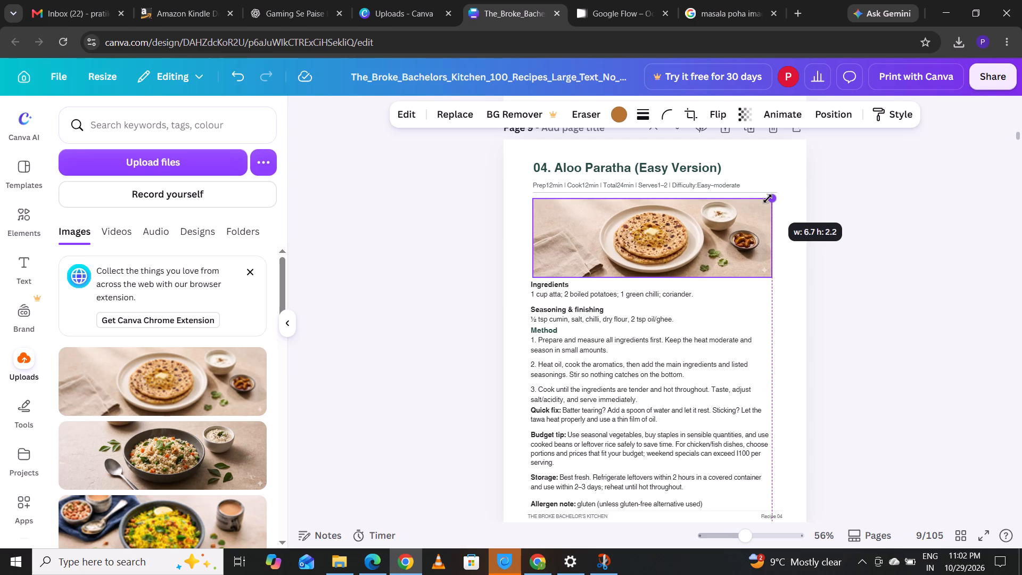
pyautogui.moveTo(768, 199); pyautogui.dragTo(774, 190)
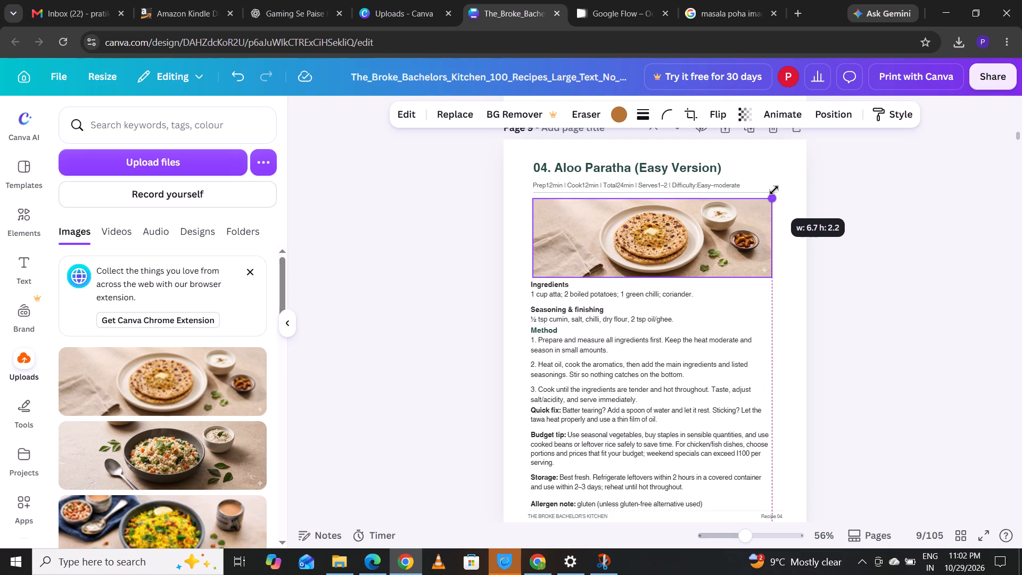
pyautogui.moveTo(774, 190); pyautogui.dragTo(774, 187)
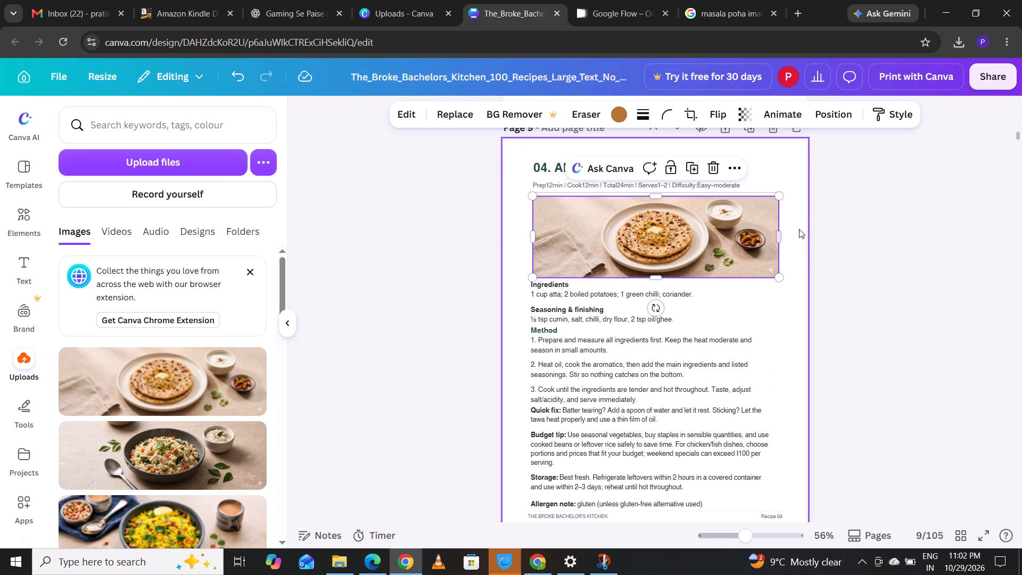
pyautogui.click(873, 253)
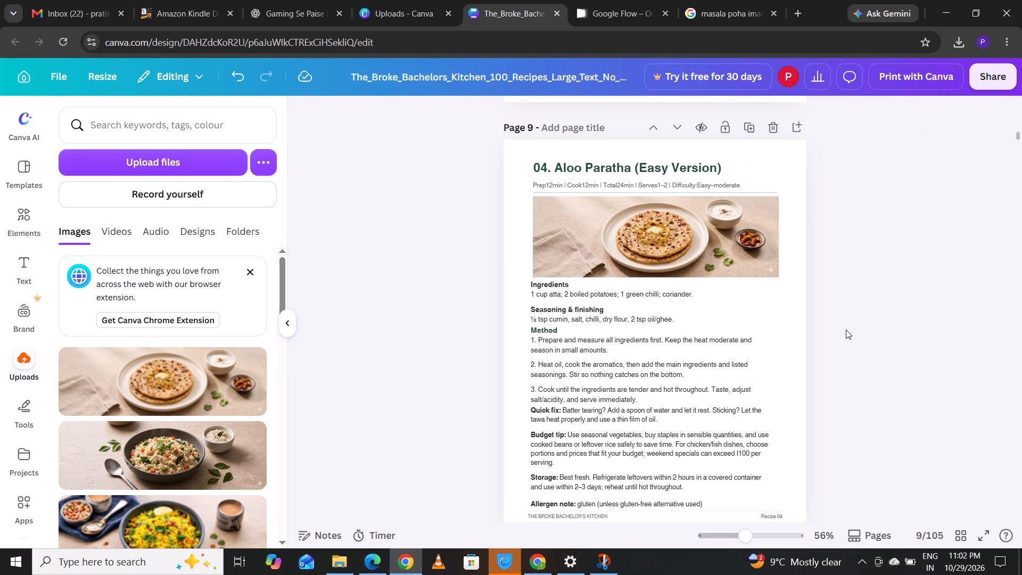
pyautogui.click(762, 253)
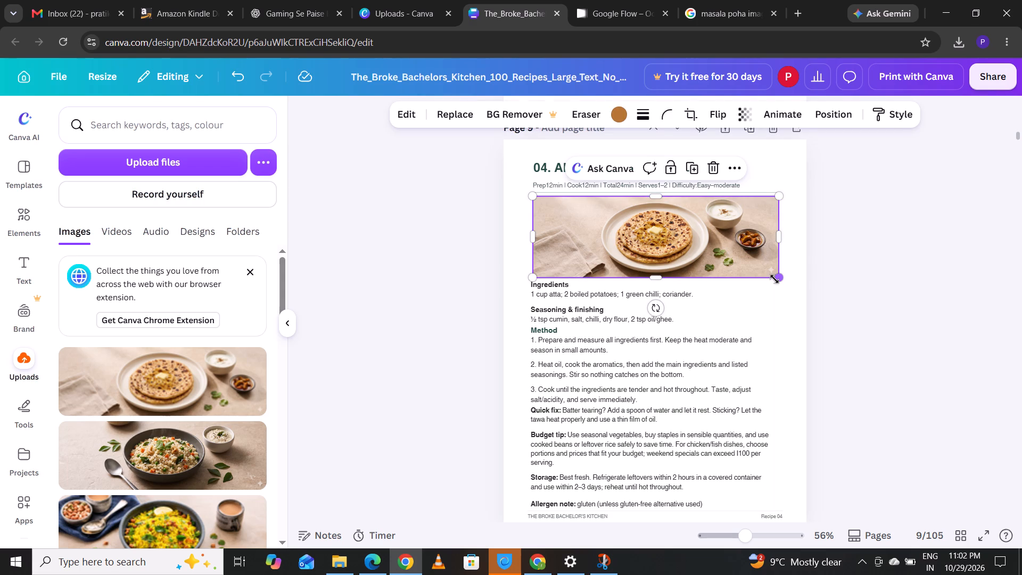
pyautogui.moveTo(774, 279); pyautogui.dragTo(774, 273)
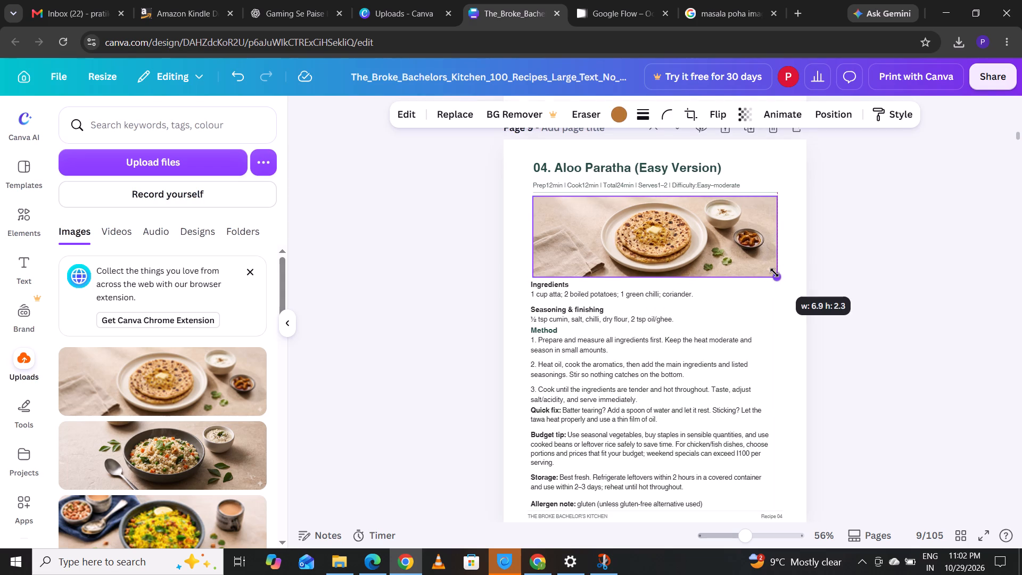
pyautogui.moveTo(774, 273); pyautogui.dragTo(781, 281)
pyautogui.moveTo(785, 238); pyautogui.dragTo(778, 243)
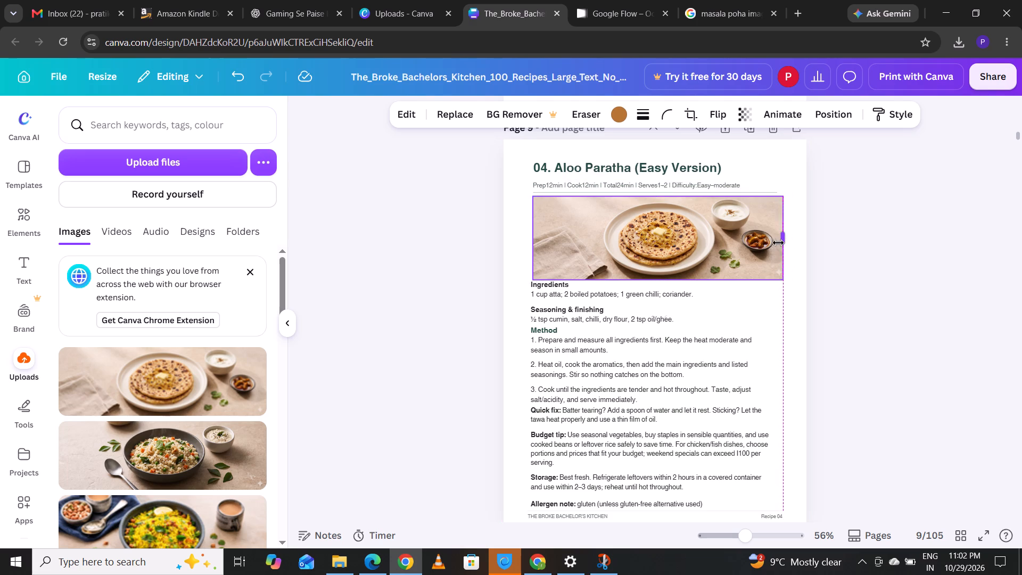
pyautogui.moveTo(778, 243); pyautogui.dragTo(778, 244)
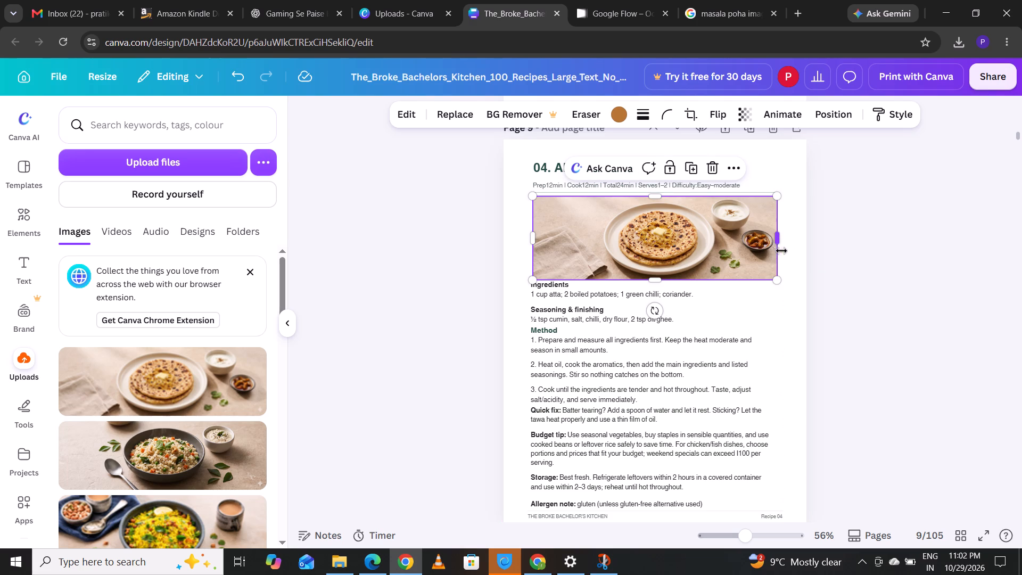
pyautogui.click(864, 248)
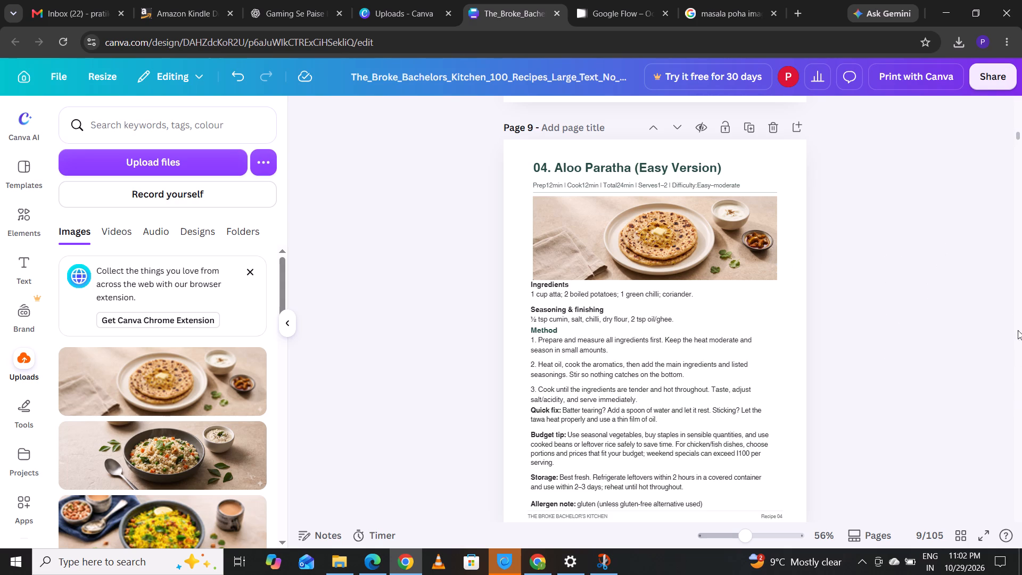
# Compare the finished Aloo Paratha page layout with the Besan Chilla page 8 before it, ending back on page 9.
pyautogui.click(1016, 136)
pyautogui.press('Up')
pyautogui.press('Up')
pyautogui.press('Up')
pyautogui.press('Up')
pyautogui.press('Up')
pyautogui.press('Up')
pyautogui.press('Up')
pyautogui.press('Up')
pyautogui.press('Up')
pyautogui.press('Up')
pyautogui.press('Up')
pyautogui.press('Up')
pyautogui.press('Up')
pyautogui.press('Up')
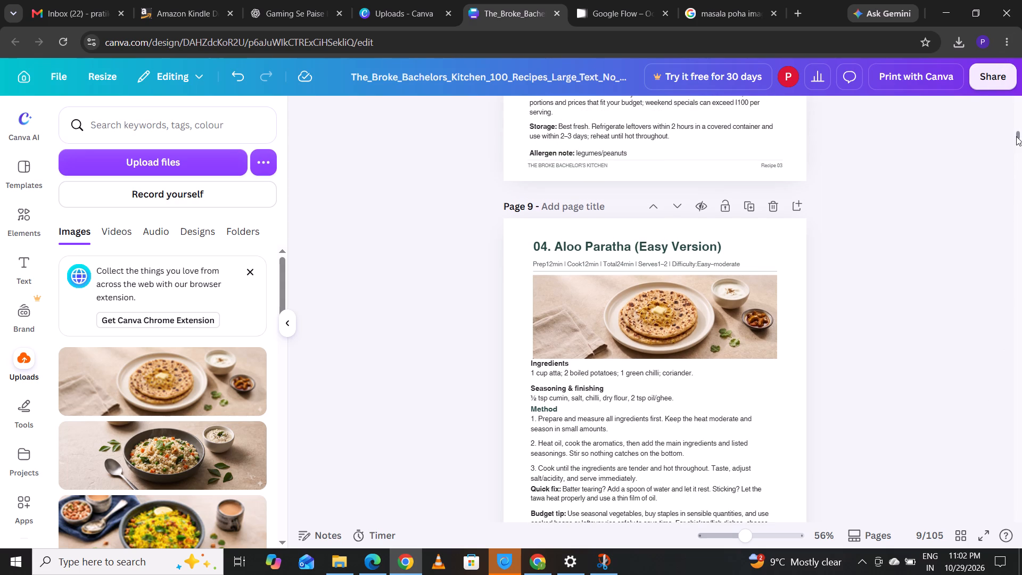
pyautogui.press('Up')
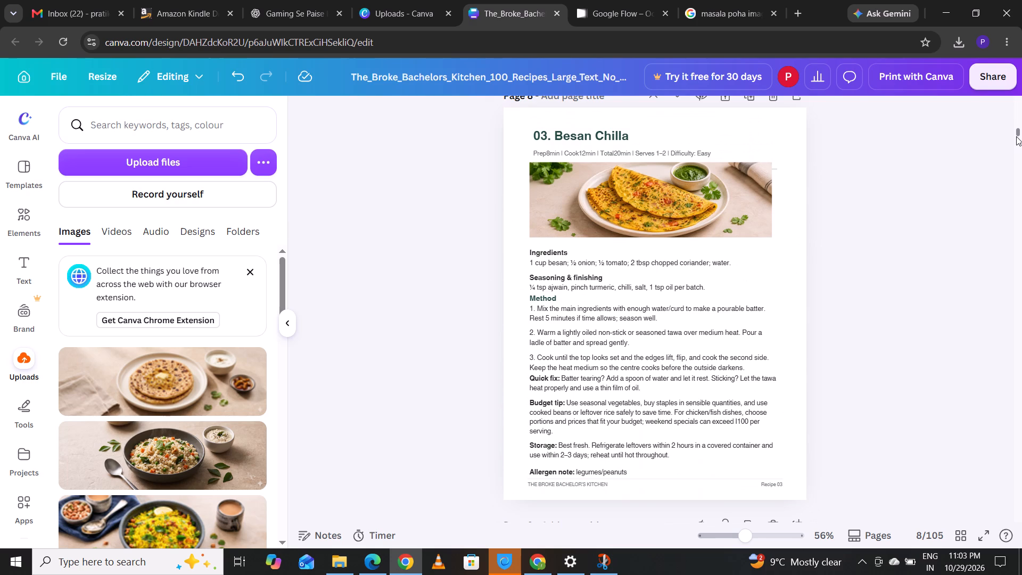
pyautogui.press('Down')
pyautogui.press('Down')
pyautogui.press('Down')
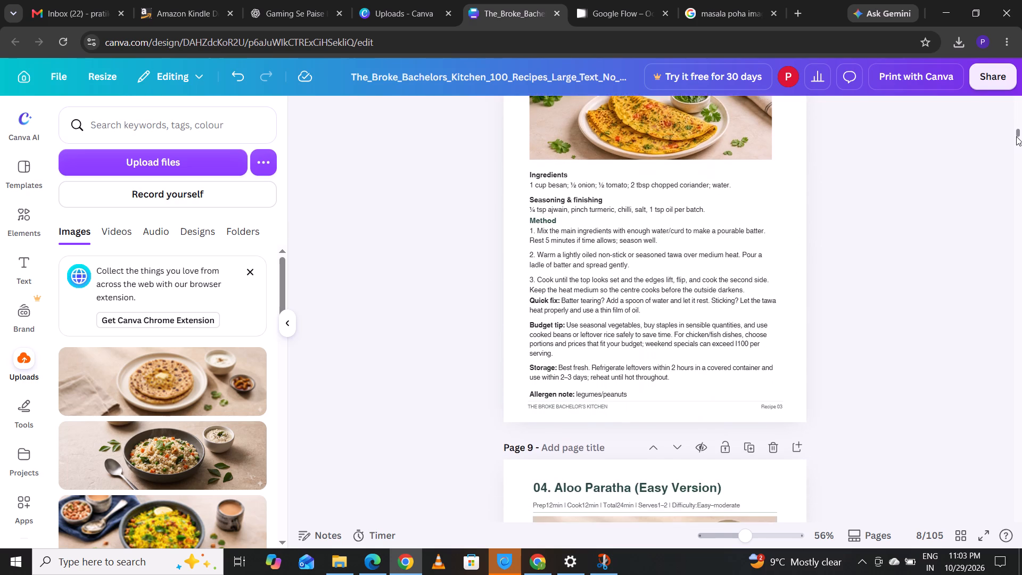
pyautogui.press('Down')
pyautogui.press('Down')
pyautogui.press('Down')
pyautogui.press('Down')
pyautogui.press('Down')
pyautogui.press('Down')
pyautogui.press('Down')
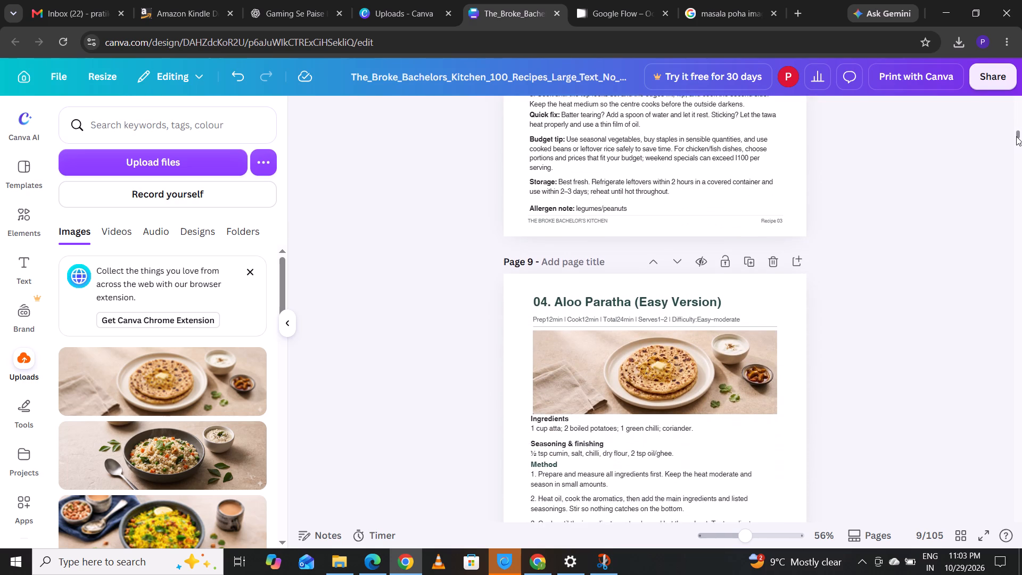
pyautogui.press('Down')
pyautogui.press('Down')
pyautogui.press('Down')
pyautogui.press('Down')
pyautogui.press('Down')
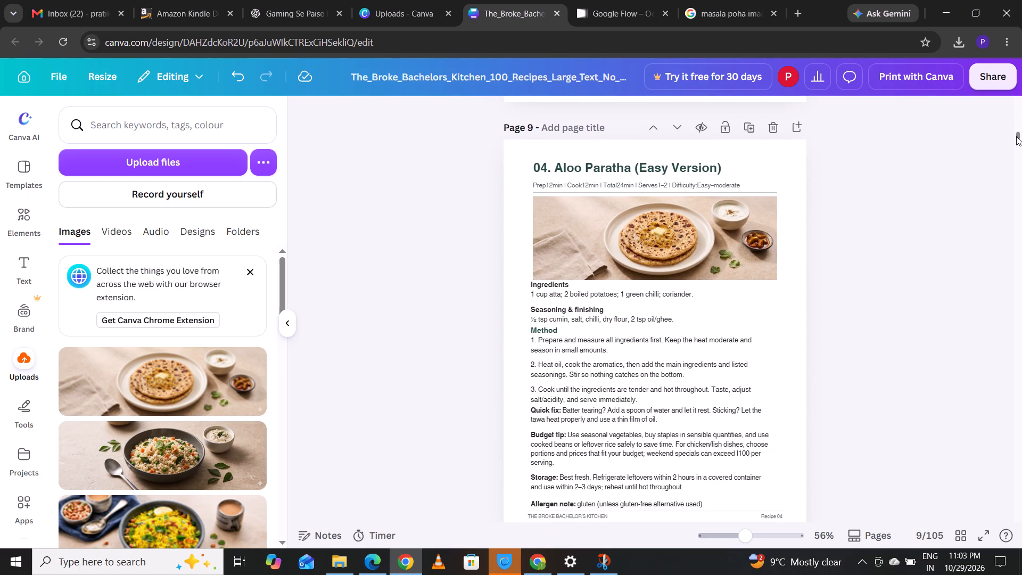
# Look through the ebook from page 9 to the Banana Peanut Oats recipe on page 10 to find where its image belongs.
pyautogui.press('Down')
pyautogui.press('Down')
pyautogui.press('Down')
pyautogui.press('Down')
pyautogui.press('Down')
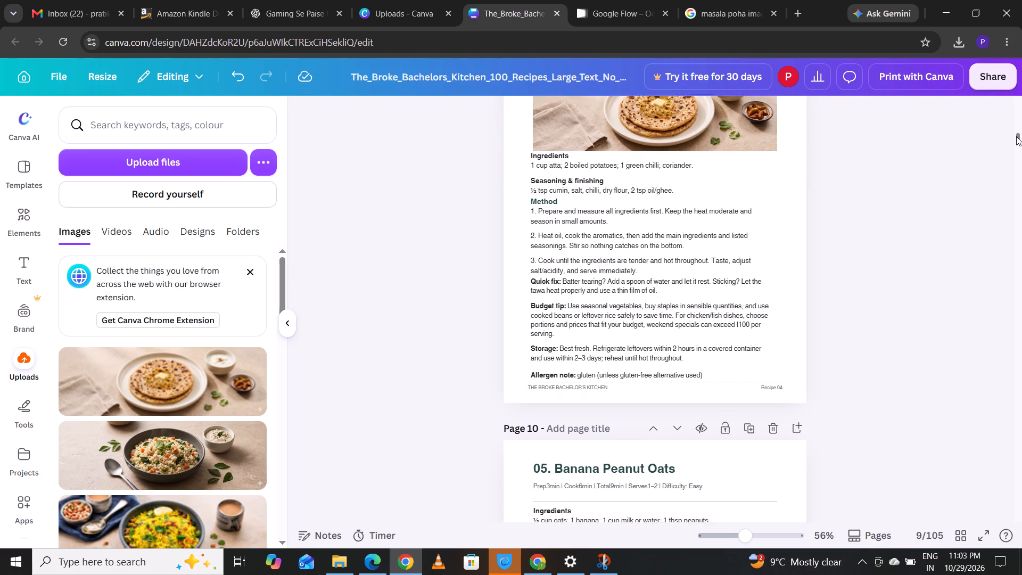
pyautogui.press('Down')
pyautogui.press('Down')
pyautogui.press('Down')
pyautogui.press('Down')
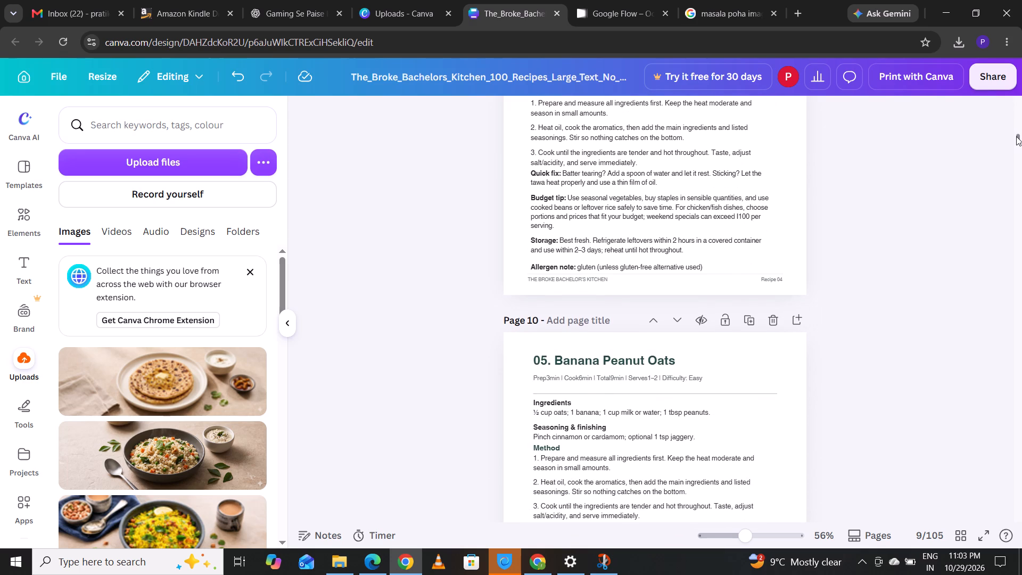
pyautogui.press('Down')
pyautogui.press('Down')
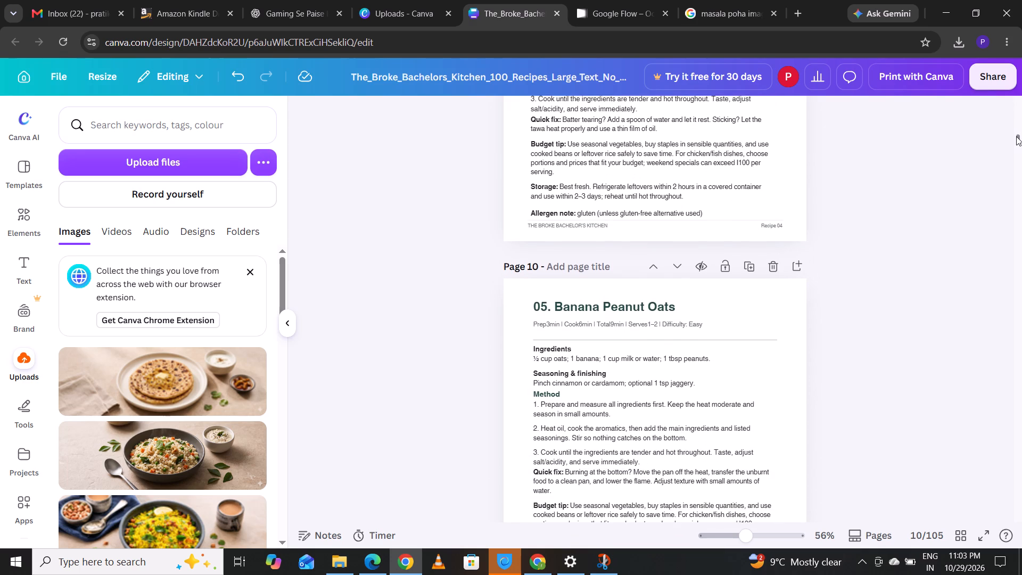
pyautogui.press('Down')
pyautogui.press('Down')
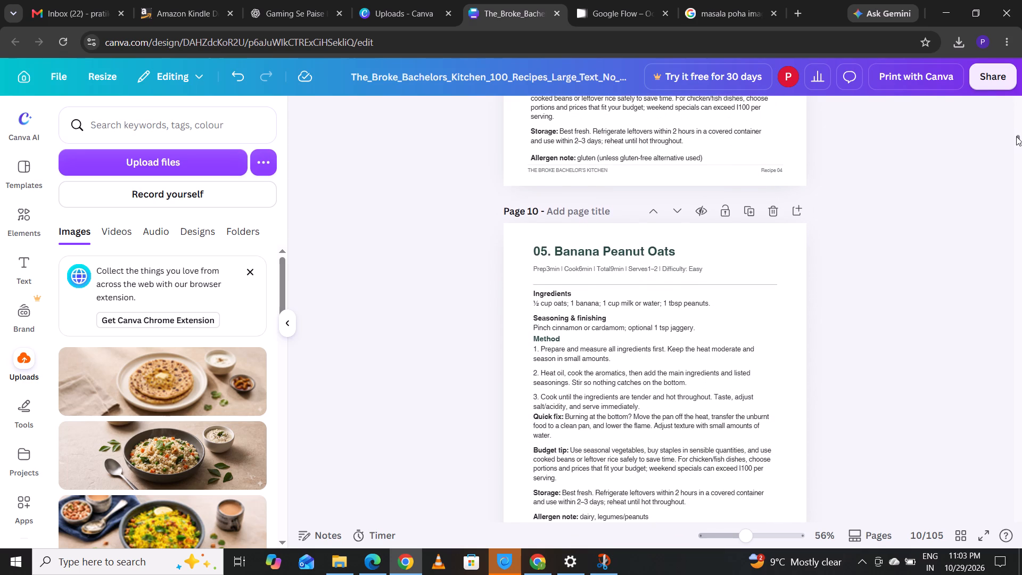
pyautogui.press('Down')
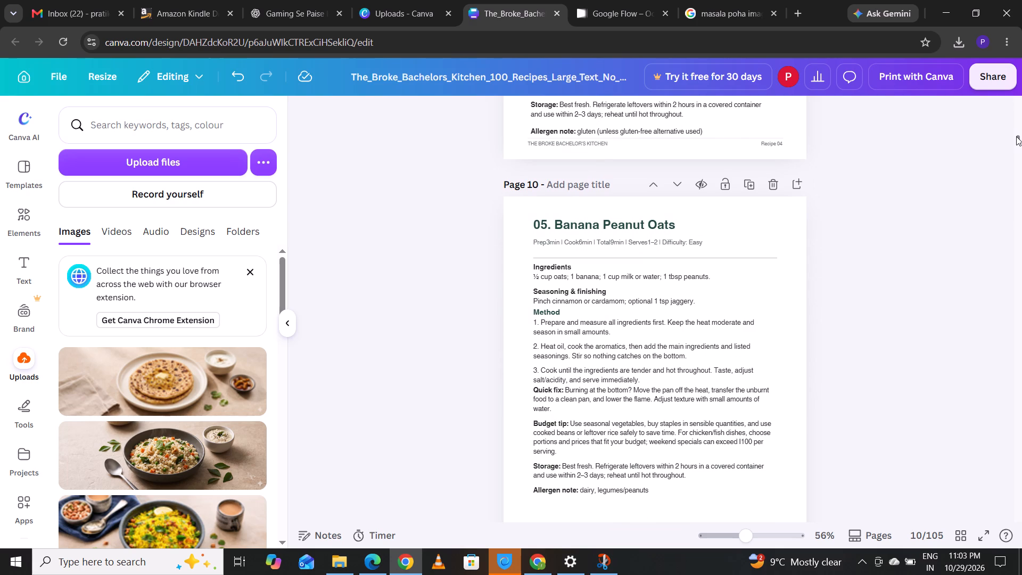
pyautogui.press('Down')
pyautogui.press('Down')
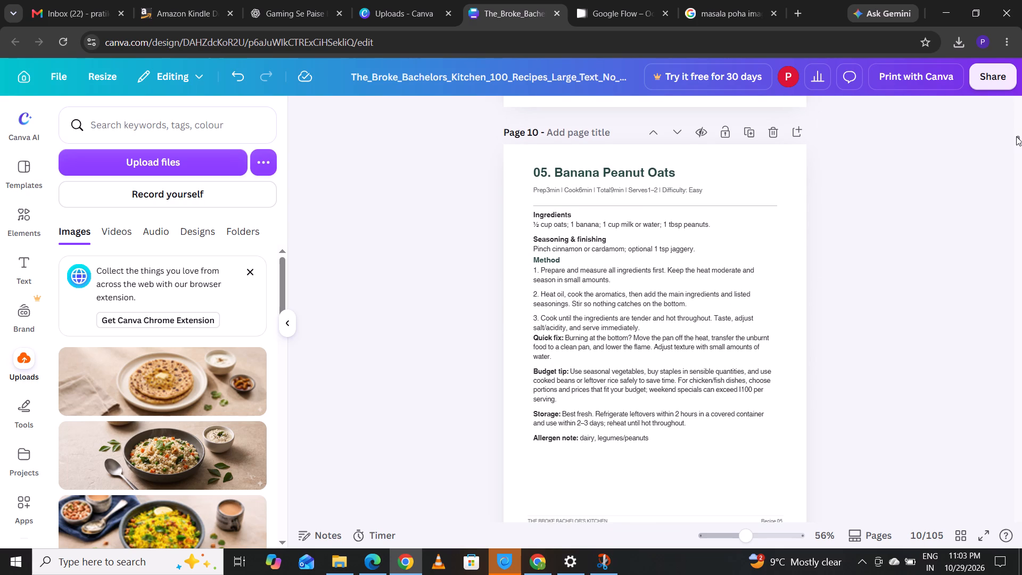
pyautogui.press('Down')
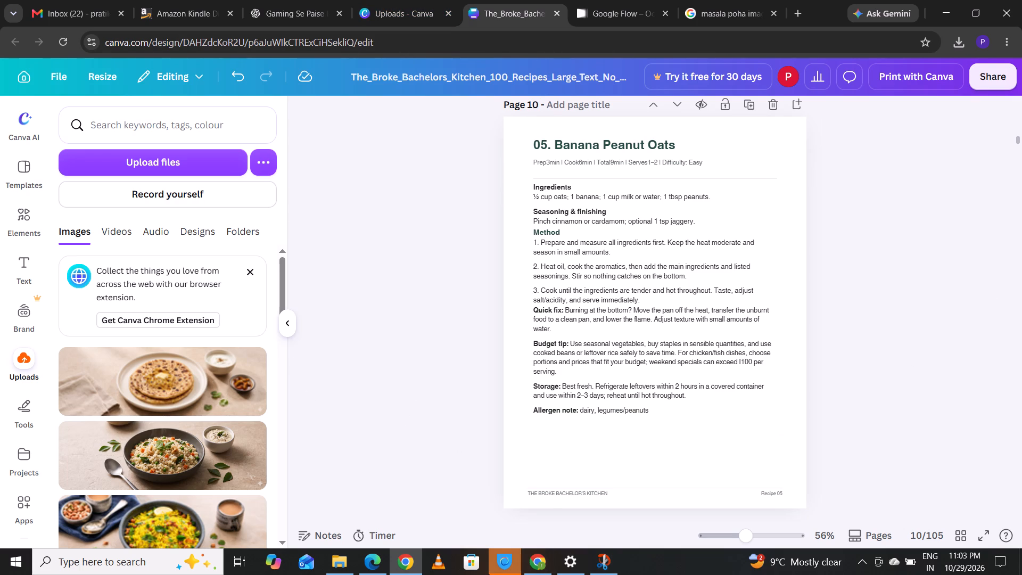
pyautogui.click(533, 566)
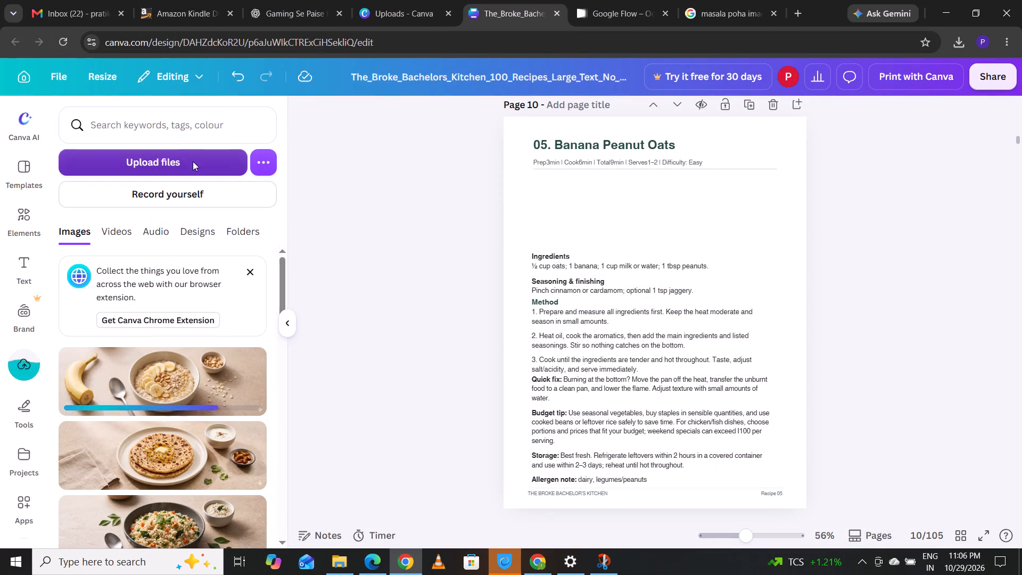
pyautogui.doubleClick(385, 87)
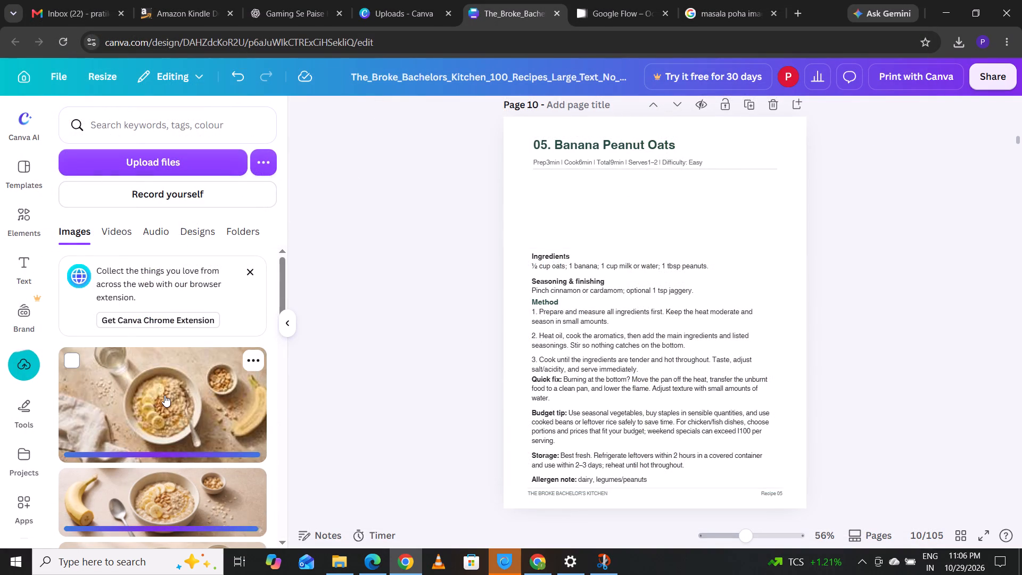
# Place the Flow oats image on page 10 and crop it to a wide strip about 2.2 high between the divider line and Ingredients.
pyautogui.moveTo(164, 395); pyautogui.dragTo(625, 208)
pyautogui.moveTo(731, 224); pyautogui.dragTo(778, 217)
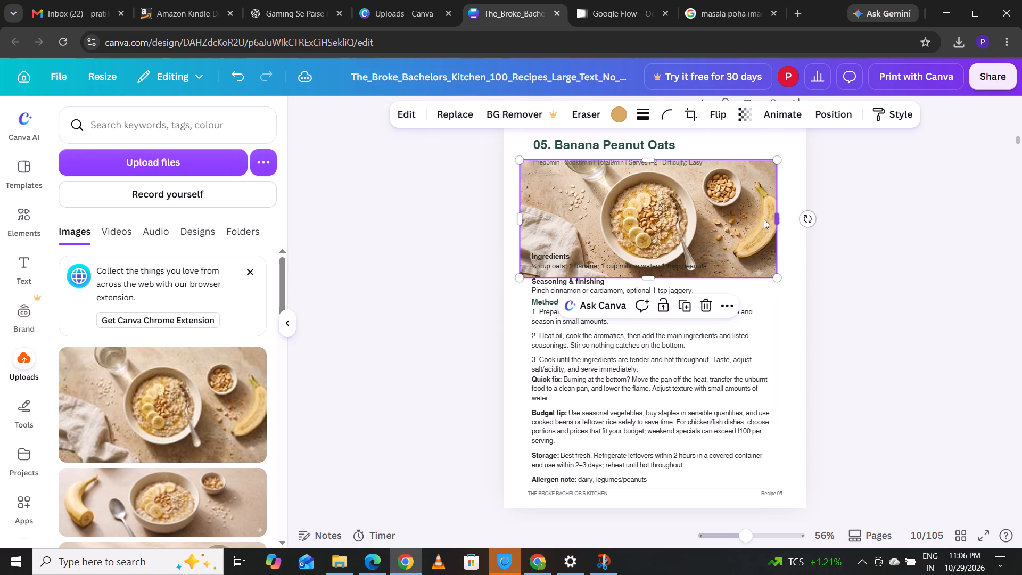
pyautogui.moveTo(524, 275); pyautogui.dragTo(562, 233)
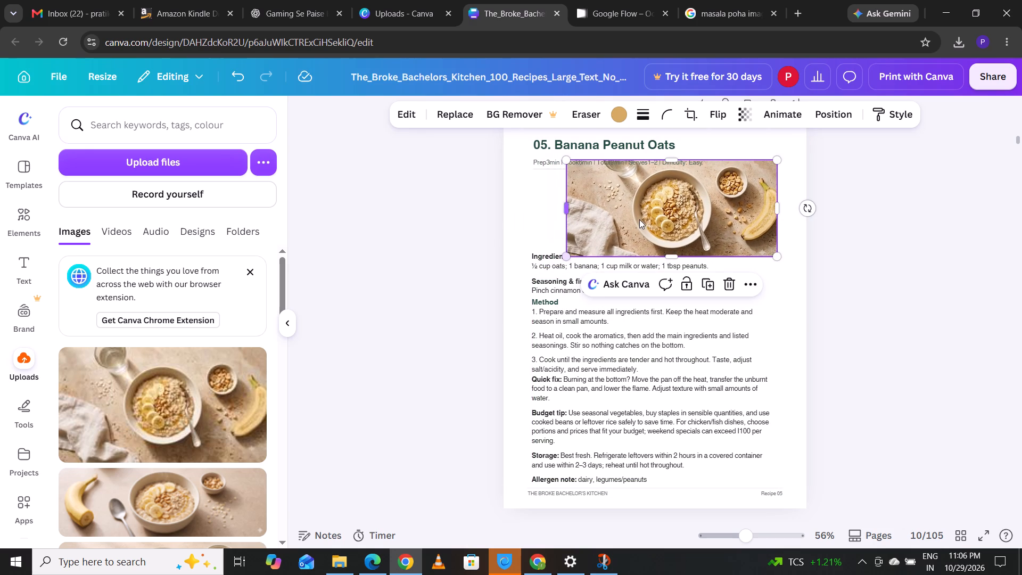
pyautogui.moveTo(641, 219); pyautogui.dragTo(606, 227)
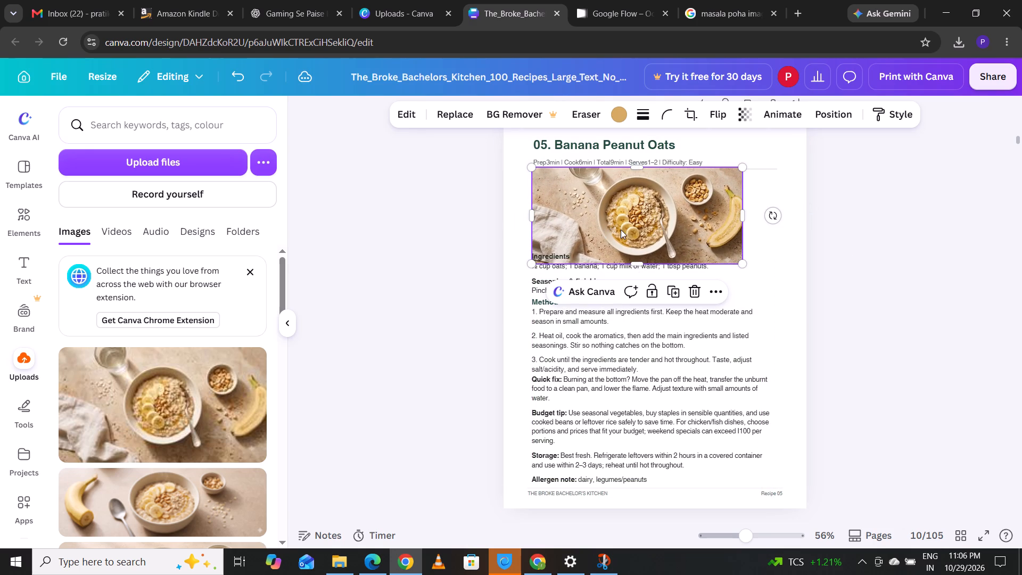
pyautogui.moveTo(635, 265); pyautogui.dragTo(635, 259)
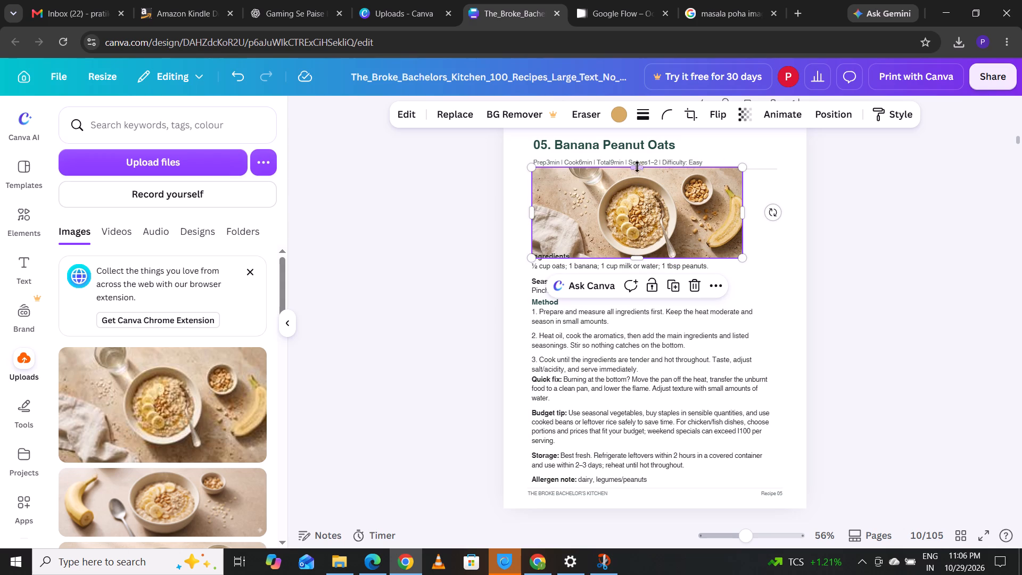
pyautogui.moveTo(635, 170); pyautogui.dragTo(636, 178)
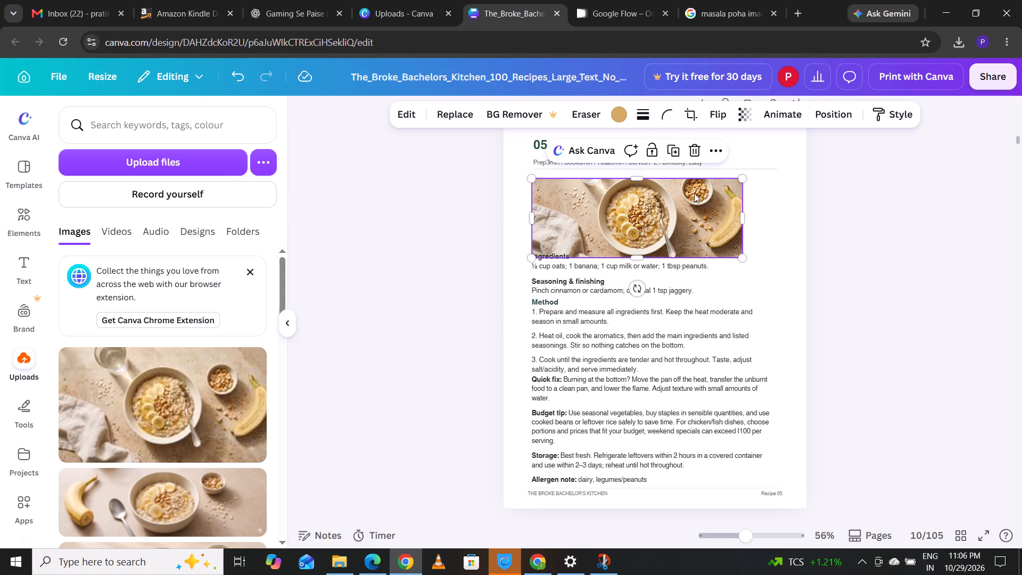
pyautogui.moveTo(740, 212); pyautogui.dragTo(746, 212)
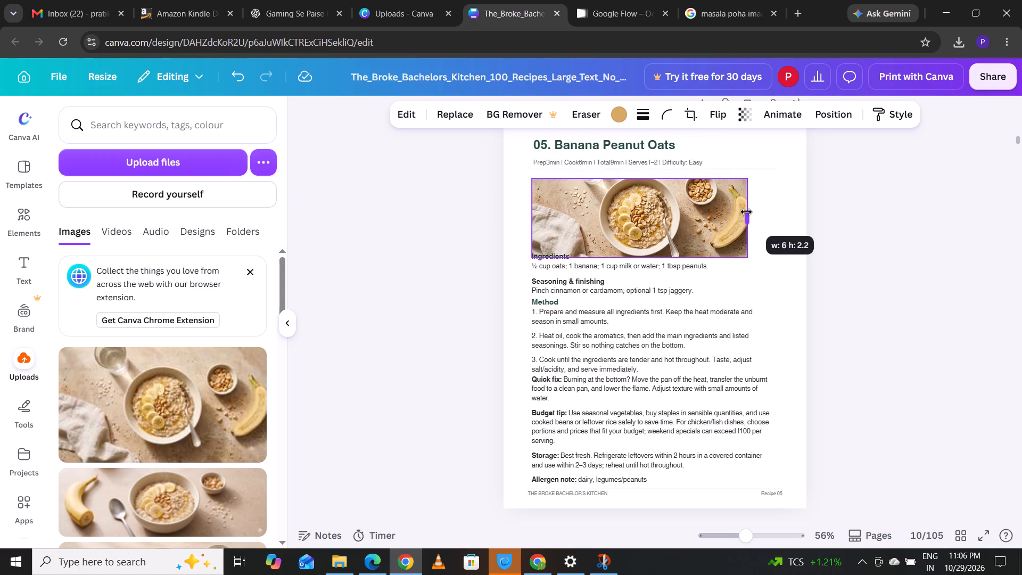
pyautogui.moveTo(746, 212); pyautogui.dragTo(765, 212)
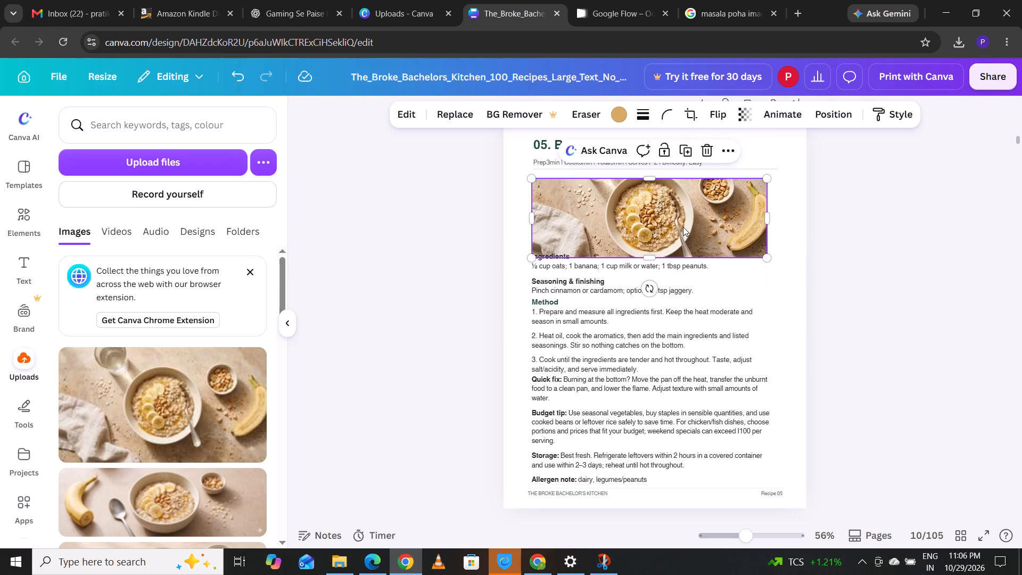
pyautogui.moveTo(683, 227); pyautogui.dragTo(682, 218)
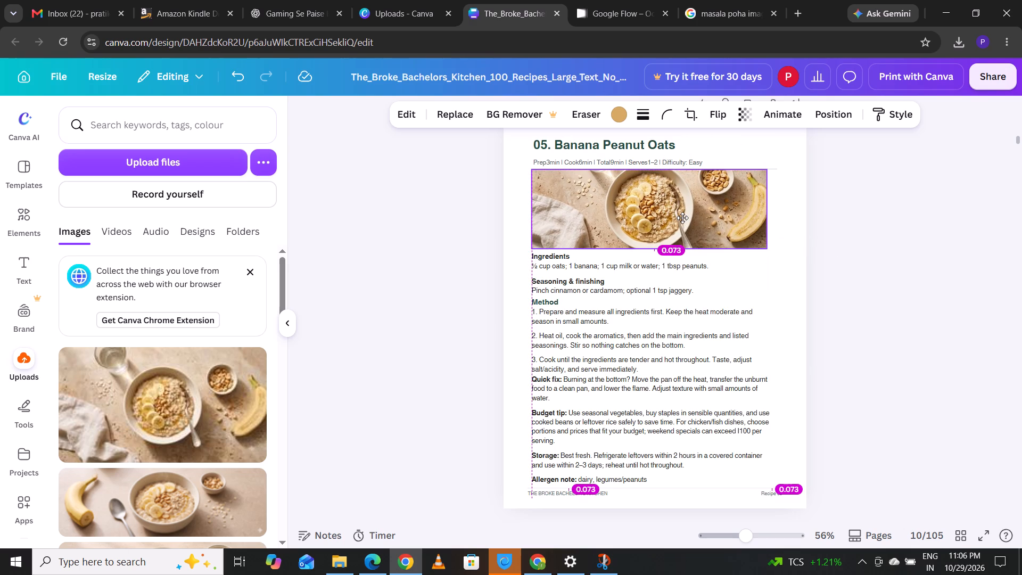
pyautogui.moveTo(682, 218); pyautogui.dragTo(683, 224)
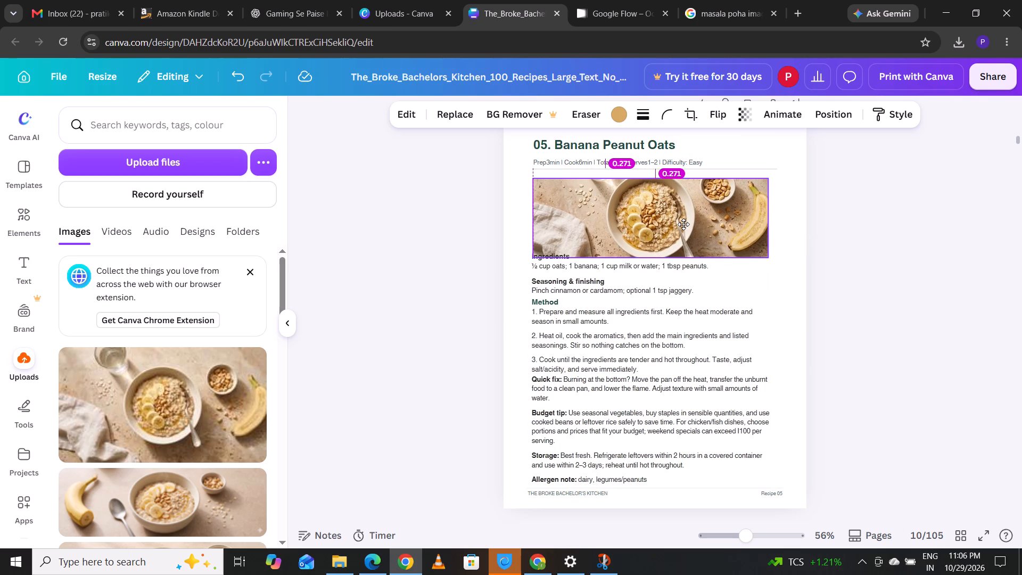
pyautogui.moveTo(683, 224); pyautogui.dragTo(683, 221)
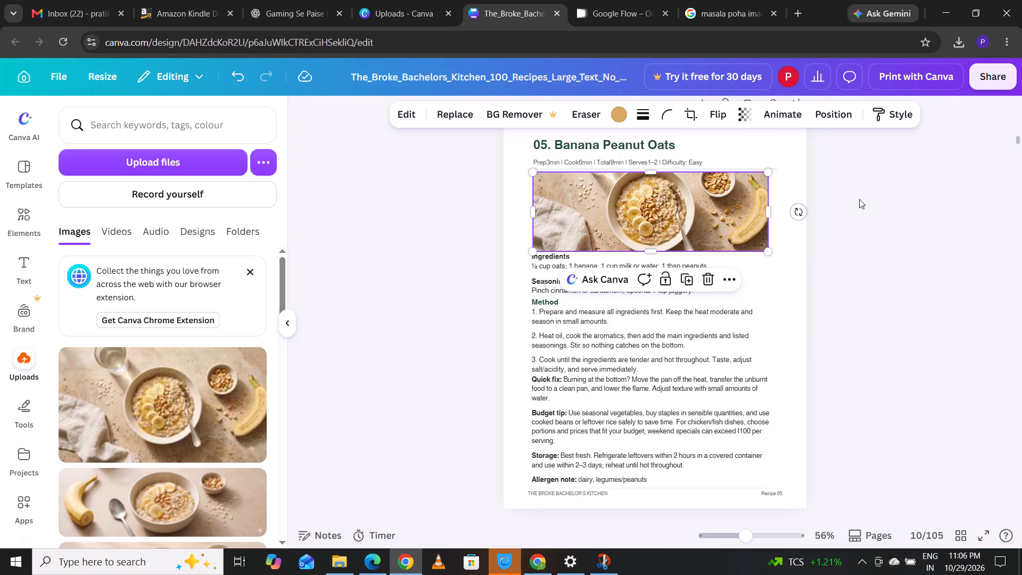
pyautogui.click(867, 199)
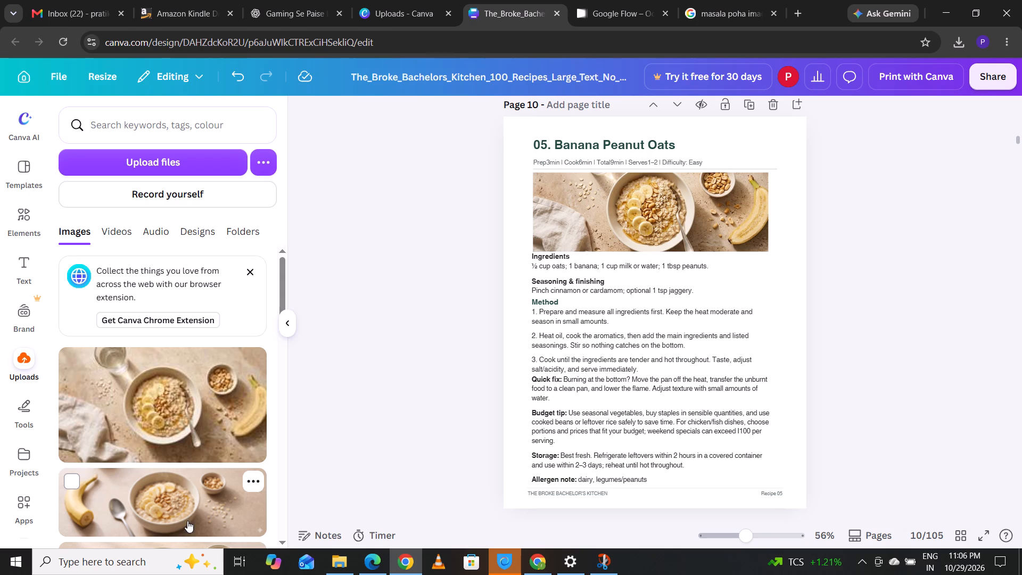
# Replace the page 10 image with the wide Gemini oats image and resize it to about 6.4 by 2.2.
pyautogui.moveTo(184, 485); pyautogui.dragTo(645, 202)
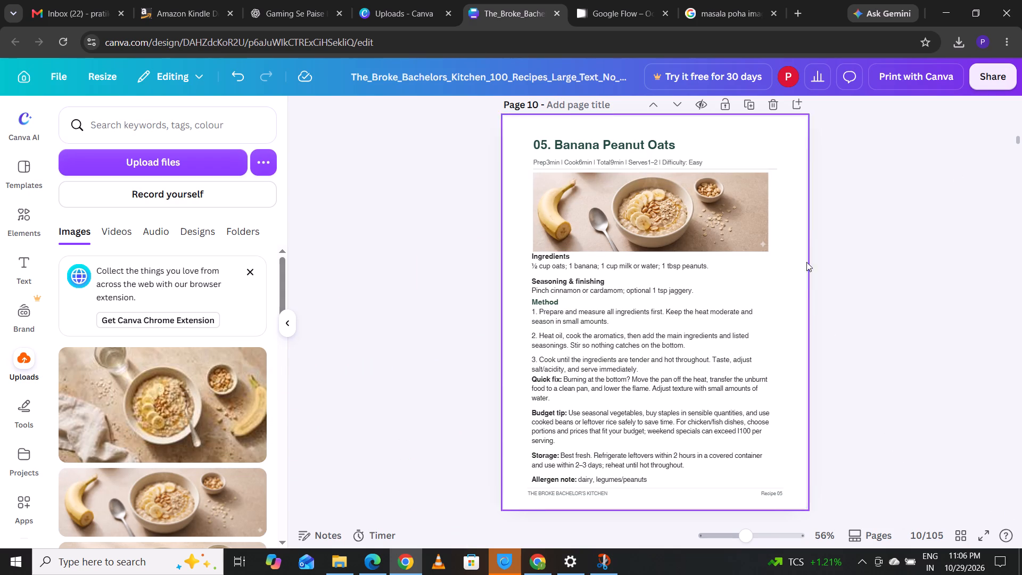
pyautogui.click(764, 207)
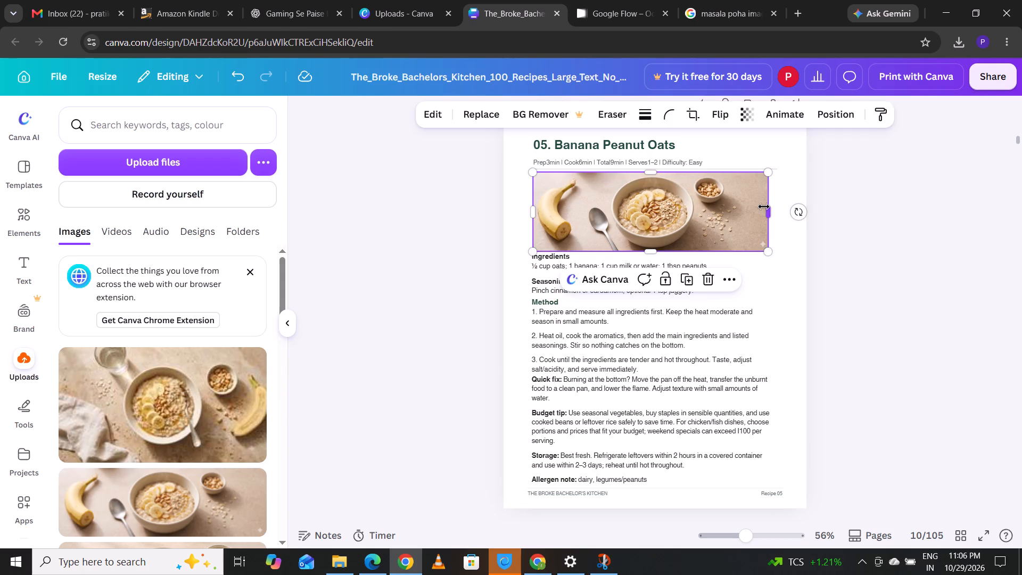
pyautogui.moveTo(764, 210); pyautogui.dragTo(761, 214)
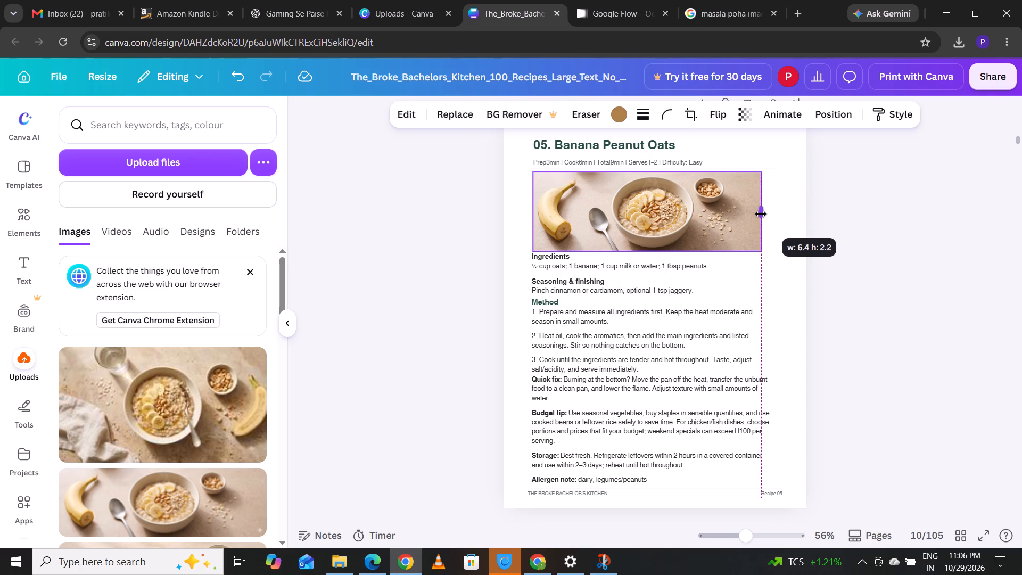
pyautogui.moveTo(761, 214); pyautogui.dragTo(758, 216)
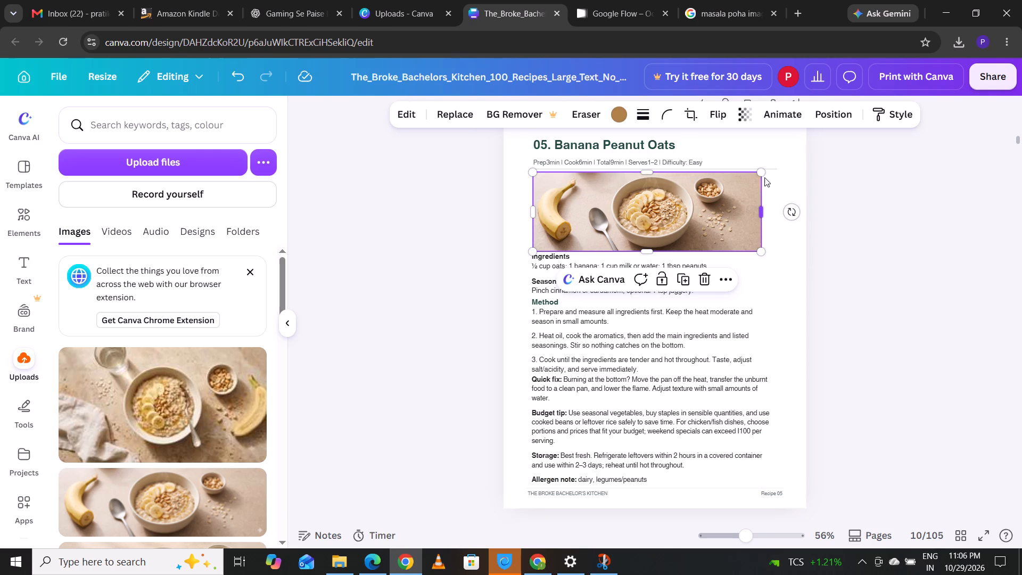
pyautogui.moveTo(760, 175); pyautogui.dragTo(776, 170)
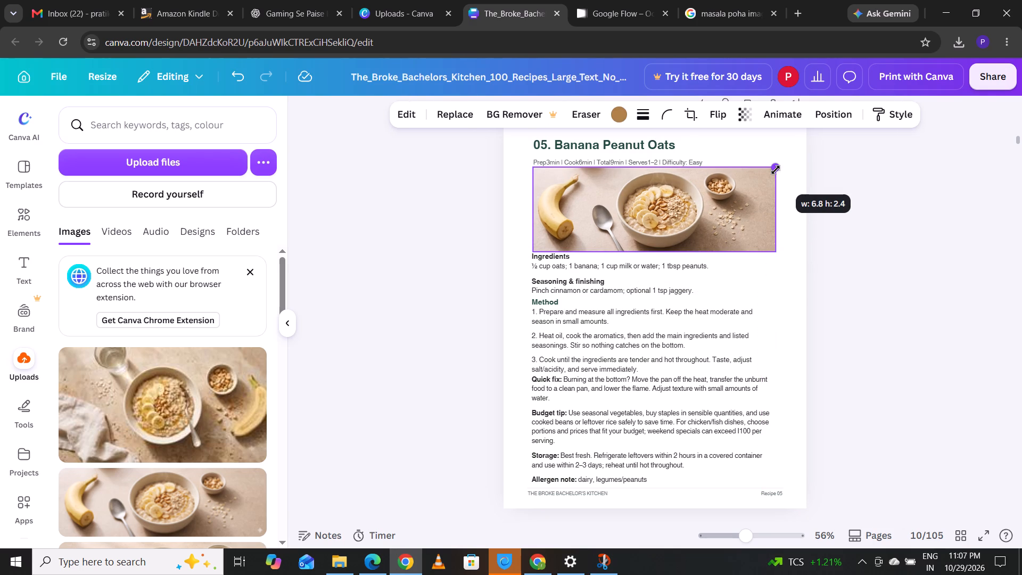
pyautogui.moveTo(776, 170); pyautogui.dragTo(771, 179)
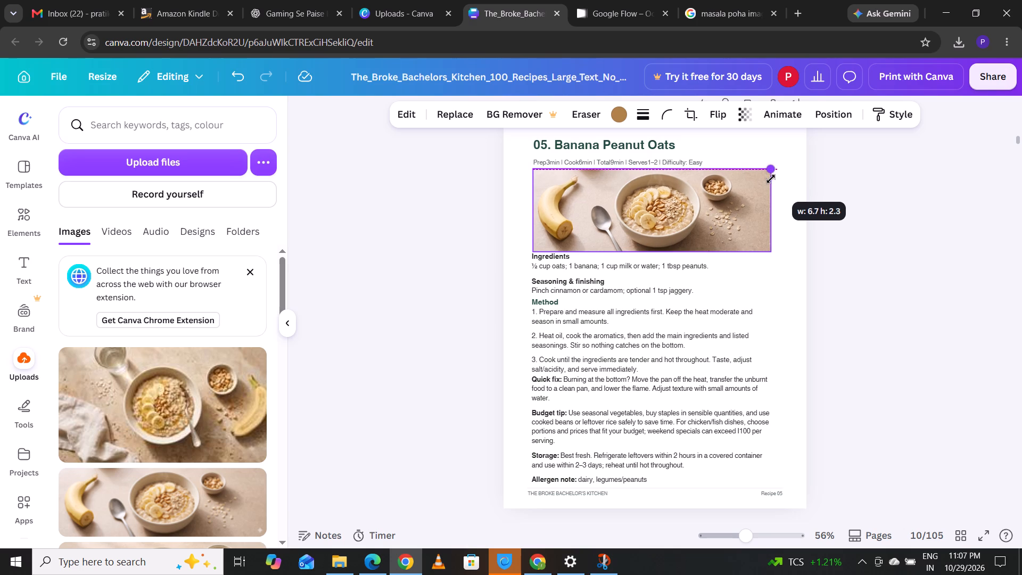
pyautogui.moveTo(771, 179); pyautogui.dragTo(767, 187)
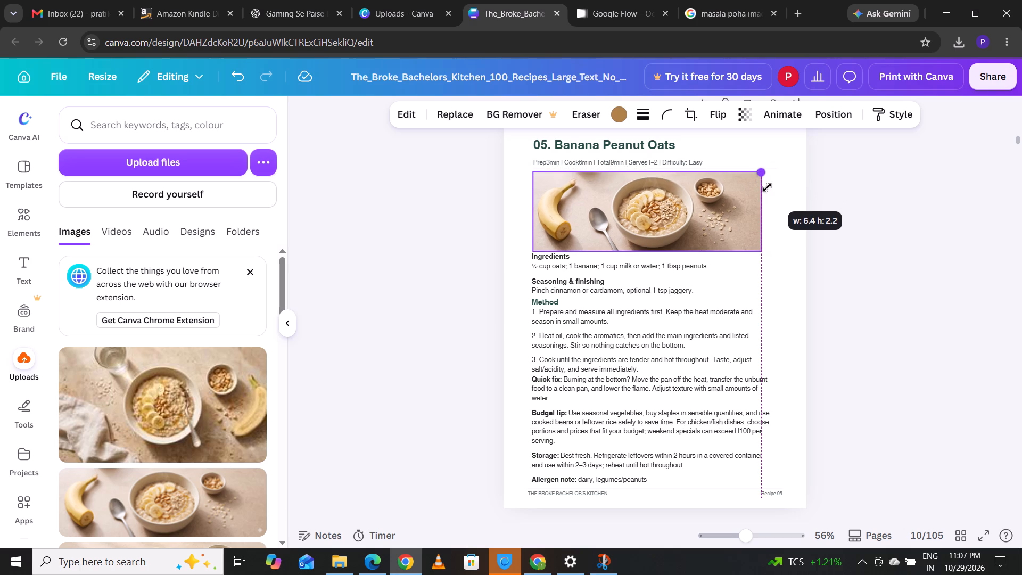
pyautogui.moveTo(767, 187); pyautogui.dragTo(769, 188)
pyautogui.click(867, 191)
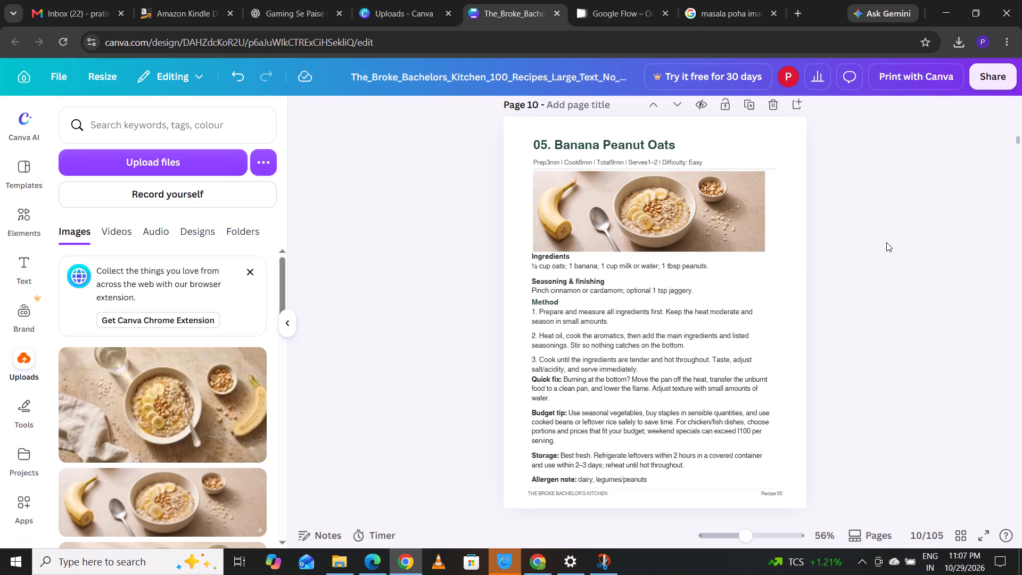
# Check the image layout of the Aloo Paratha recipe on page 9 against the Banana Peanut Oats page.
pyautogui.click(1017, 138)
pyautogui.press('Up')
pyautogui.press('Up')
pyautogui.press('Up')
pyautogui.press('Up')
pyautogui.press('Up')
pyautogui.press('Up')
pyautogui.press('Up')
pyautogui.press('Up')
pyautogui.press('Up')
pyautogui.press('Up')
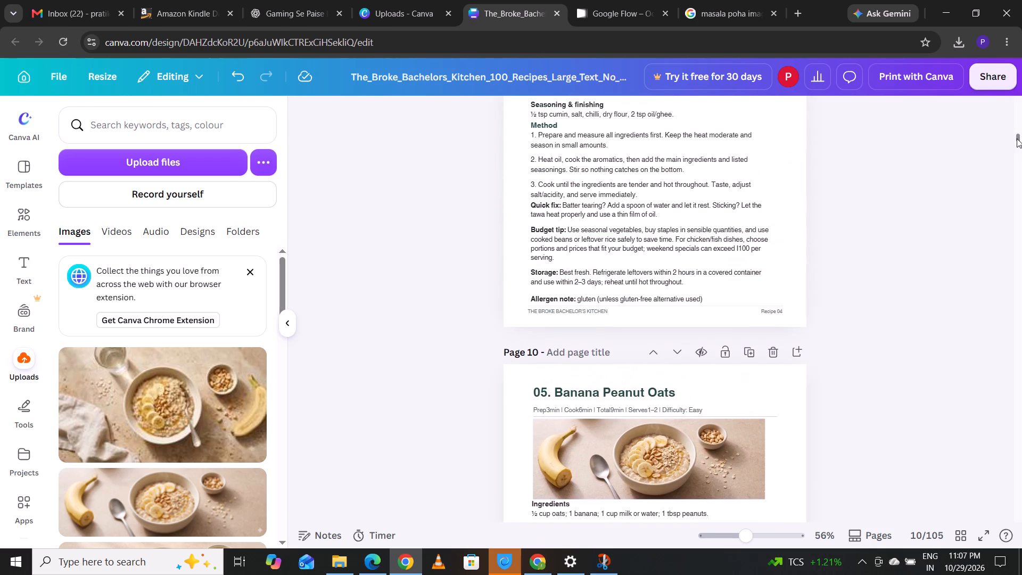
pyautogui.press('Up')
pyautogui.press('Up')
pyautogui.press('Up')
pyautogui.press('Up')
pyautogui.press('Up')
pyautogui.press('Up')
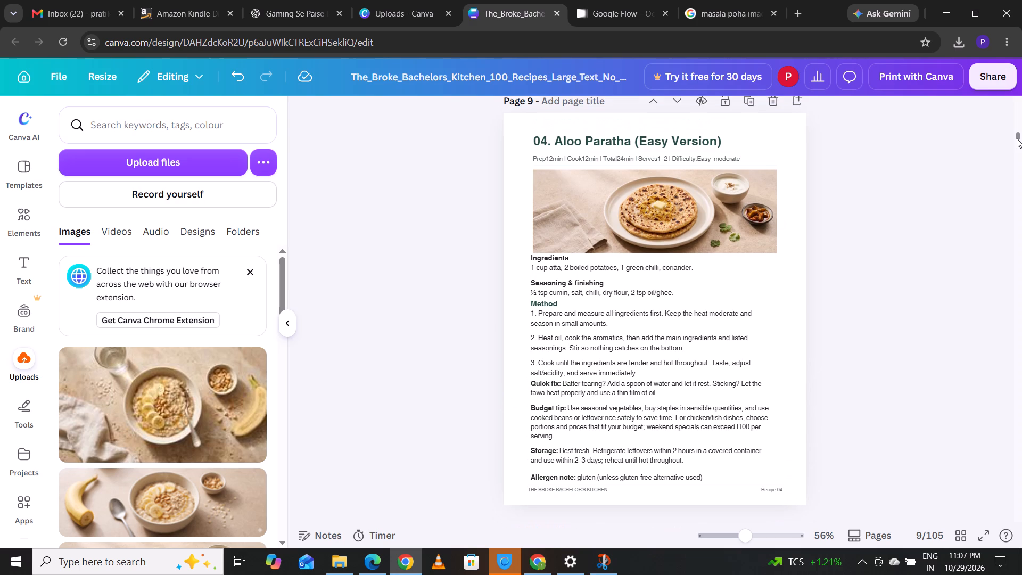
pyautogui.press('Up')
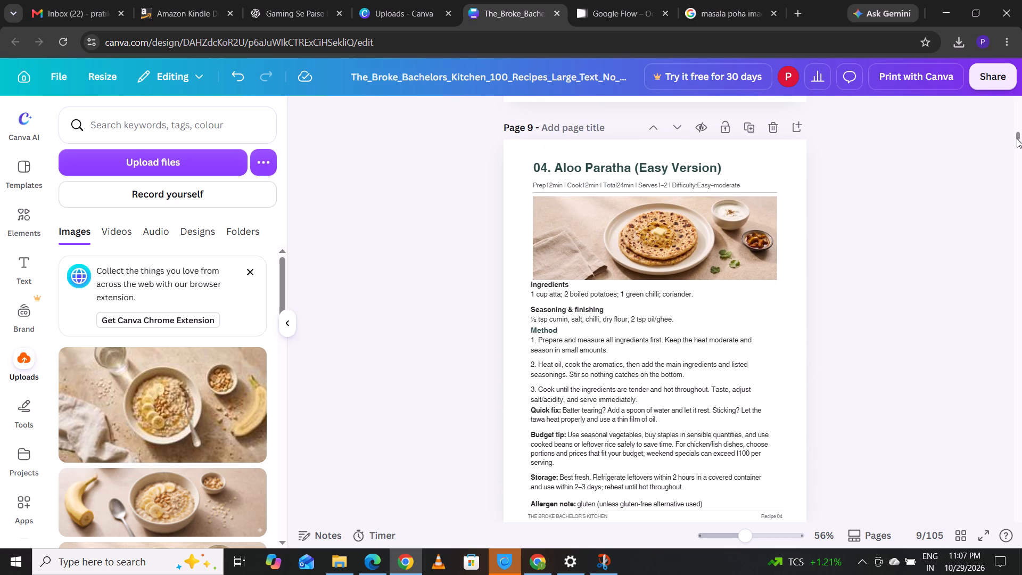
# Compare the image size and spacing of the Besan Chilla, Aloo Paratha and Banana Peanut Oats recipes on pages 8 to 10.
pyautogui.press('Up')
pyautogui.press('Up')
pyautogui.press('Up')
pyautogui.press('Up')
pyautogui.press('Up')
pyautogui.press('Up')
pyautogui.press('Up')
pyautogui.press('Up')
pyautogui.press('Up')
pyautogui.press('Up')
pyautogui.press('Up')
pyautogui.press('Up')
pyautogui.press('Up')
pyautogui.press('Up')
pyautogui.press('Up')
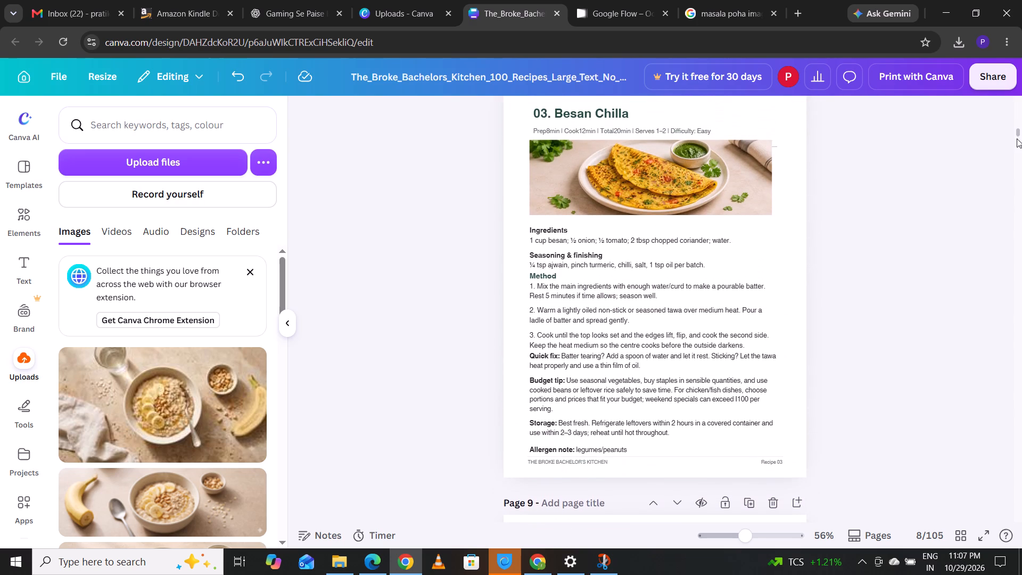
pyautogui.press('Down')
pyautogui.press('Down')
pyautogui.press('Down')
pyautogui.press('Down')
pyautogui.press('Down')
pyautogui.press('Down')
pyautogui.press('Down')
pyautogui.press('Down')
pyautogui.press('Down')
pyautogui.press('Down')
pyautogui.press('Down')
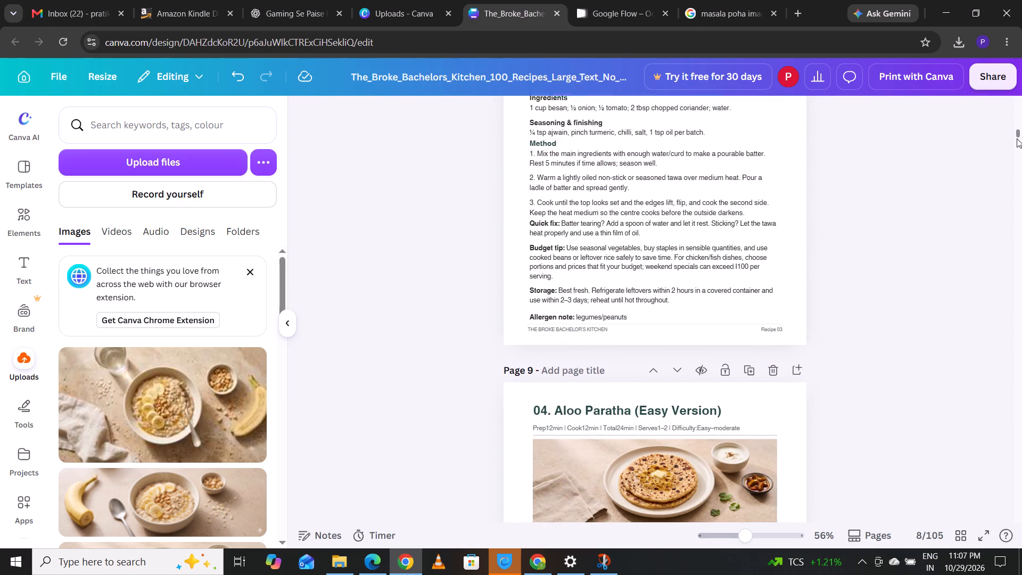
pyautogui.press('Down')
pyautogui.press('Down')
pyautogui.press('Down')
pyautogui.press('Down')
pyautogui.press('Down')
pyautogui.press('Down')
pyautogui.press('Down')
pyautogui.press('Down')
pyautogui.press('Down')
pyautogui.press('Down')
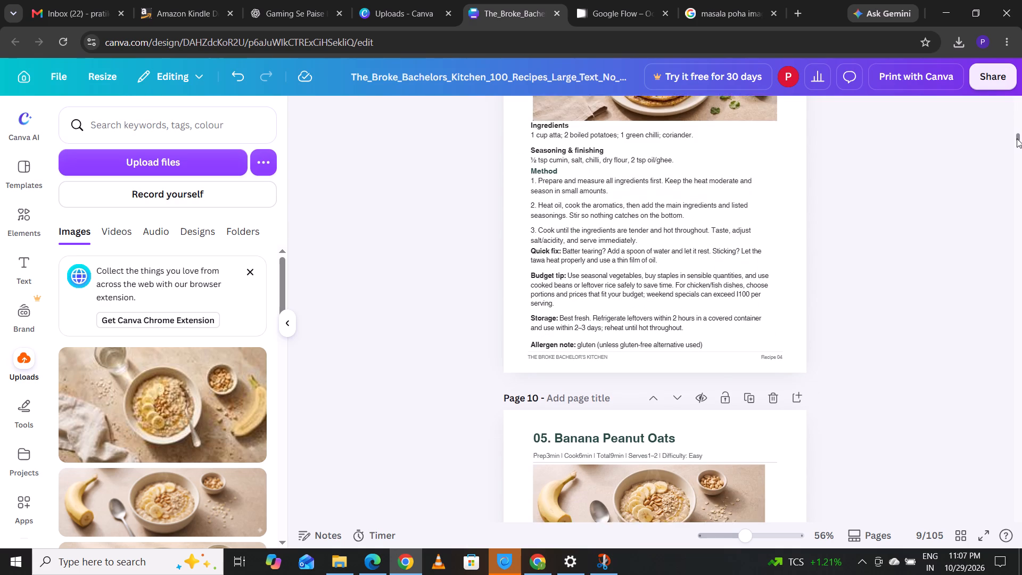
pyautogui.press('Down')
pyautogui.press('Down')
pyautogui.press('Down')
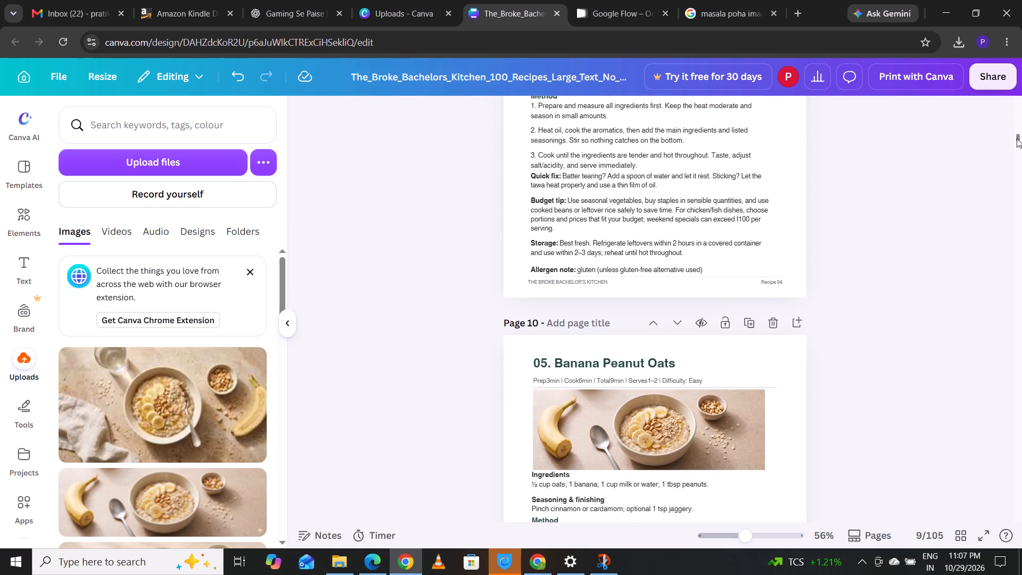
pyautogui.press('Down')
pyautogui.press('Down')
pyautogui.press('Down')
pyautogui.press('Down')
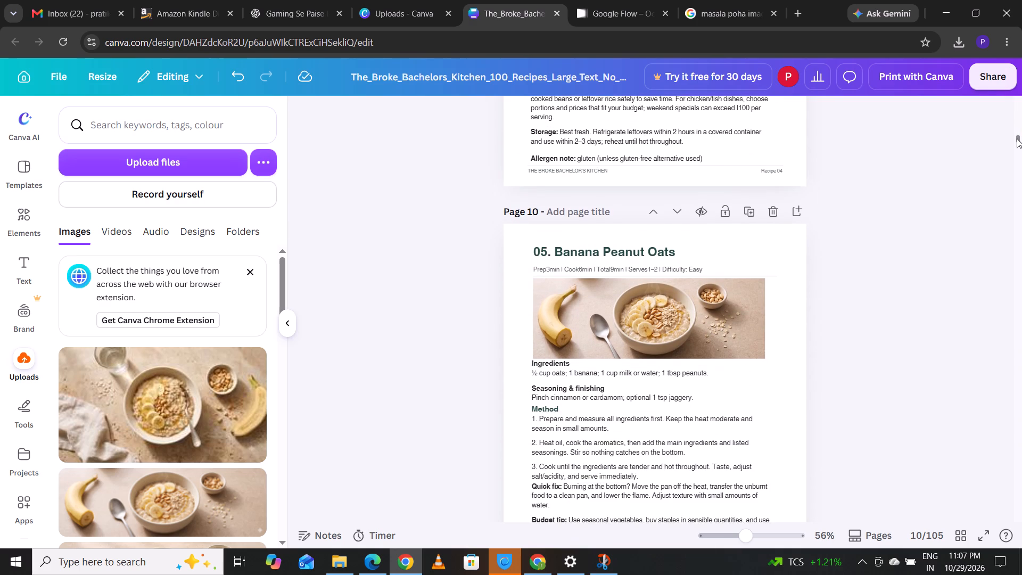
# Review the image placement and divider lines on recipe pages 7 to 10, from Quick Vegetable Upma to Banana Peanut Oats.
pyautogui.press('Up')
pyautogui.press('Up')
pyautogui.press('Up')
pyautogui.press('Up')
pyautogui.press('Up')
pyautogui.press('Up')
pyautogui.press('Up')
pyautogui.press('Up')
pyautogui.press('Up')
pyautogui.press('Up')
pyautogui.press('Up')
pyautogui.press('Up')
pyautogui.press('Up')
pyautogui.press('Up')
pyautogui.press('Up')
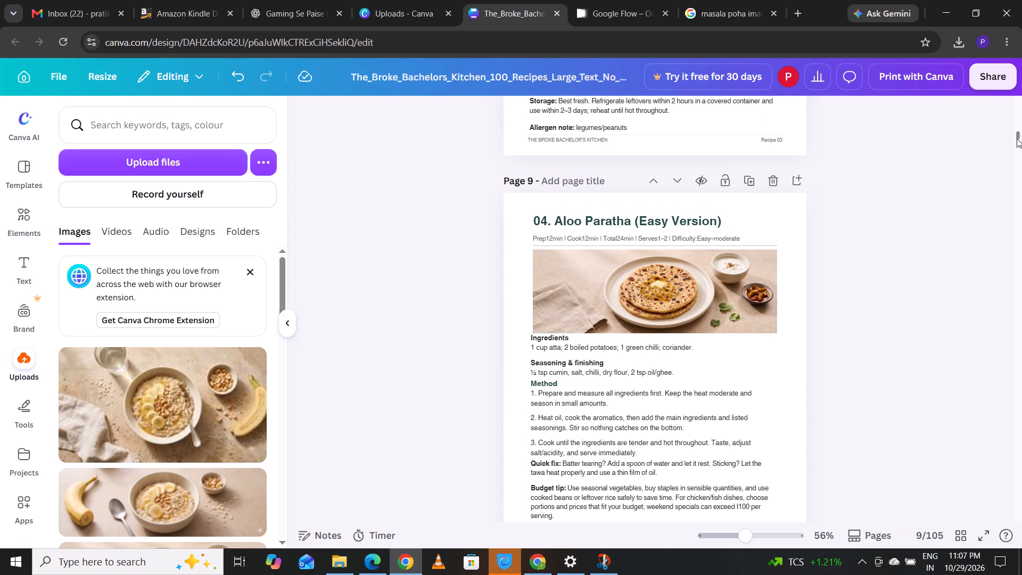
pyautogui.press('Up')
pyautogui.press('Up')
pyautogui.press('Up')
pyautogui.press('Up')
pyautogui.press('Up')
pyautogui.press('Up')
pyautogui.press('Up')
pyautogui.press('Up')
pyautogui.press('Up')
pyautogui.press('Up')
pyautogui.press('Up')
pyautogui.press('Up')
pyautogui.press('Up')
pyautogui.press('Up')
pyautogui.press('Up')
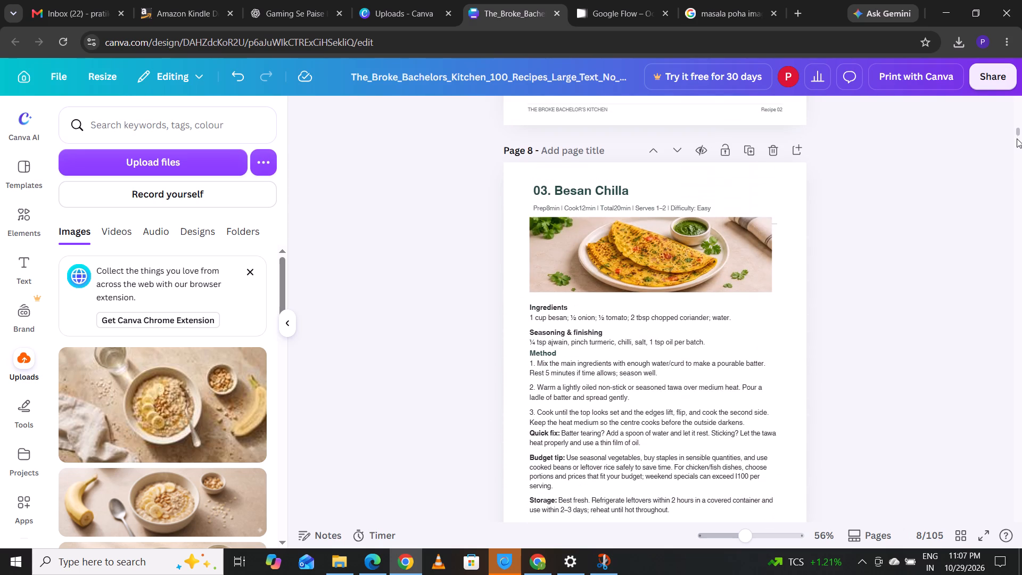
pyautogui.press('Up')
pyautogui.press('Up')
pyautogui.press('Up')
pyautogui.press('Up')
pyautogui.press('Up')
pyautogui.press('Up')
pyautogui.press('Up')
pyautogui.press('Up')
pyautogui.press('Up')
pyautogui.press('Up')
pyautogui.press('Up')
pyautogui.press('Up')
pyautogui.press('Up')
pyautogui.press('Up')
pyautogui.press('Up')
pyautogui.press('Up')
pyautogui.press('Up')
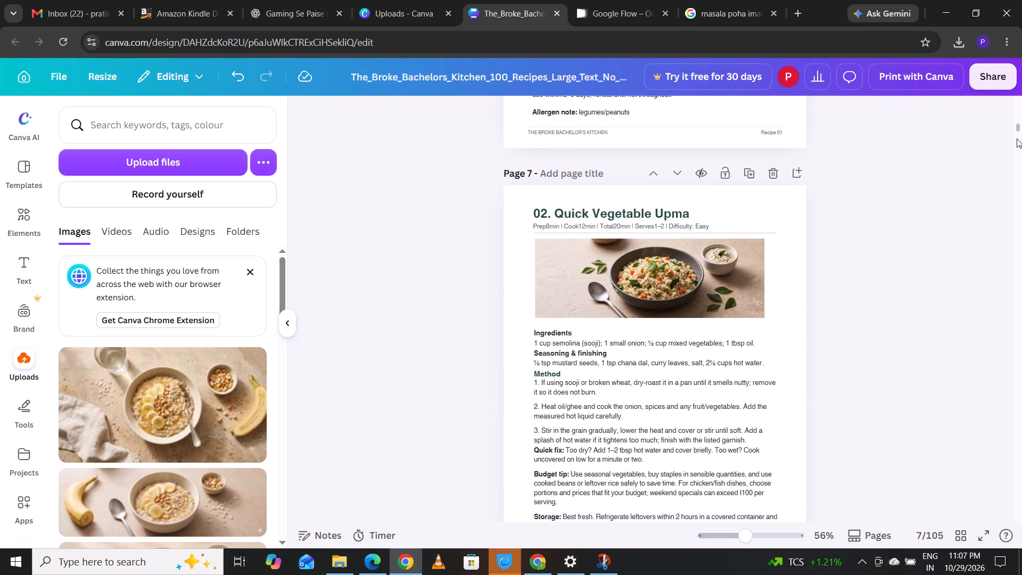
pyautogui.press('Down')
pyautogui.press('Down')
pyautogui.press('Down')
pyautogui.press('Down')
pyautogui.press('Down')
pyautogui.press('Down')
pyautogui.press('Down')
pyautogui.press('Down')
pyautogui.press('Down')
pyautogui.press('Down')
pyautogui.press('Down')
pyautogui.press('Down')
pyautogui.press('Down')
pyautogui.press('Down')
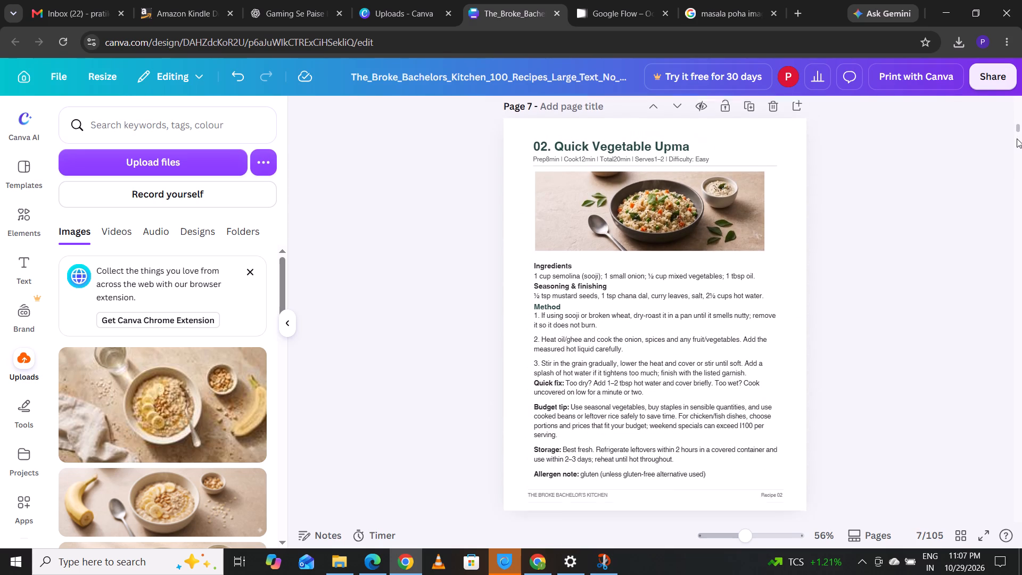
pyautogui.press('Down')
pyautogui.press('Down')
pyautogui.press('Down')
pyautogui.press('Down')
pyautogui.press('Down')
pyautogui.press('Down')
pyautogui.press('Down')
pyautogui.press('Down')
pyautogui.press('Down')
pyautogui.press('Down')
pyautogui.press('Down')
pyautogui.press('Down')
pyautogui.press('Down')
pyautogui.press('Down')
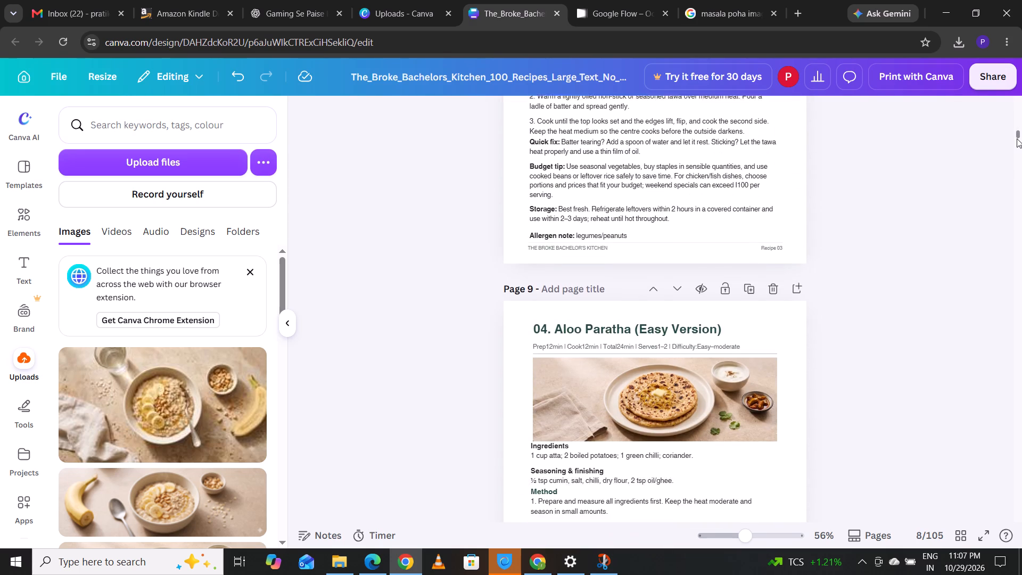
pyautogui.press('Down')
pyautogui.press('Down')
pyautogui.press('Down')
pyautogui.press('Down')
pyautogui.press('Down')
pyautogui.press('Down')
pyautogui.press('Down')
pyautogui.press('Down')
pyautogui.press('Down')
pyautogui.press('Down')
pyautogui.press('Down')
pyautogui.press('Down')
pyautogui.press('Down')
pyautogui.press('Down')
pyautogui.press('Down')
pyautogui.press('Down')
pyautogui.press('Down')
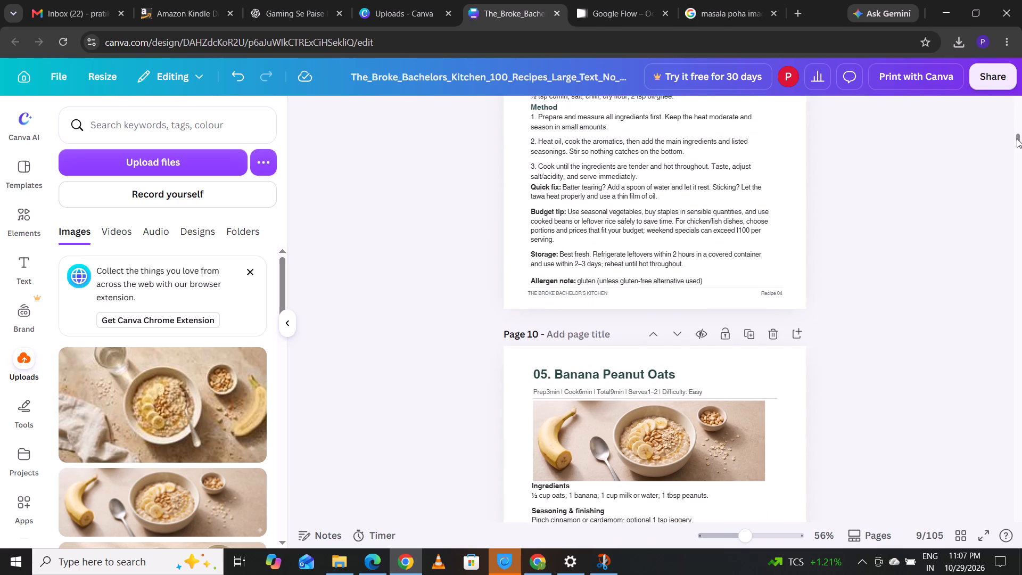
pyautogui.press('Down')
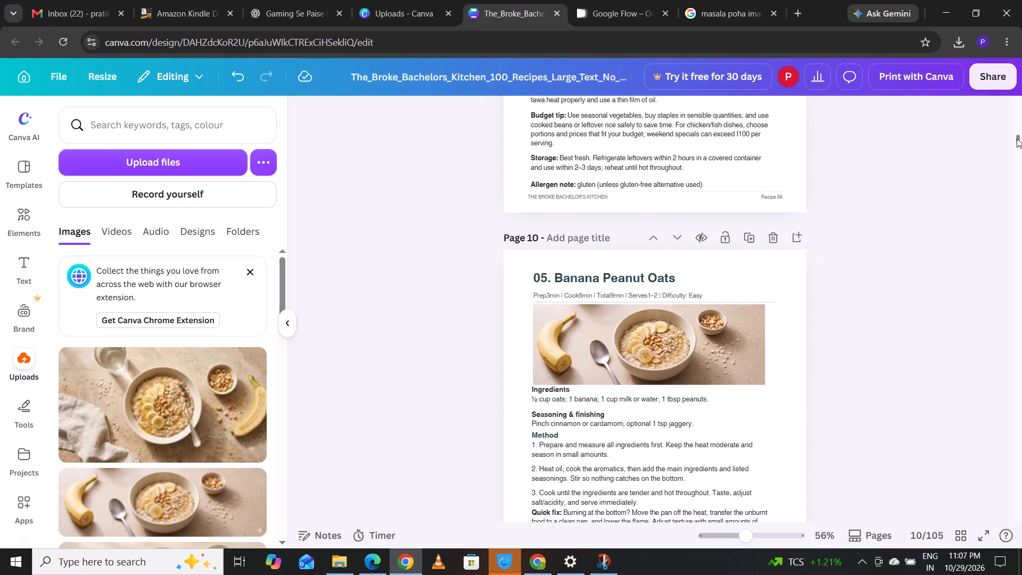
pyautogui.press('Down')
pyautogui.press('Down')
pyautogui.press('Down')
pyautogui.press('Down')
pyautogui.press('Down')
pyautogui.press('Down')
pyautogui.press('Down')
pyautogui.press('Down')
pyautogui.press('Down')
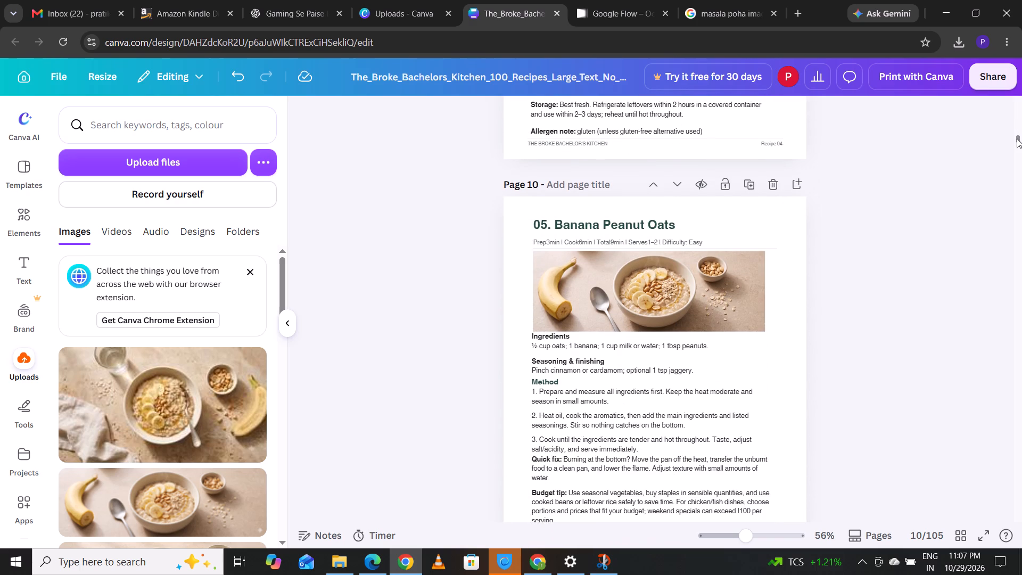
# Move the Egg Bhurji Toast recipe's text block on page 11 down to just above the footer, leaving an image gap above Ingredients.
pyautogui.press('Down')
pyautogui.press('Down')
pyautogui.press('Down')
pyautogui.press('Down')
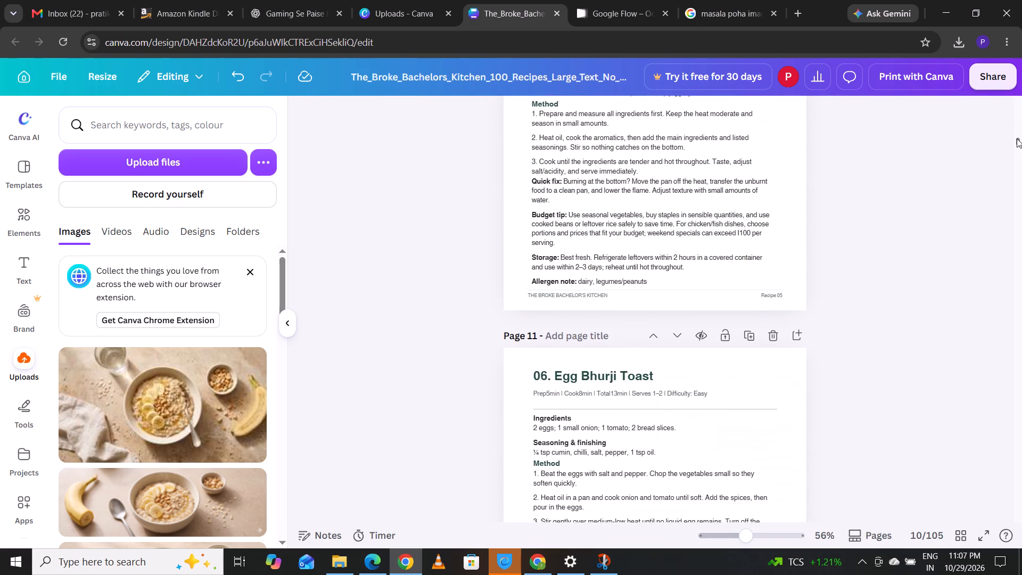
pyautogui.press('Down')
pyautogui.press('Down')
pyautogui.press('Down')
pyautogui.press('Down')
pyautogui.press('Down')
pyautogui.press('Down')
pyautogui.press('Down')
pyautogui.press('Down')
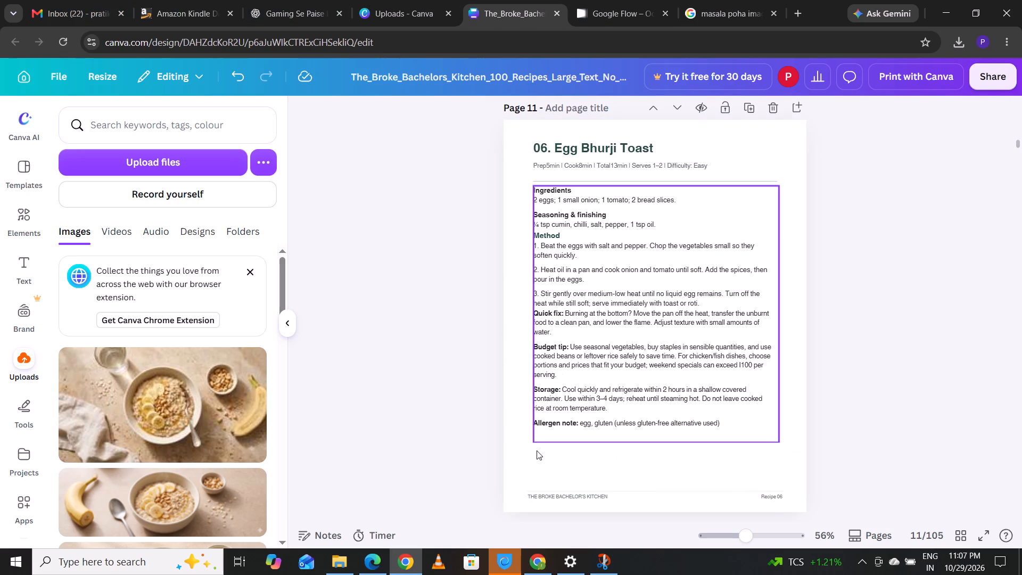
pyautogui.click(592, 324)
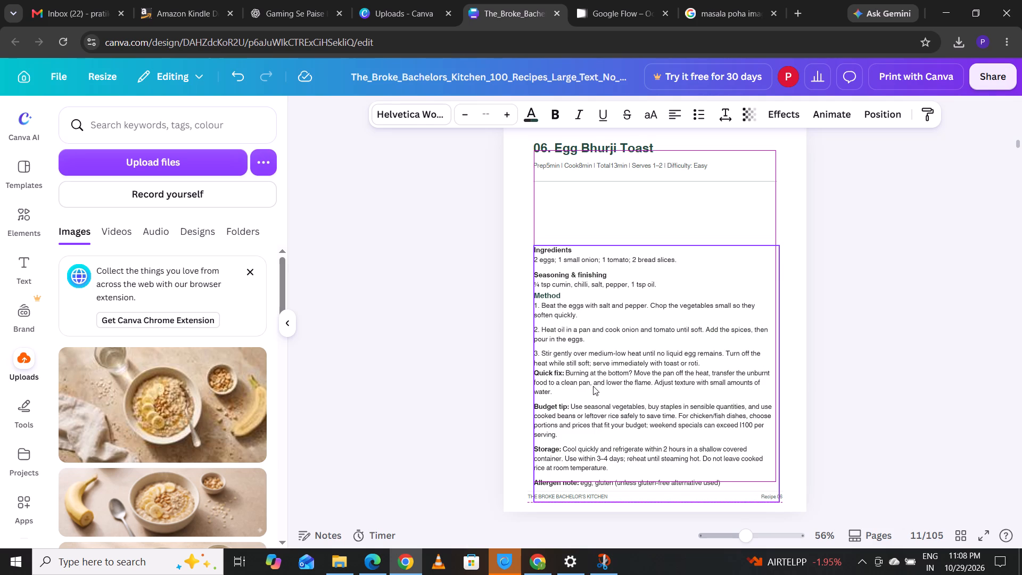
# Move the divider line on page 11 up to sit just beneath the prep and cook time line.
pyautogui.moveTo(582, 180); pyautogui.dragTo(582, 174)
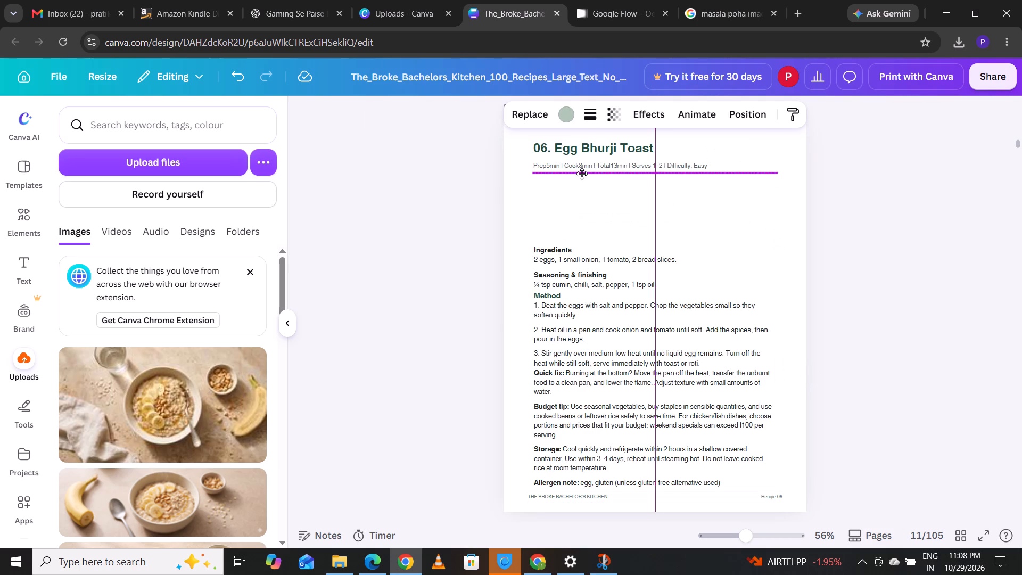
pyautogui.moveTo(582, 174); pyautogui.dragTo(582, 171)
# Move the prep and cook time line on page 11 slightly up and place the divider line directly beneath it.
pyautogui.moveTo(582, 171); pyautogui.dragTo(582, 167)
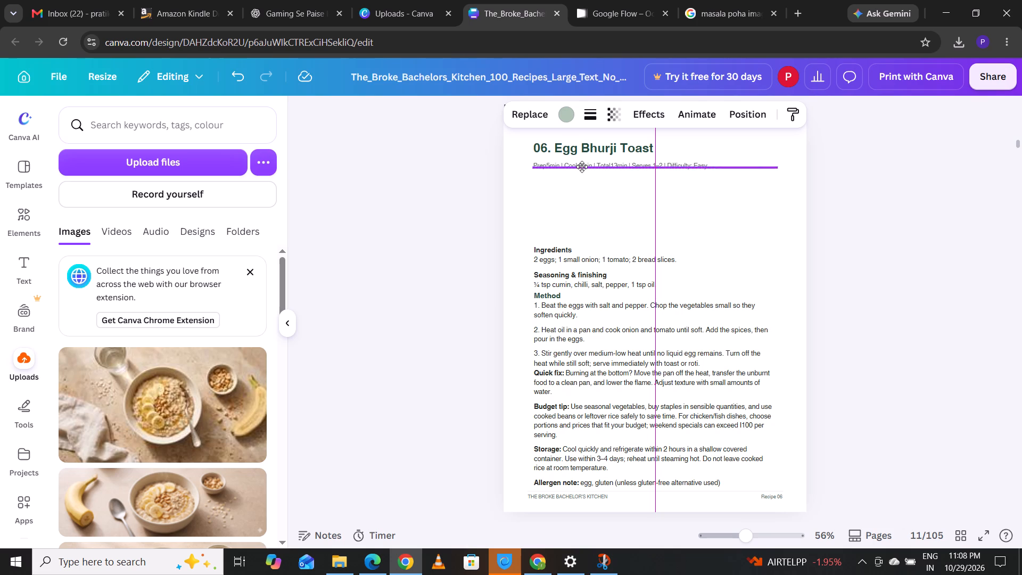
pyautogui.moveTo(582, 167); pyautogui.dragTo(582, 169)
pyautogui.click(908, 225)
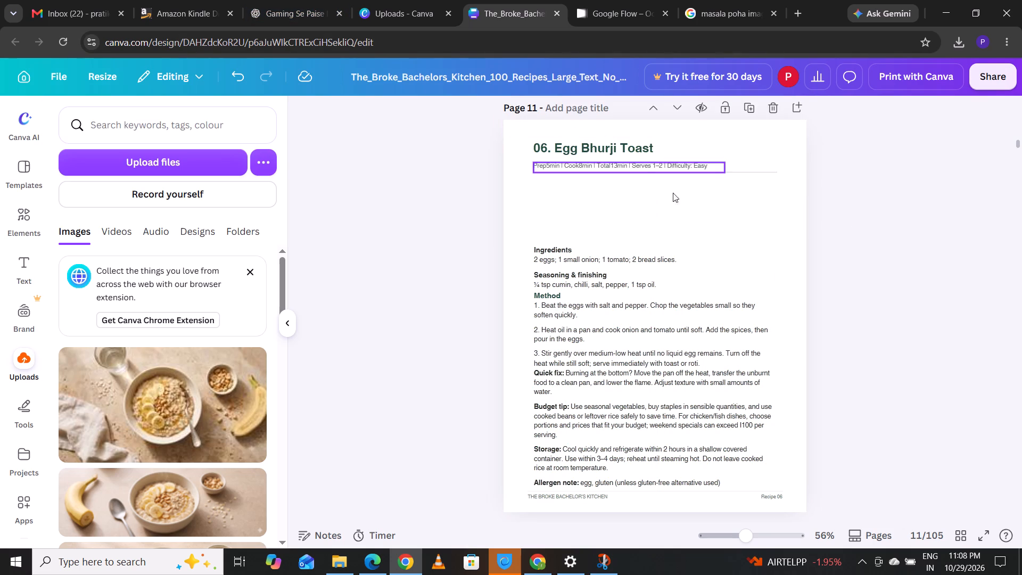
pyautogui.click(652, 166)
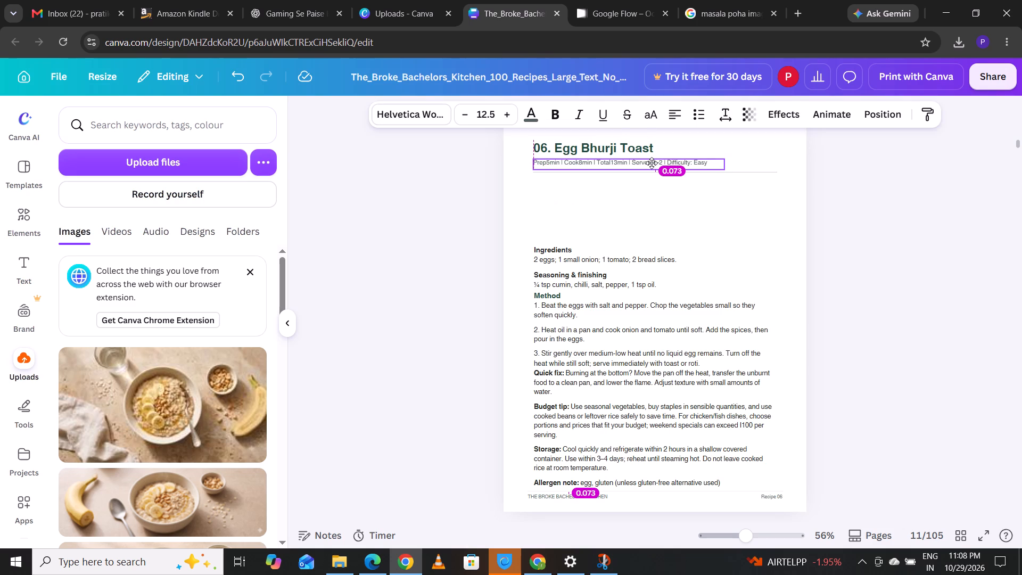
pyautogui.click(650, 171)
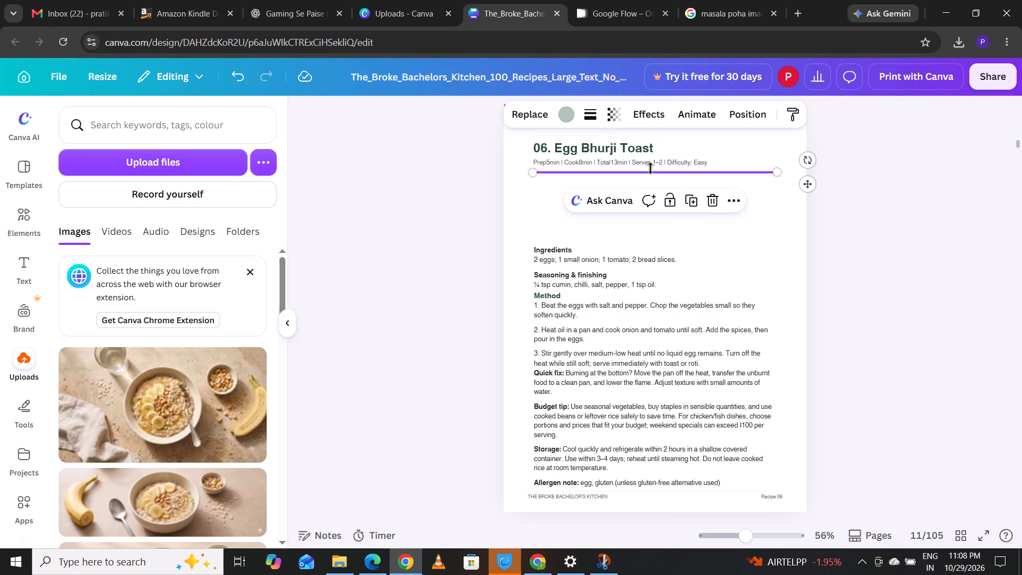
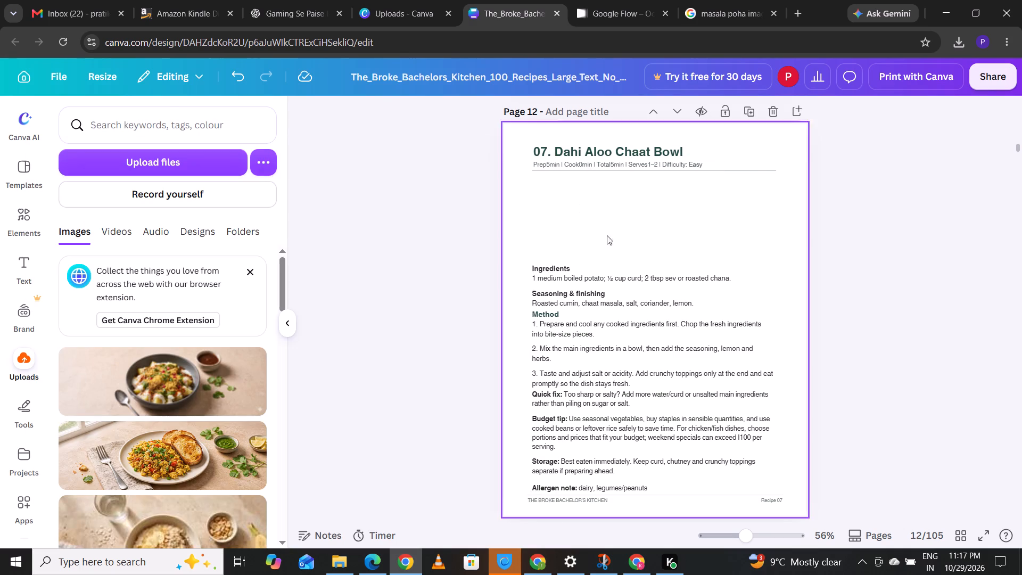
# Place the Dahi Aloo Chaat photo in the gap below the recipe 07 header on page 12, slightly cropping and enlarging it to fit.
pyautogui.moveTo(190, 401); pyautogui.dragTo(466, 323)
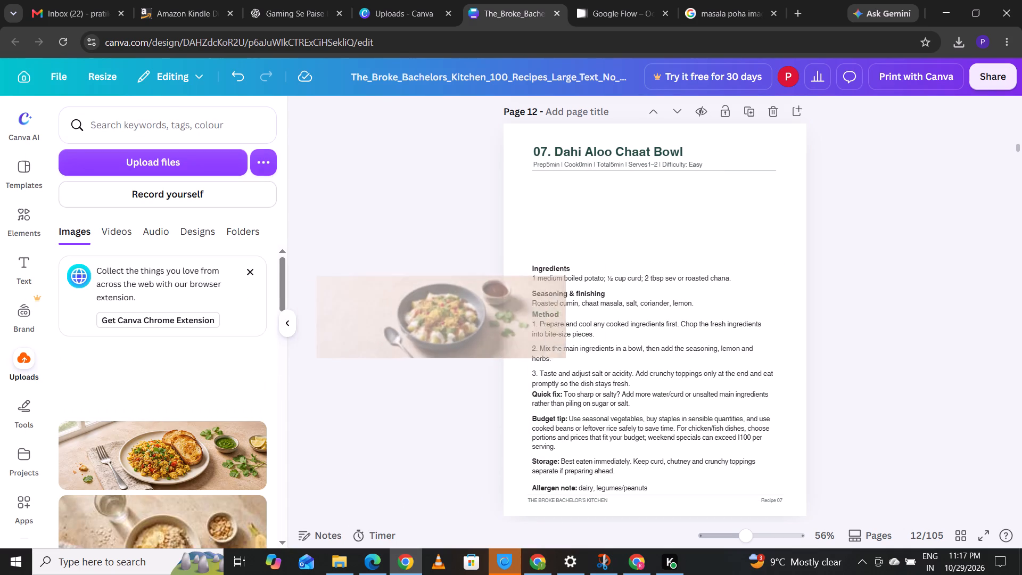
pyautogui.moveTo(466, 323); pyautogui.dragTo(668, 228)
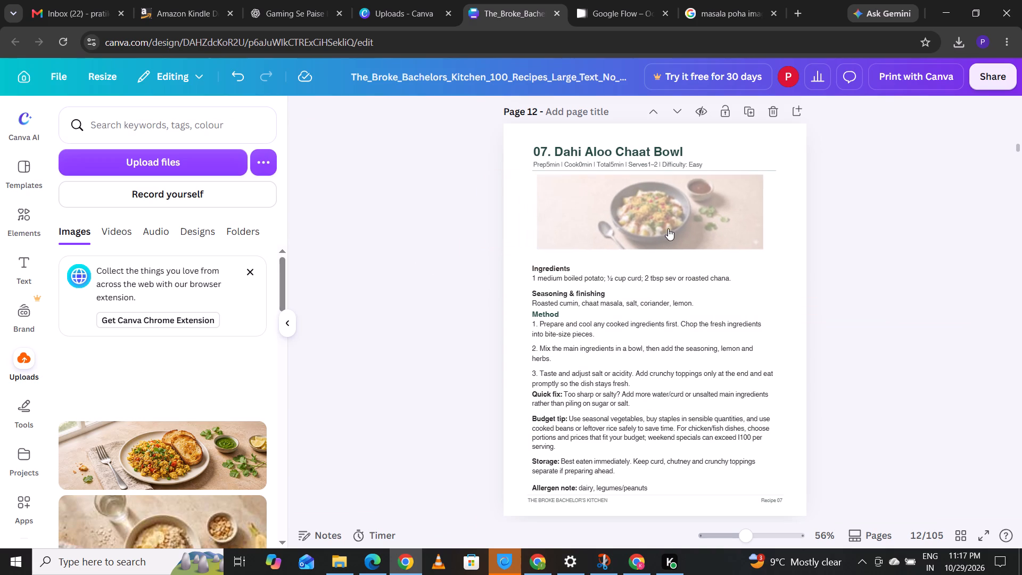
pyautogui.click(665, 213)
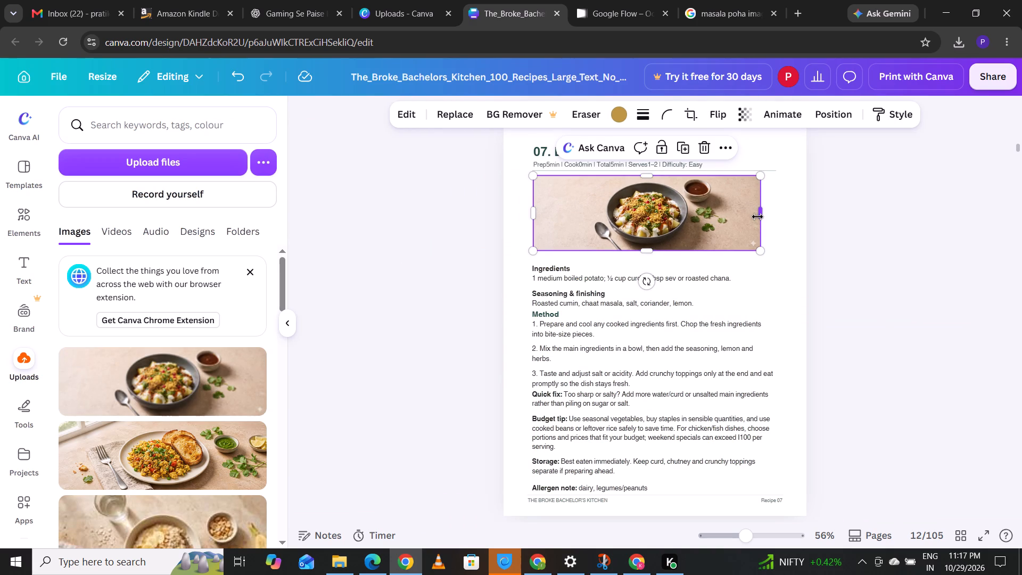
pyautogui.moveTo(757, 217); pyautogui.dragTo(747, 220)
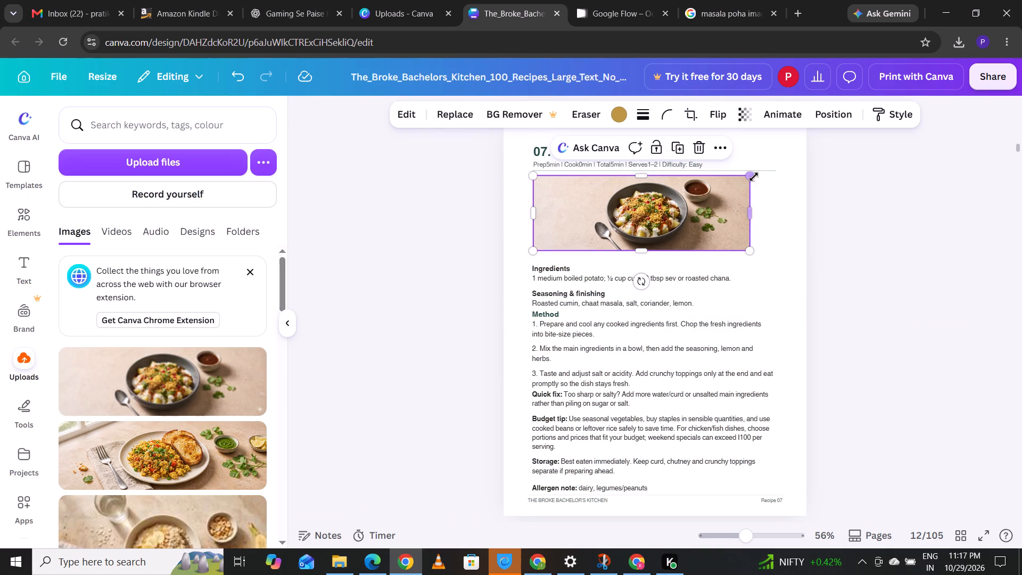
pyautogui.moveTo(748, 178); pyautogui.dragTo(772, 178)
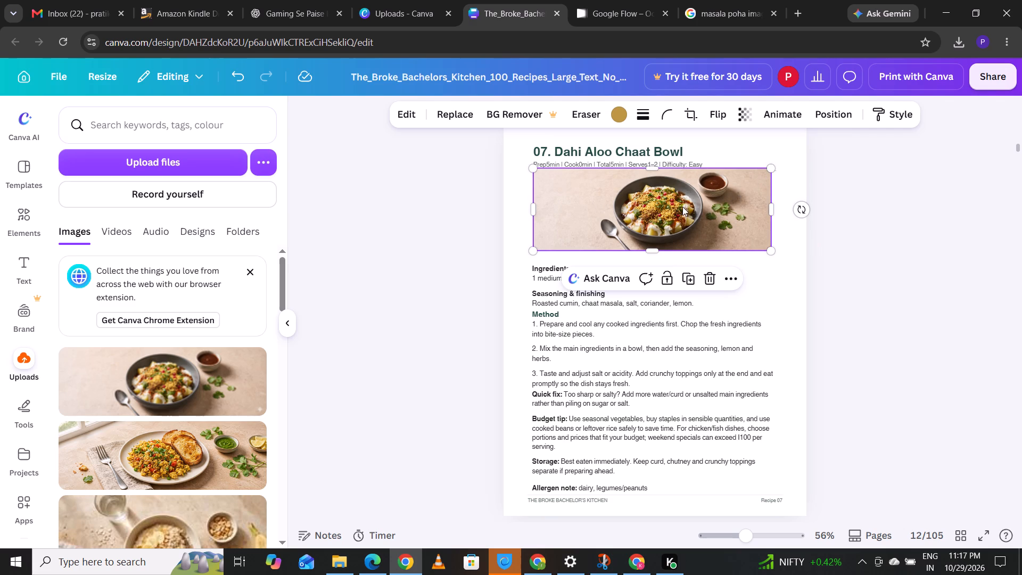
pyautogui.click(682, 207)
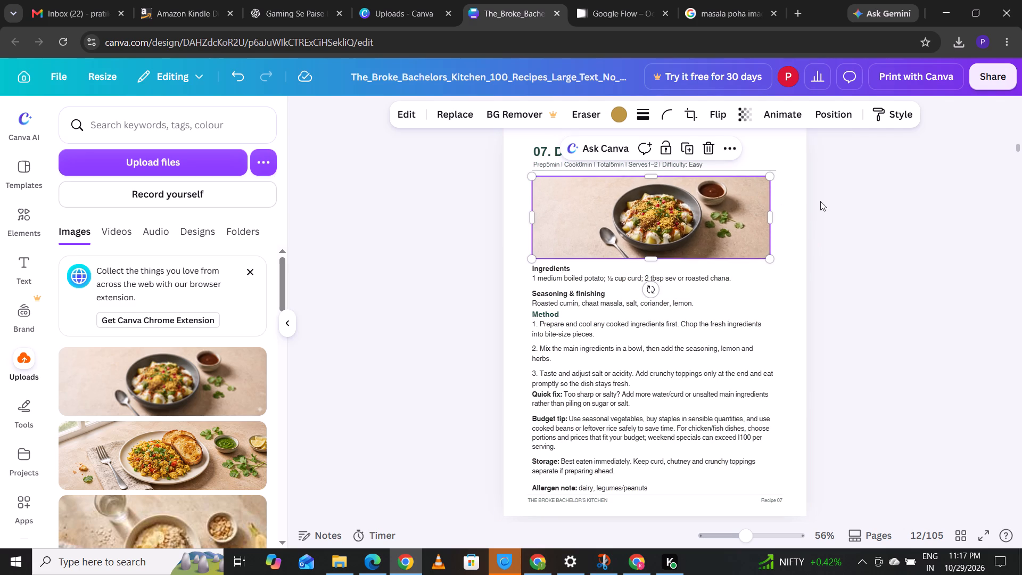
pyautogui.click(843, 201)
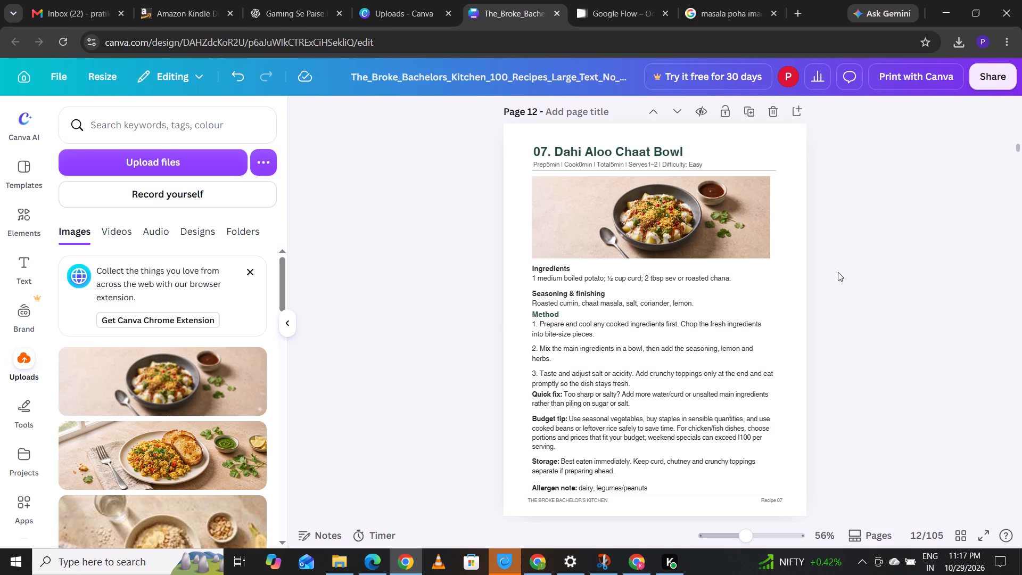
# Nudge the ingredients and method text block on page 12 slightly up and to the left.
pyautogui.click(608, 341)
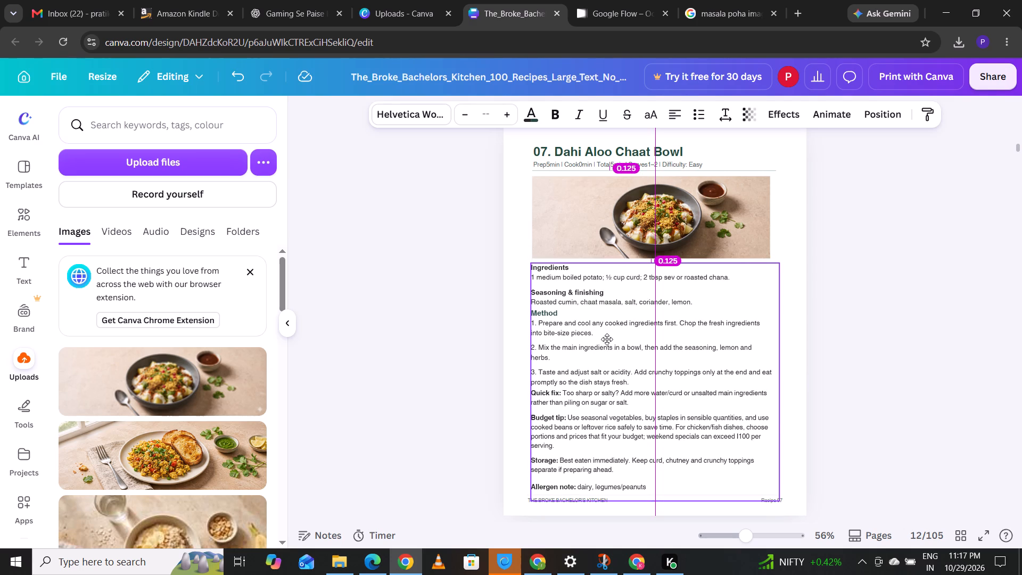
pyautogui.click(882, 304)
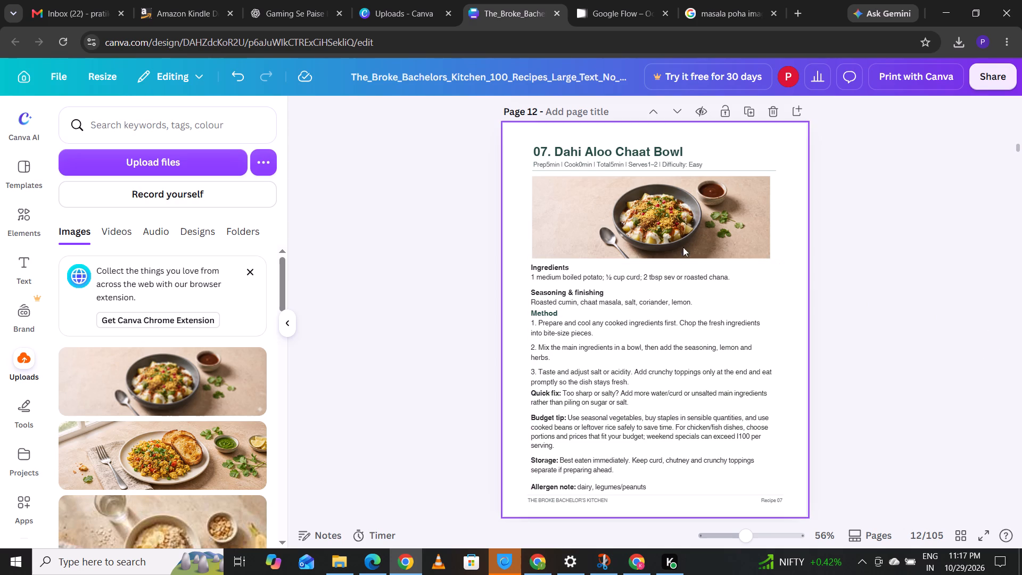
# Enlarge the Dahi Aloo Chaat photo on page 12 until it spans the width of the header rule.
pyautogui.click(737, 216)
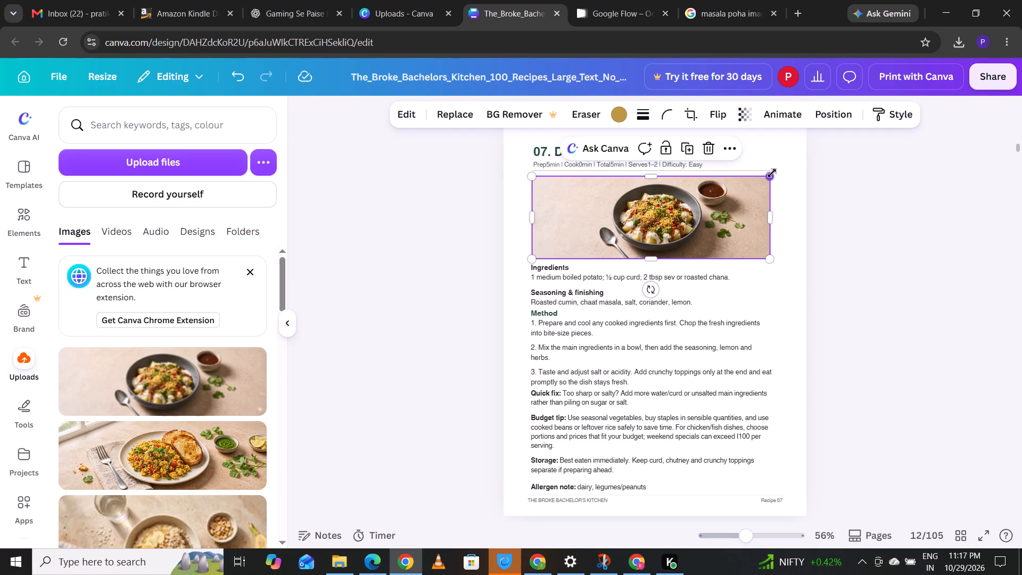
pyautogui.moveTo(772, 173); pyautogui.dragTo(772, 169)
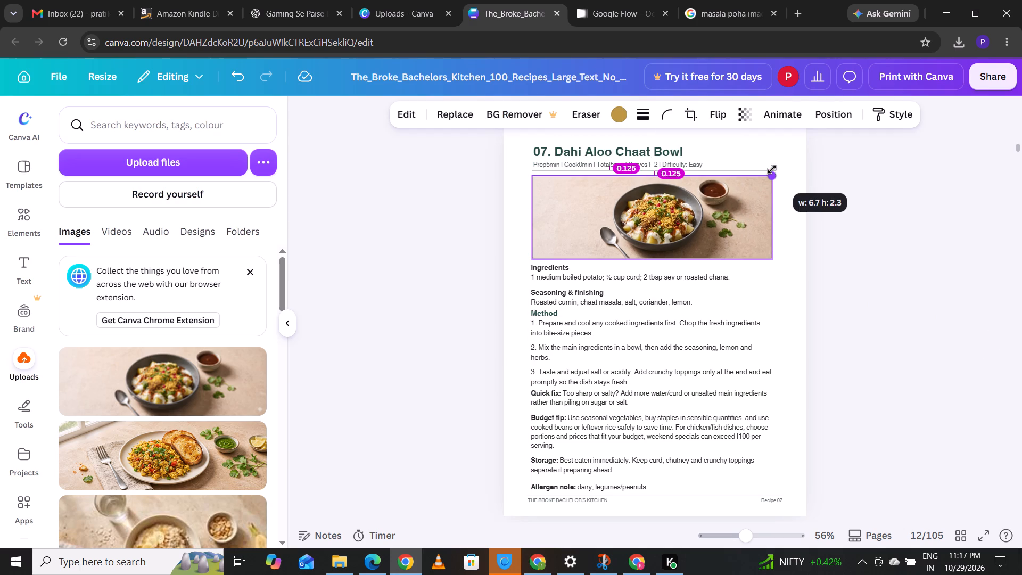
pyautogui.moveTo(772, 169); pyautogui.dragTo(772, 167)
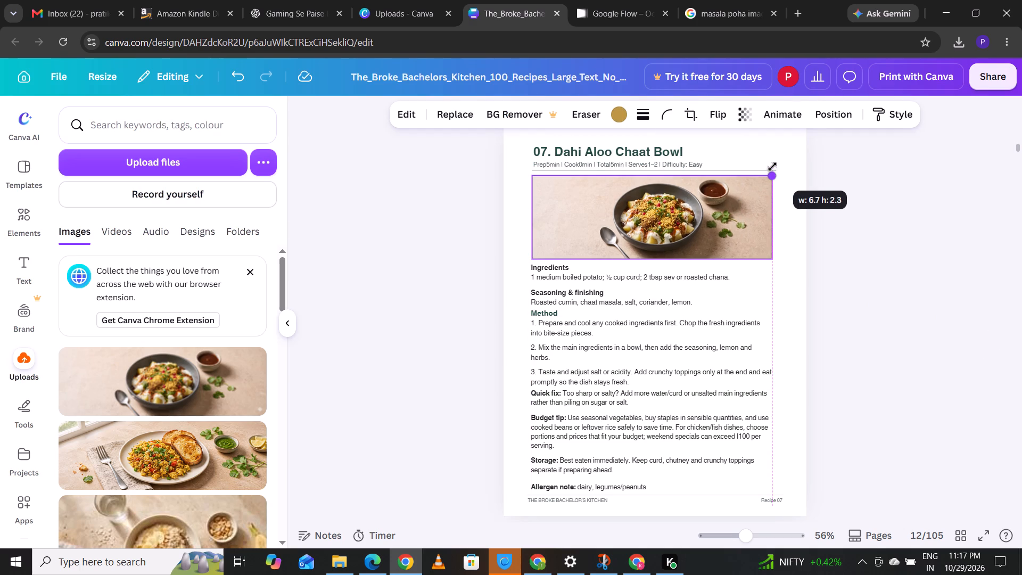
pyautogui.moveTo(772, 167); pyautogui.dragTo(778, 163)
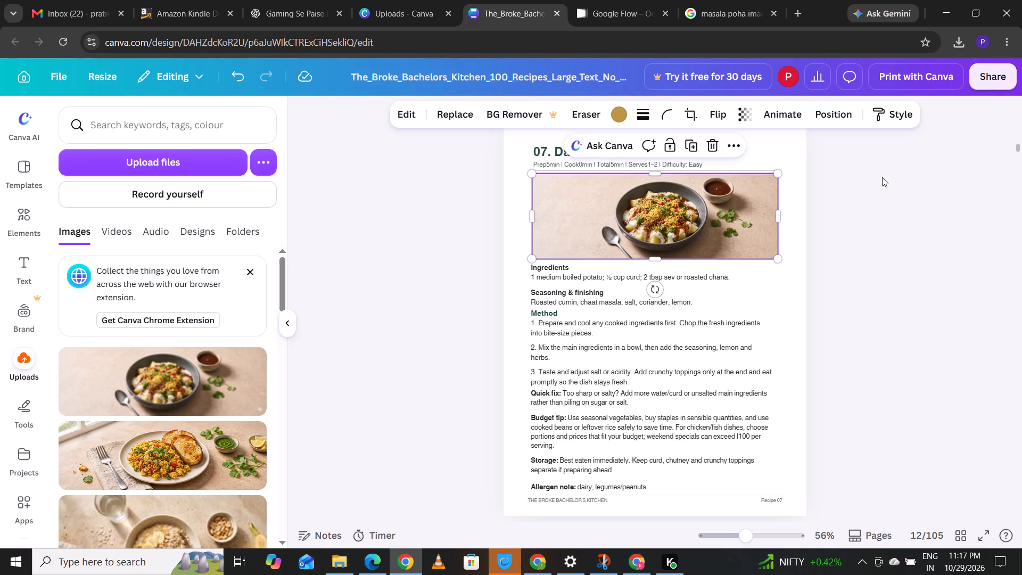
pyautogui.click(894, 185)
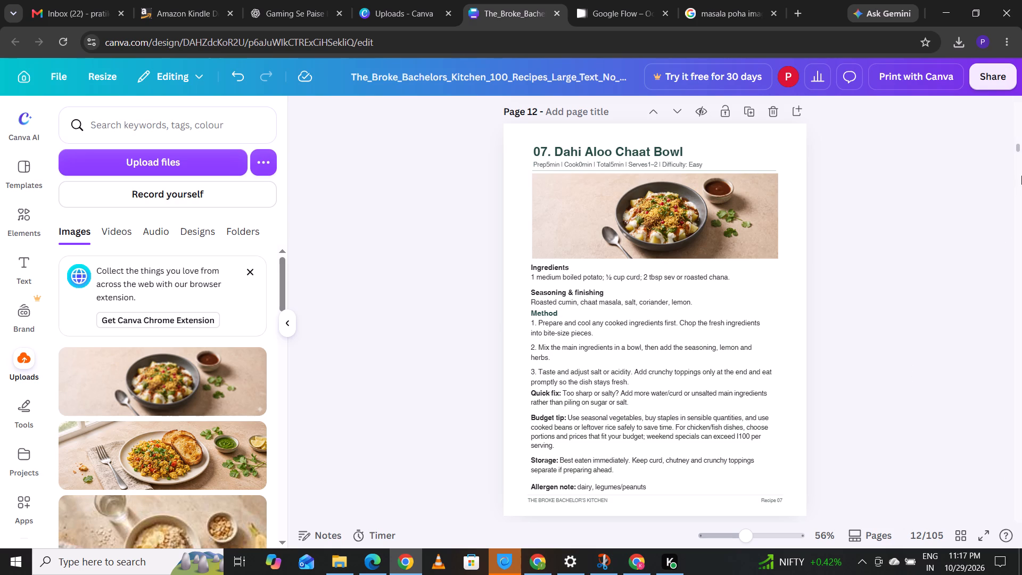
# Move on to page 13 and check which recipe needs a photo.
pyautogui.click(1017, 146)
pyautogui.press('Down')
pyautogui.press('Down')
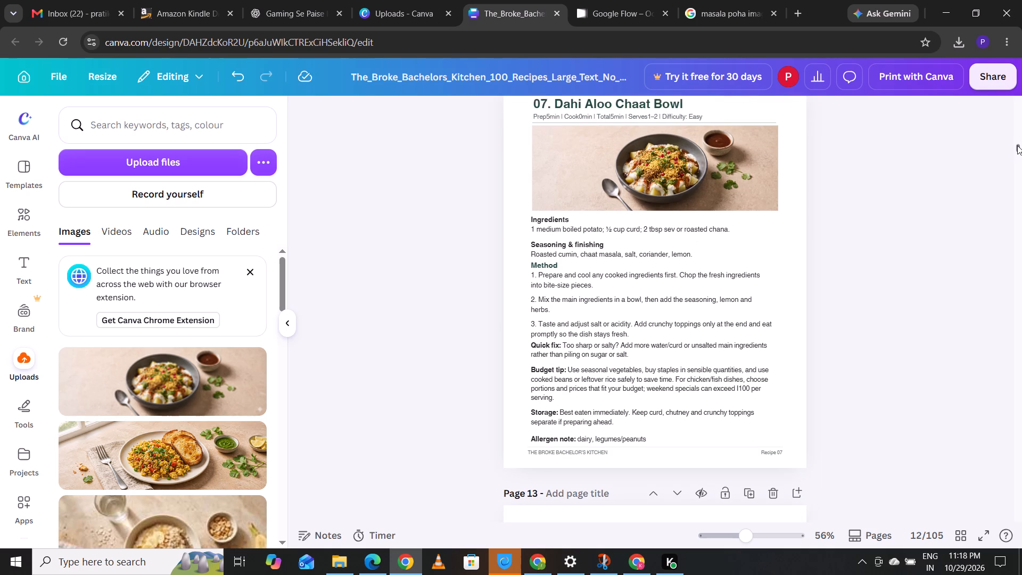
pyautogui.press('Down')
pyautogui.press('Down')
pyautogui.press('Down')
pyautogui.press('Down')
pyautogui.press('Down')
pyautogui.press('Down')
pyautogui.press('Down')
pyautogui.press('Down')
pyautogui.press('Down')
pyautogui.press('Down')
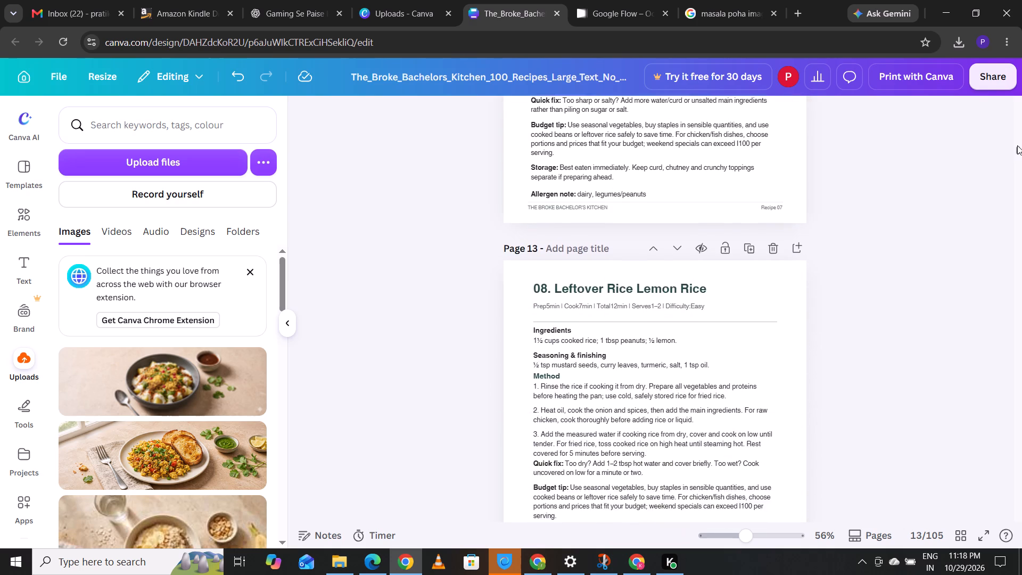
pyautogui.press('Down')
pyautogui.press('Down')
pyautogui.press('Down')
pyautogui.press('Down')
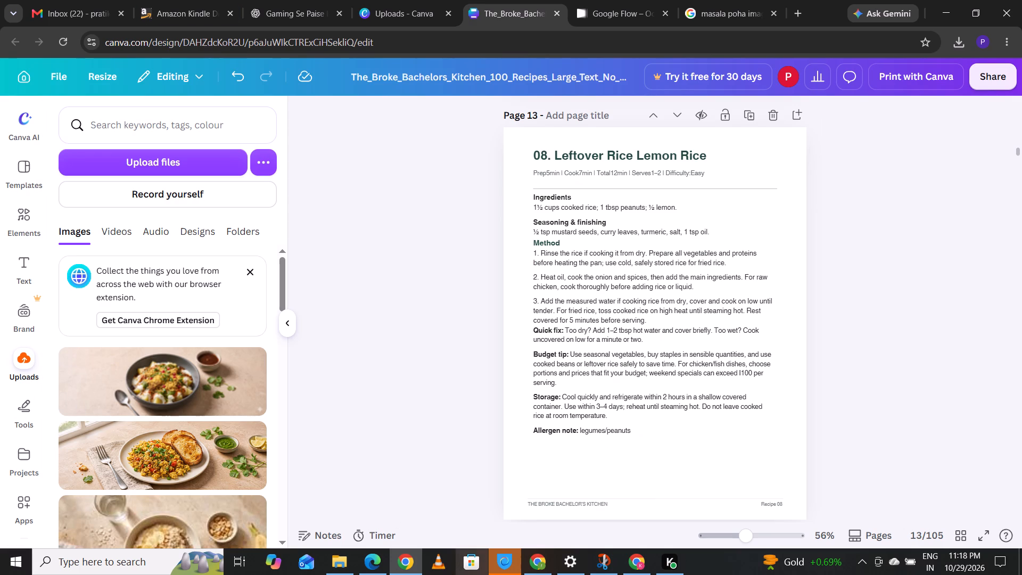
pyautogui.click(534, 564)
pyautogui.click(106, 0)
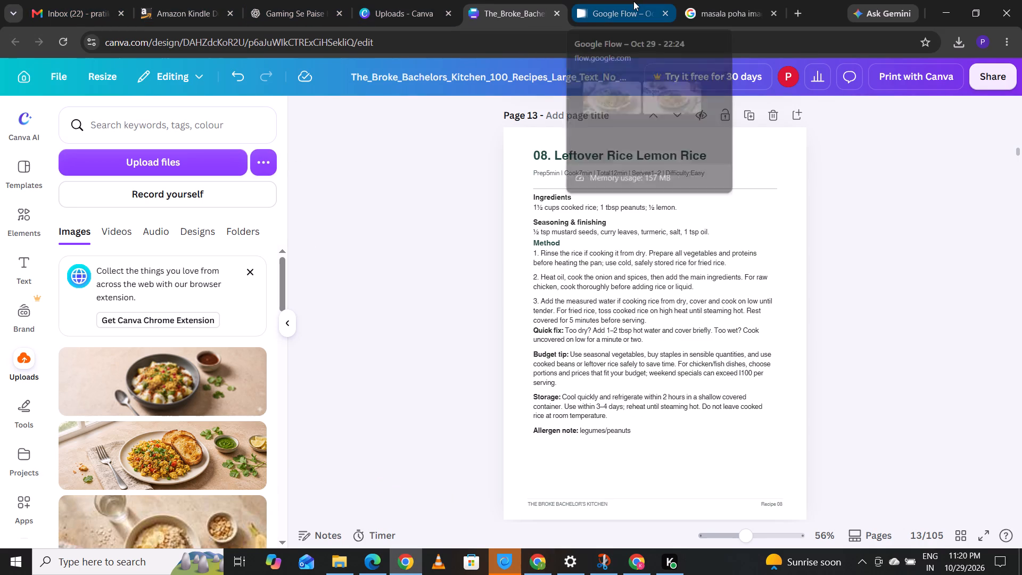
pyautogui.click(771, 9)
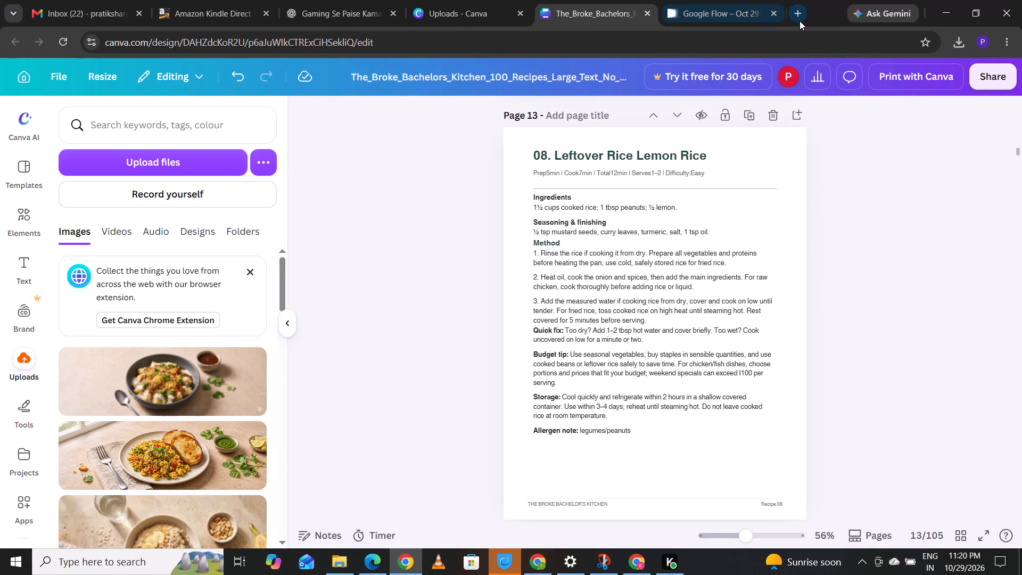
# Search Google Images in a new tab for "leftover lemon rice images" and browse to the Cook Click N Devour Lemon Rice Recipe photo.
pyautogui.click(800, 21)
pyautogui.click(586, 43)
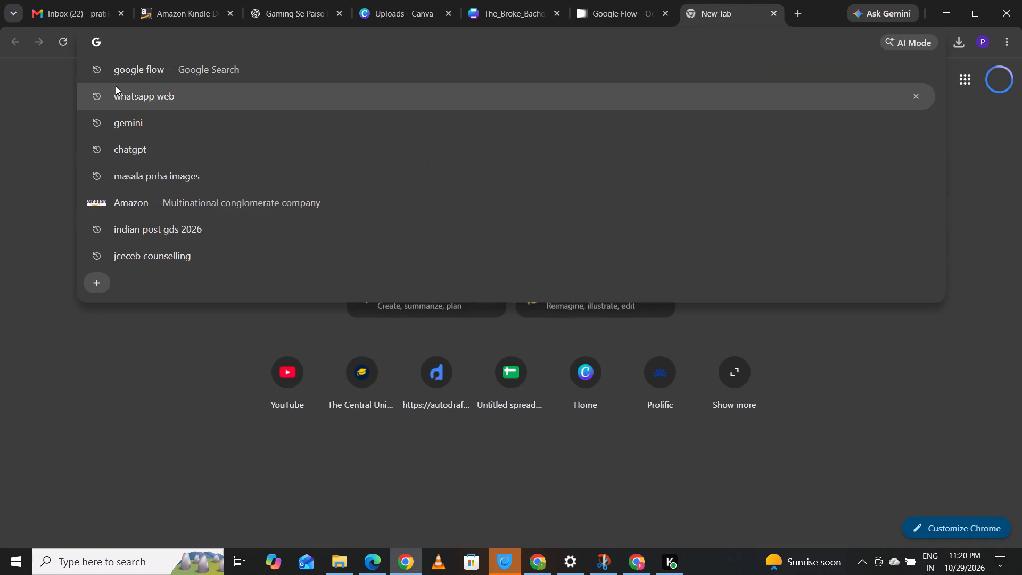
pyautogui.click(0, 167)
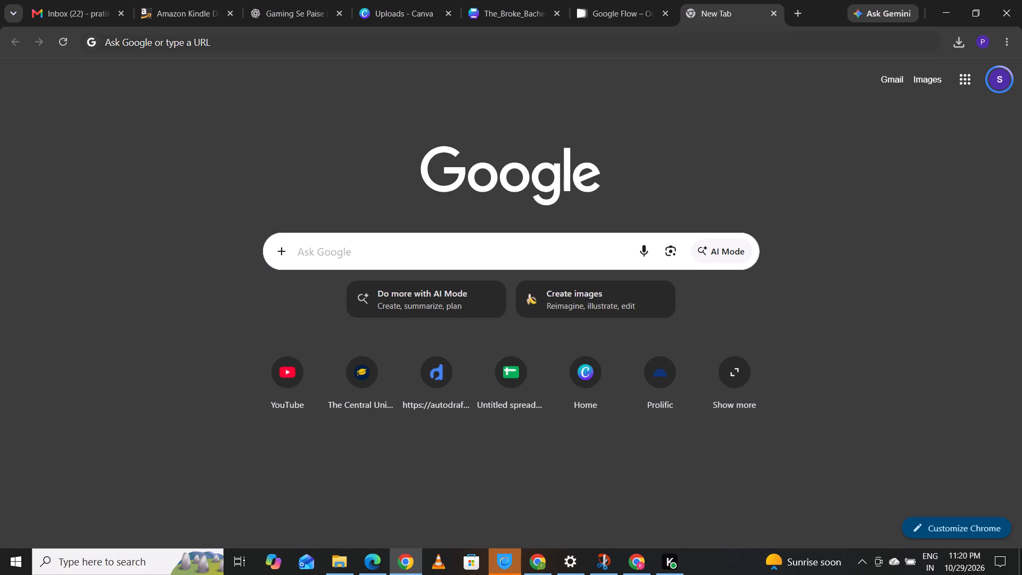
pyautogui.click(326, 251)
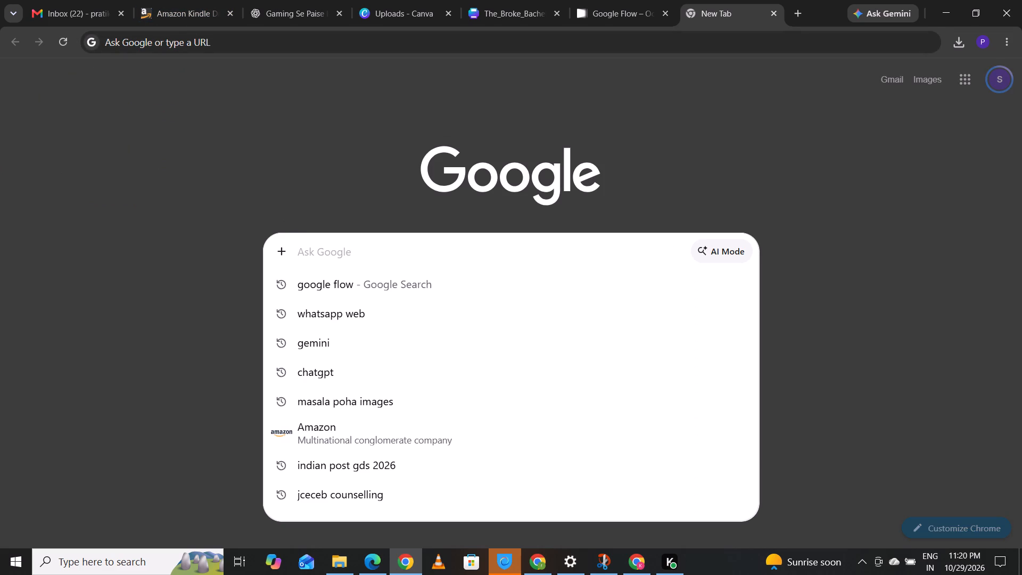
pyautogui.write('let')
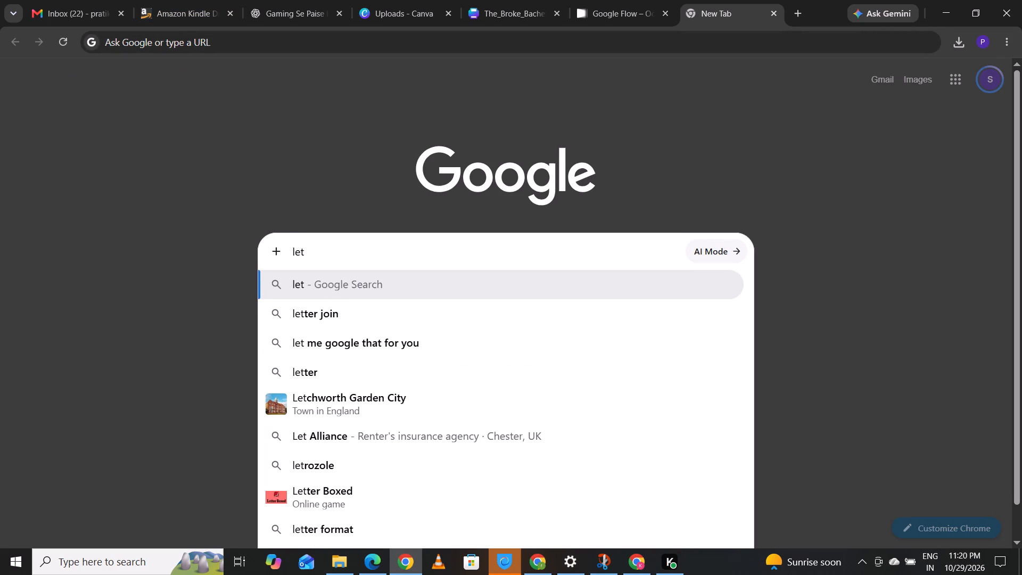
pyautogui.write('over')
pyautogui.press('space')
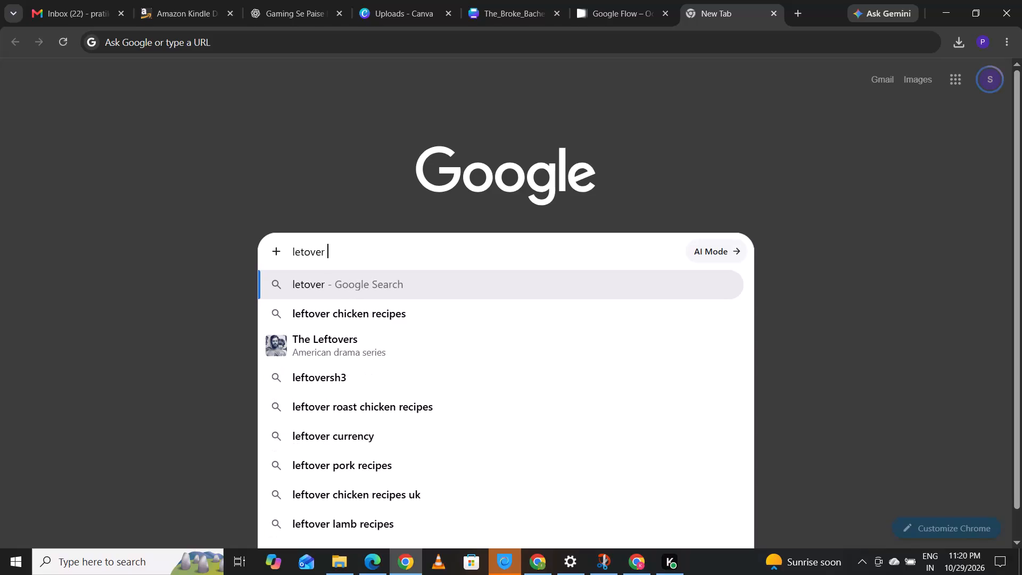
pyautogui.write('lemon')
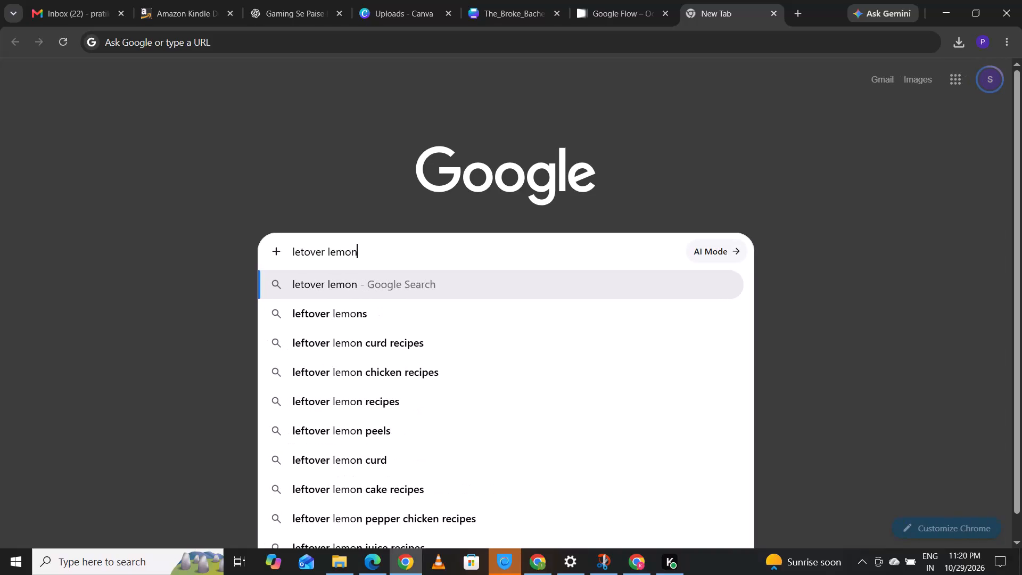
pyautogui.press('space')
pyautogui.press('r')
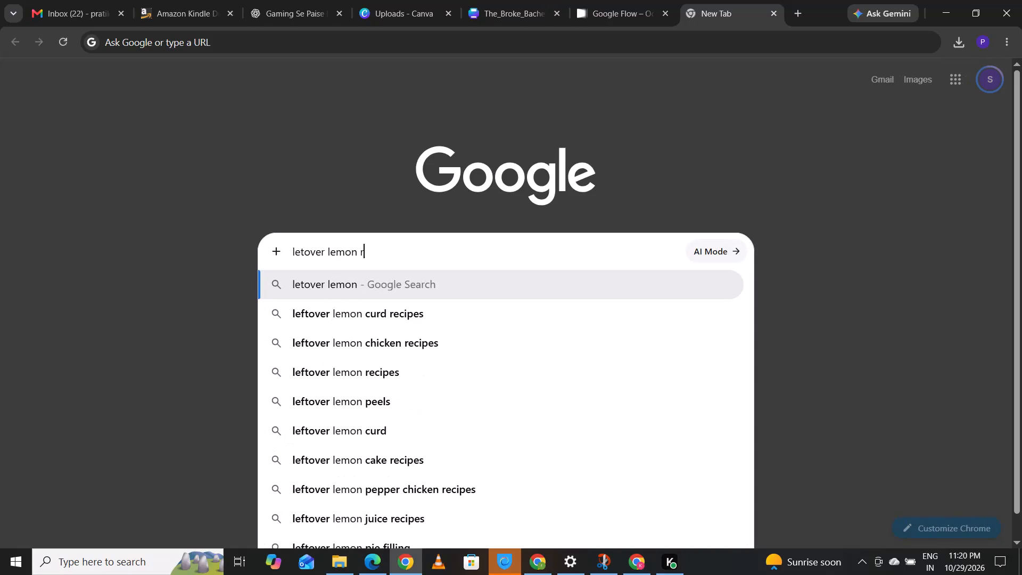
pyautogui.write('ice')
pyautogui.press('space')
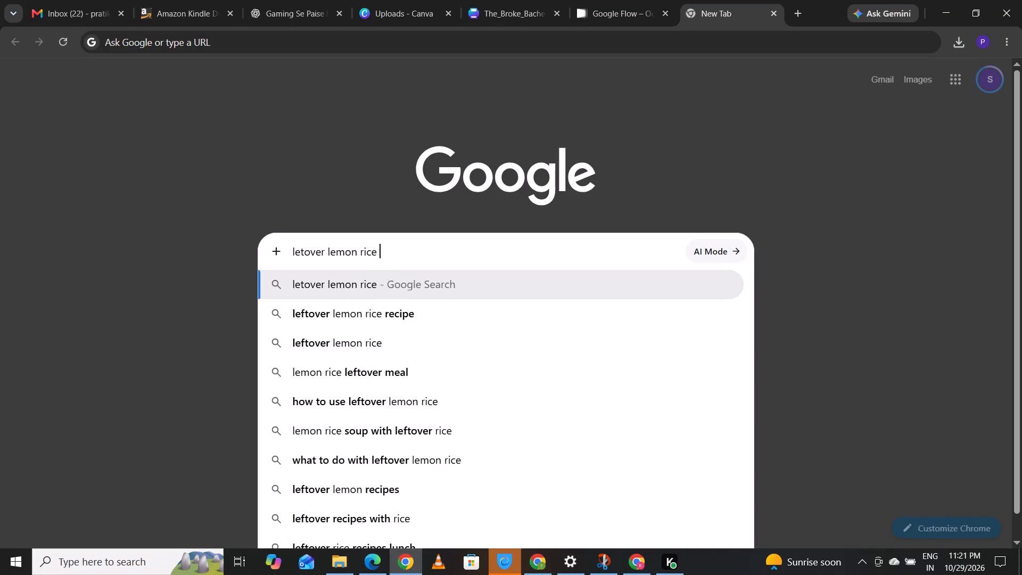
pyautogui.write('images')
pyautogui.press('Return')
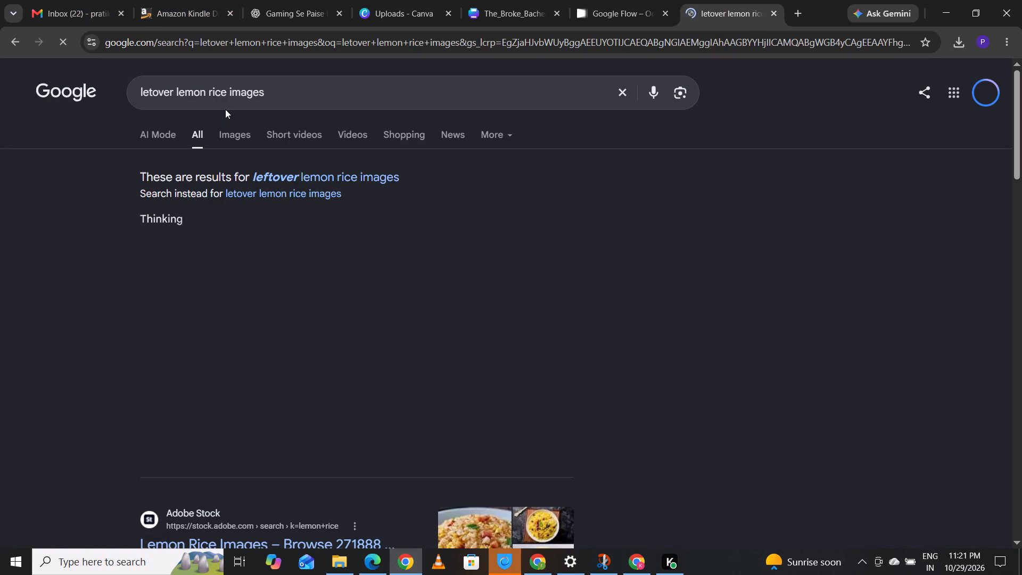
pyautogui.click(280, 178)
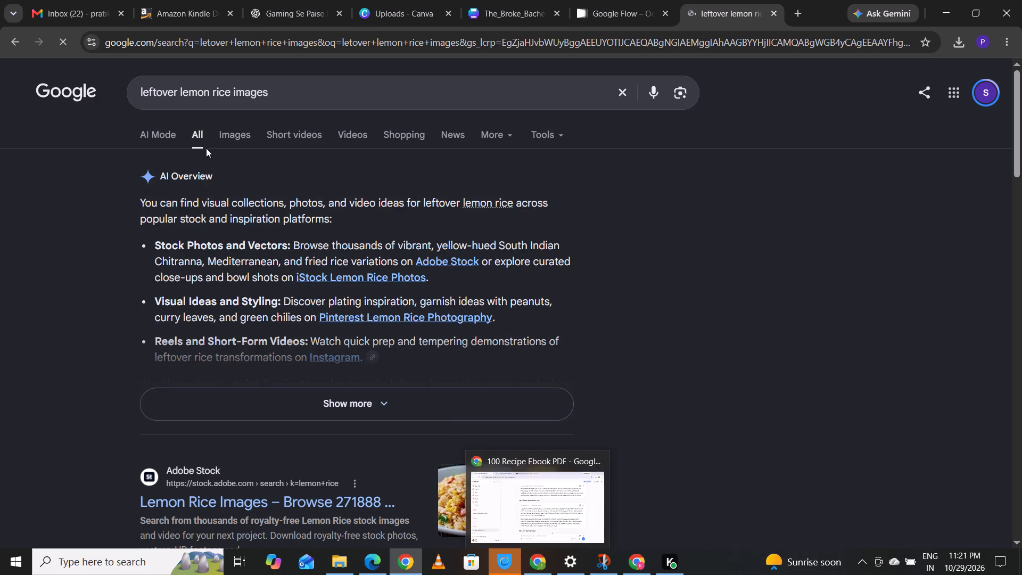
pyautogui.click(230, 144)
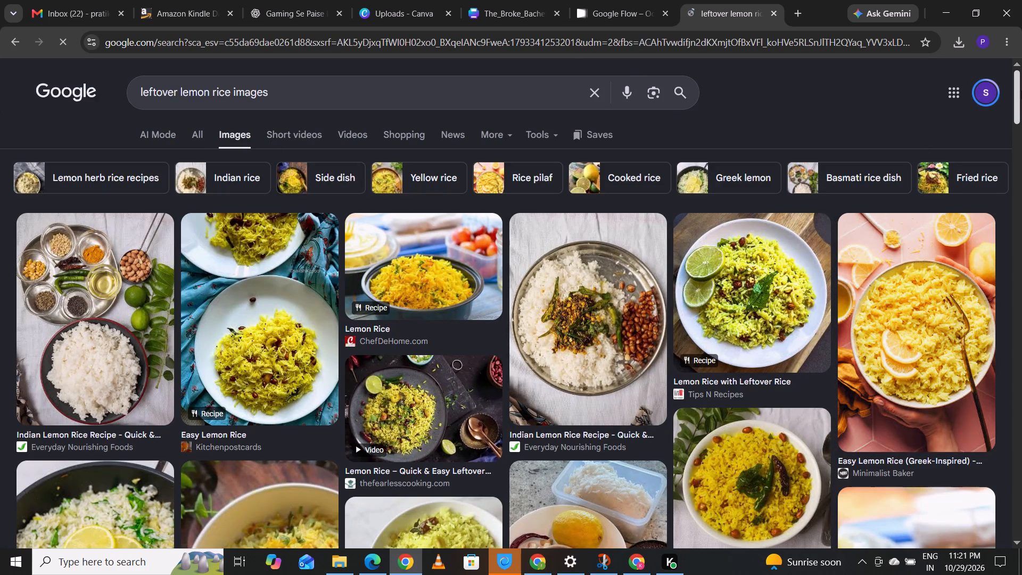
pyautogui.click(1015, 111)
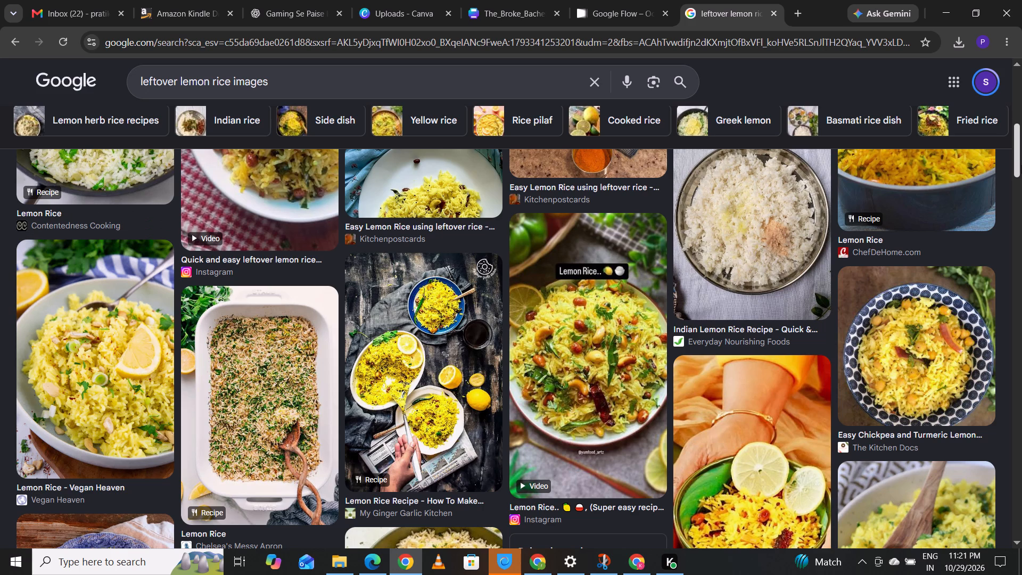
# Look through the leftover lemon rice image results, preview the Instagram lemon rice photo, and switch to the other browser window.
pyautogui.moveTo(1021, 165); pyautogui.dragTo(1021, 155)
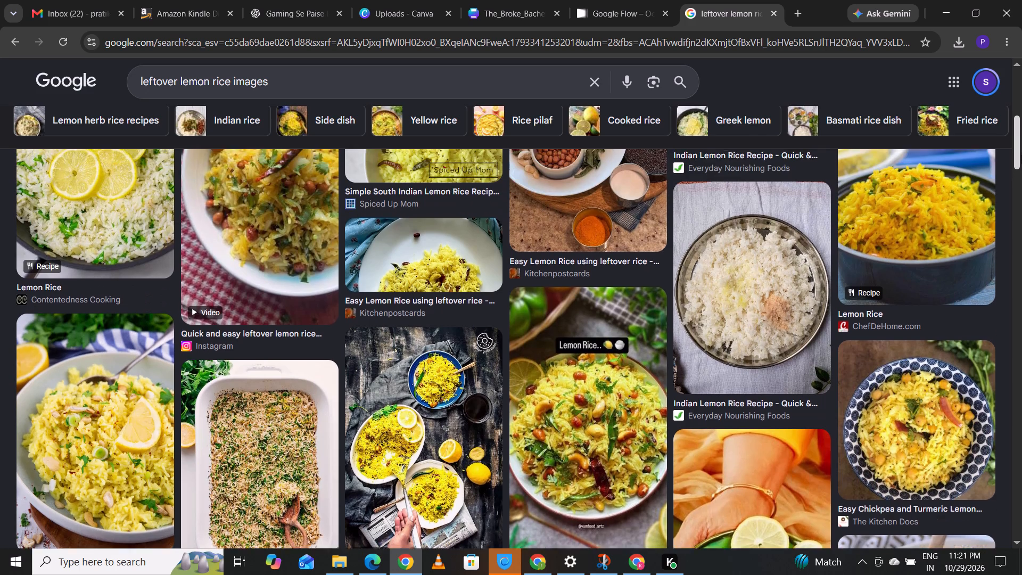
pyautogui.moveTo(1021, 155); pyautogui.dragTo(1021, 143)
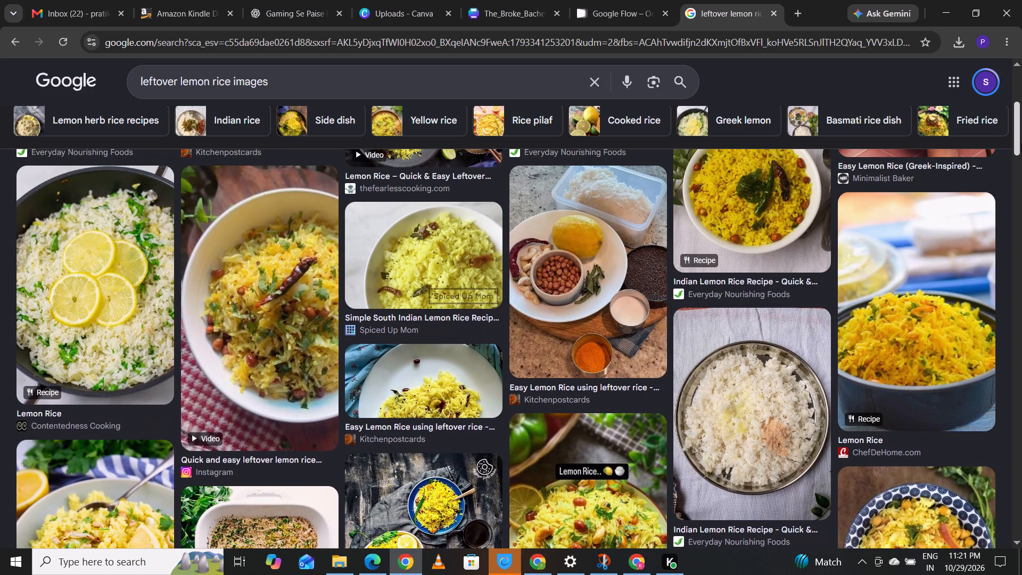
pyautogui.moveTo(1021, 143); pyautogui.dragTo(1021, 170)
pyautogui.click(1021, 170)
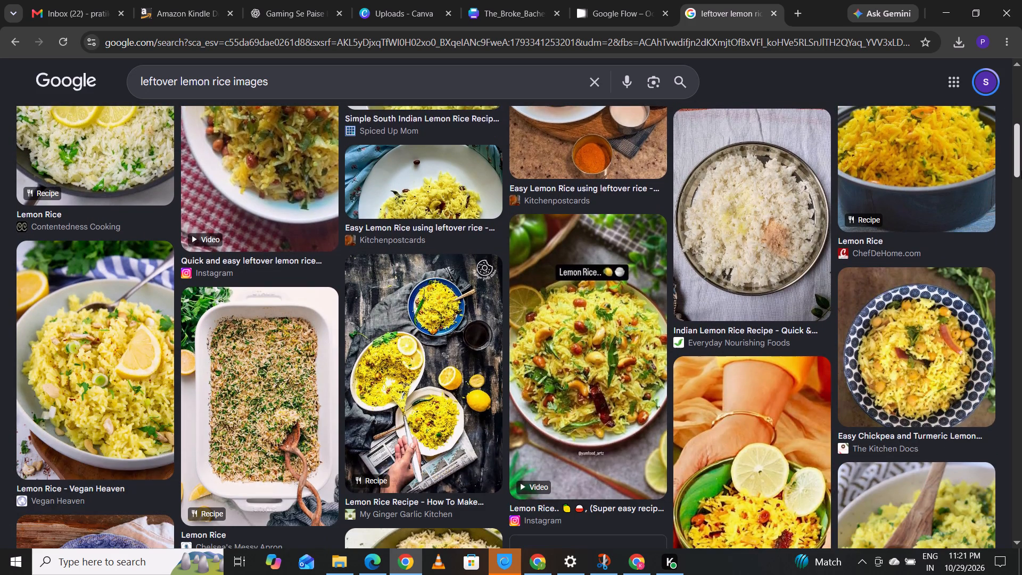
pyautogui.click(588, 371)
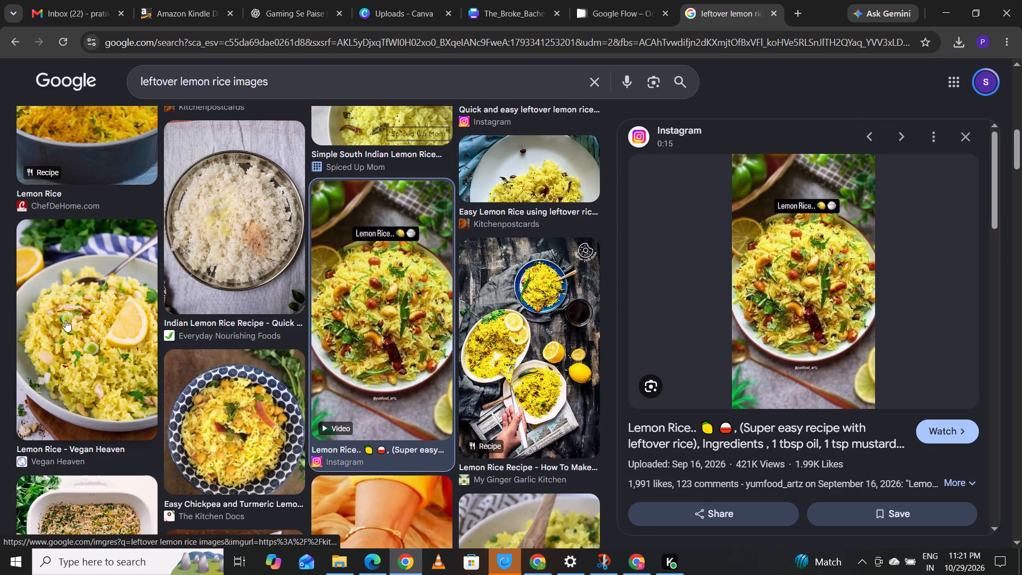
pyautogui.click(543, 564)
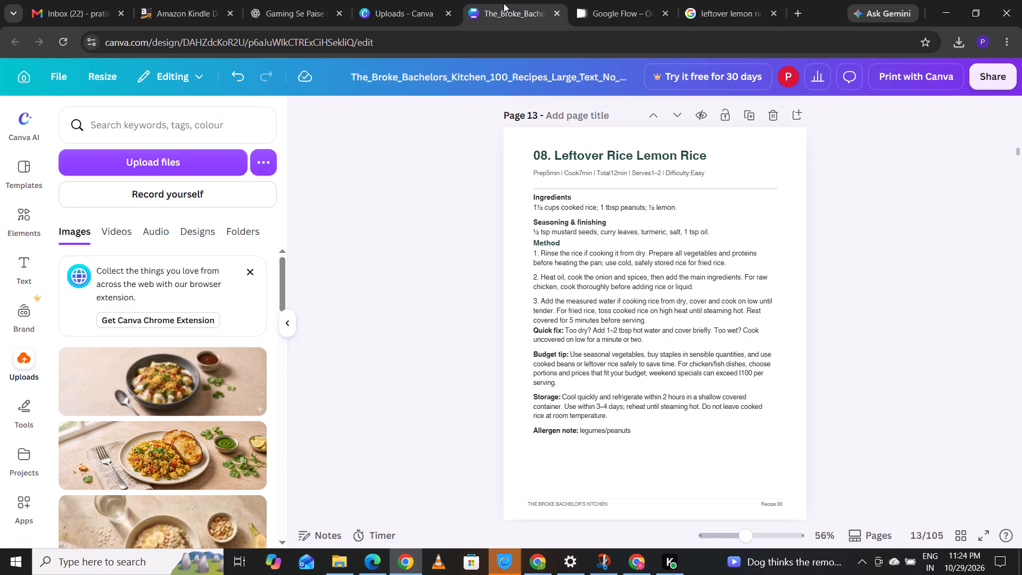
pyautogui.click(609, 252)
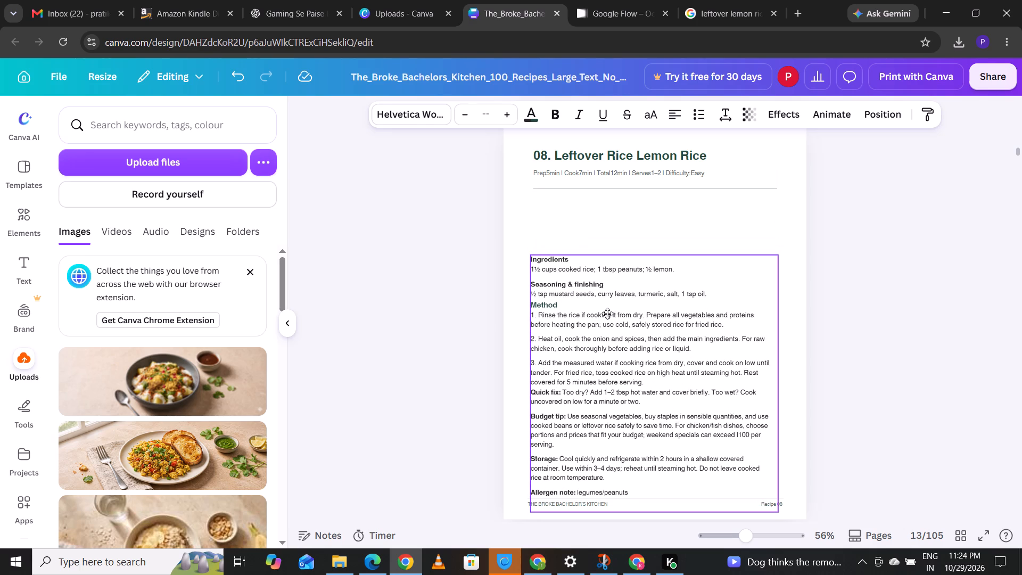
# On page 13, move the prep-time line up under the recipe title and set the divider line just below it.
pyautogui.click(591, 169)
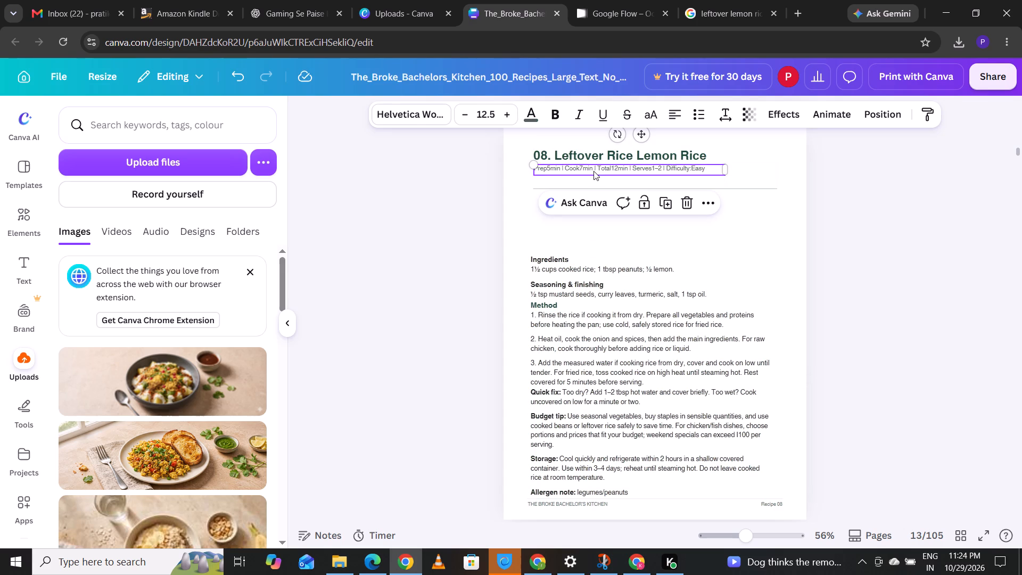
pyautogui.moveTo(595, 188); pyautogui.dragTo(595, 183)
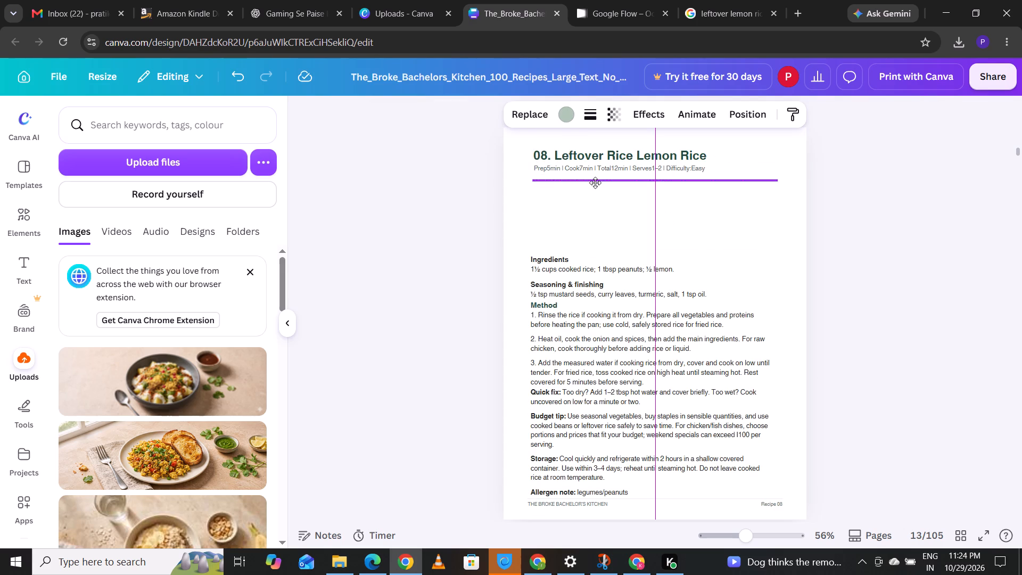
pyautogui.moveTo(595, 183); pyautogui.dragTo(595, 173)
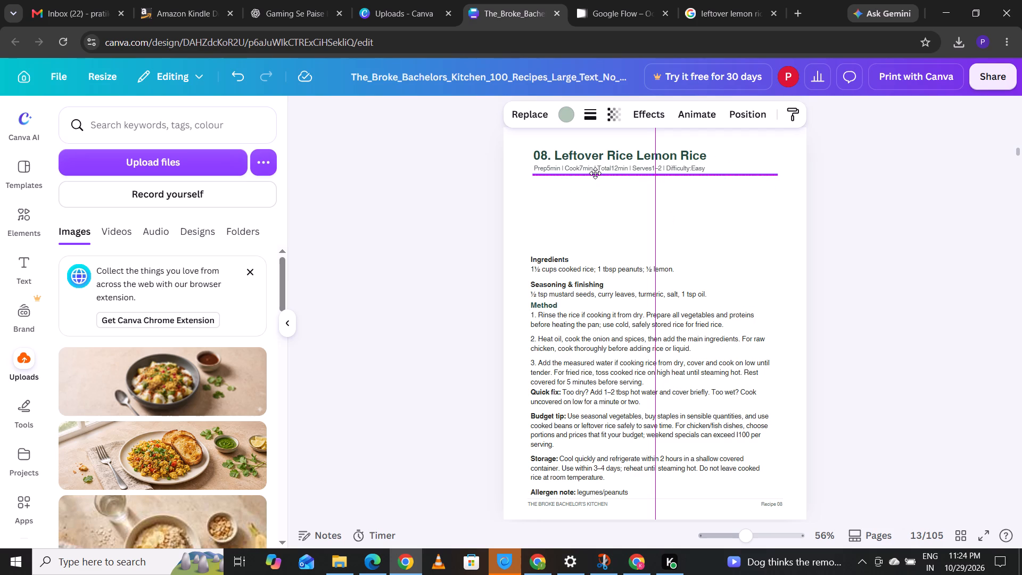
pyautogui.moveTo(595, 173); pyautogui.dragTo(595, 172)
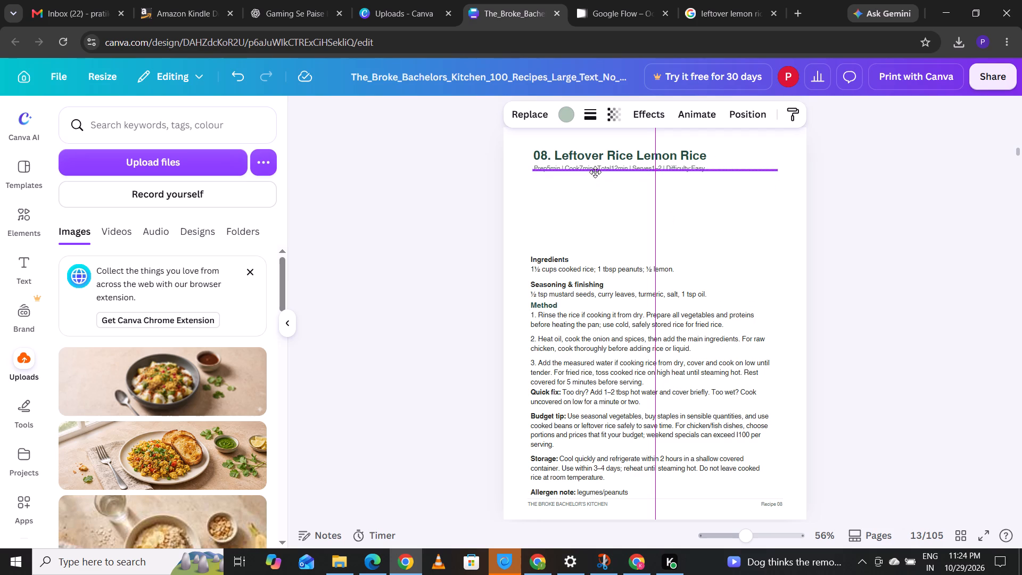
pyautogui.moveTo(595, 172); pyautogui.dragTo(595, 175)
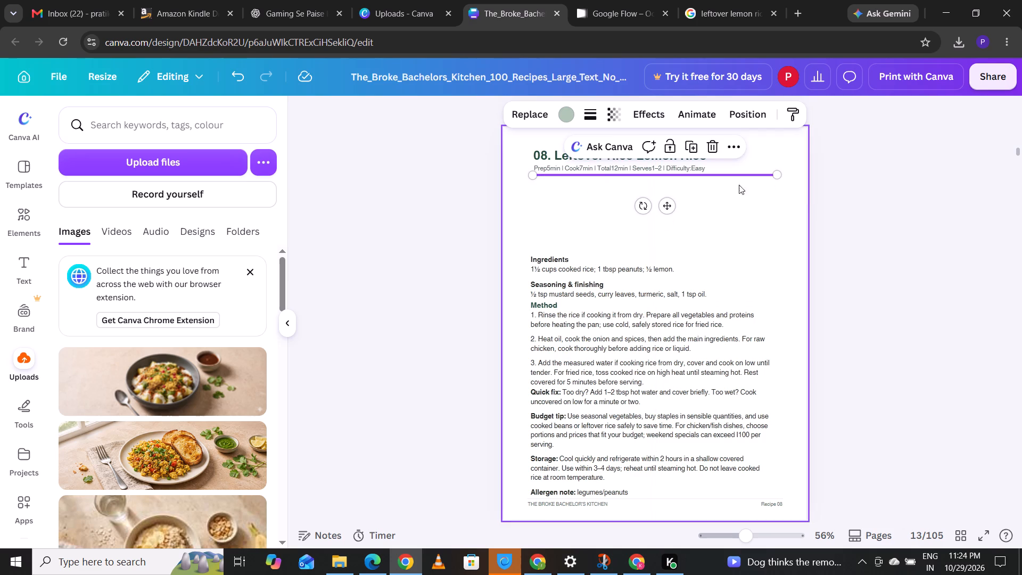
pyautogui.click(368, 200)
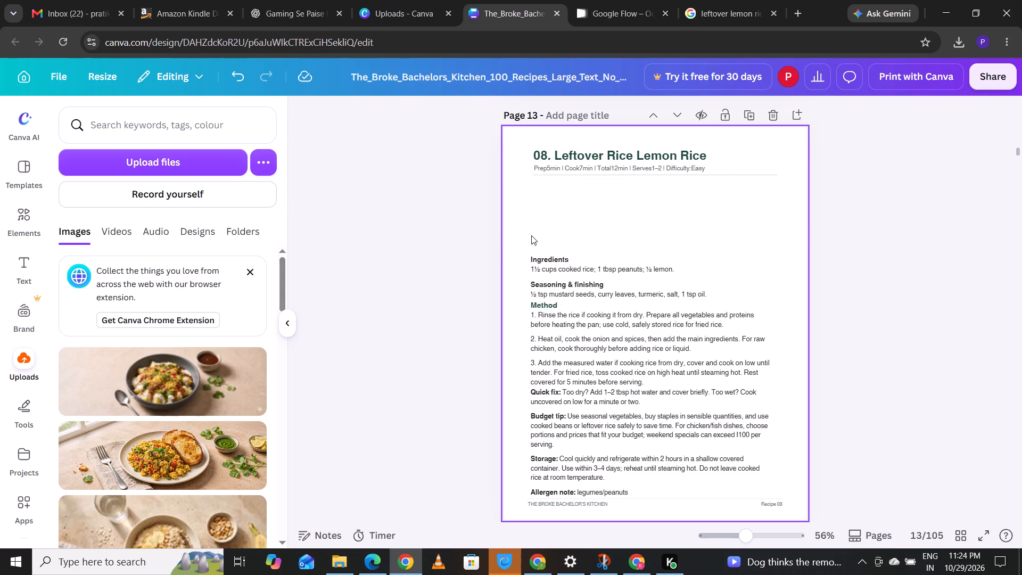
# Shift the page 13 recipe text block slightly so its left edge lines up with the title.
pyautogui.click(561, 316)
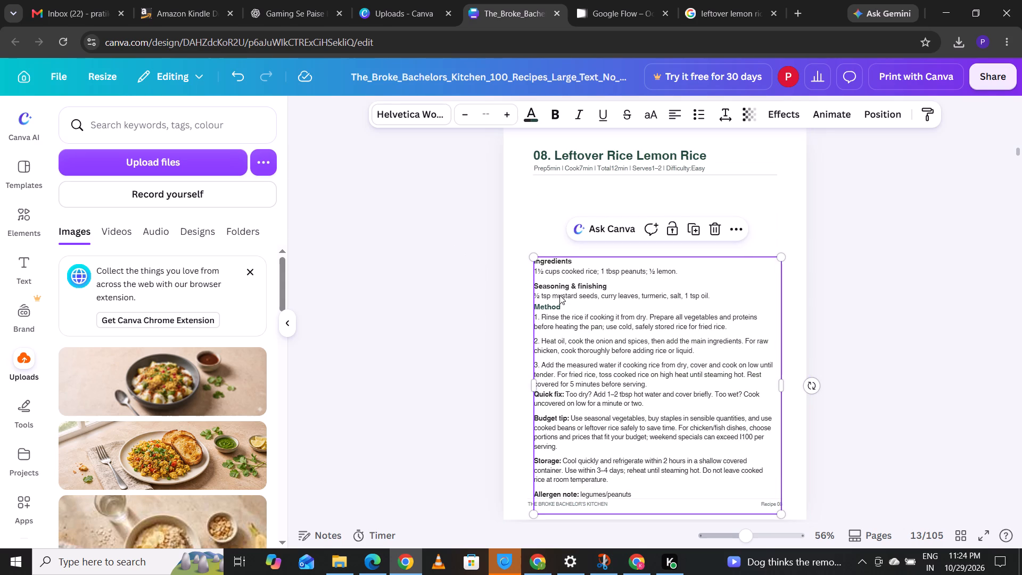
pyautogui.click(442, 307)
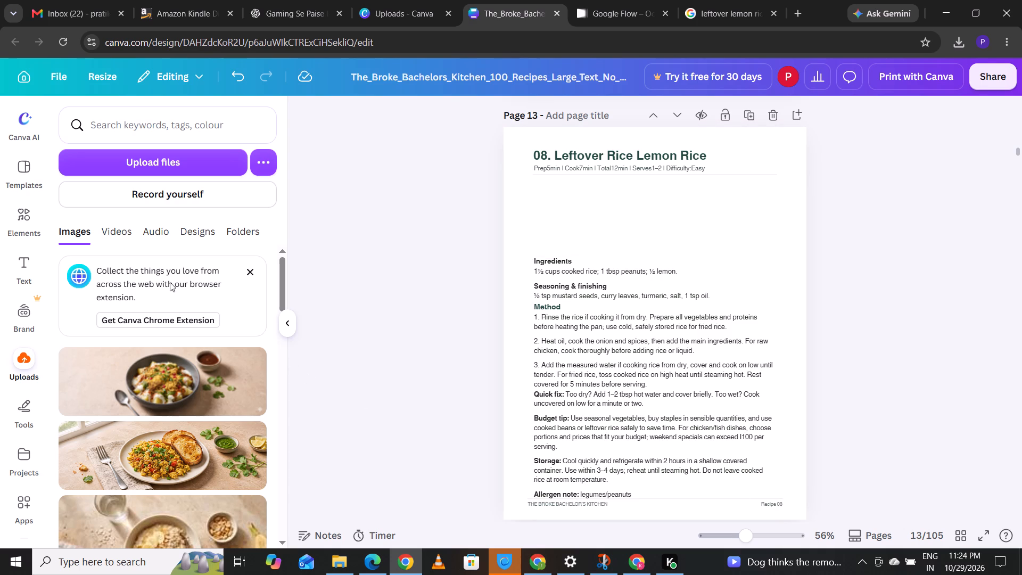
# Upload the lemon rice image "Gemini_Generated_Image_muddsumuddsumudd" from Downloads to the ebook's uploads.
pyautogui.click(153, 168)
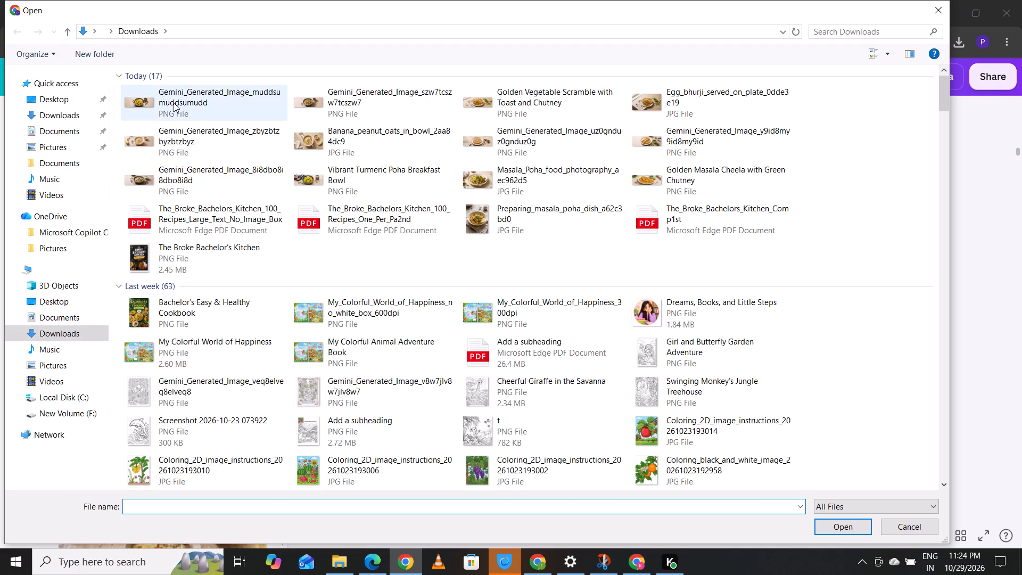
pyautogui.click(174, 103)
pyautogui.click(174, 103)
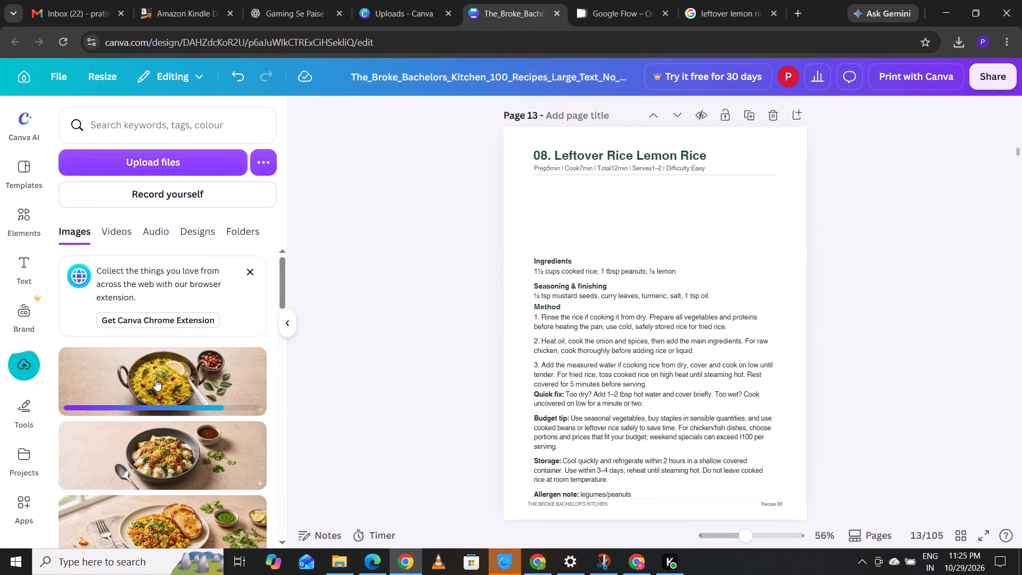
# Place the uploaded lemon rice image on page 13 between the divider line and the Ingredients heading.
pyautogui.moveTo(155, 379); pyautogui.dragTo(137, 381)
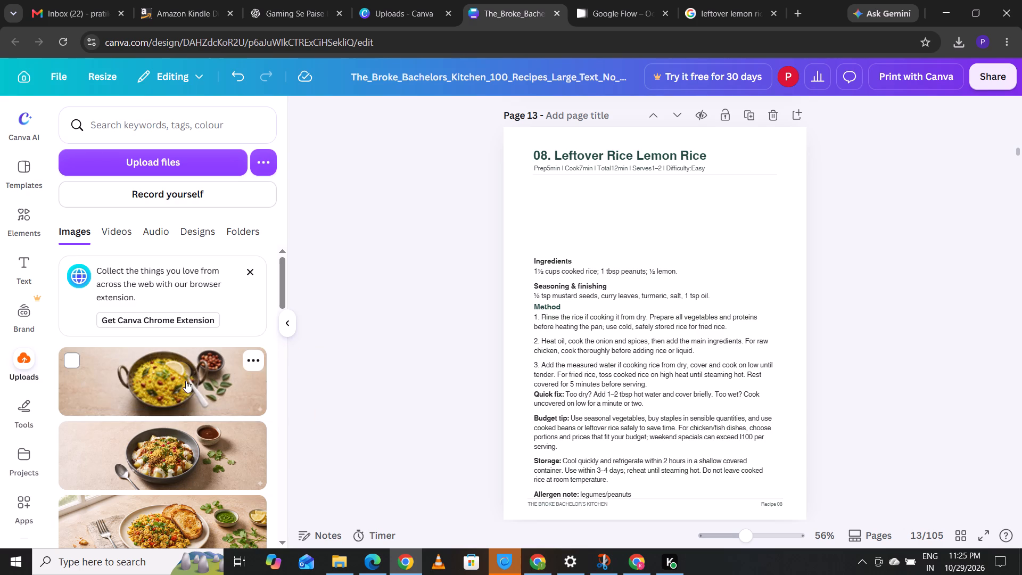
pyautogui.moveTo(186, 381); pyautogui.dragTo(729, 193)
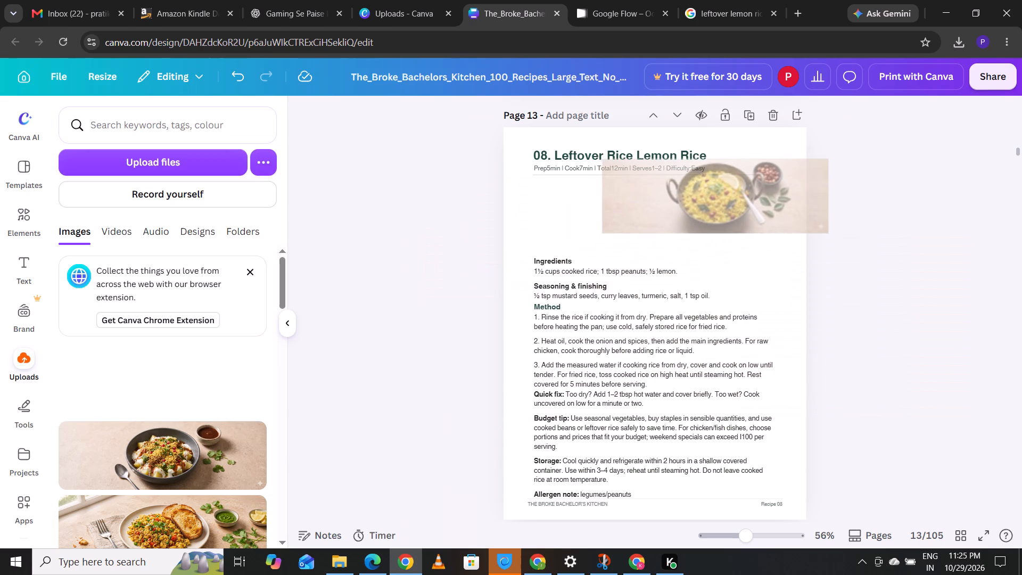
pyautogui.moveTo(729, 193); pyautogui.dragTo(661, 207)
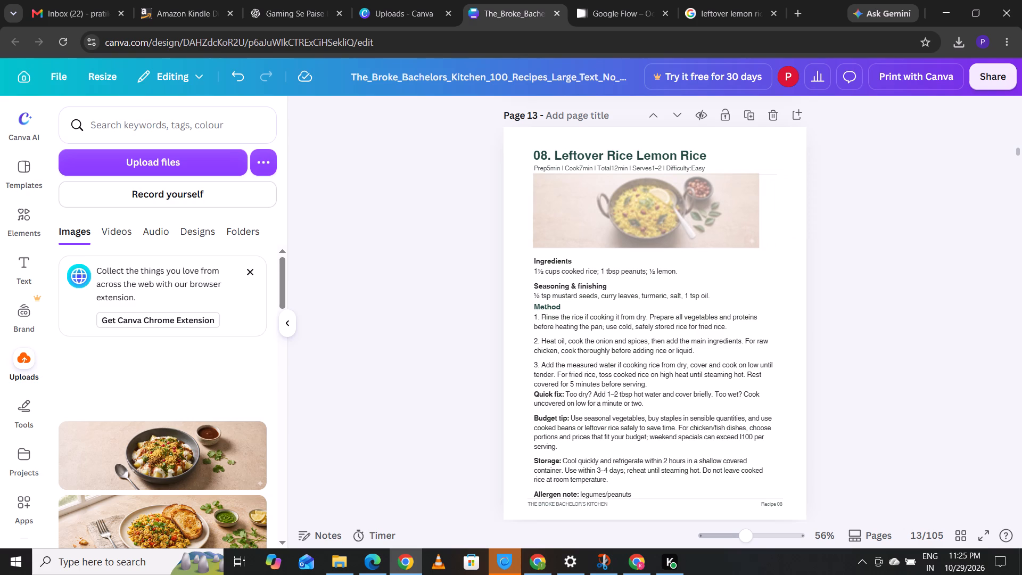
pyautogui.moveTo(661, 207); pyautogui.dragTo(661, 212)
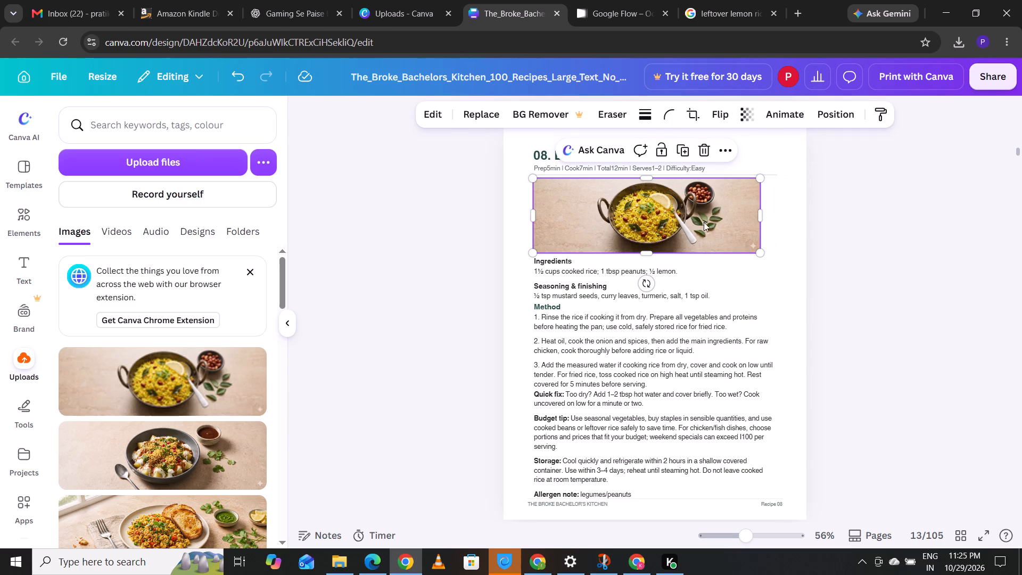
# Resize and crop the lemon rice image so it fills the gap below the divider without touching the Ingredients heading.
pyautogui.moveTo(762, 211); pyautogui.dragTo(749, 217)
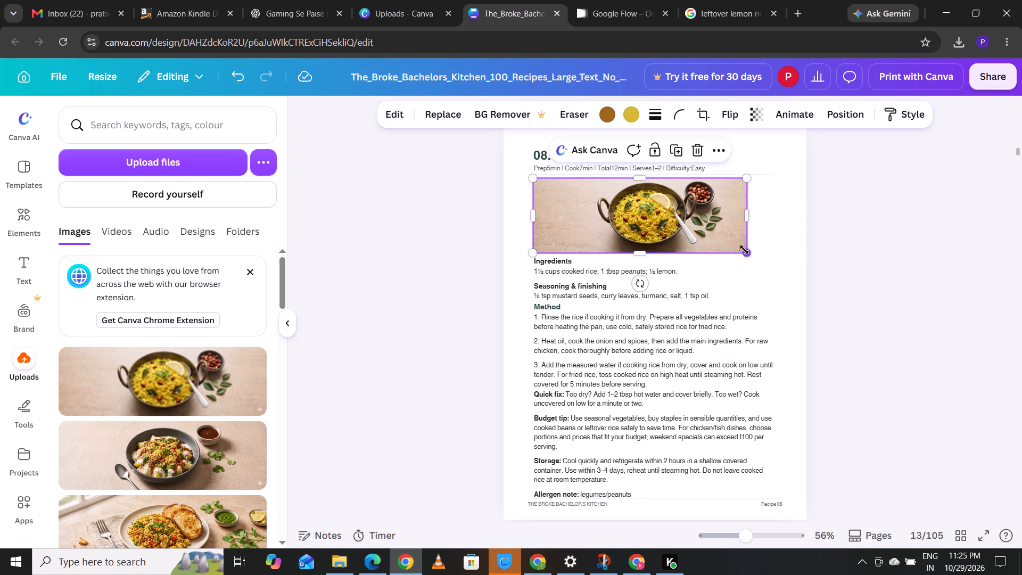
pyautogui.moveTo(744, 250); pyautogui.dragTo(754, 251)
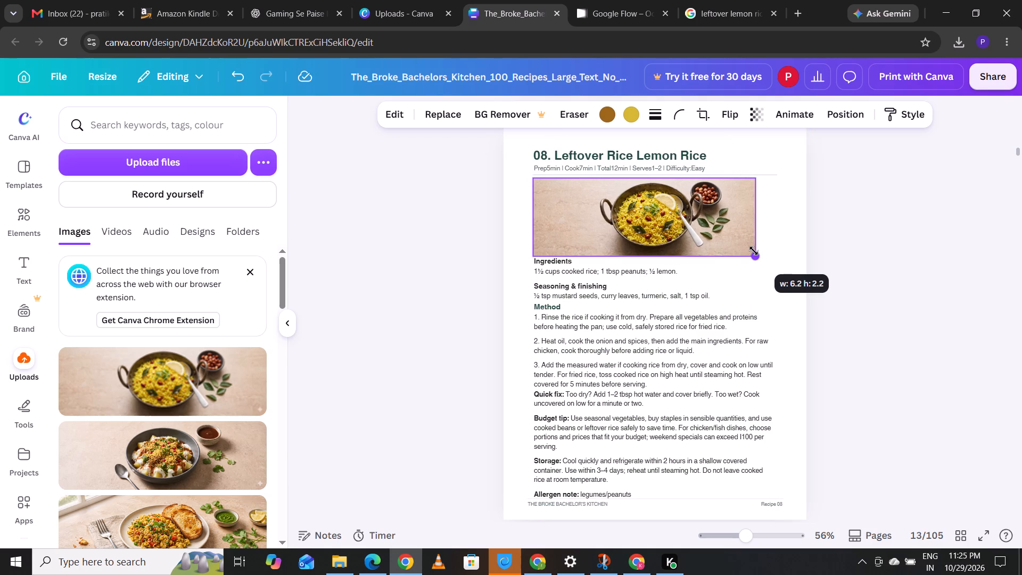
pyautogui.moveTo(754, 251); pyautogui.dragTo(755, 251)
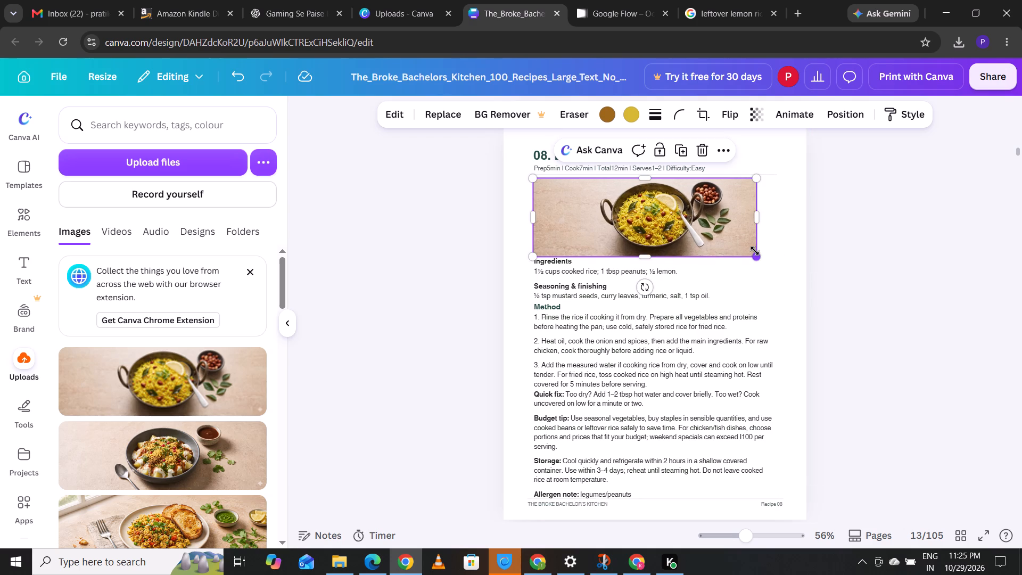
pyautogui.click(713, 232)
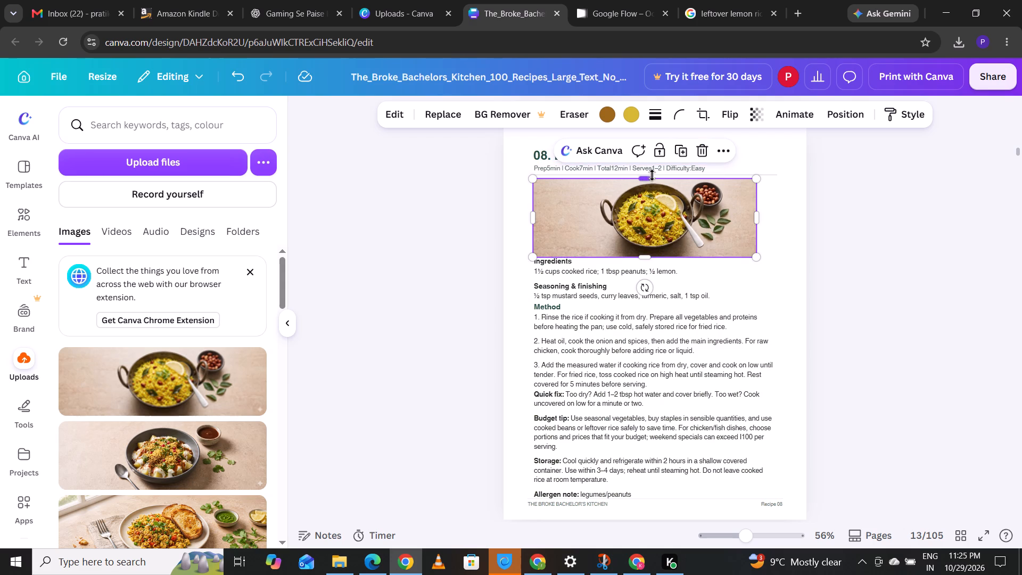
pyautogui.click(650, 176)
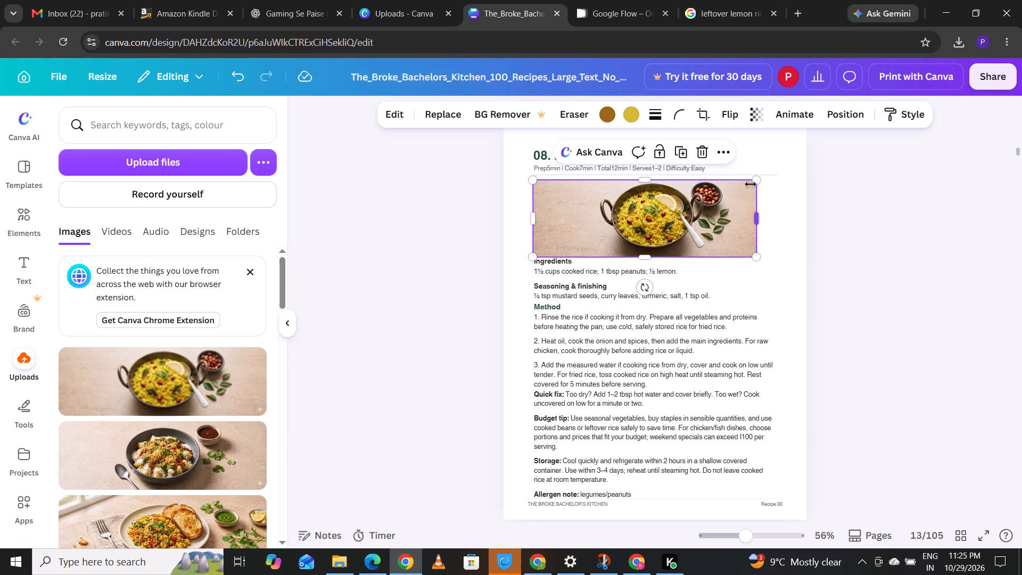
pyautogui.click(756, 177)
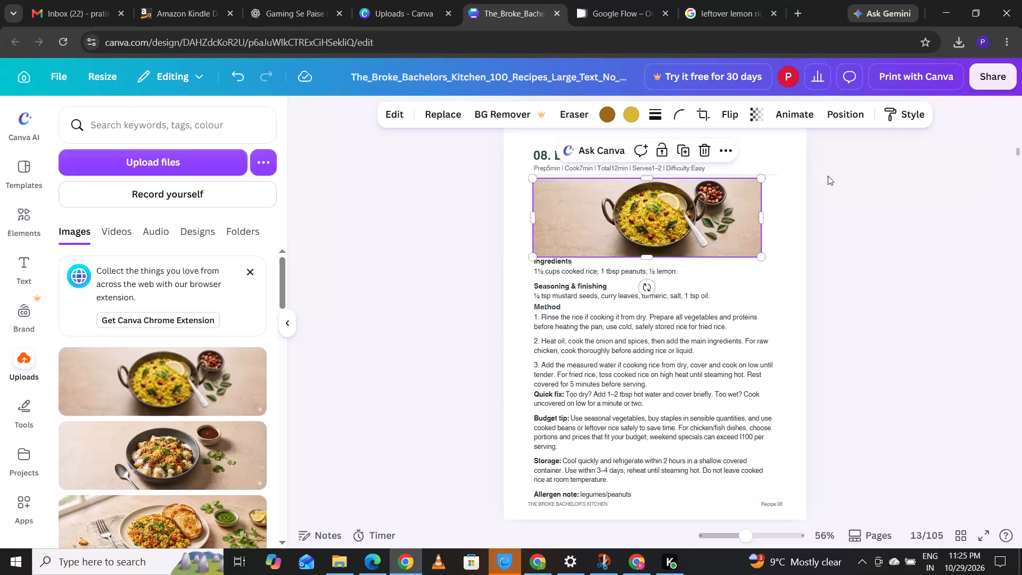
pyautogui.click(837, 185)
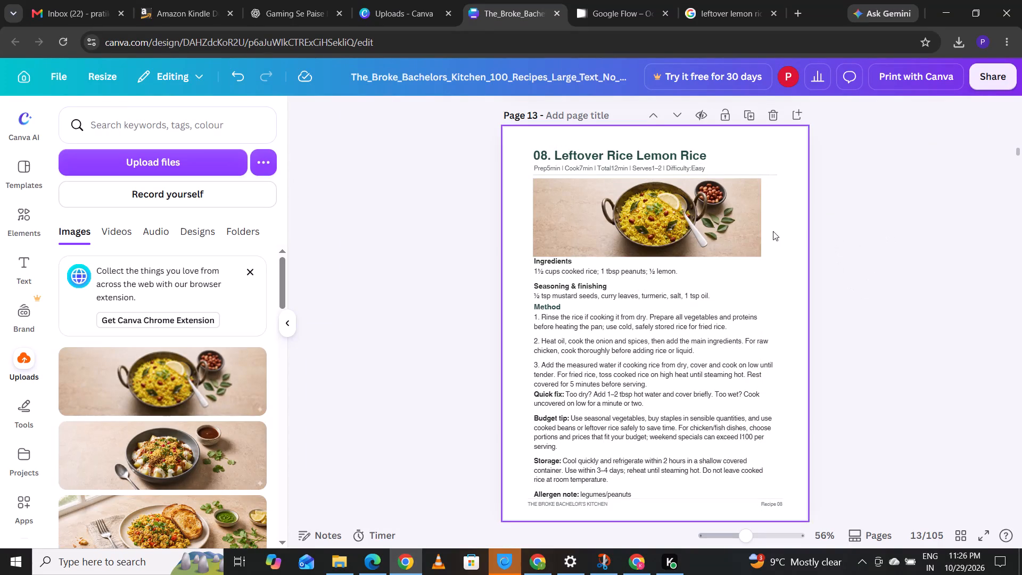
pyautogui.click(650, 245)
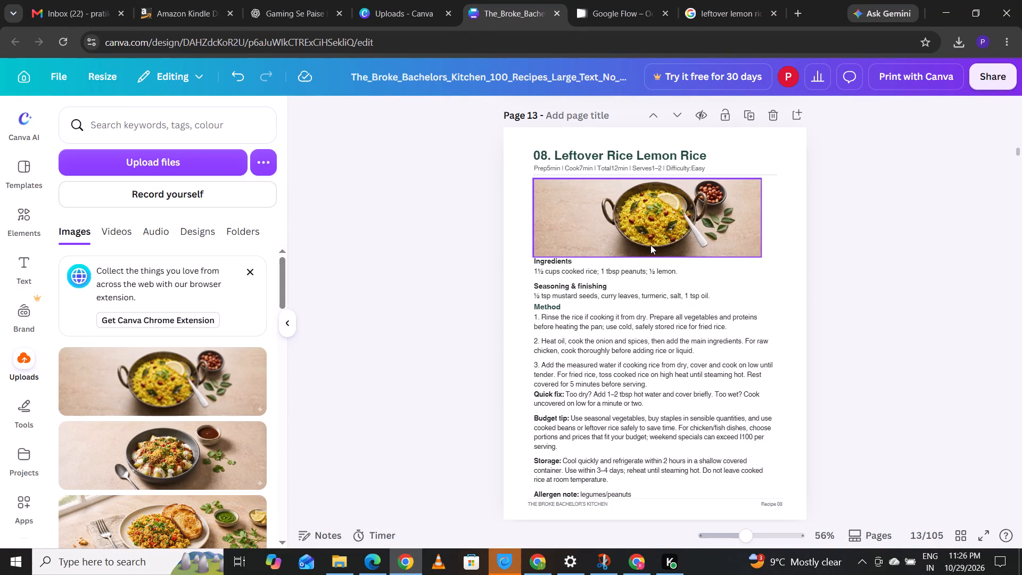
pyautogui.moveTo(643, 256); pyautogui.dragTo(643, 251)
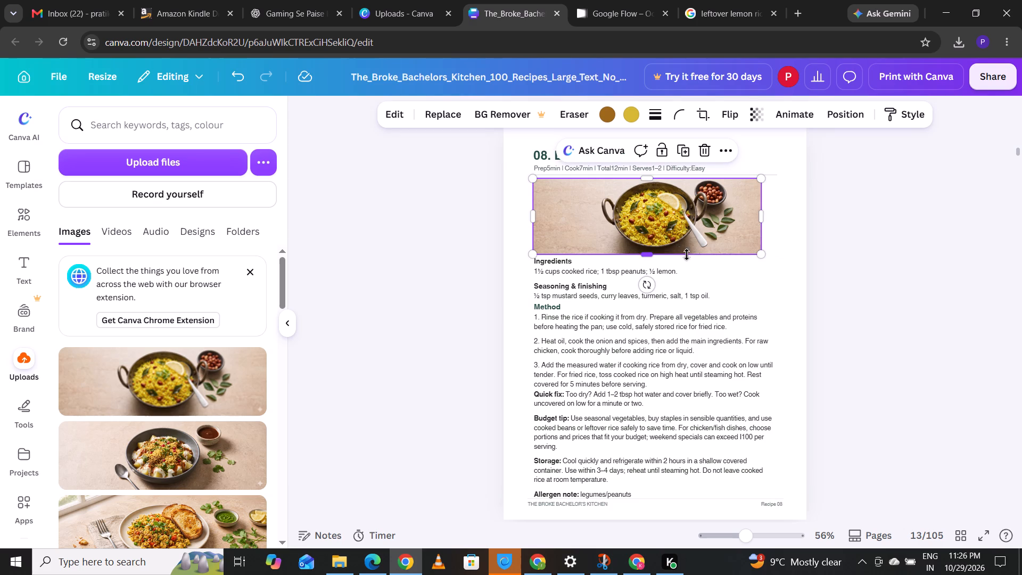
pyautogui.click(886, 266)
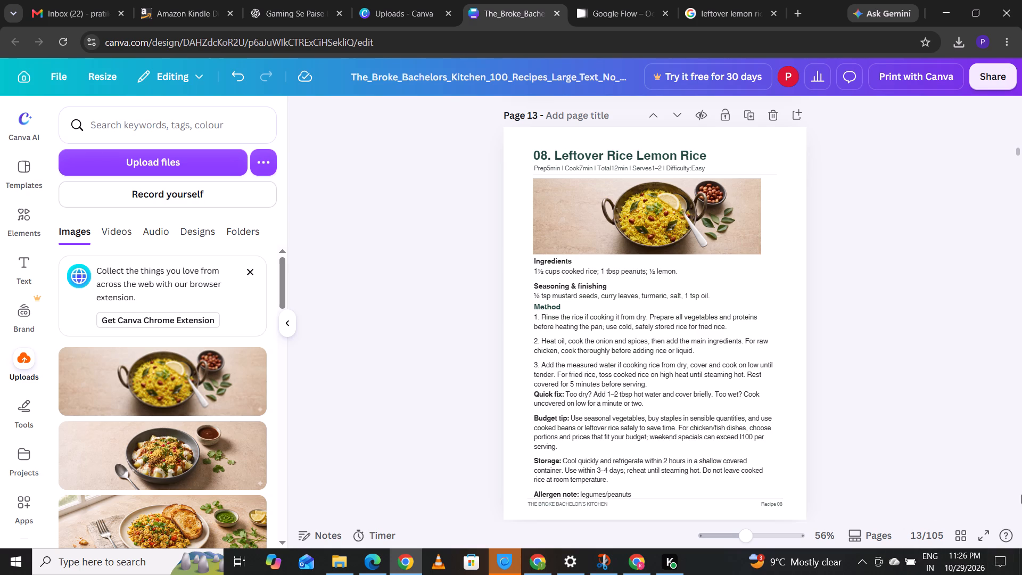
# Go to page 14, Sattu Drink & Toast, and move the divider line up close beneath the prep-time line.
pyautogui.click(1017, 149)
pyautogui.press('Down')
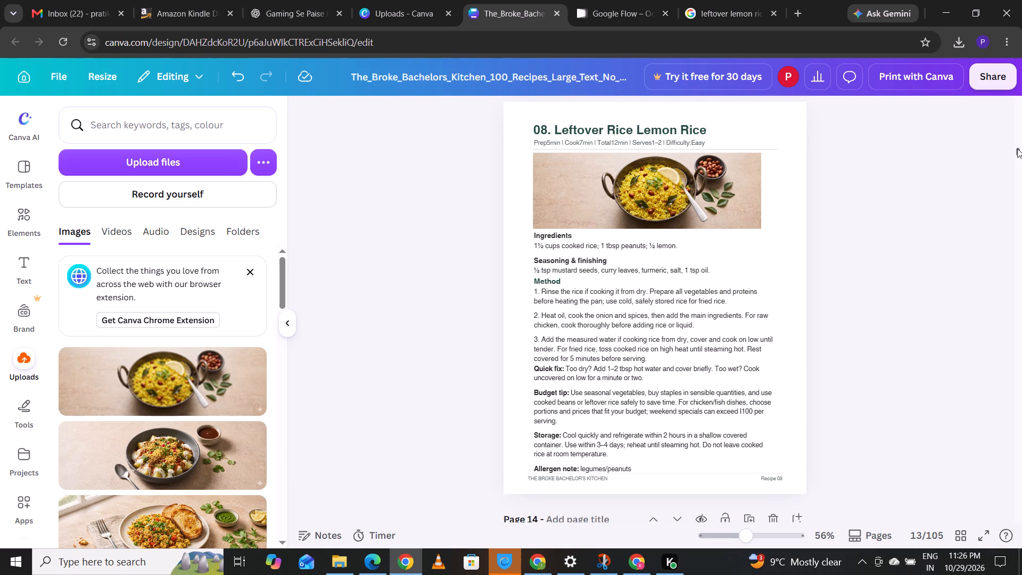
pyautogui.press('Down')
pyautogui.press('Down')
pyautogui.press('Down')
pyautogui.press('Down')
pyautogui.press('Down')
pyautogui.press('Down')
pyautogui.press('Down')
pyautogui.press('Down')
pyautogui.press('Down')
pyautogui.press('Down')
pyautogui.press('Down')
pyautogui.press('Down')
pyautogui.press('Down')
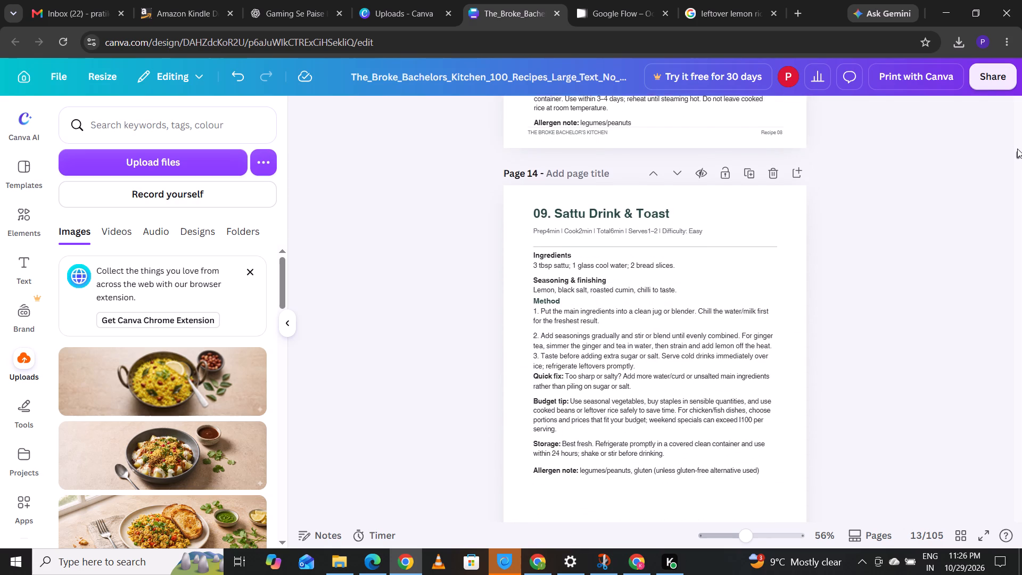
pyautogui.press('Down')
pyautogui.press('Down')
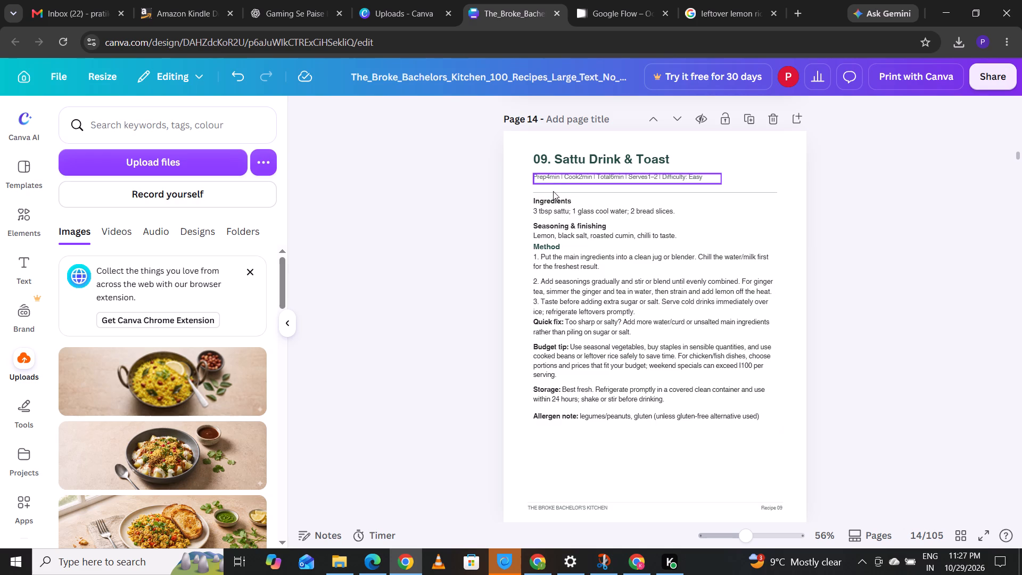
pyautogui.moveTo(553, 192); pyautogui.dragTo(553, 190)
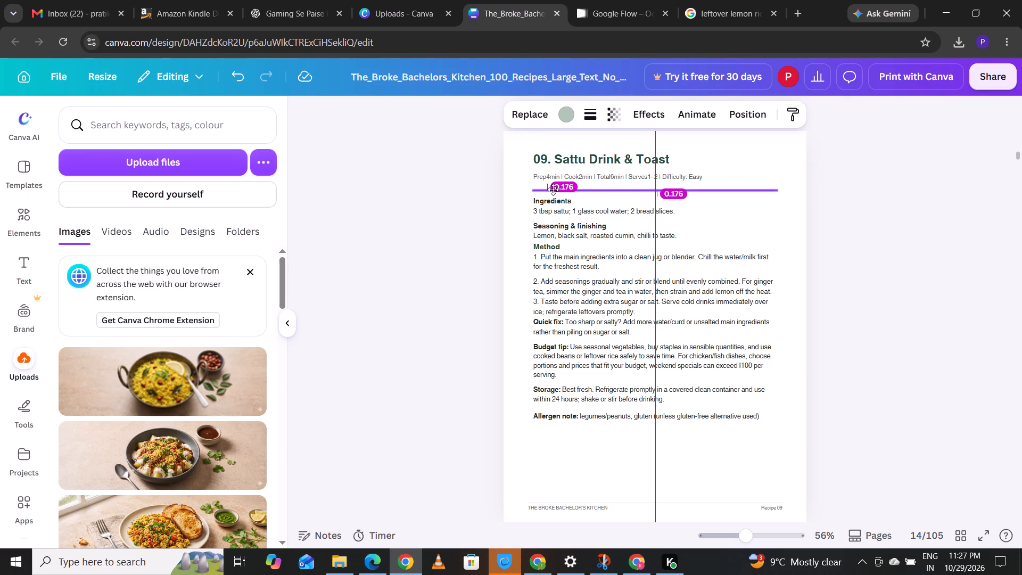
pyautogui.moveTo(553, 190); pyautogui.dragTo(555, 180)
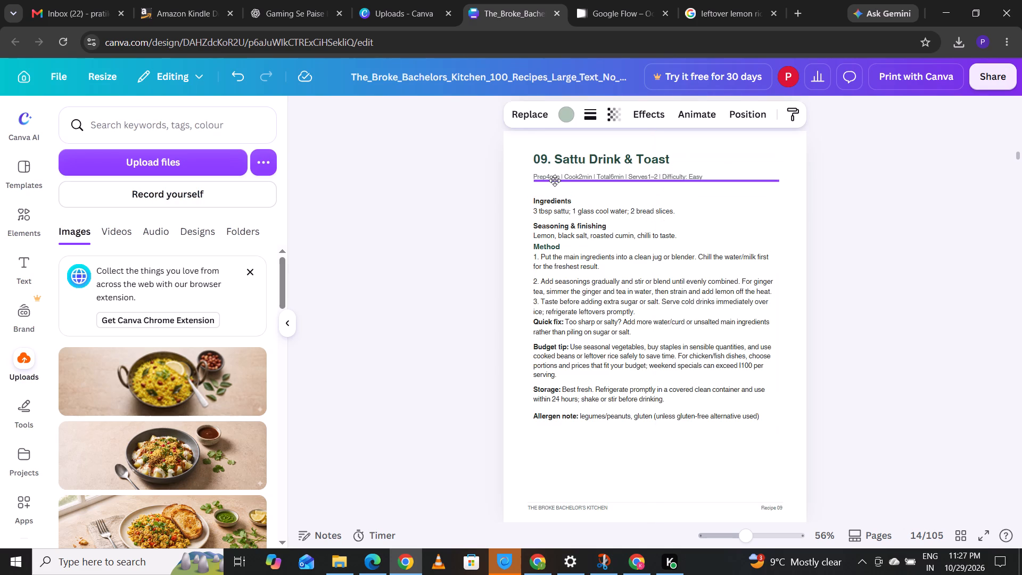
pyautogui.moveTo(555, 180); pyautogui.dragTo(555, 185)
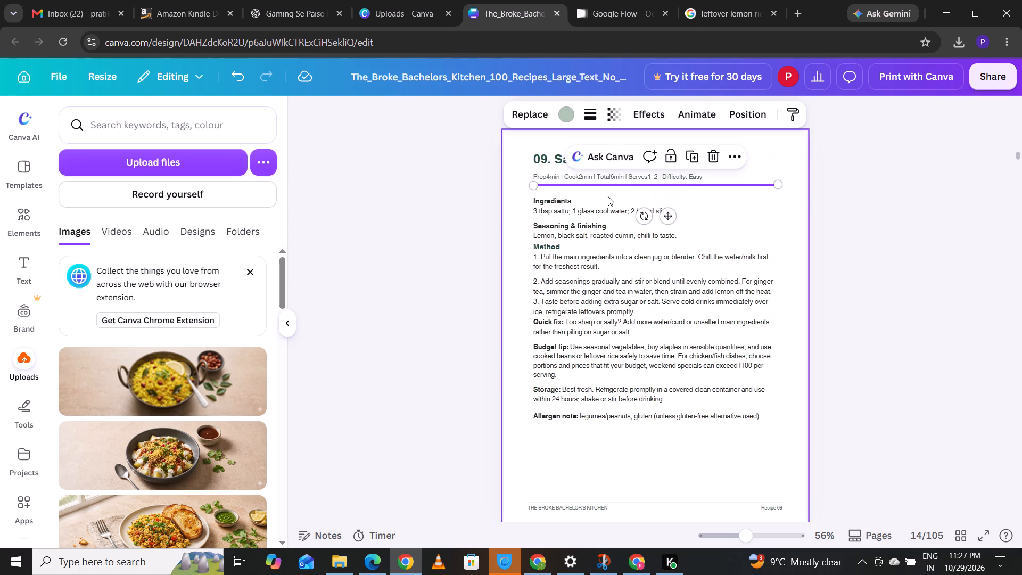
pyautogui.click(847, 241)
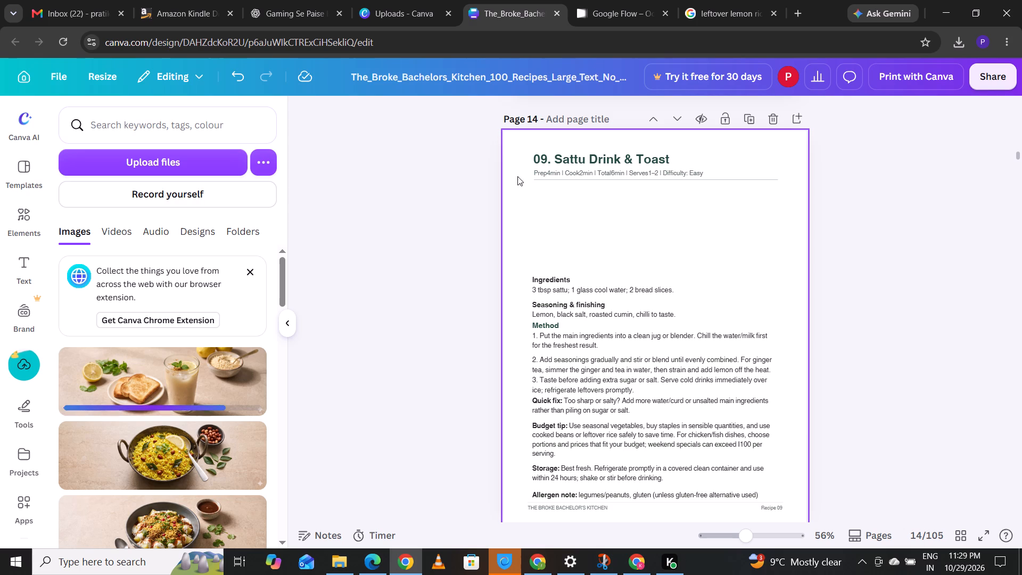
# Place the uploaded sattu drink and toast image on page 14 between the divider line and Ingredients heading, aligned with the text's left edge.
pyautogui.click(556, 324)
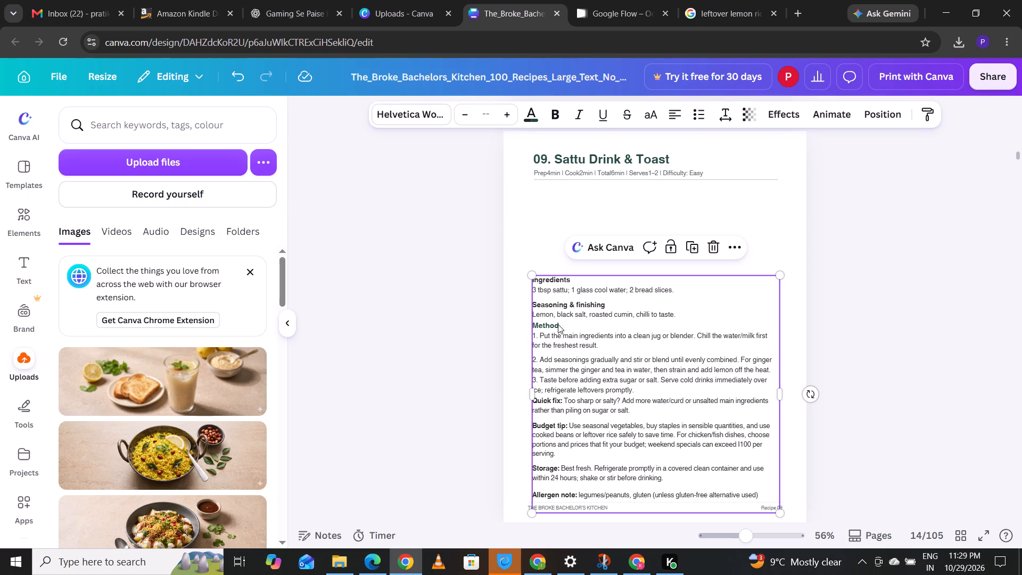
pyautogui.moveTo(194, 385); pyautogui.dragTo(653, 218)
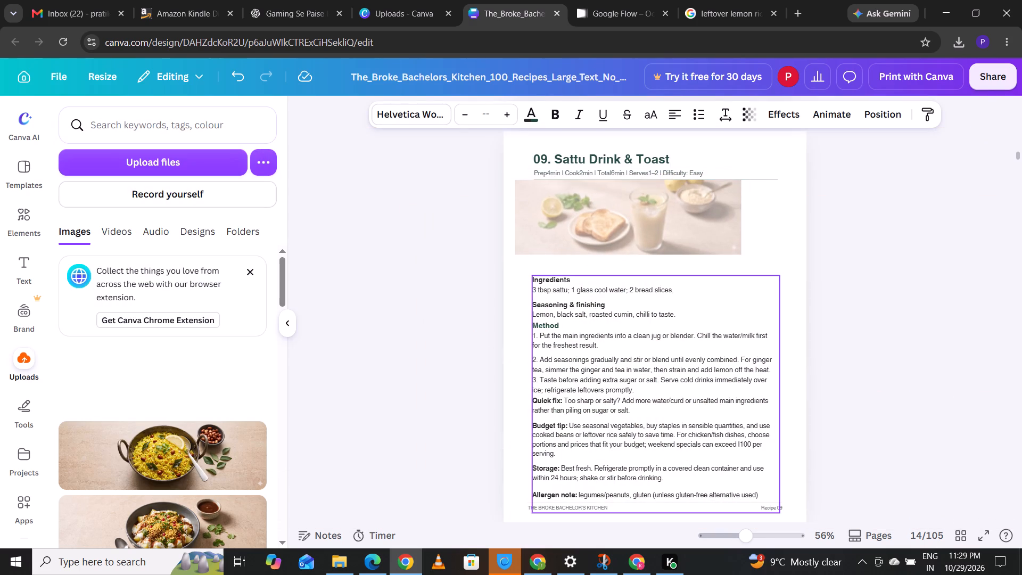
pyautogui.moveTo(653, 218); pyautogui.dragTo(672, 224)
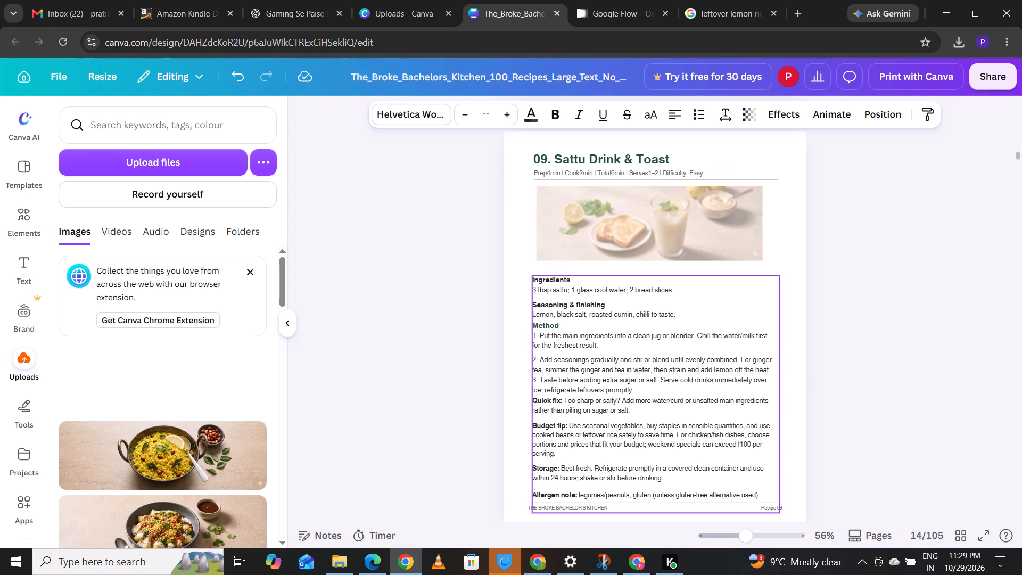
pyautogui.moveTo(672, 224); pyautogui.dragTo(667, 226)
# Enlarge page 14's sattu drink and toast image to span the text width and position it just below the divider line, clear of the Ingredients heading.
pyautogui.moveTo(757, 225); pyautogui.dragTo(755, 225)
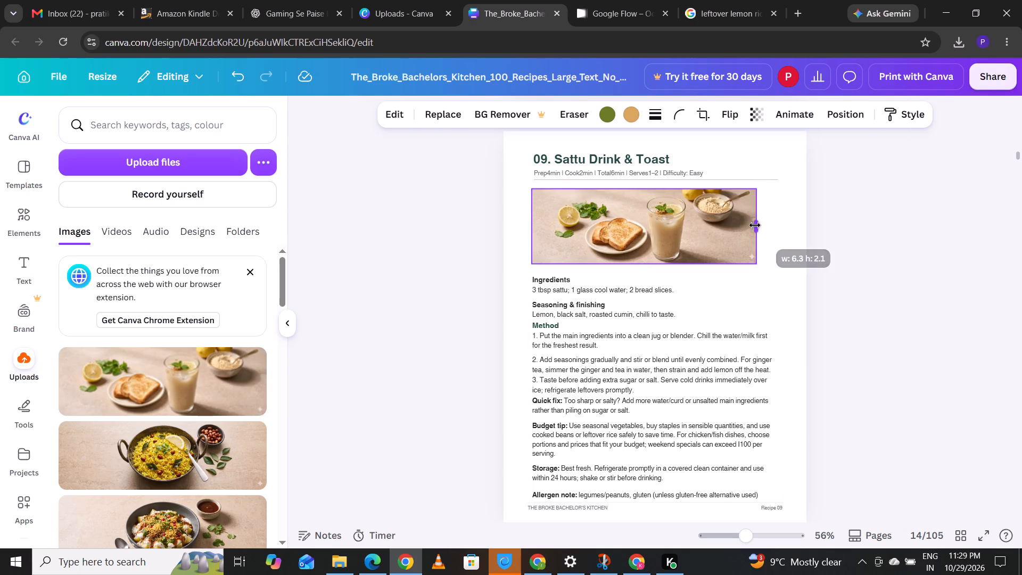
pyautogui.moveTo(755, 225); pyautogui.dragTo(748, 227)
pyautogui.moveTo(746, 186); pyautogui.dragTo(768, 176)
pyautogui.moveTo(767, 261); pyautogui.dragTo(772, 273)
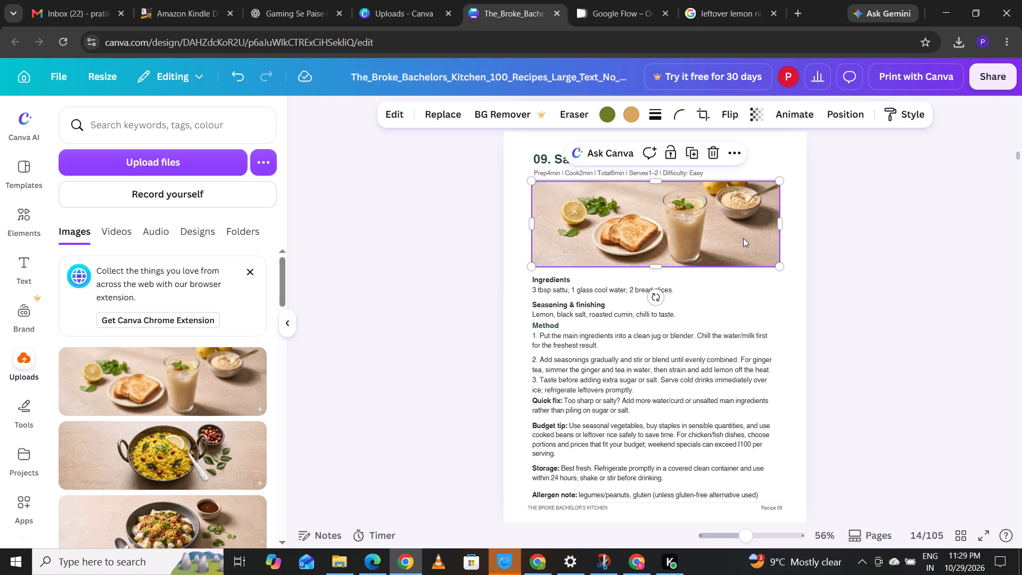
pyautogui.click(727, 217)
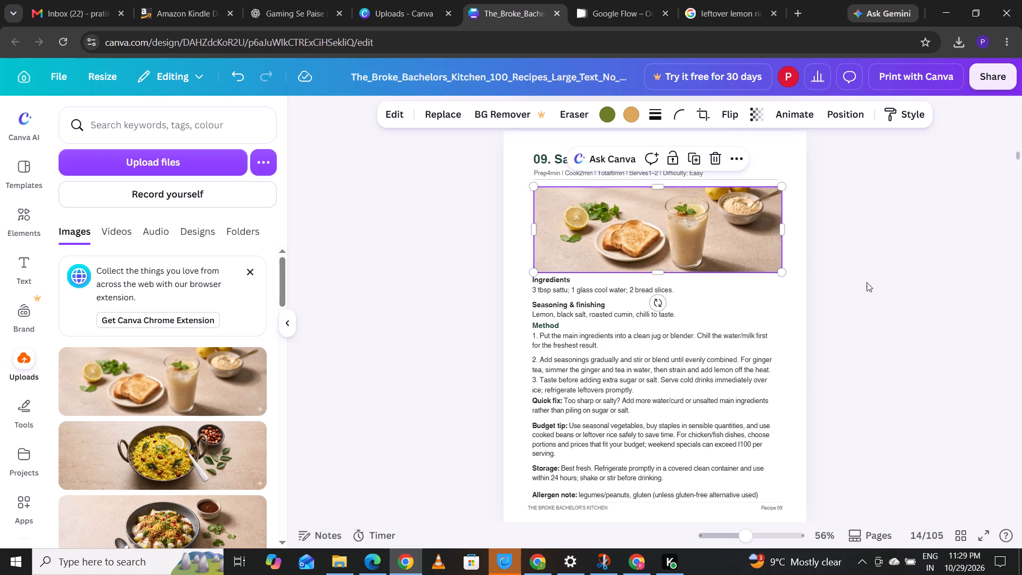
pyautogui.click(865, 303)
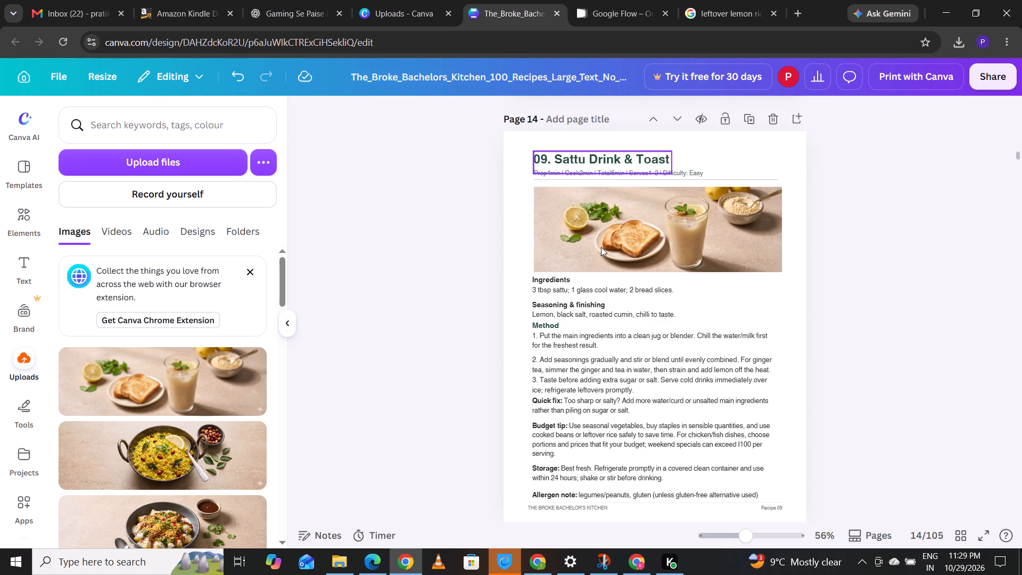
pyautogui.moveTo(609, 236); pyautogui.dragTo(609, 235)
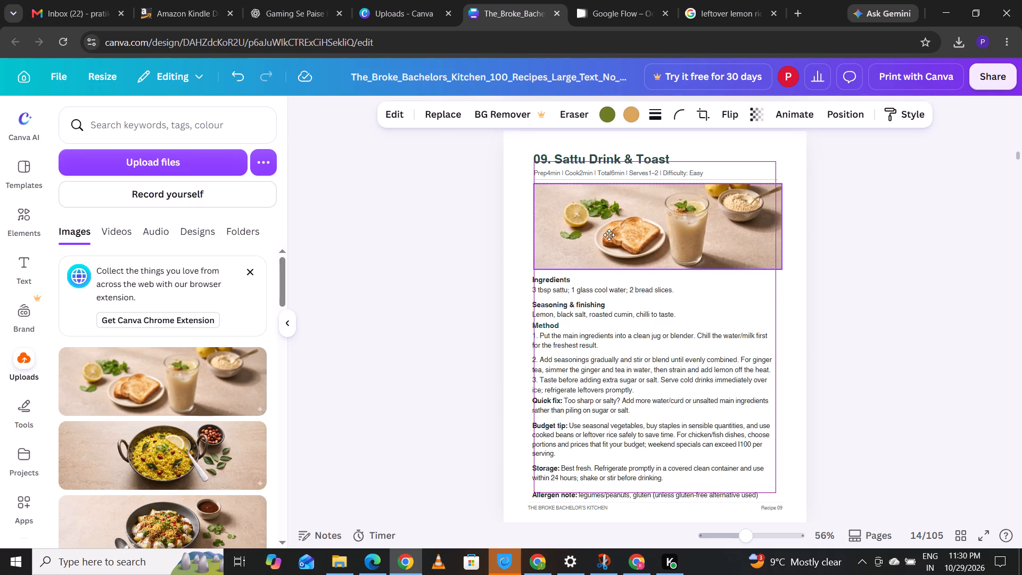
pyautogui.moveTo(609, 235); pyautogui.dragTo(609, 231)
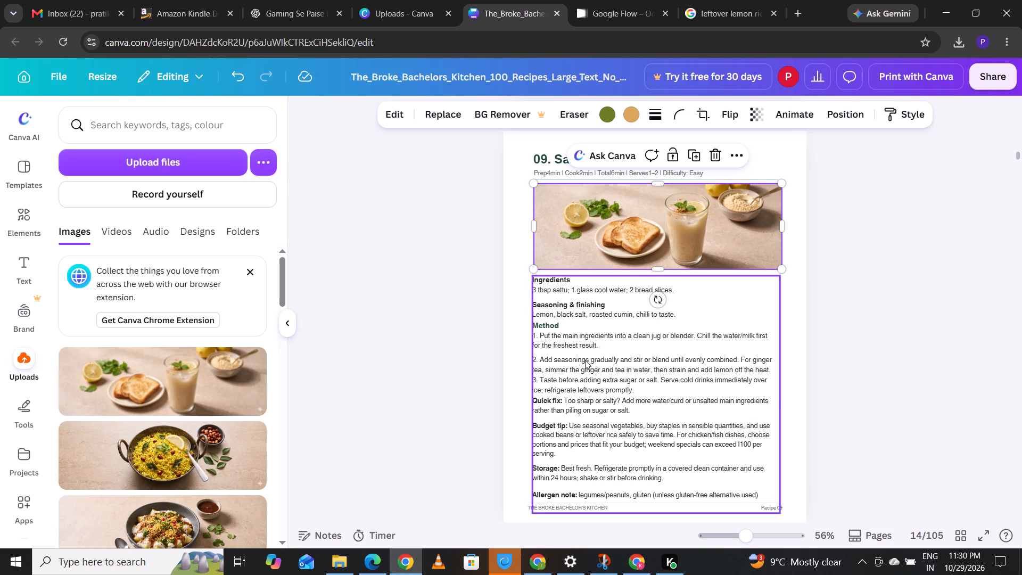
# Shift page 14's recipe text block up slightly so the Ingredients heading sits closer beneath the sattu image.
pyautogui.click(585, 360)
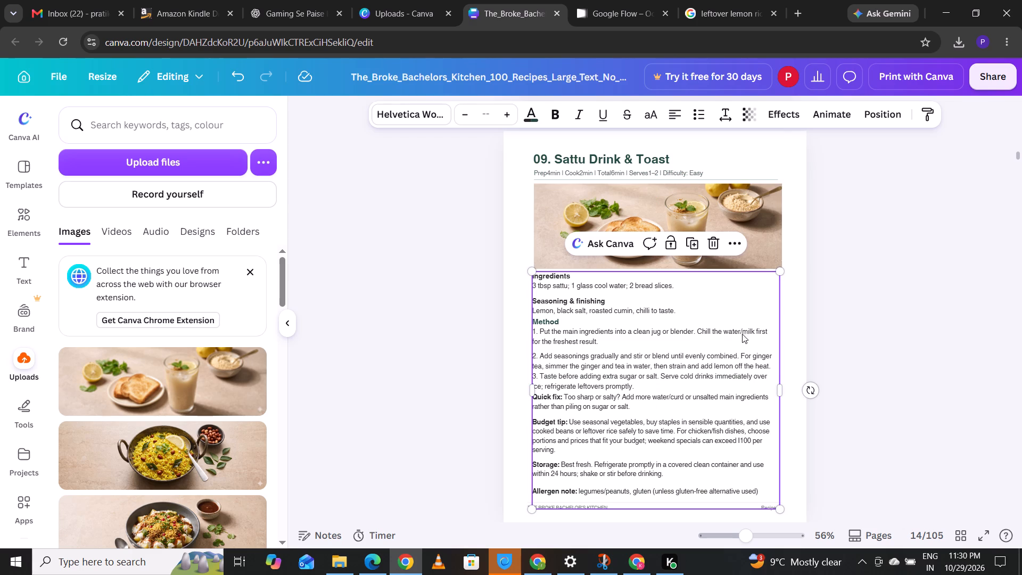
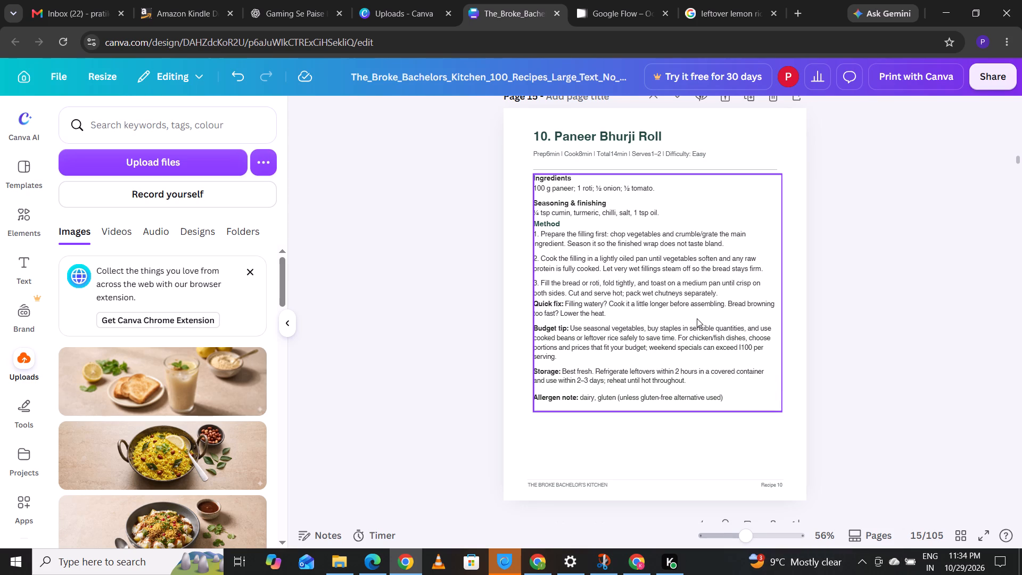
# Move page 15's recipe text block down to just above the footer, opening space for an image beneath the divider line.
pyautogui.moveTo(697, 318); pyautogui.dragTo(697, 322)
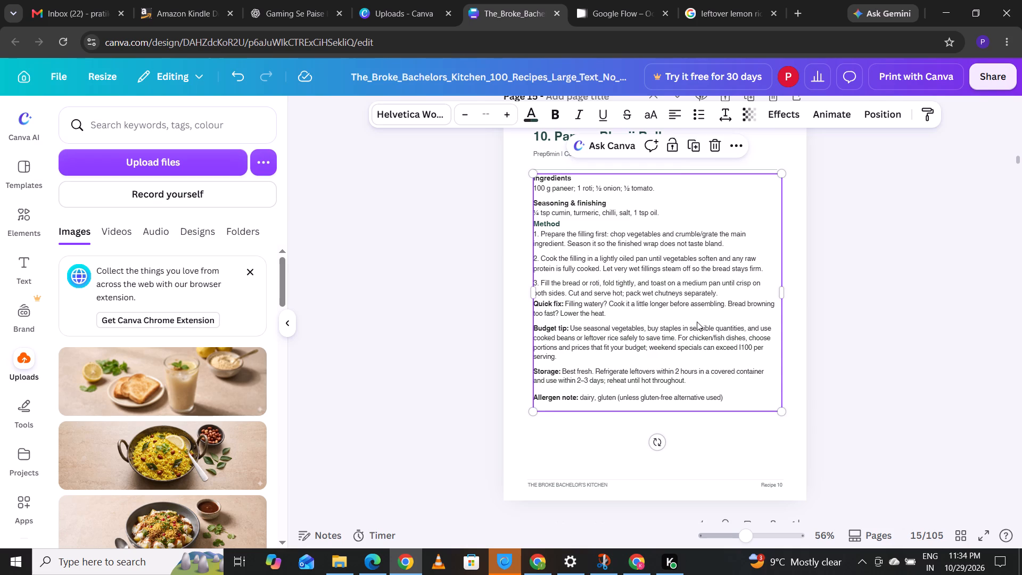
pyautogui.moveTo(697, 322); pyautogui.dragTo(697, 347)
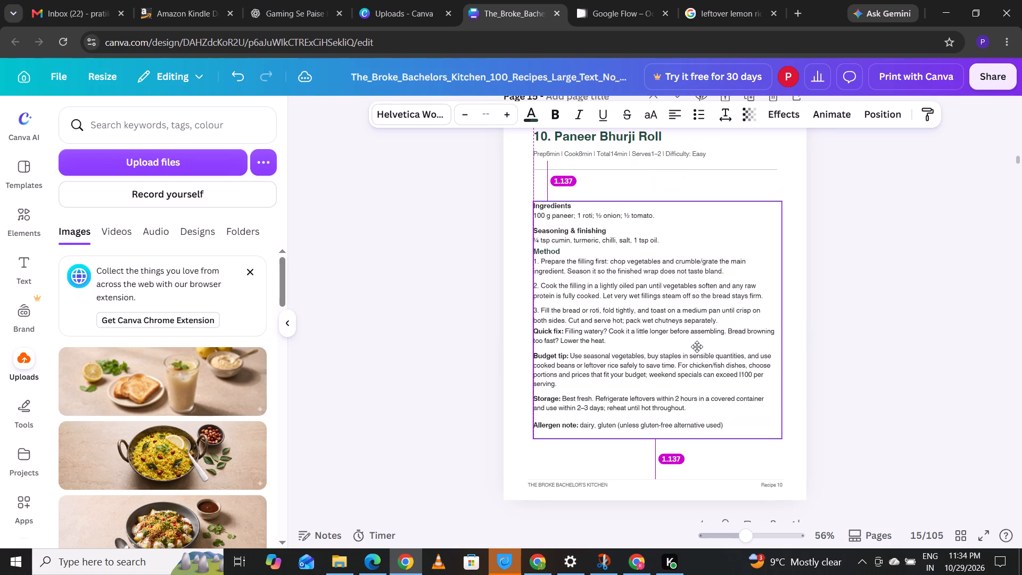
pyautogui.moveTo(697, 347); pyautogui.dragTo(696, 372)
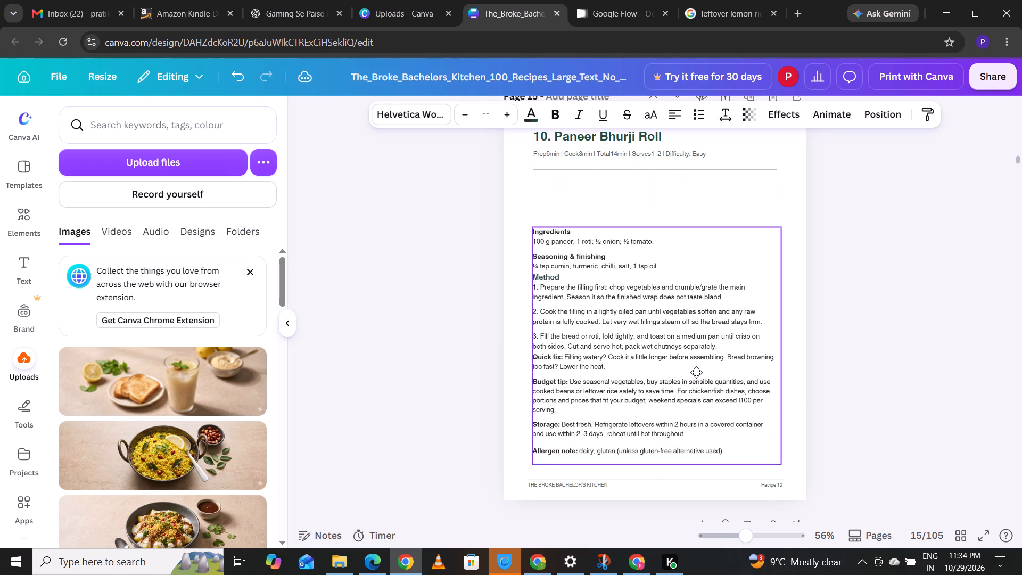
pyautogui.moveTo(696, 372); pyautogui.dragTo(696, 388)
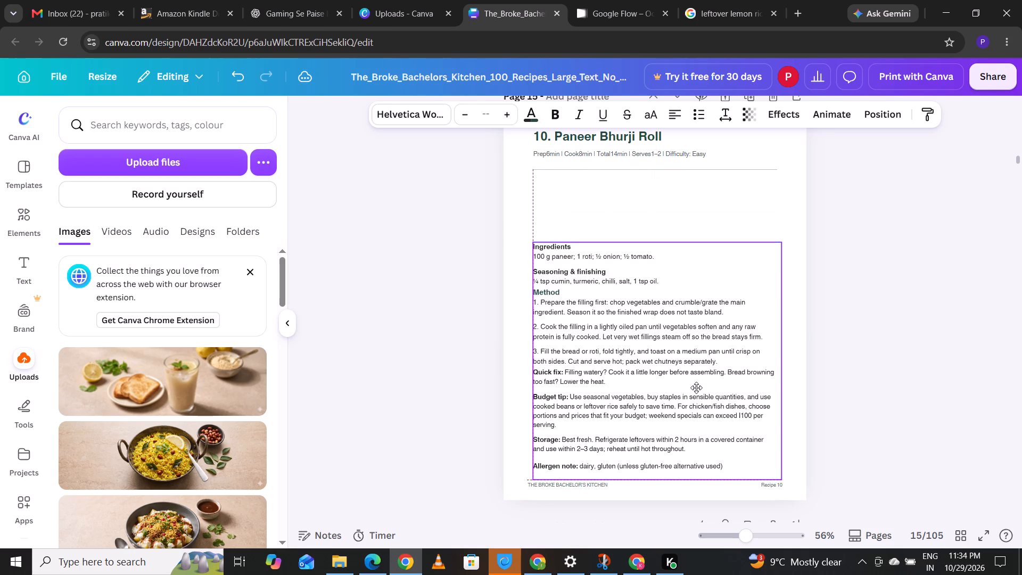
pyautogui.moveTo(696, 388); pyautogui.dragTo(696, 392)
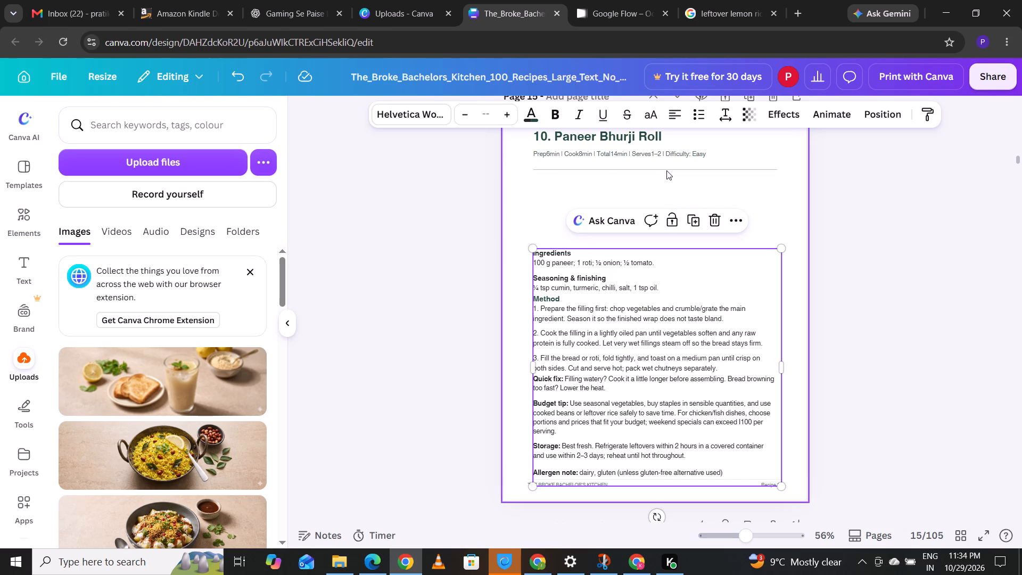
# Shift page 15's prep-time line and the divider up so they sit closely beneath the Paneer Bhurji Roll title.
pyautogui.moveTo(667, 169); pyautogui.dragTo(667, 163)
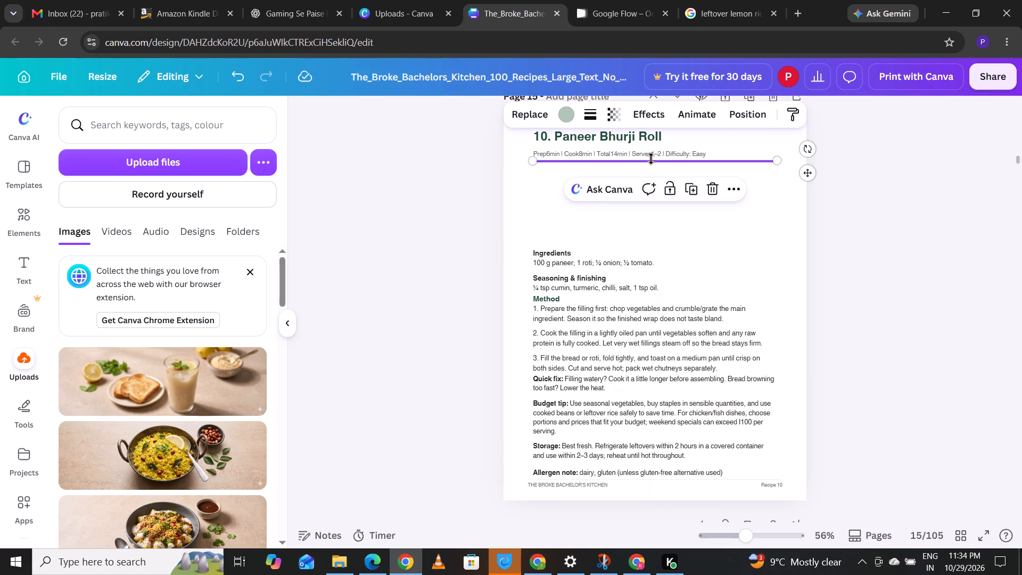
pyautogui.moveTo(648, 154); pyautogui.dragTo(648, 147)
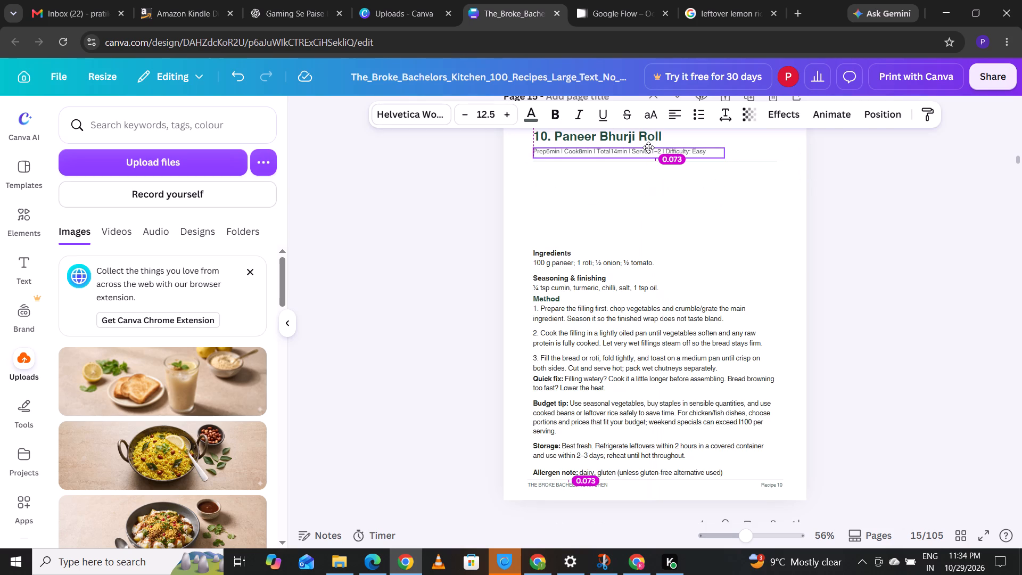
pyautogui.moveTo(648, 147); pyautogui.dragTo(648, 149)
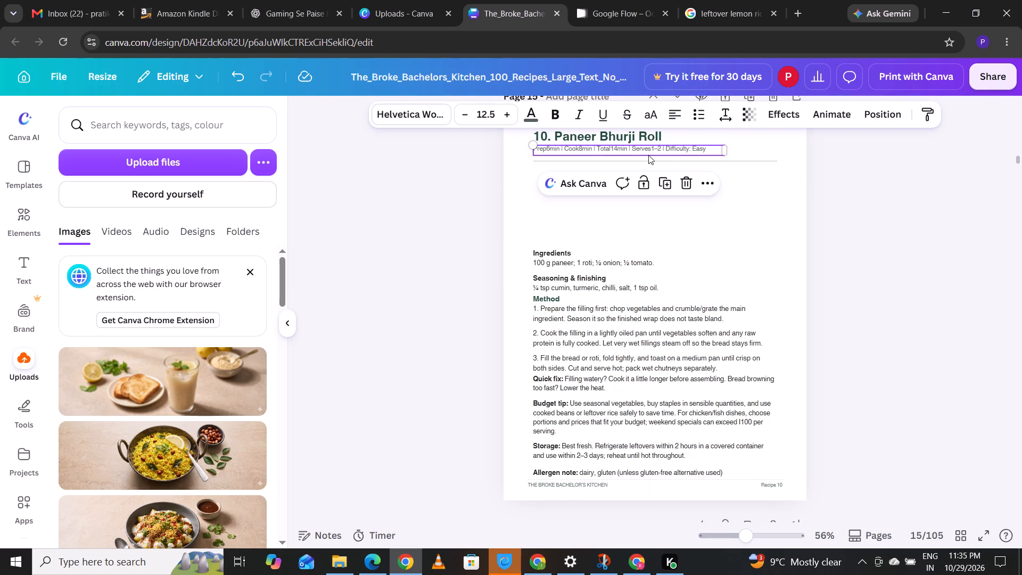
pyautogui.click(650, 160)
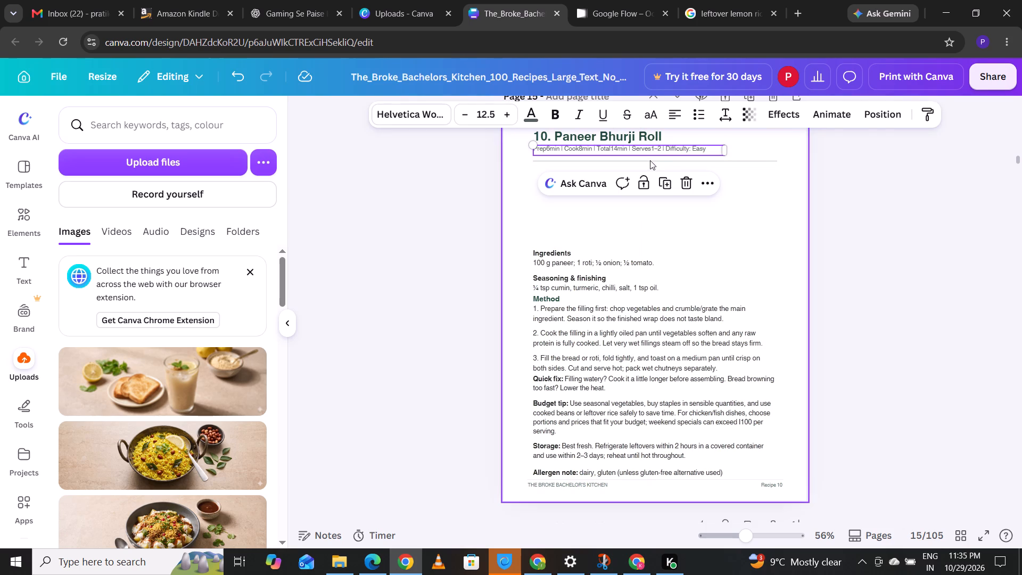
pyautogui.click(650, 160)
pyautogui.click(650, 161)
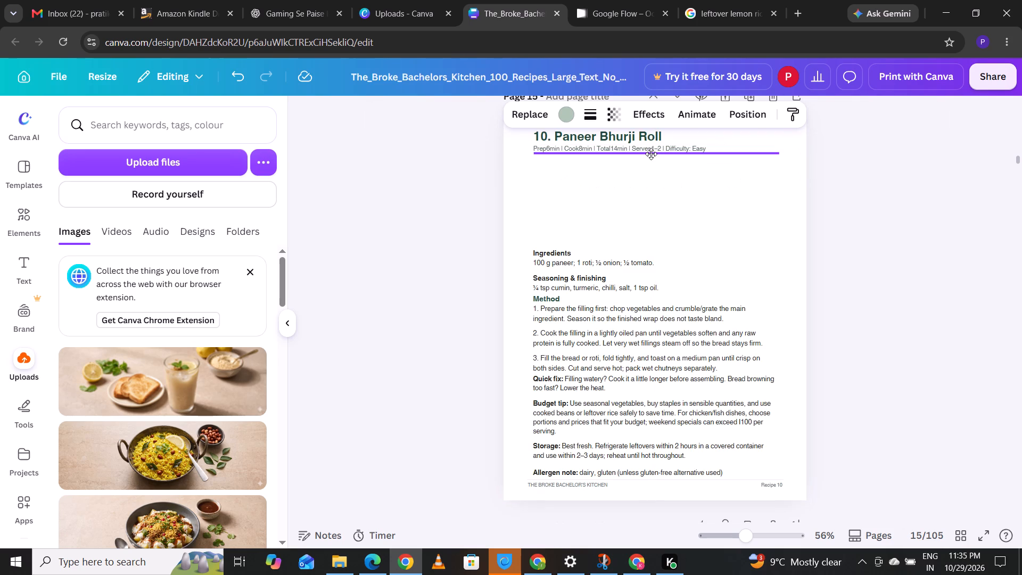
pyautogui.click(866, 232)
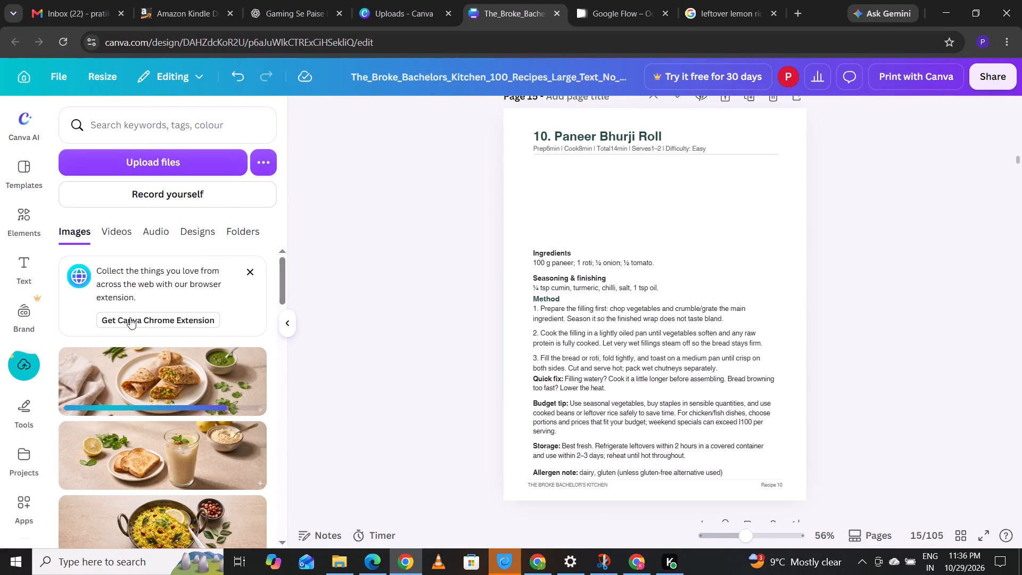
# Place the paneer bhurji roll image between page 15's divider and Ingredients heading, and delete the duplicate copy over the recipe text.
pyautogui.click(128, 374)
pyautogui.click(128, 374)
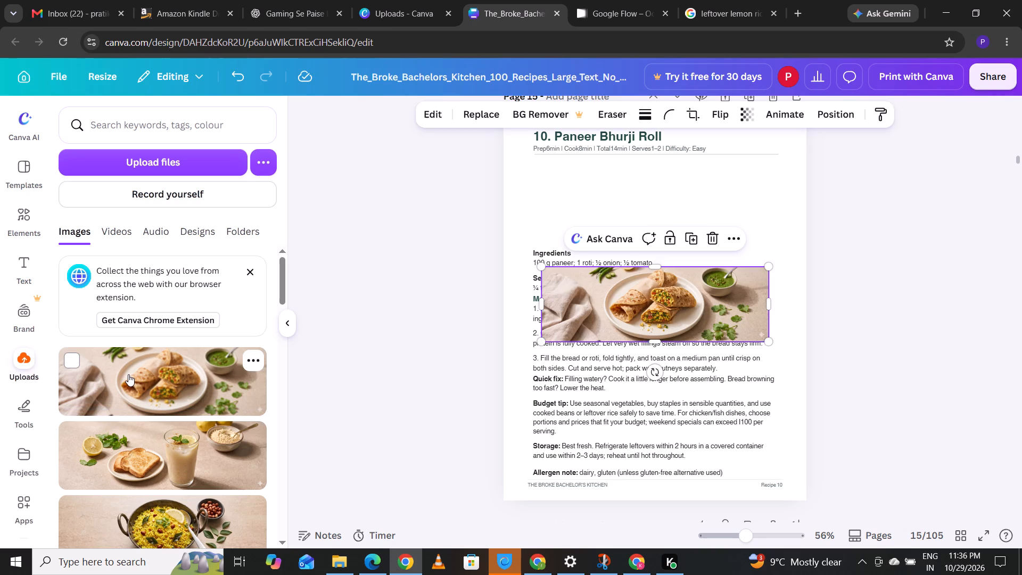
pyautogui.moveTo(627, 301); pyautogui.dragTo(630, 247)
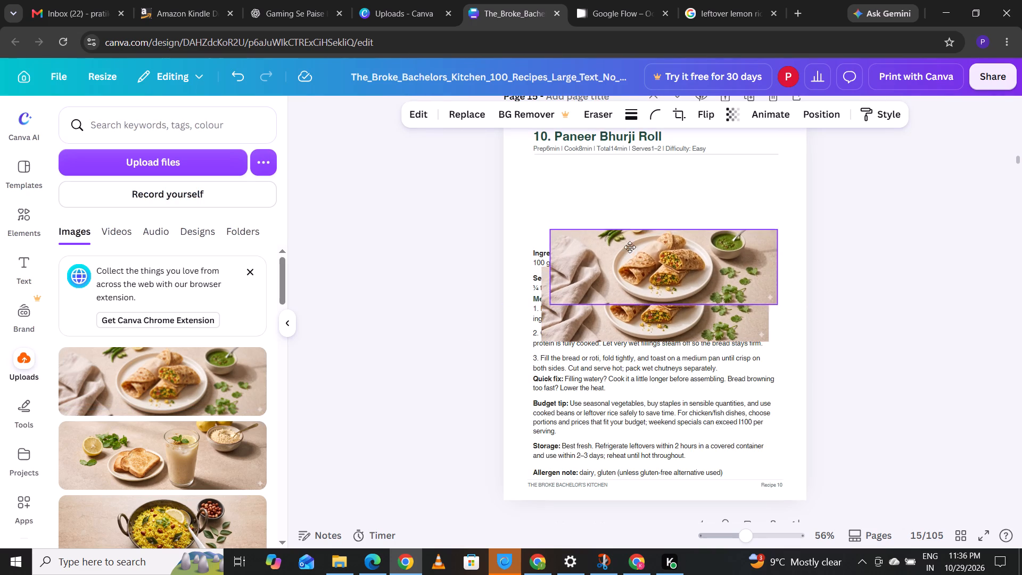
pyautogui.moveTo(630, 247); pyautogui.dragTo(630, 214)
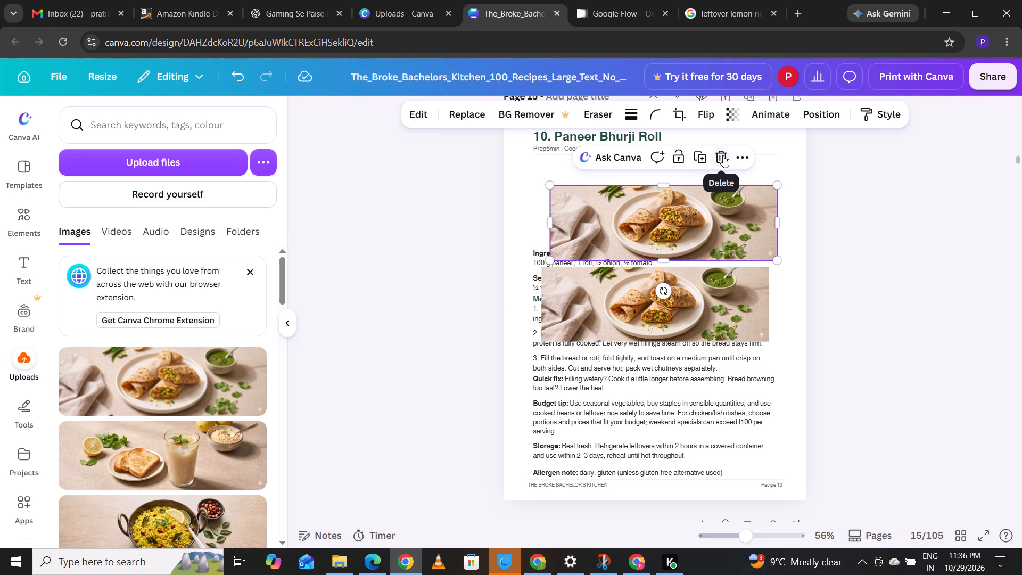
pyautogui.moveTo(648, 222); pyautogui.dragTo(629, 203)
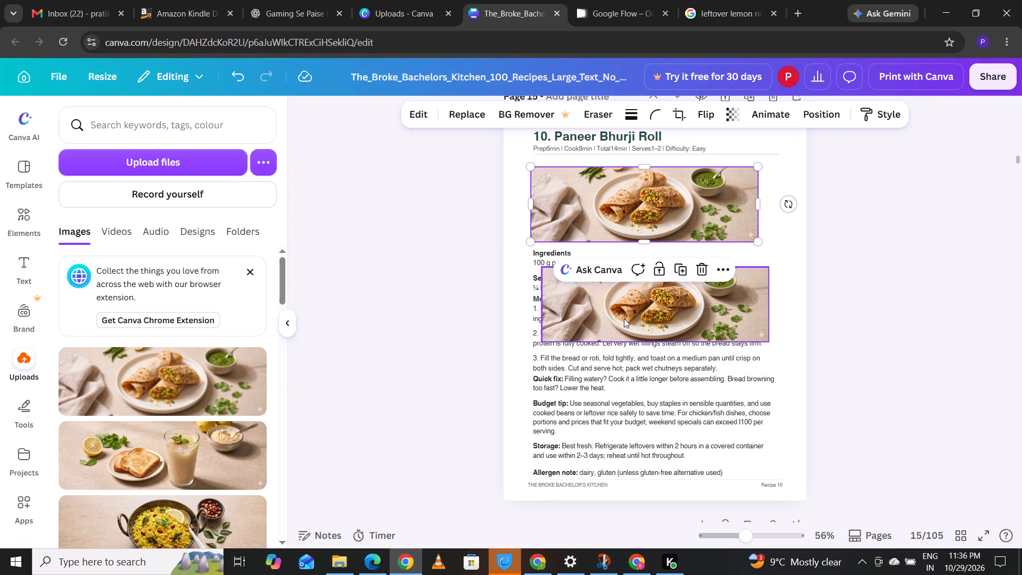
pyautogui.click(624, 318)
pyautogui.click(717, 235)
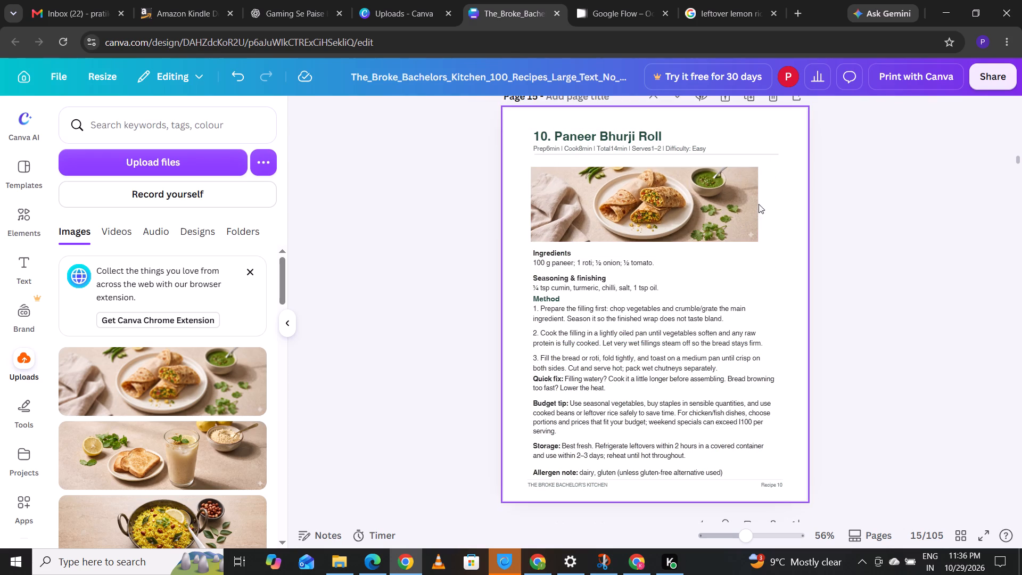
# Enlarge and align the paneer bhurji roll image to about 7 × 2.4, filling the gap between the divider and Ingredients.
pyautogui.click(728, 221)
pyautogui.moveTo(761, 206); pyautogui.dragTo(754, 206)
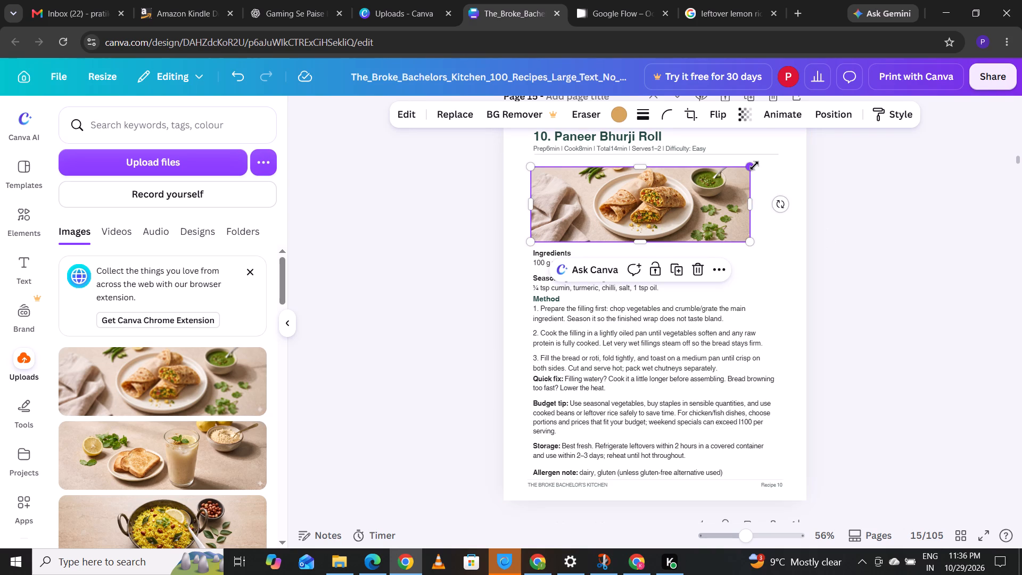
pyautogui.moveTo(754, 166); pyautogui.dragTo(761, 163)
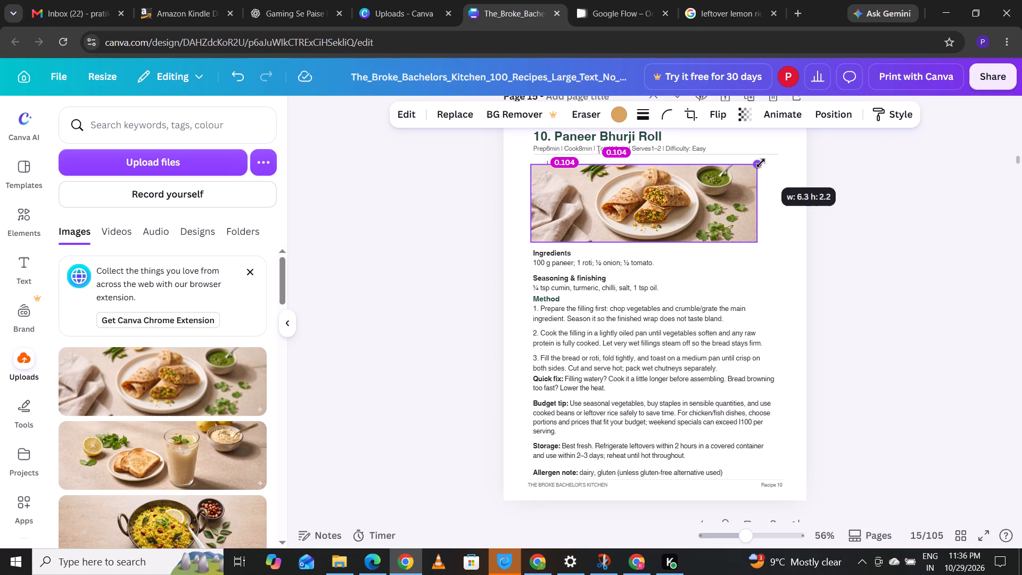
pyautogui.moveTo(761, 163); pyautogui.dragTo(774, 150)
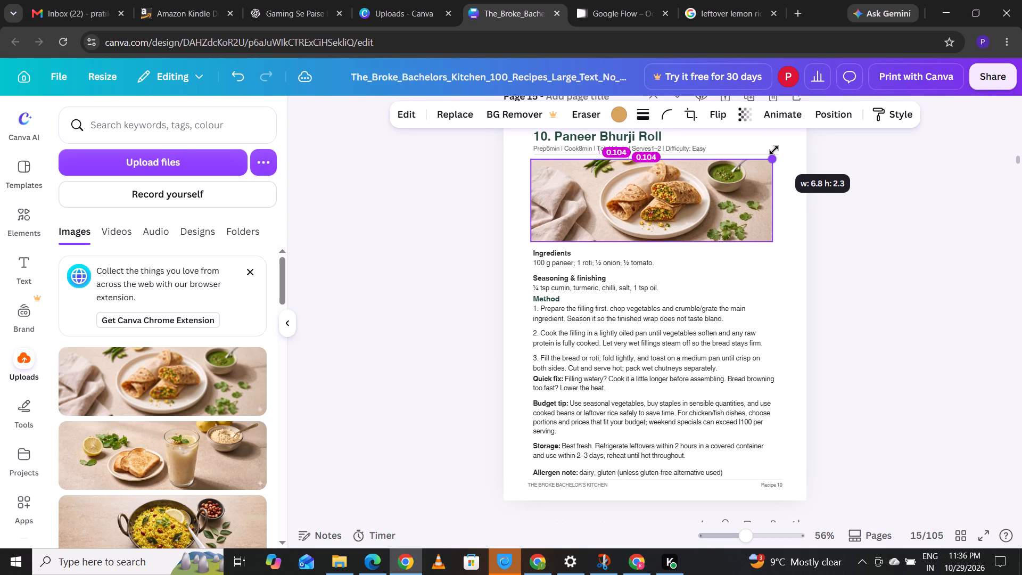
pyautogui.moveTo(774, 150); pyautogui.dragTo(785, 154)
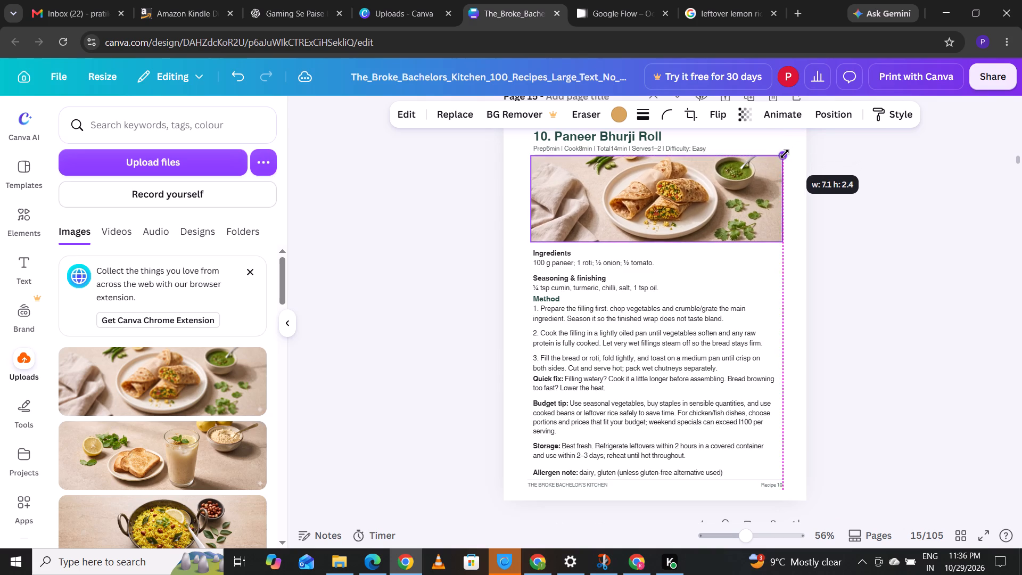
pyautogui.moveTo(785, 154); pyautogui.dragTo(786, 154)
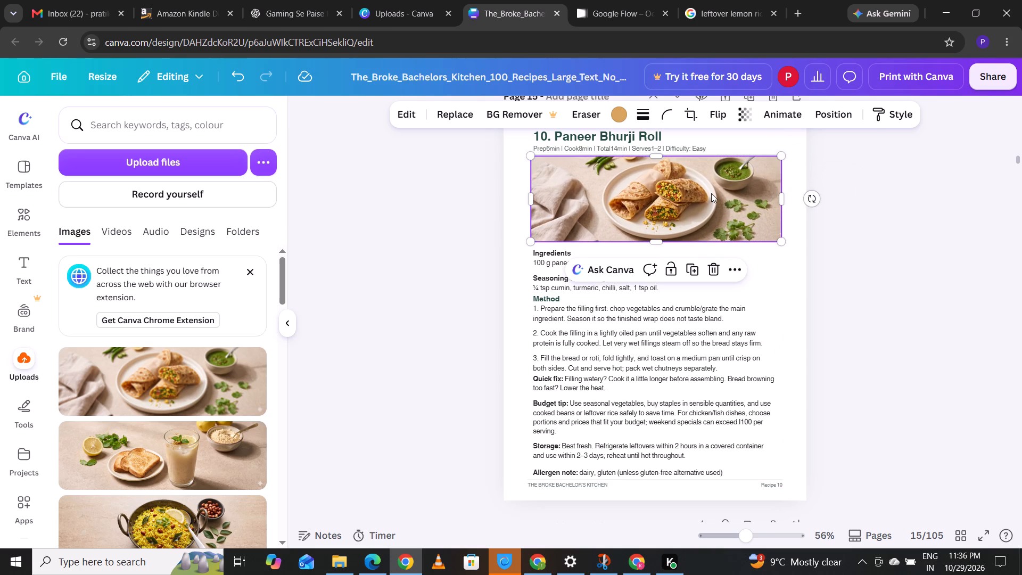
pyautogui.click(711, 194)
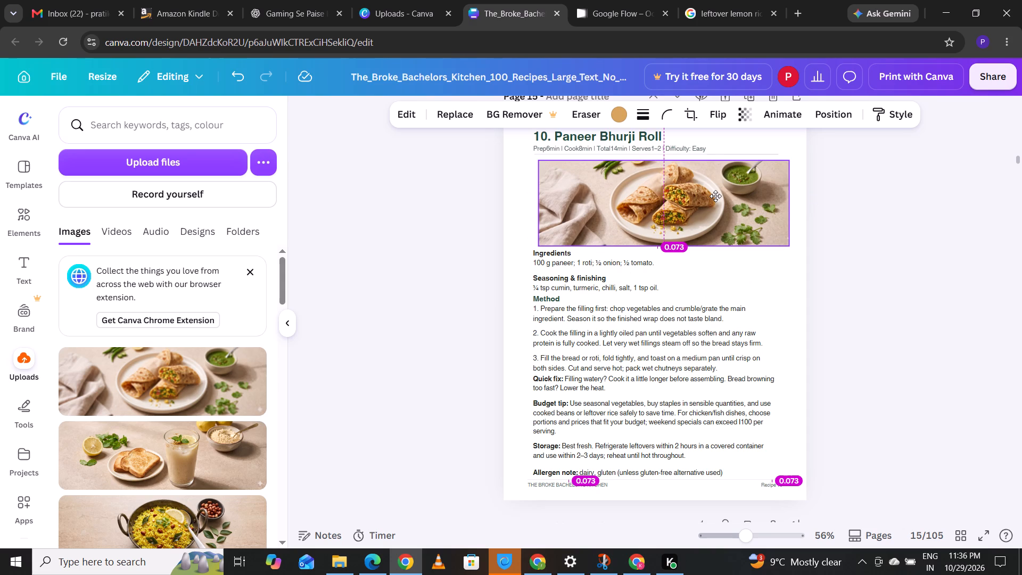
pyautogui.moveTo(782, 157); pyautogui.dragTo(784, 152)
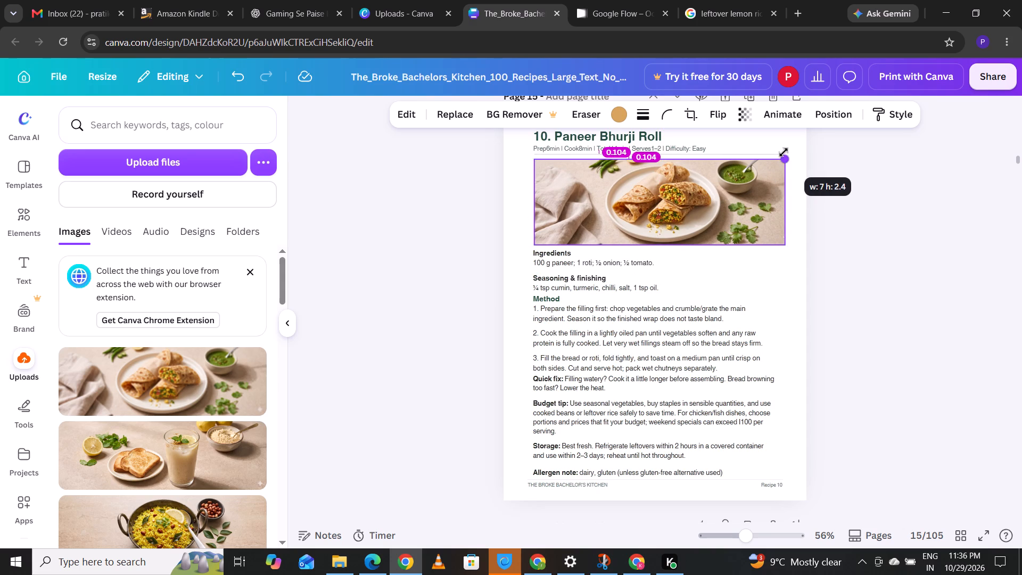
pyautogui.moveTo(784, 152); pyautogui.dragTo(785, 150)
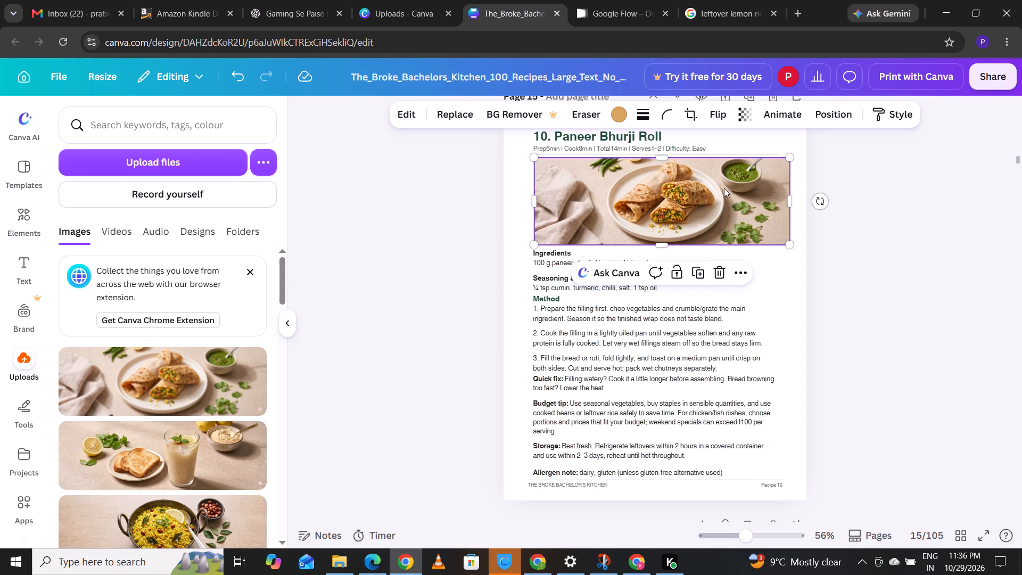
pyautogui.click(876, 218)
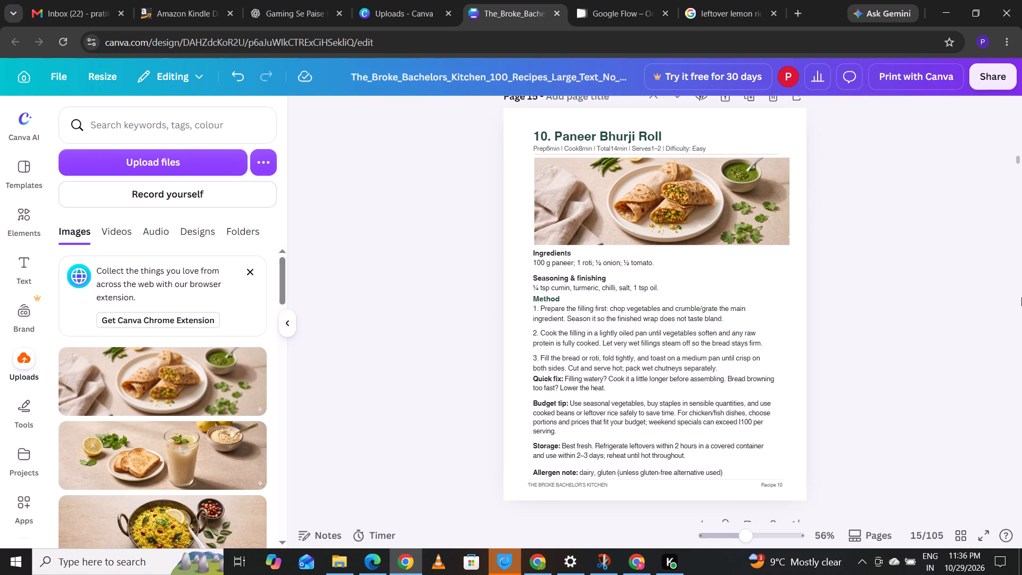
# Examine the next recipe page in the ebook, page 16.
pyautogui.click(1017, 157)
pyautogui.press('Down')
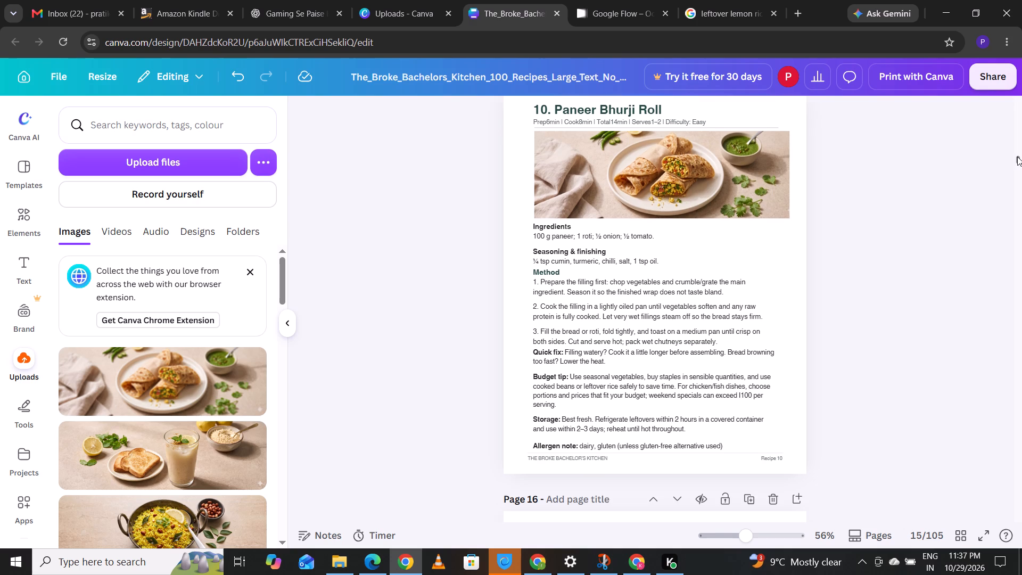
pyautogui.press('Down')
pyautogui.press('Down')
pyautogui.press('Down')
pyautogui.press('Down')
pyautogui.press('Down')
pyautogui.press('Down')
pyautogui.press('Down')
pyautogui.press('Down')
pyautogui.press('Down')
pyautogui.press('Down')
pyautogui.press('Down')
pyautogui.press('Down')
pyautogui.press('Down')
pyautogui.press('Down')
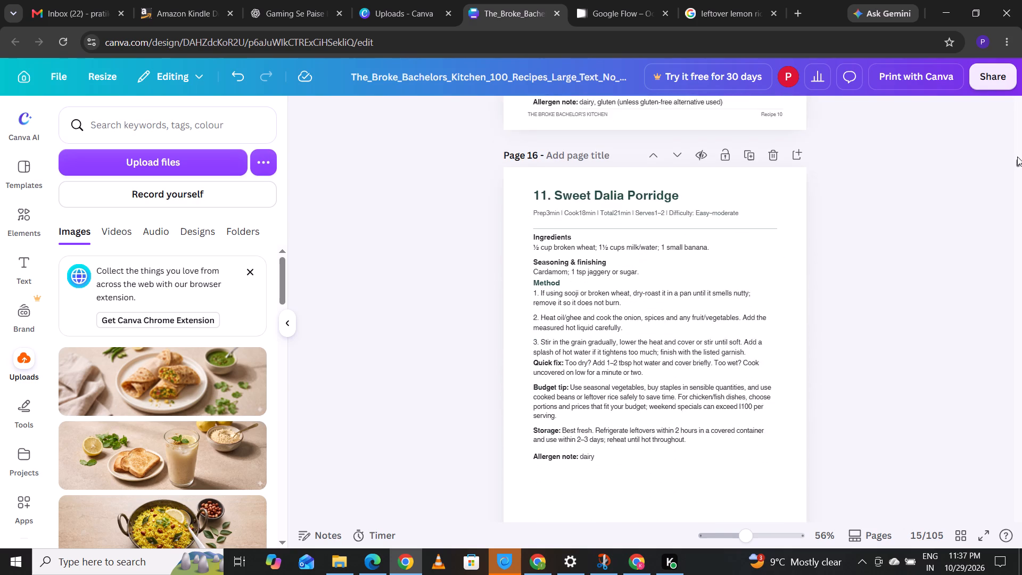
pyautogui.press('Down')
pyautogui.press('Down')
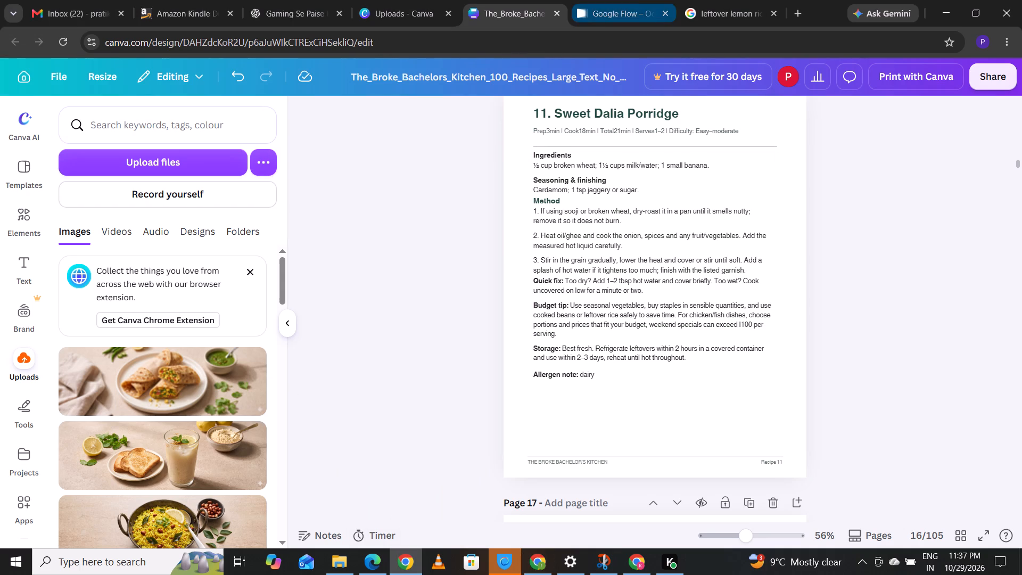
pyautogui.moveTo(612, 146); pyautogui.dragTo(612, 135)
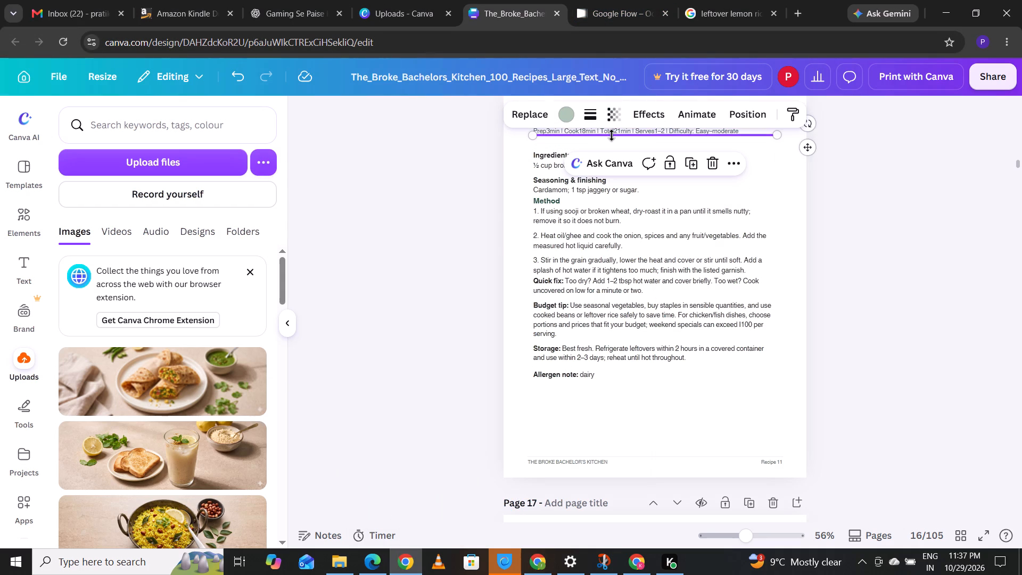
pyautogui.click(468, 180)
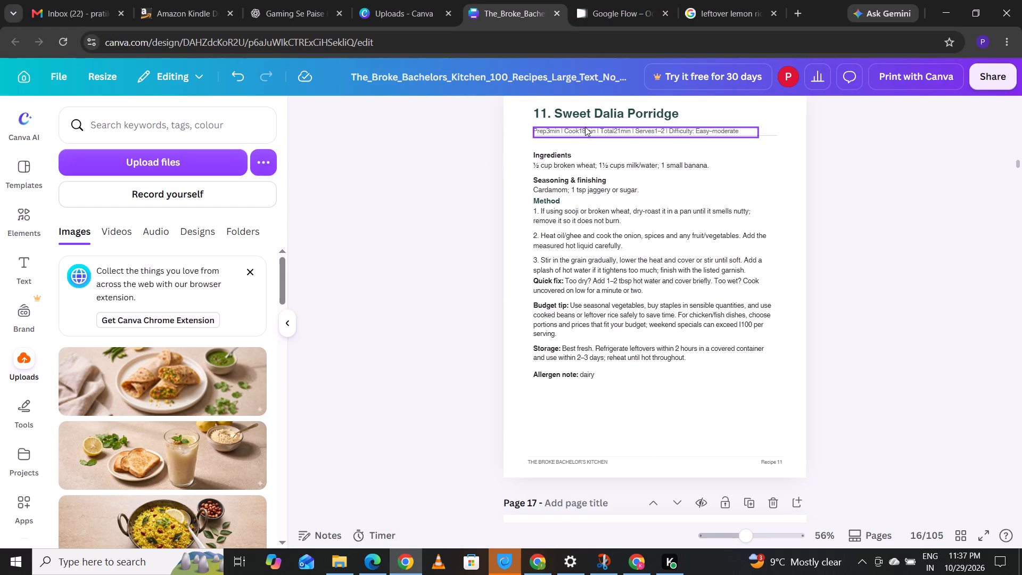
pyautogui.click(585, 127)
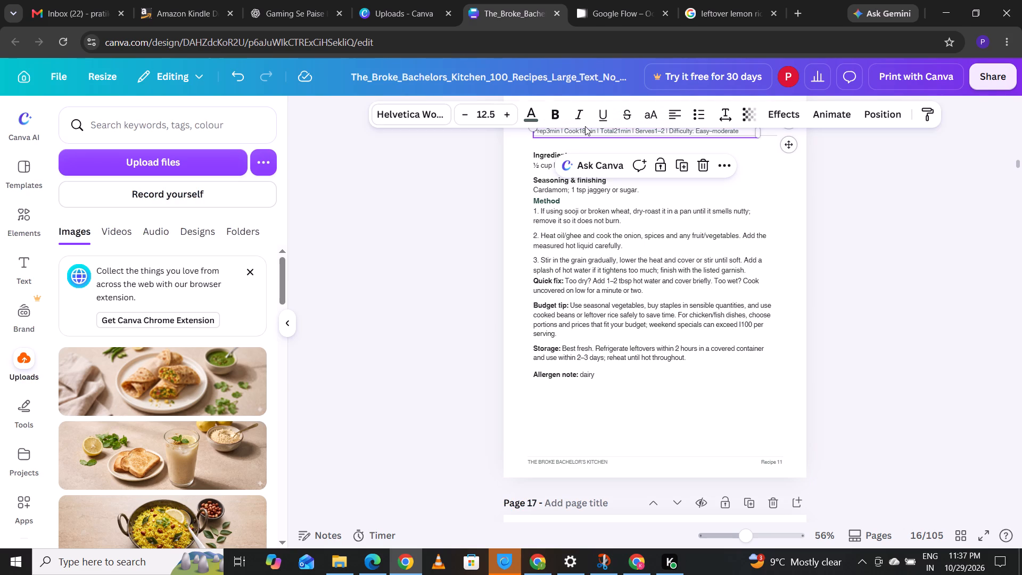
pyautogui.click(428, 212)
pyautogui.click(573, 127)
pyautogui.click(1020, 165)
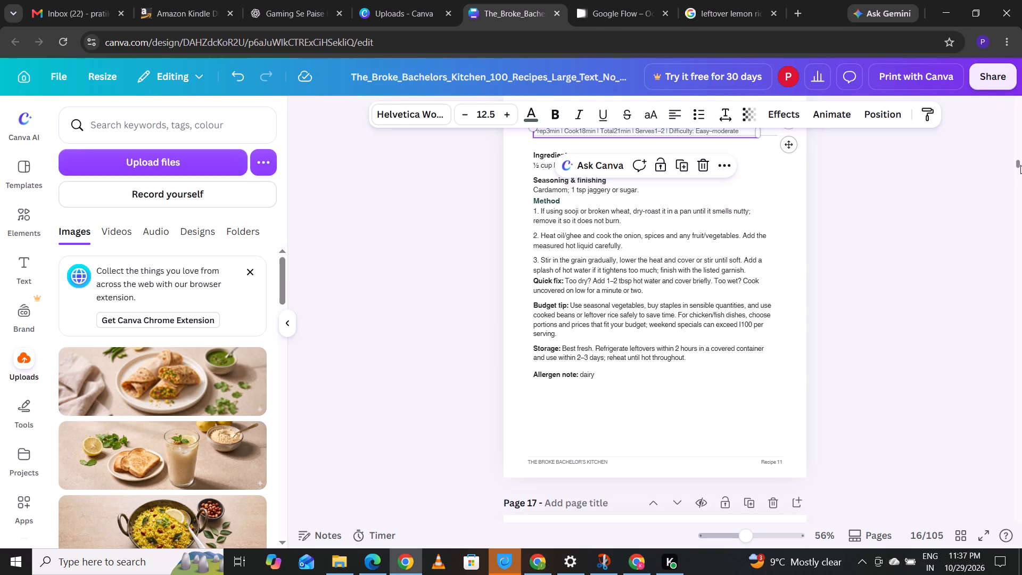
pyautogui.press('Up')
pyautogui.press('Up')
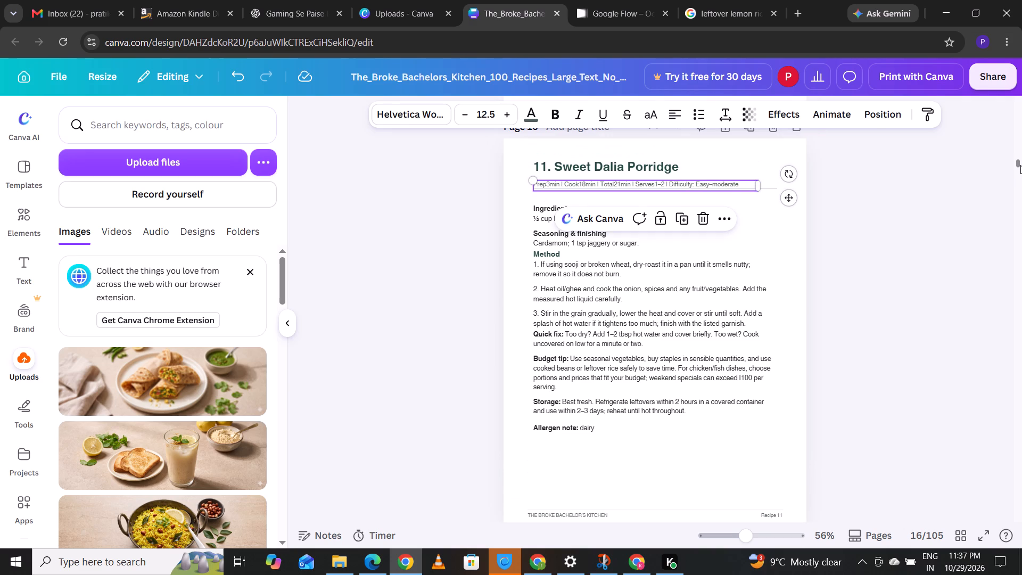
pyautogui.click(645, 184)
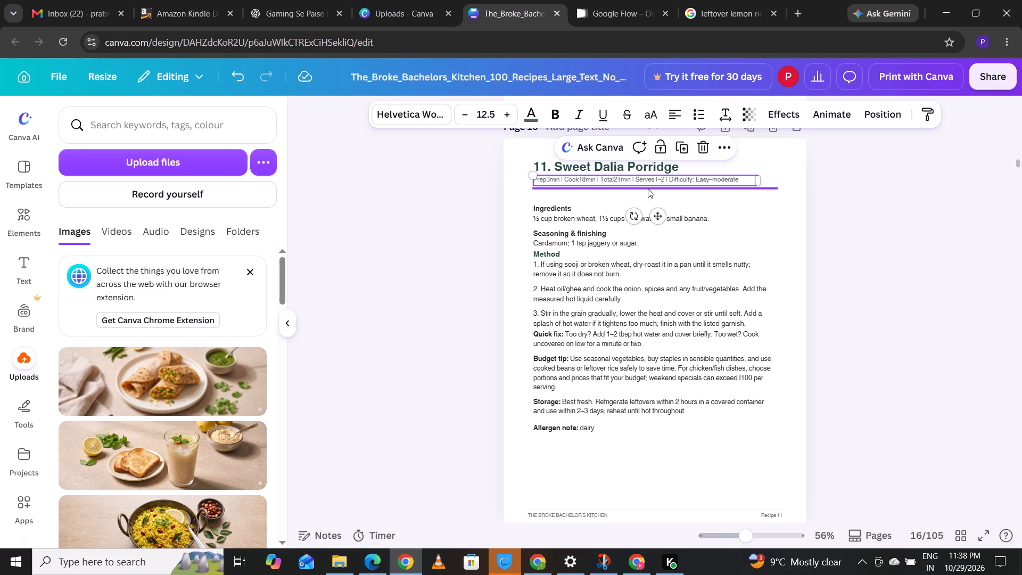
pyautogui.click(648, 188)
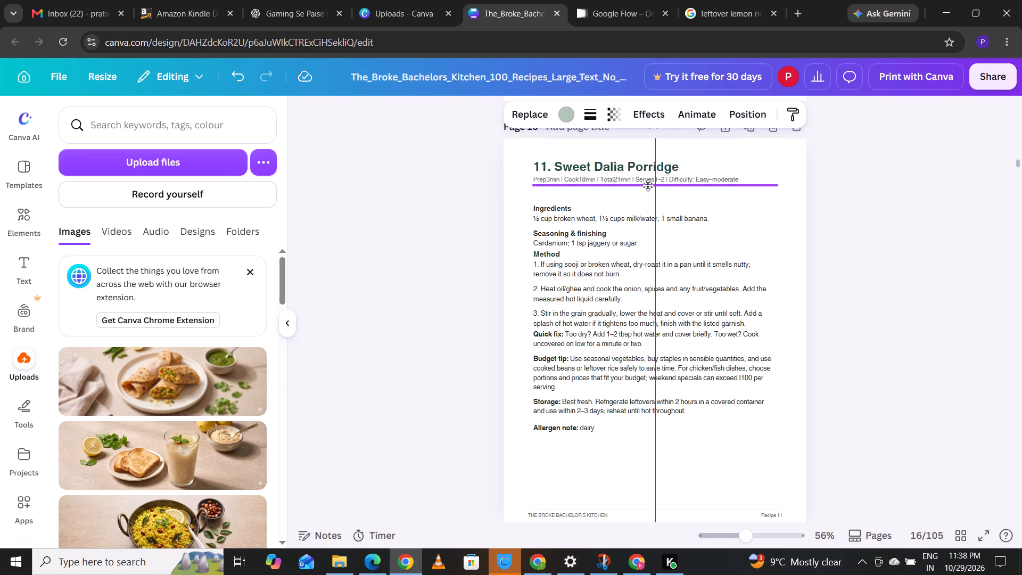
pyautogui.click(840, 196)
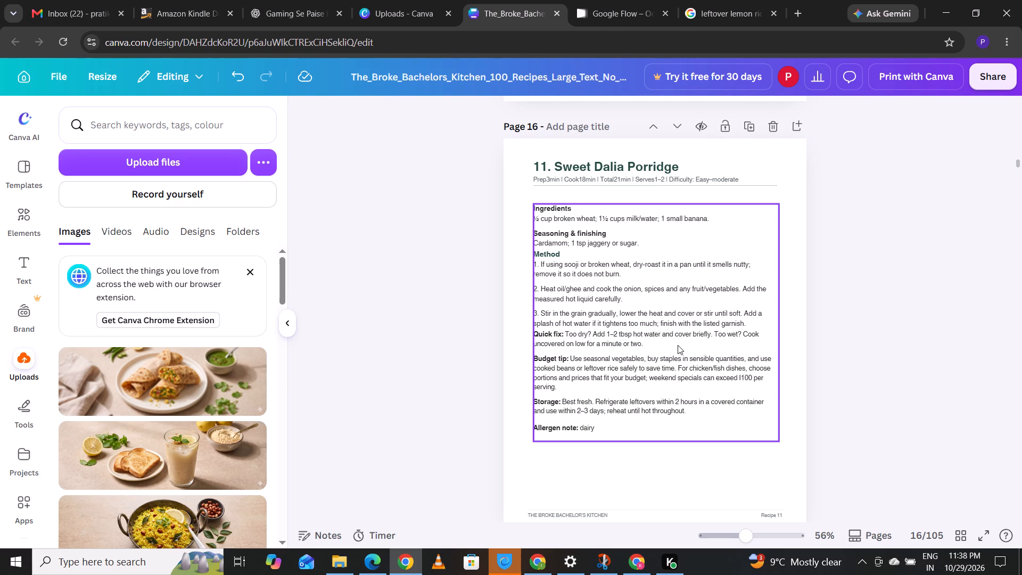
# Move page 16's recipe text block down to just above the footer, leaving an image gap between the divider and Ingredients.
pyautogui.moveTo(673, 342); pyautogui.dragTo(673, 377)
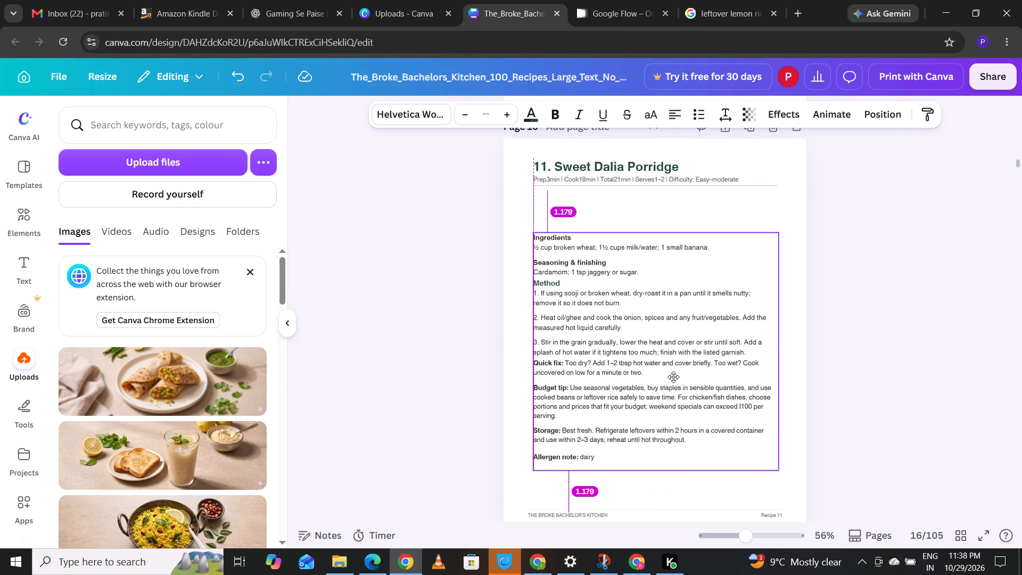
pyautogui.moveTo(673, 377); pyautogui.dragTo(674, 419)
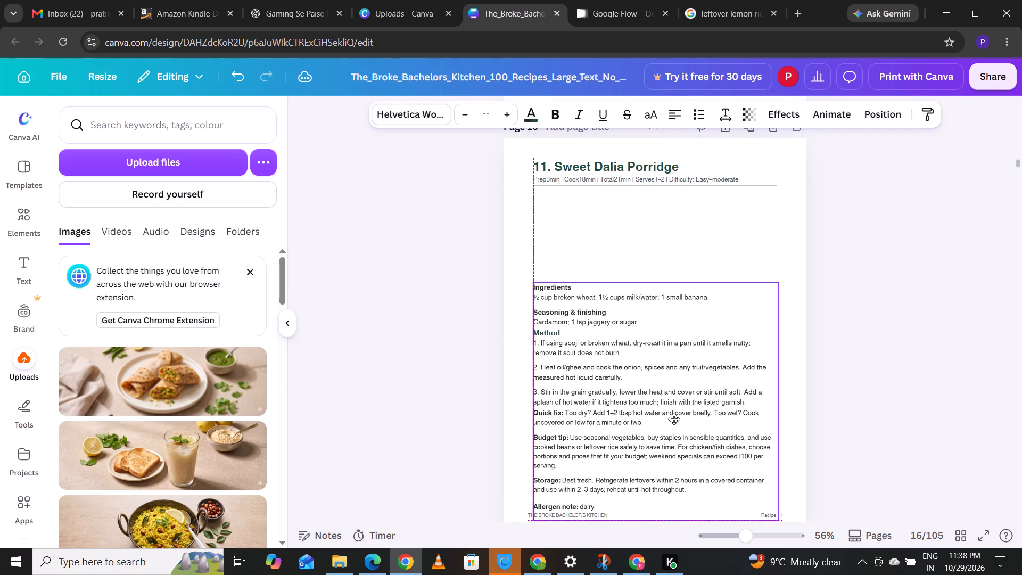
pyautogui.moveTo(674, 419); pyautogui.dragTo(673, 412)
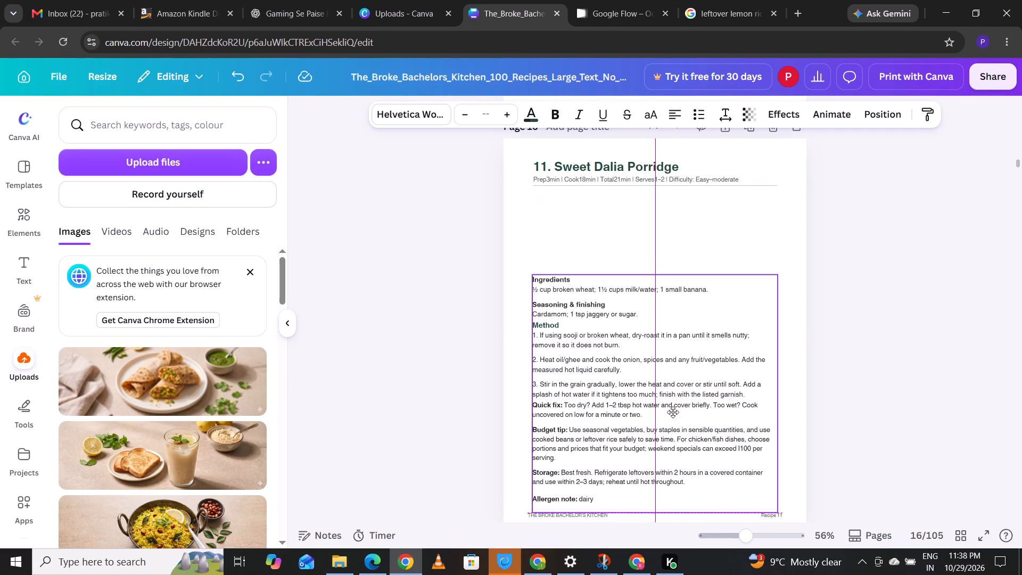
pyautogui.moveTo(673, 412); pyautogui.dragTo(673, 410)
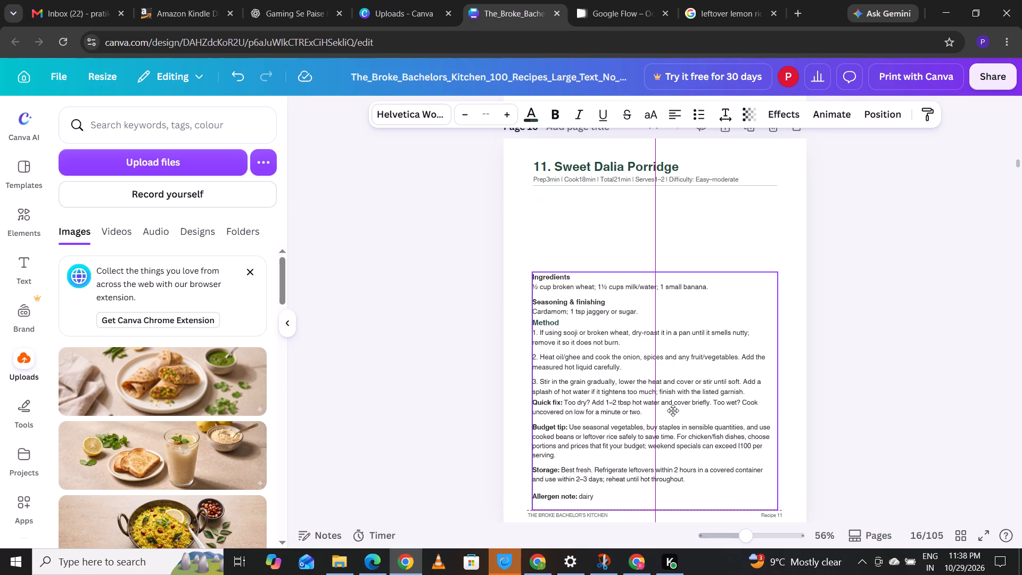
pyautogui.moveTo(673, 410); pyautogui.dragTo(673, 390)
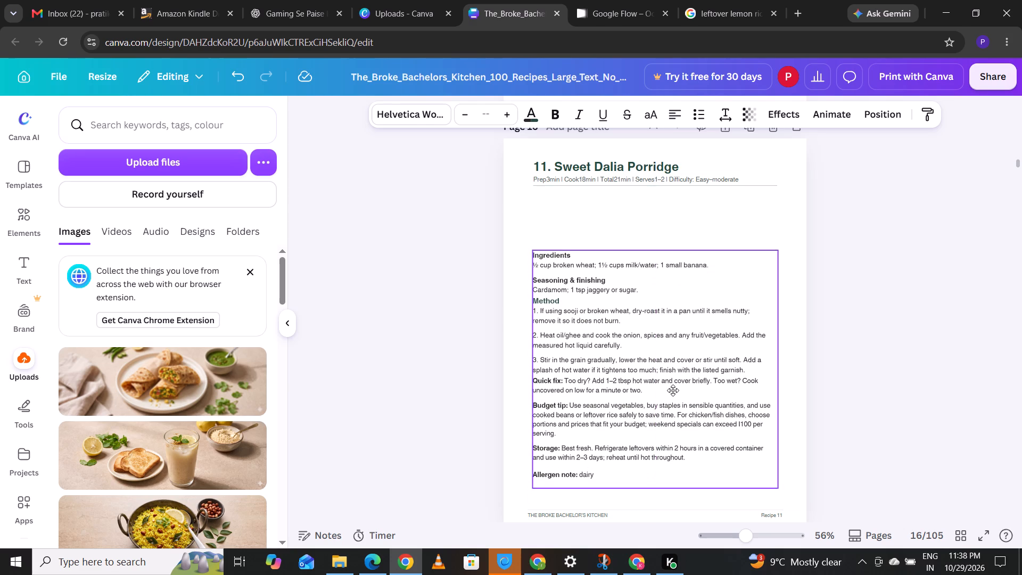
pyautogui.moveTo(673, 390); pyautogui.dragTo(675, 407)
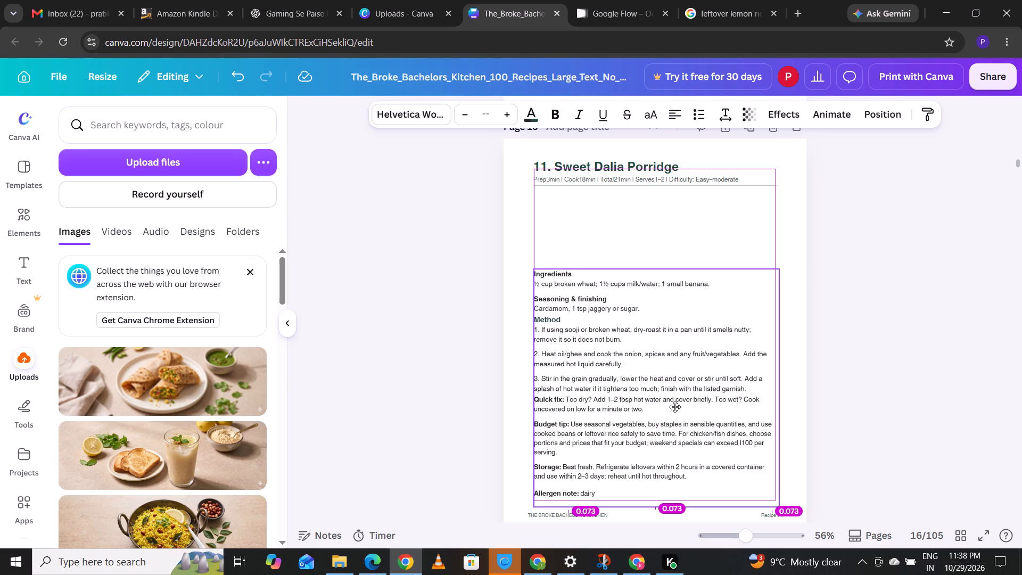
pyautogui.moveTo(675, 407); pyautogui.dragTo(675, 422)
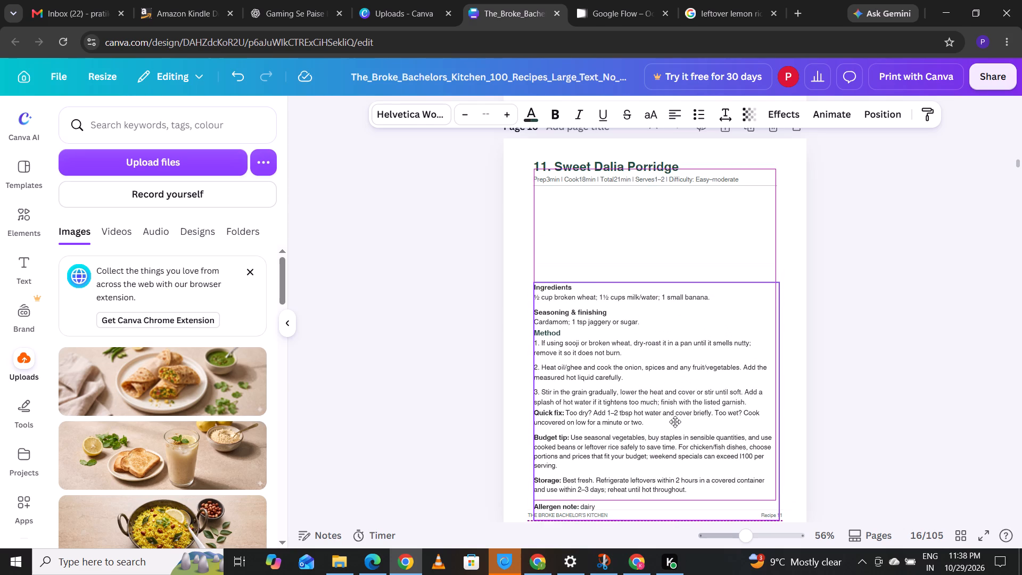
pyautogui.moveTo(675, 422); pyautogui.dragTo(674, 413)
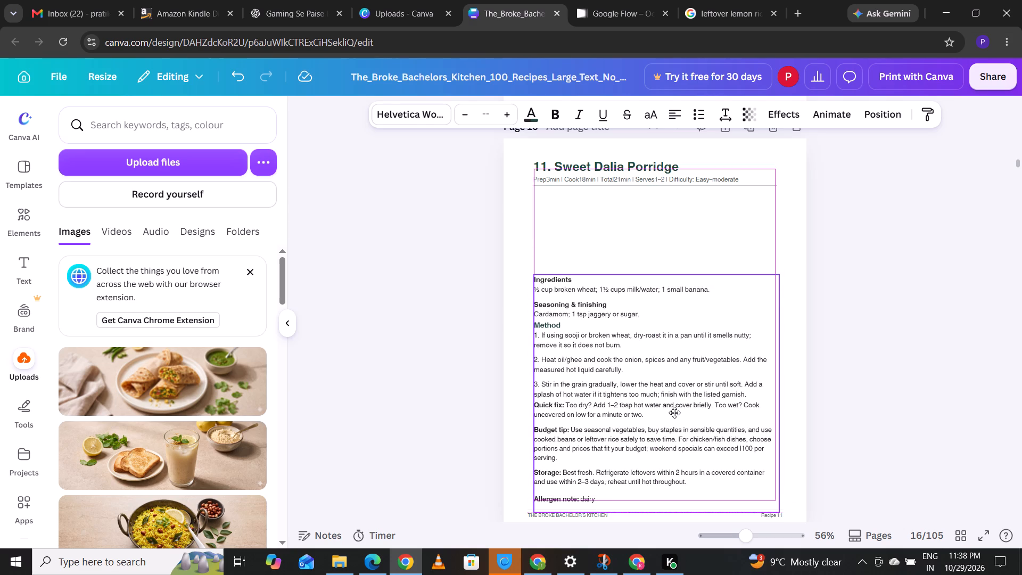
pyautogui.moveTo(674, 413); pyautogui.dragTo(674, 412)
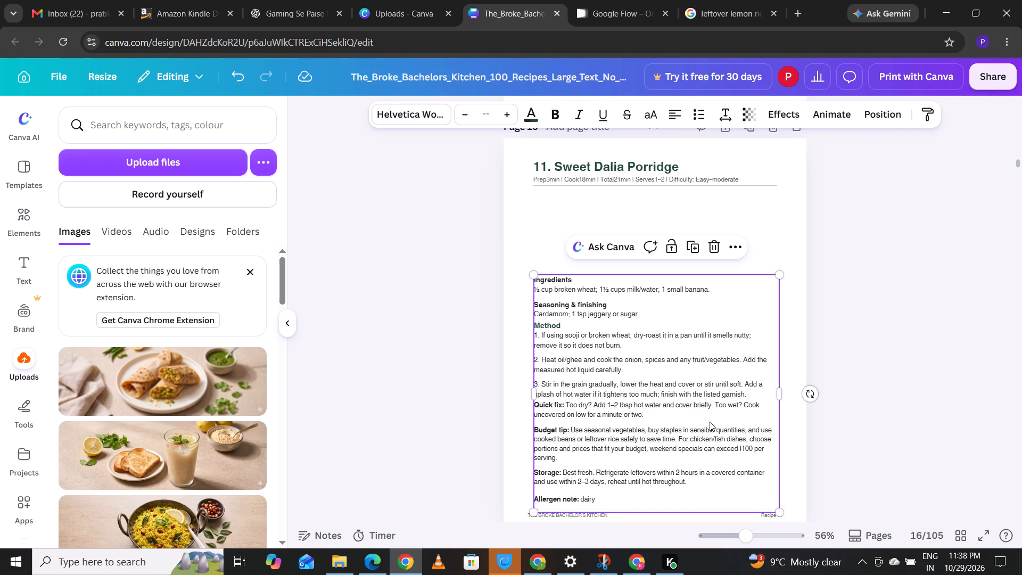
pyautogui.click(831, 294)
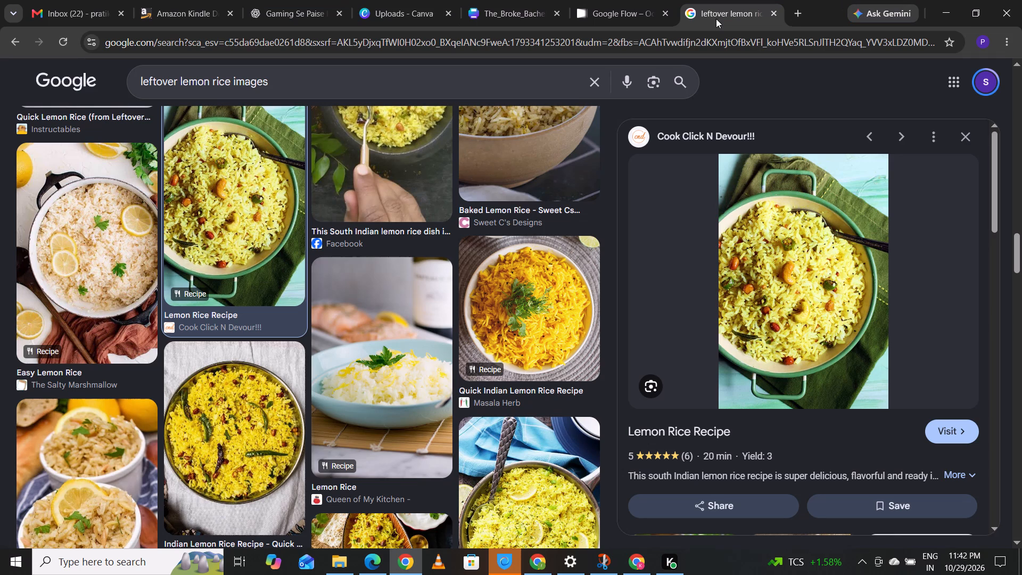
pyautogui.click(491, 86)
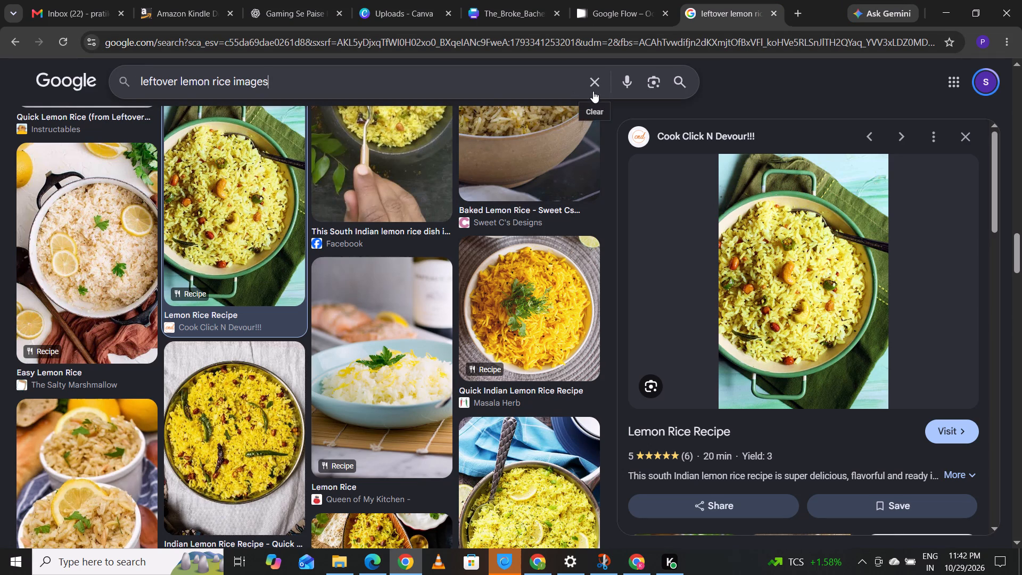
pyautogui.click(593, 91)
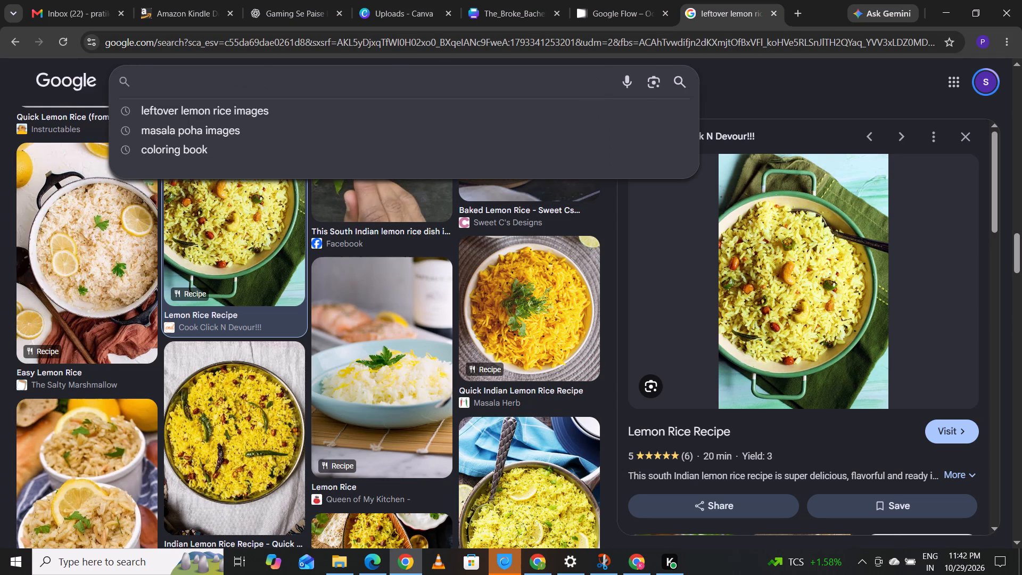
pyautogui.write('rava cg')
pyautogui.press('BackSpace')
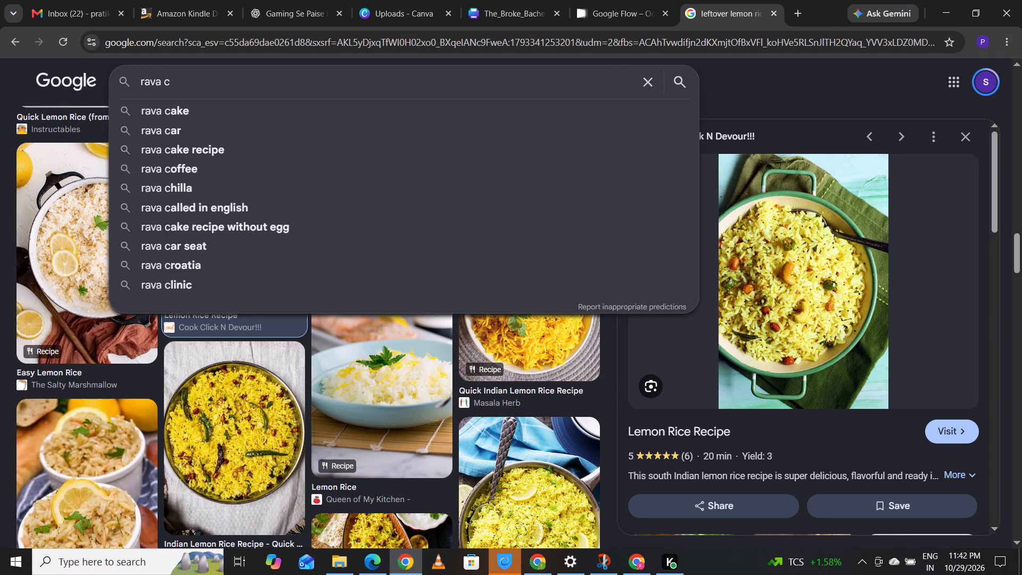
pyautogui.write('hila')
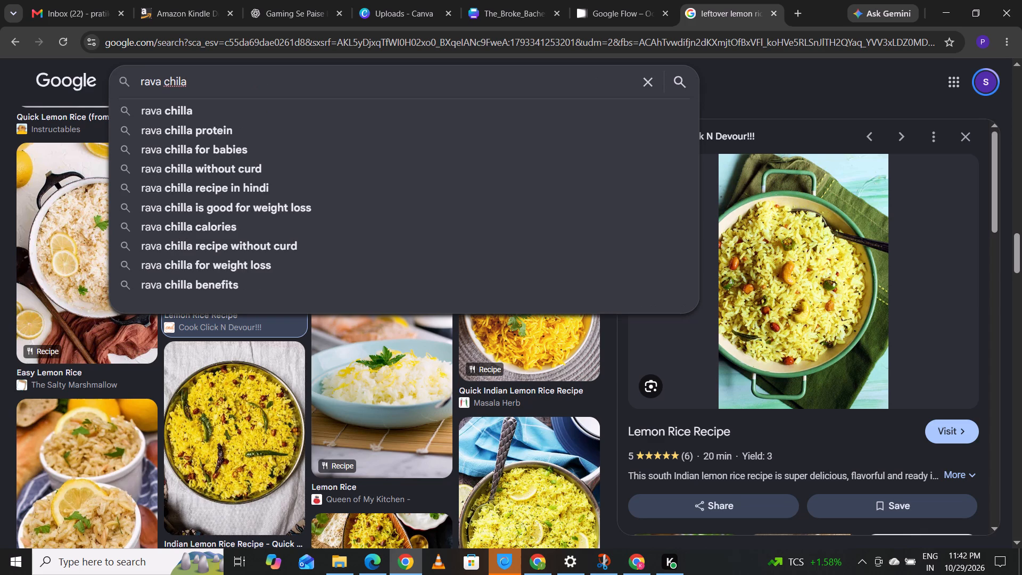
pyautogui.press('BackSpace')
pyautogui.write('la')
pyautogui.press('space')
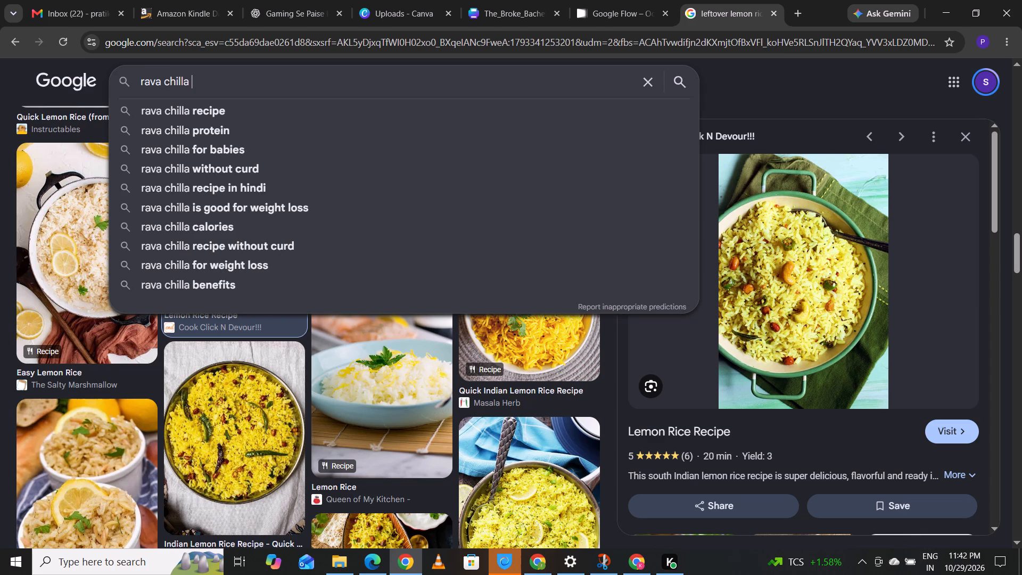
pyautogui.write('ima')
pyautogui.press('h')
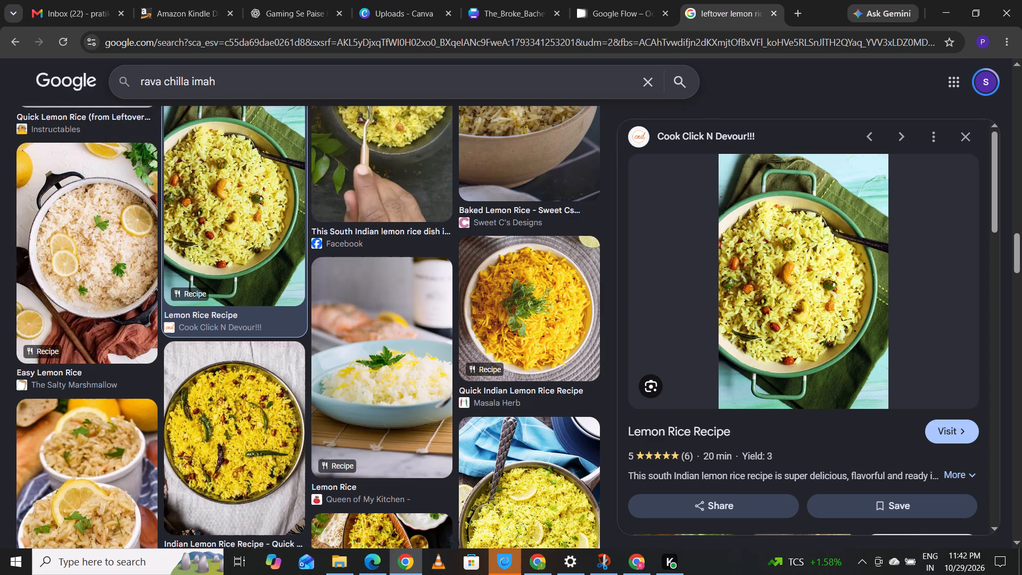
pyautogui.press('BackSpace')
pyautogui.write('ge')
pyautogui.press('Return')
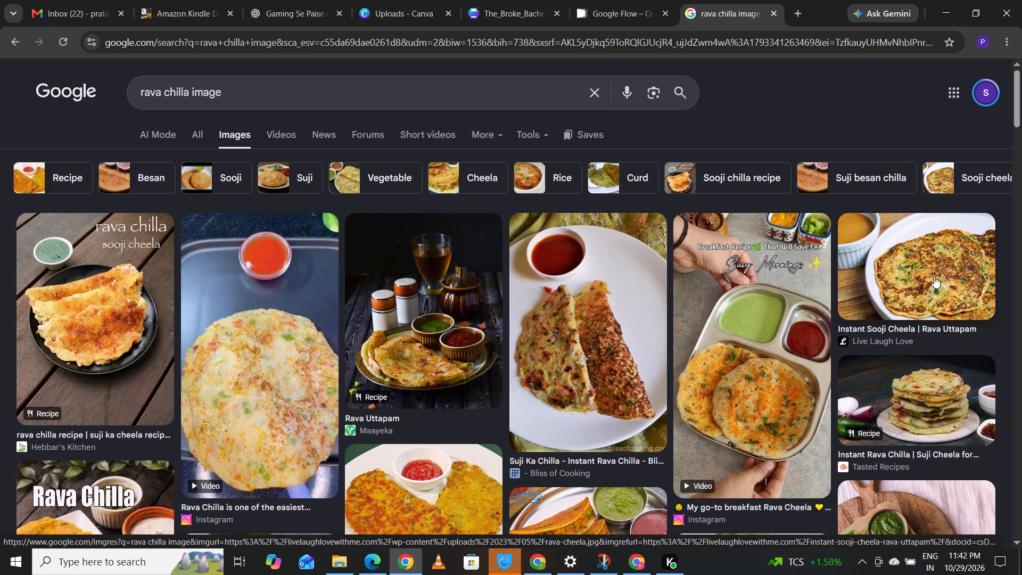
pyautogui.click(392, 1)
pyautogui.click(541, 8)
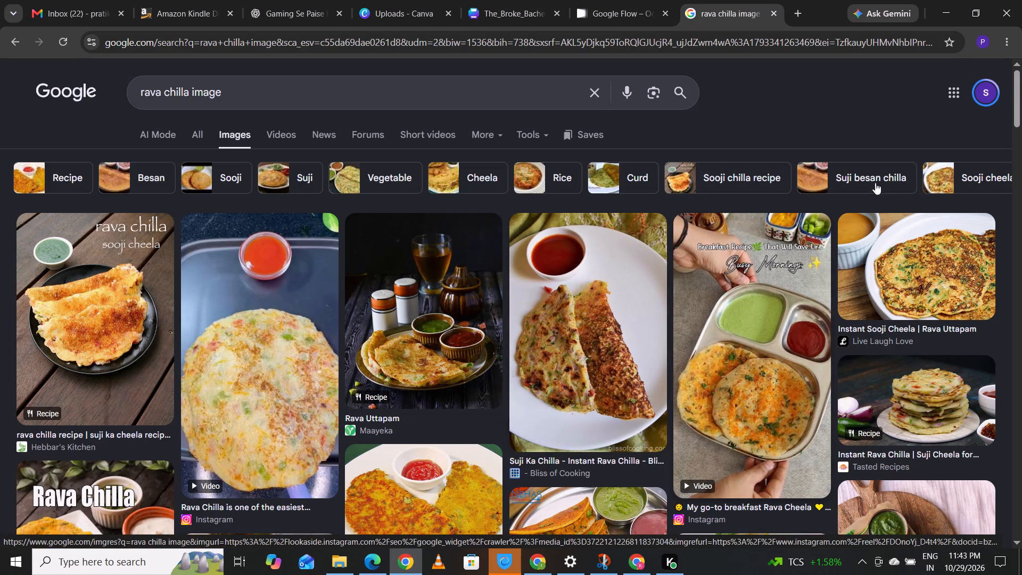
pyautogui.moveTo(1015, 78); pyautogui.dragTo(1017, 109)
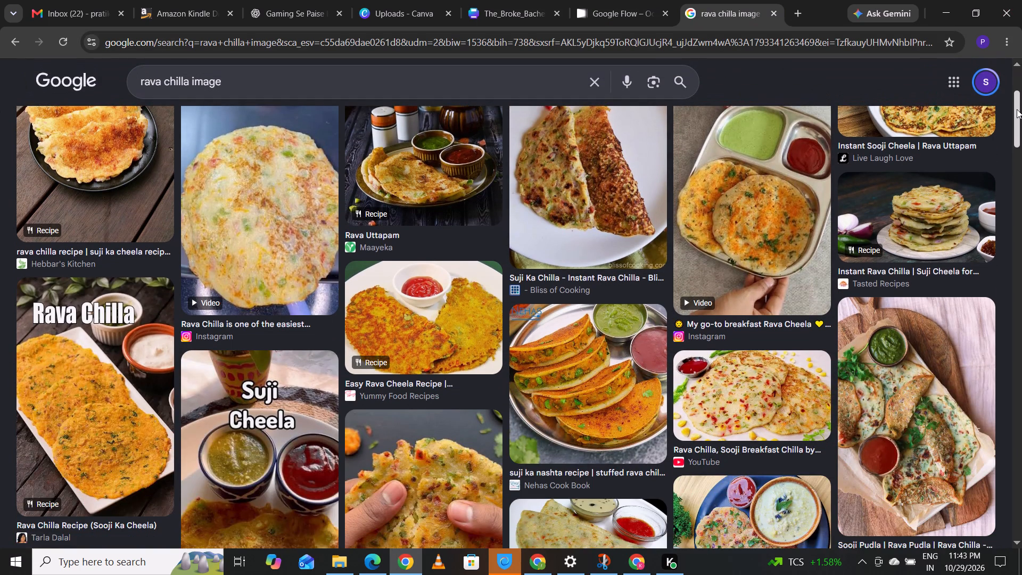
pyautogui.moveTo(1017, 109); pyautogui.dragTo(1017, 127)
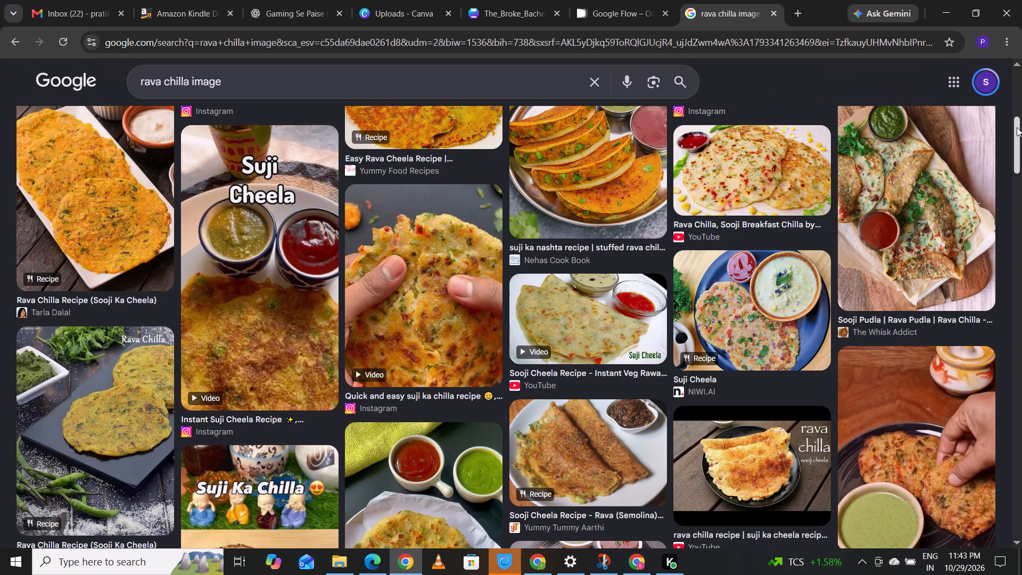
pyautogui.moveTo(1017, 127); pyautogui.dragTo(1017, 132)
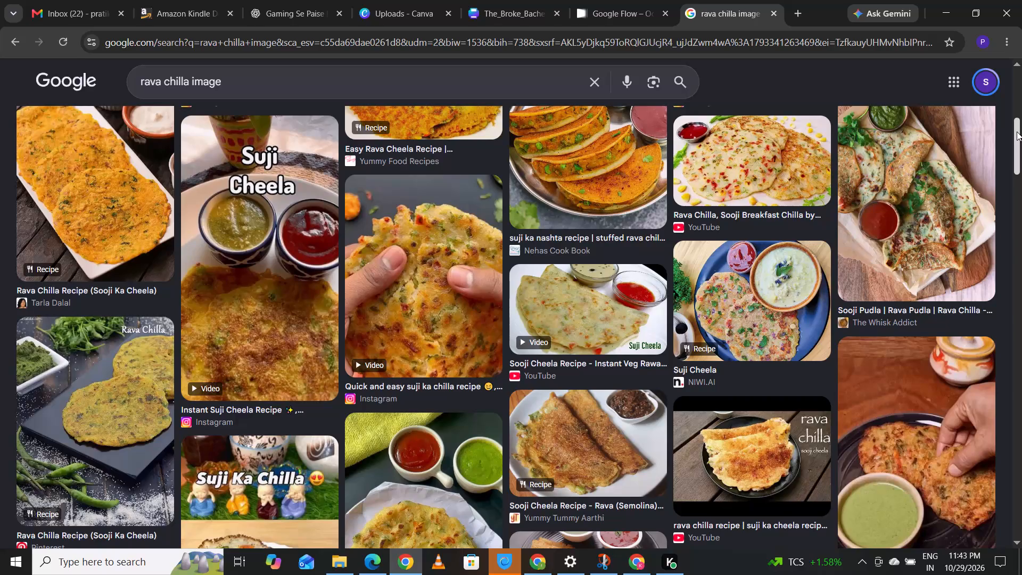
pyautogui.moveTo(1017, 132); pyautogui.dragTo(1016, 151)
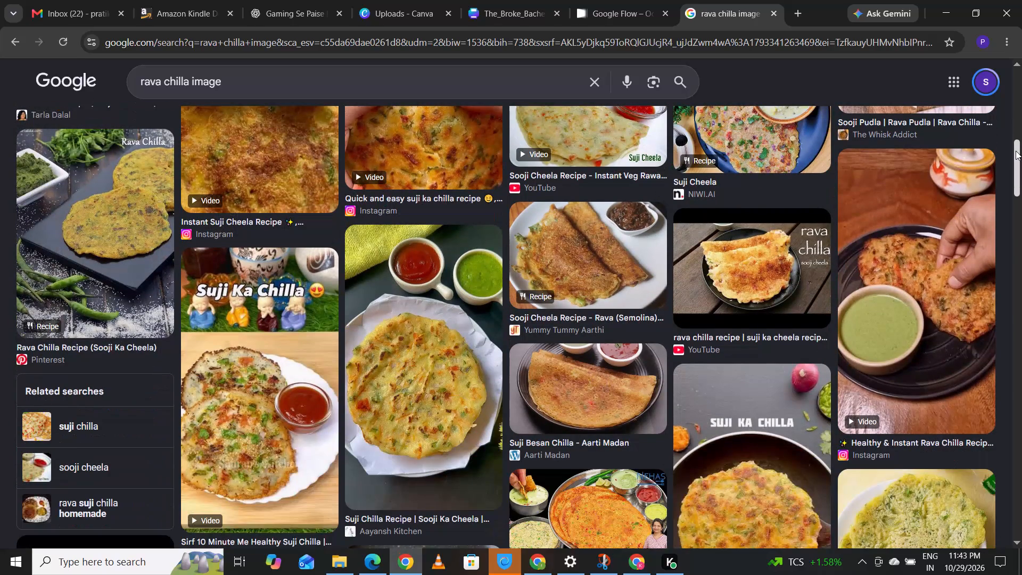
pyautogui.moveTo(1016, 151); pyautogui.dragTo(1016, 178)
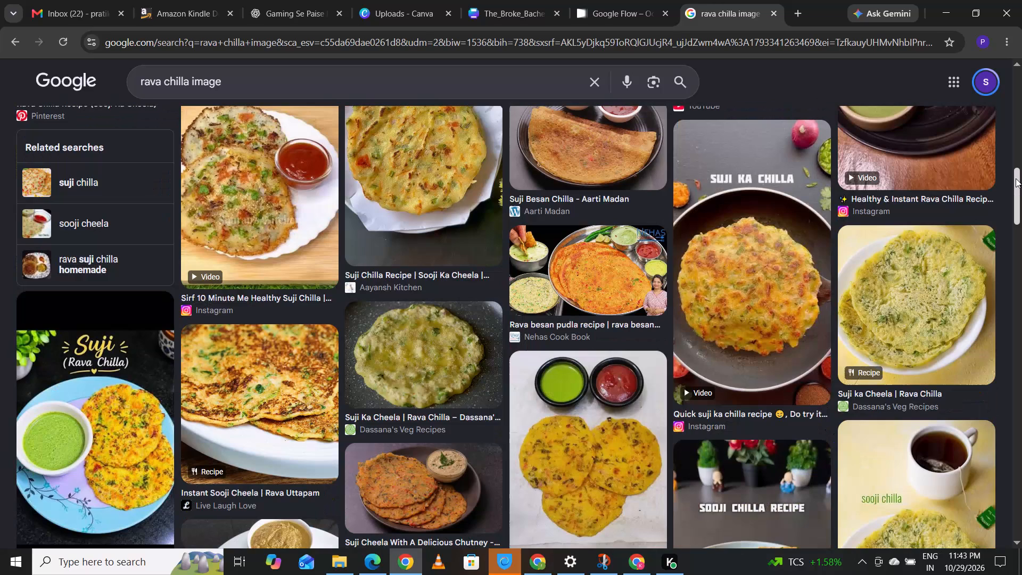
pyautogui.moveTo(1016, 178); pyautogui.dragTo(1021, 203)
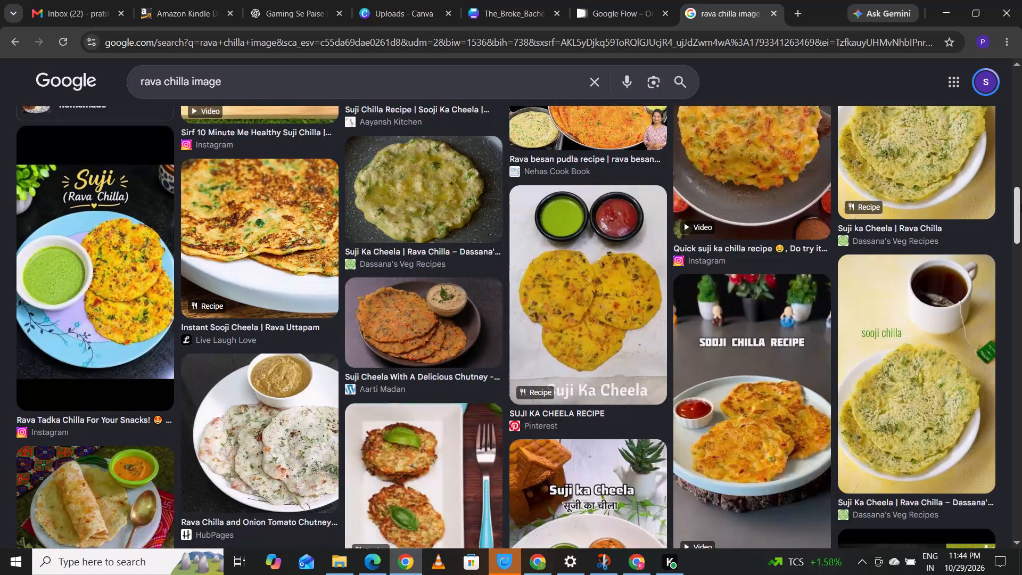
pyautogui.moveTo(1021, 203); pyautogui.dragTo(1021, 216)
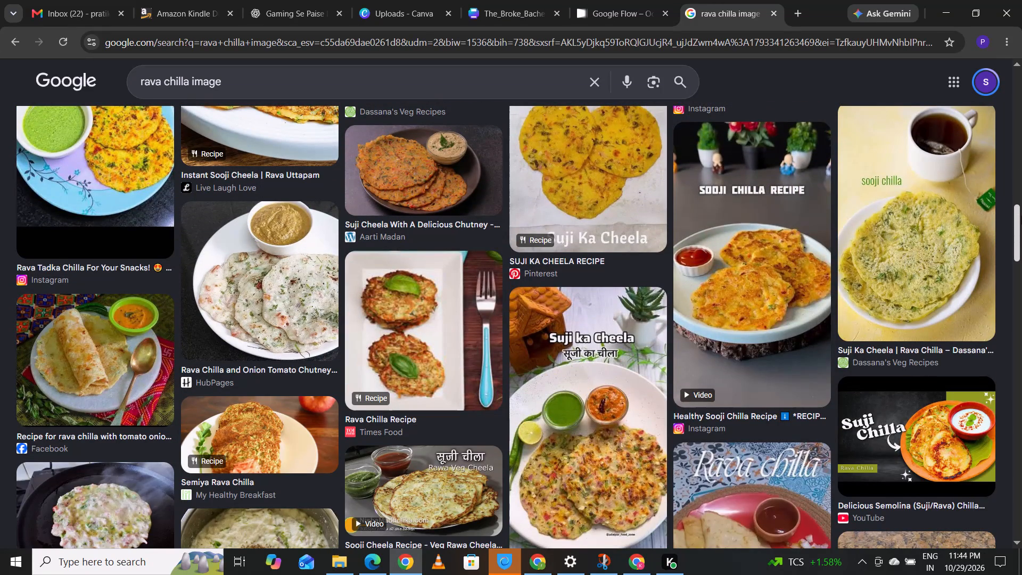
pyautogui.moveTo(1021, 216); pyautogui.dragTo(1021, 233)
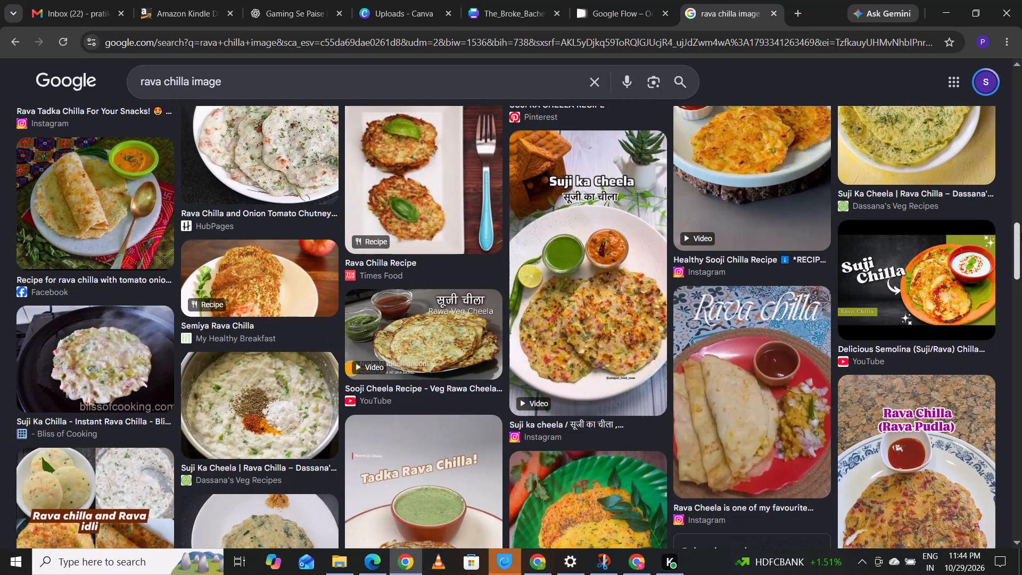
# Preview the rava chilla with tomato onion chutney photo and the Suji ka Cheela photo to compare them as dish references.
pyautogui.moveTo(1021, 233); pyautogui.dragTo(1021, 211)
pyautogui.click(106, 390)
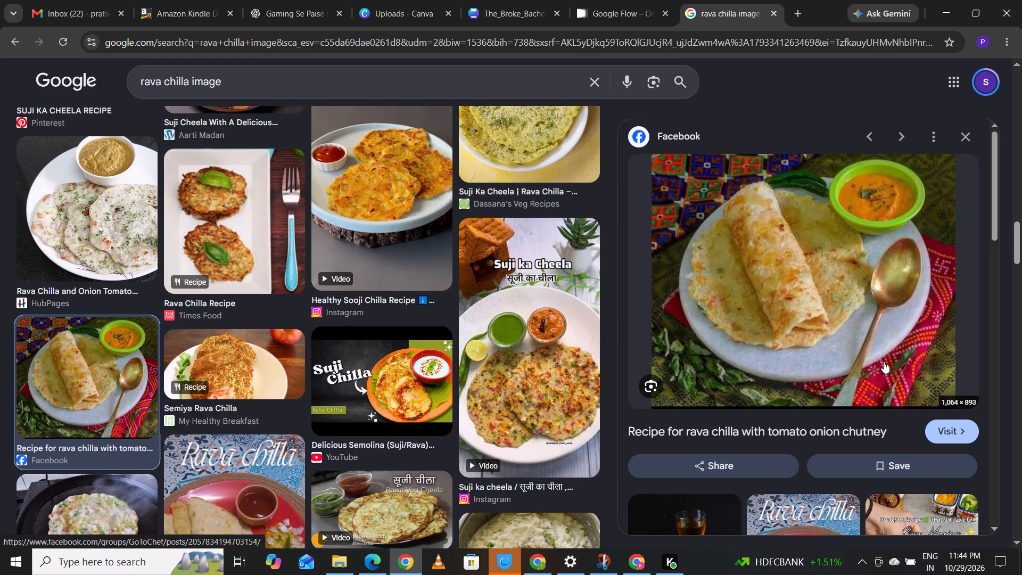
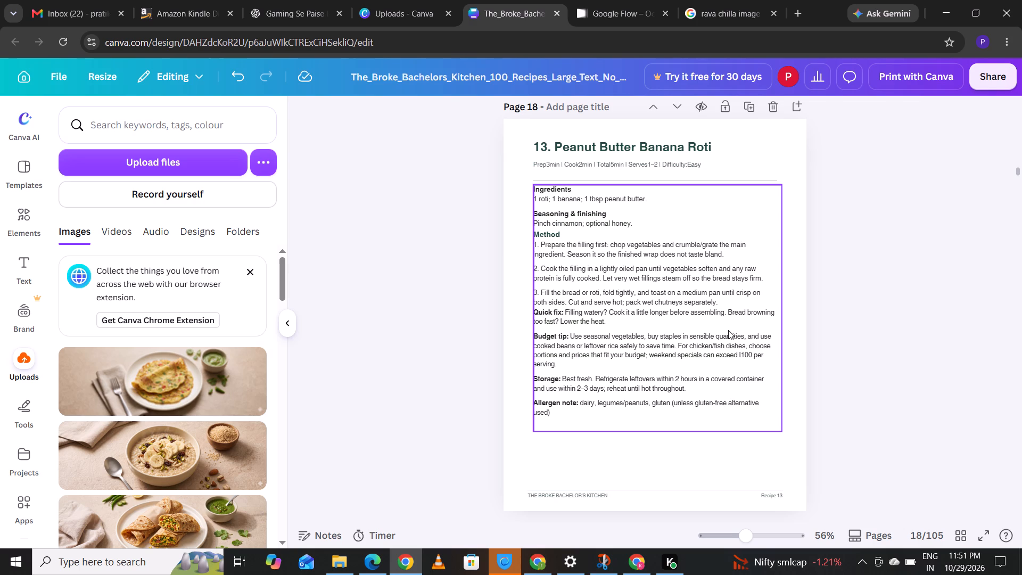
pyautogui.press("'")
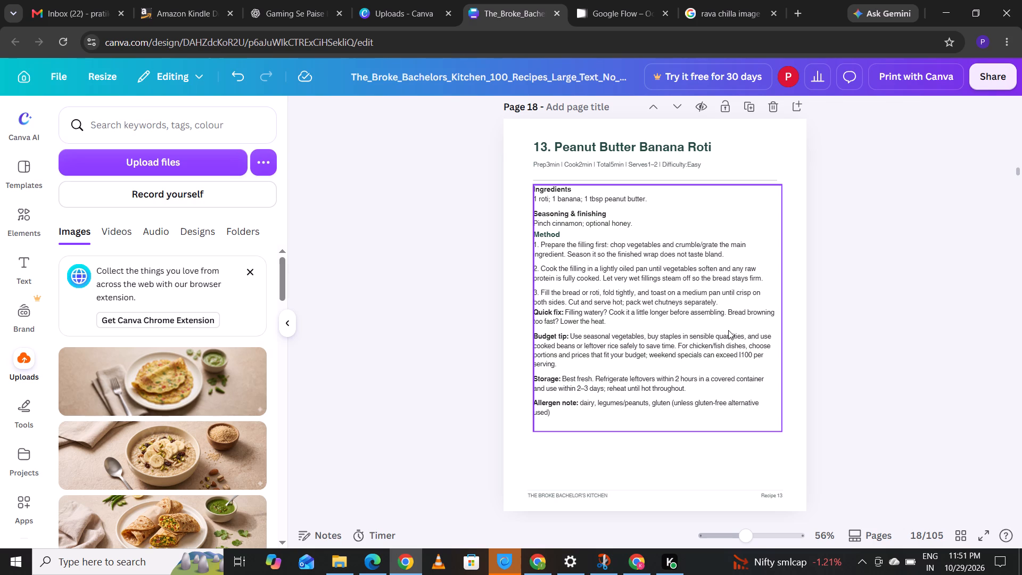
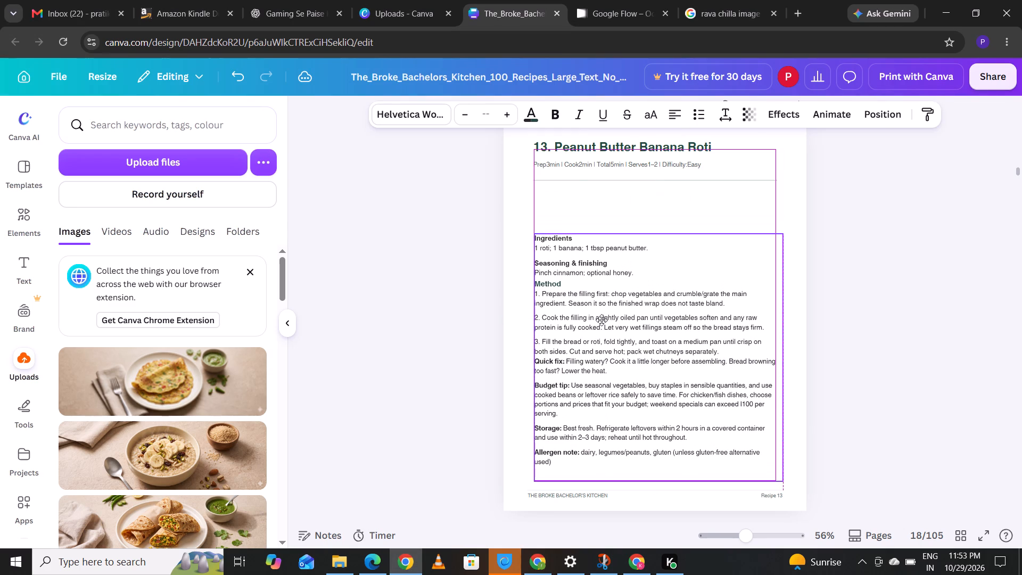
pyautogui.moveTo(601, 320); pyautogui.dragTo(596, 330)
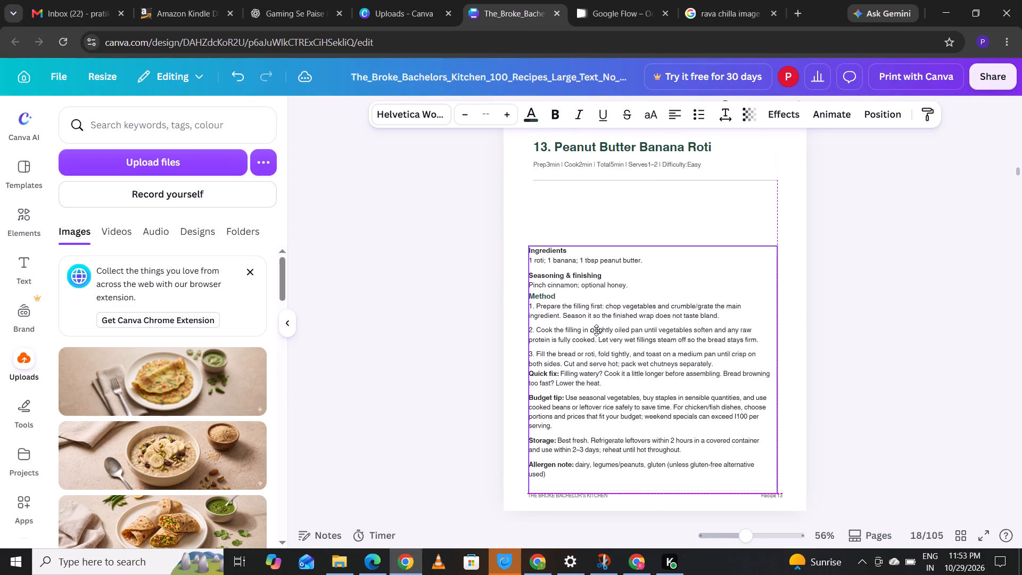
pyautogui.moveTo(596, 330); pyautogui.dragTo(600, 332)
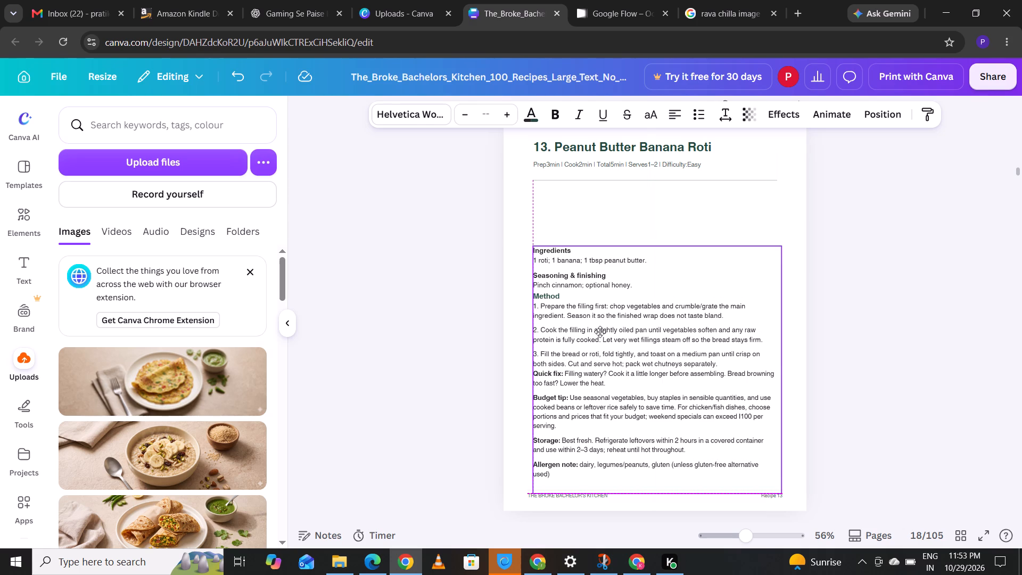
pyautogui.moveTo(600, 332); pyautogui.dragTo(600, 336)
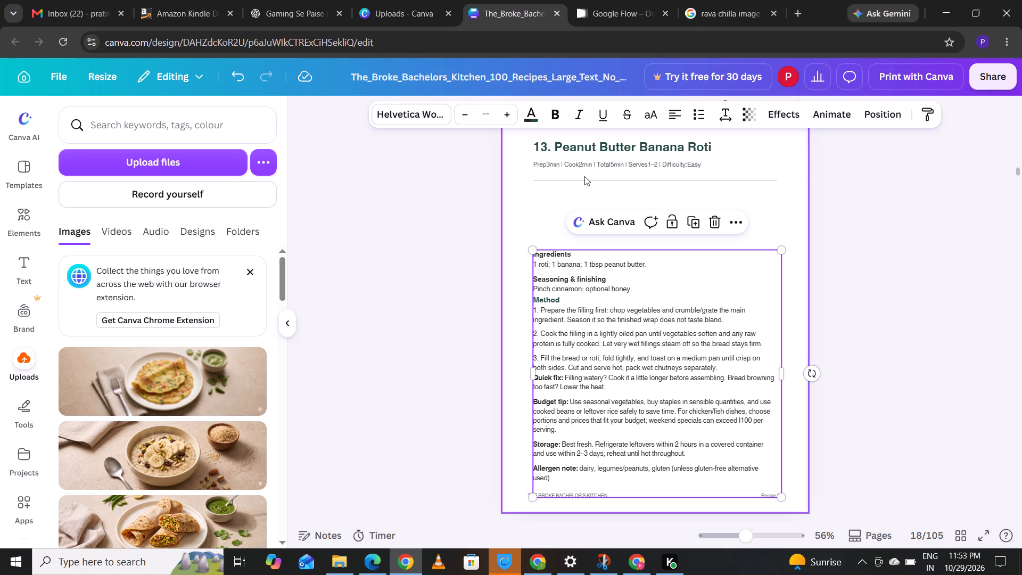
# Move the prep-time and difficulty line and the divider line up, closer beneath the recipe title.
pyautogui.moveTo(584, 179); pyautogui.dragTo(584, 173)
pyautogui.click(869, 183)
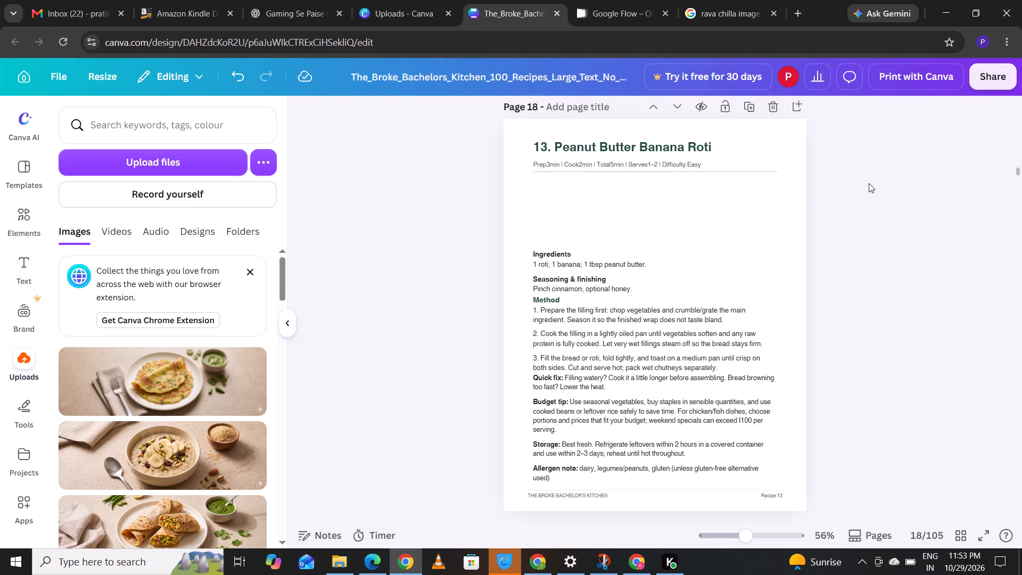
pyautogui.click(666, 167)
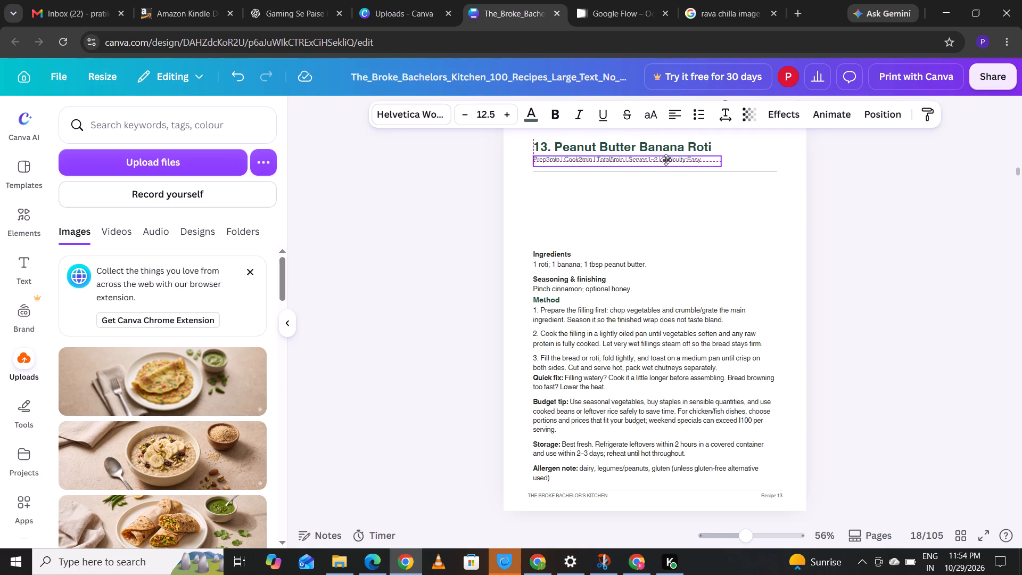
pyautogui.click(640, 168)
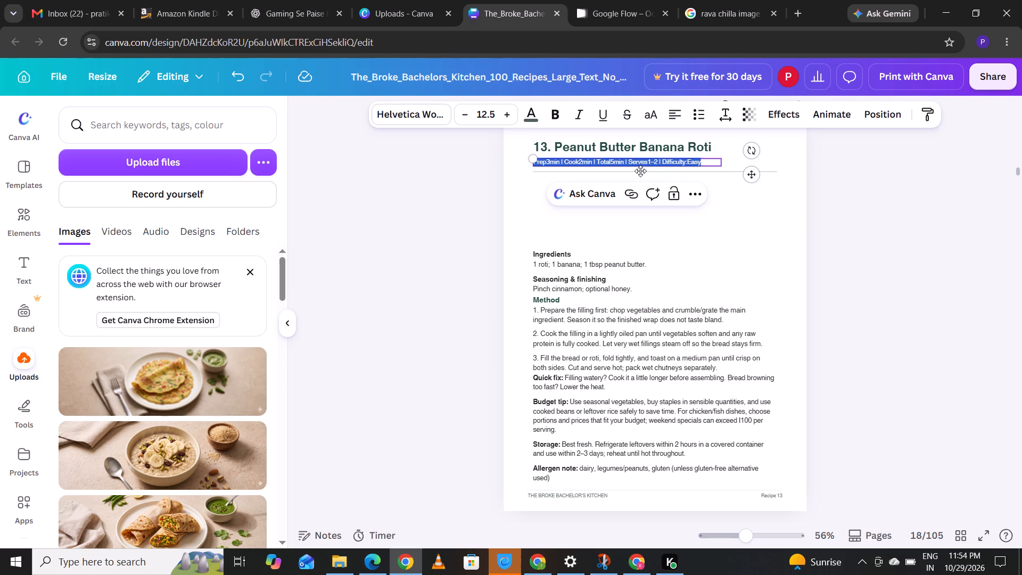
pyautogui.click(861, 196)
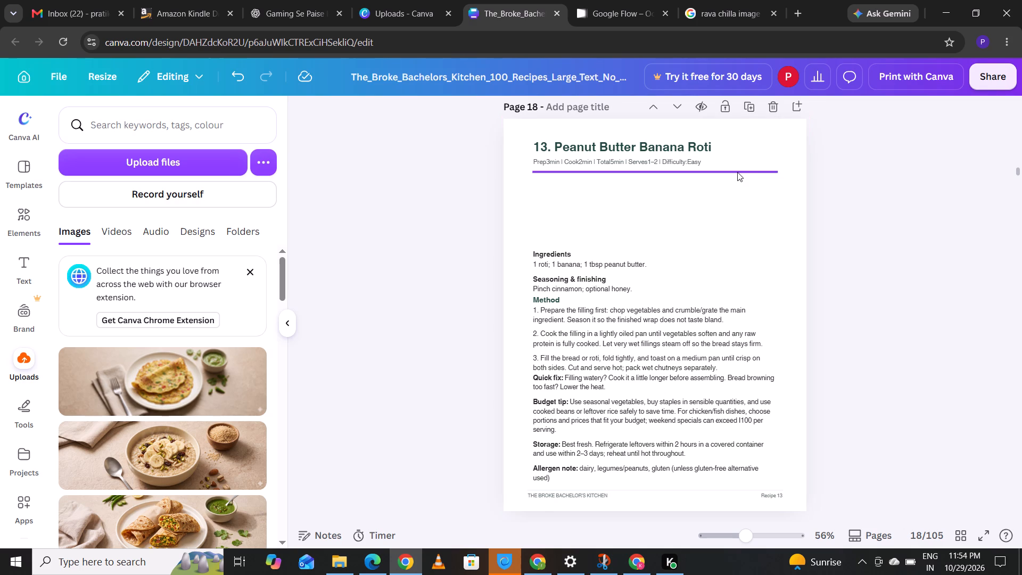
pyautogui.click(737, 171)
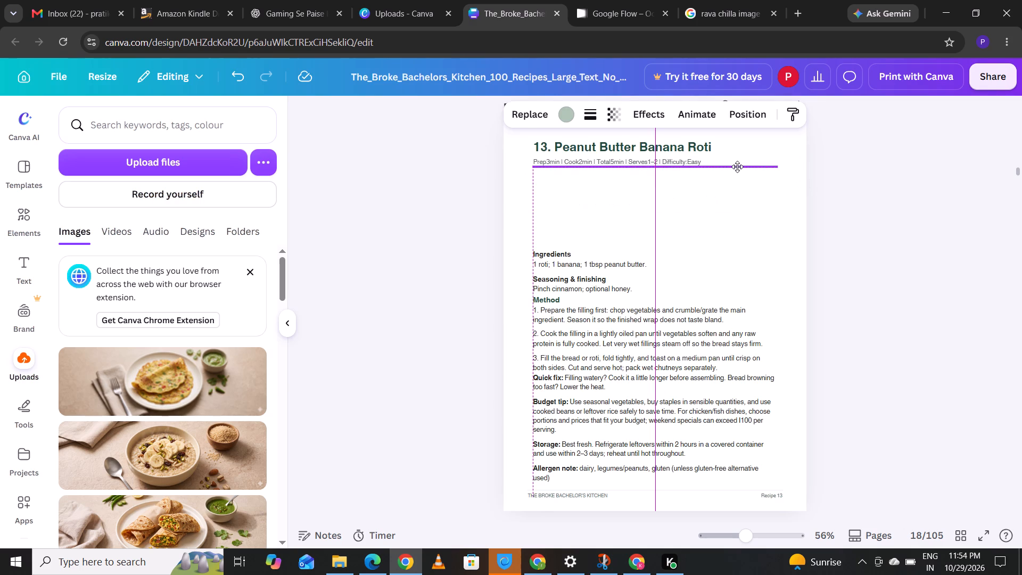
pyautogui.click(855, 157)
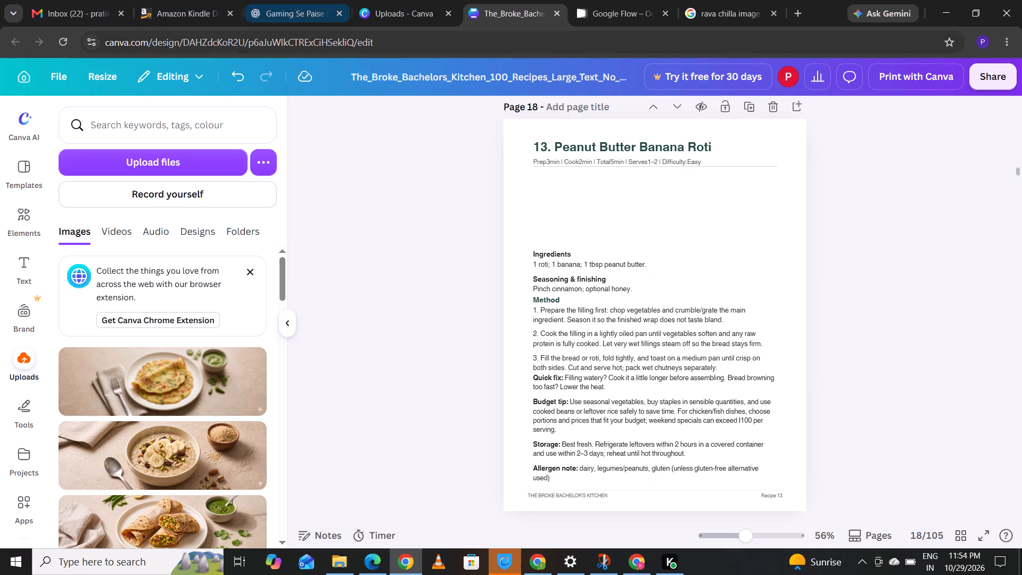
# Upload the peanut butter banana roti photo Gemini_Generated_Image_5rh9q35rh9q35rh9 from the Downloads folder.
pyautogui.click(166, 160)
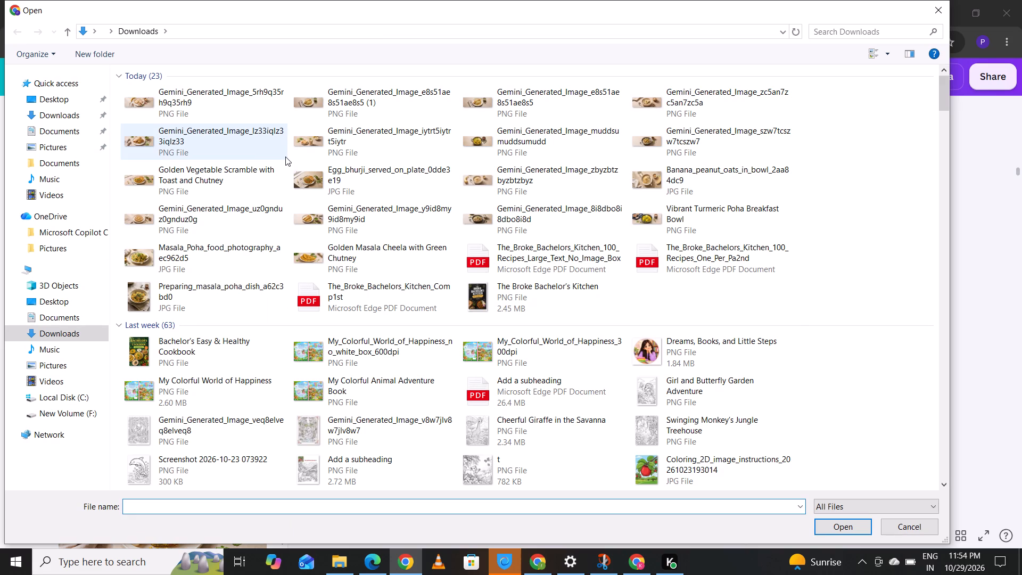
pyautogui.doubleClick(164, 92)
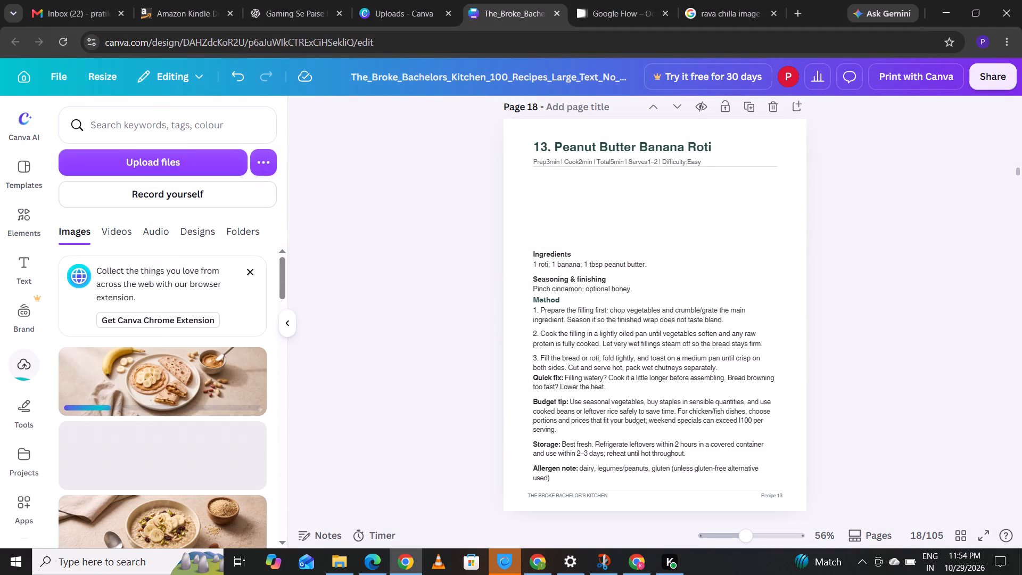
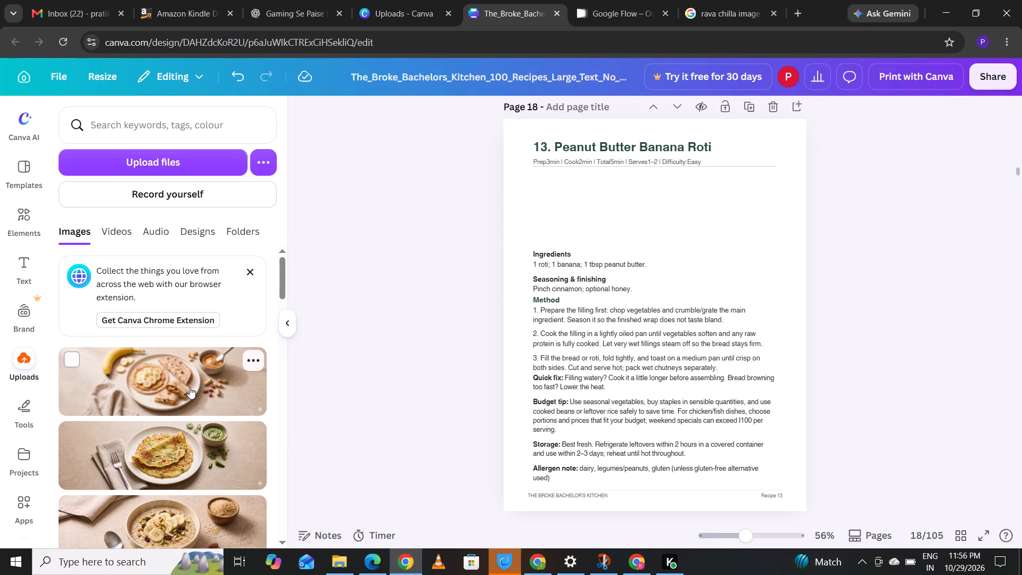
# Place the uploaded peanut butter banana roti photo on page 18 between the divider line and the Ingredients heading, aligned with the text's left margin.
pyautogui.moveTo(189, 387); pyautogui.dragTo(613, 191)
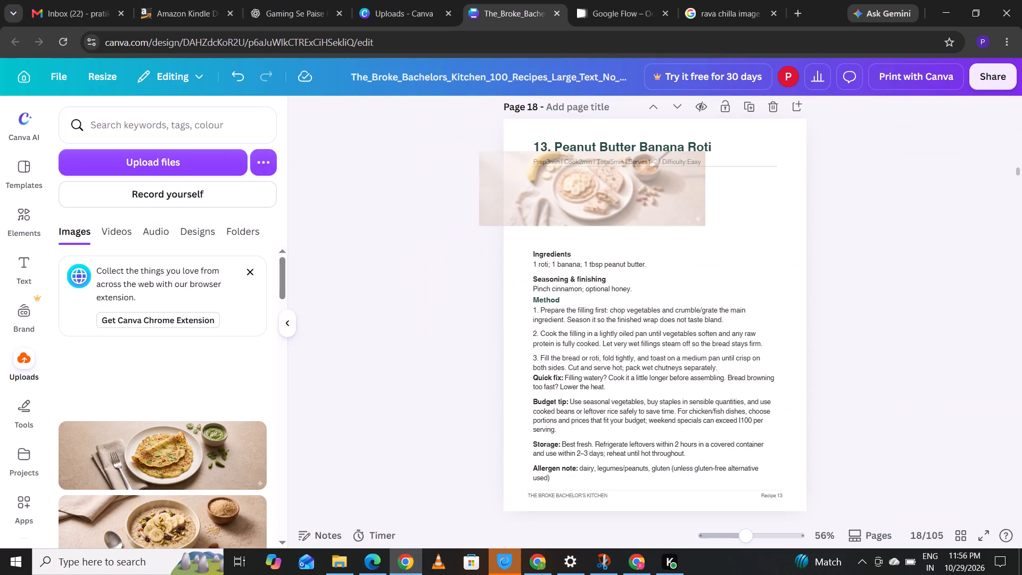
pyautogui.moveTo(613, 191); pyautogui.dragTo(663, 209)
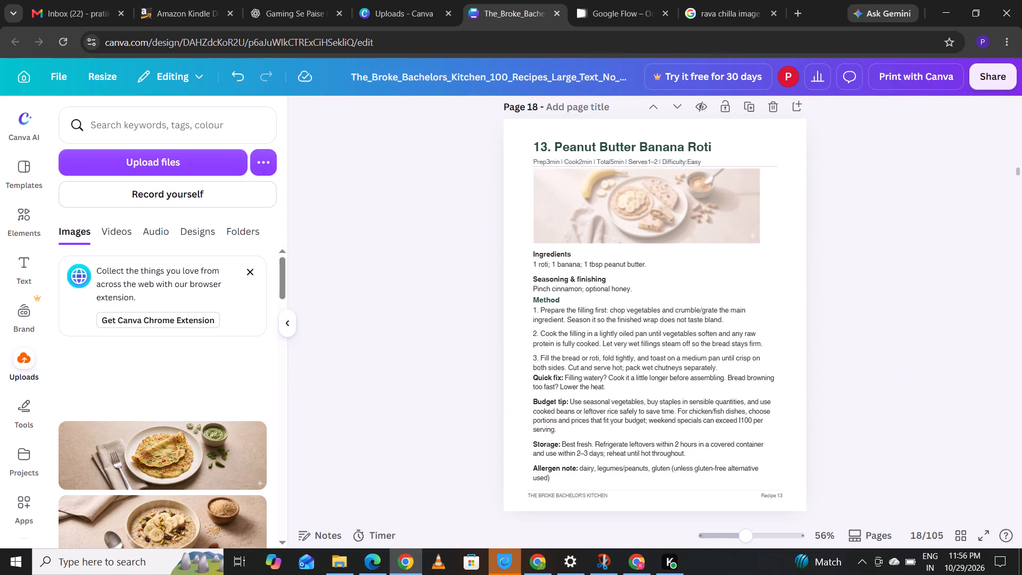
pyautogui.moveTo(663, 209); pyautogui.dragTo(664, 209)
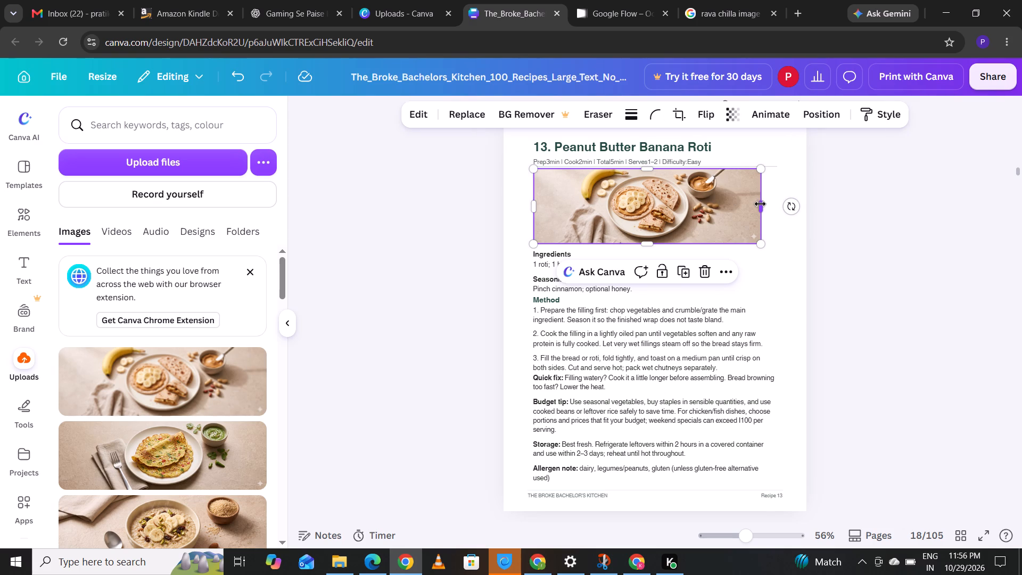
# Crop a thin strip off the roti photo's right edge, and scale the photo proportionally to about 6.6 wide by 2.3 high.
pyautogui.moveTo(760, 208); pyautogui.dragTo(752, 210)
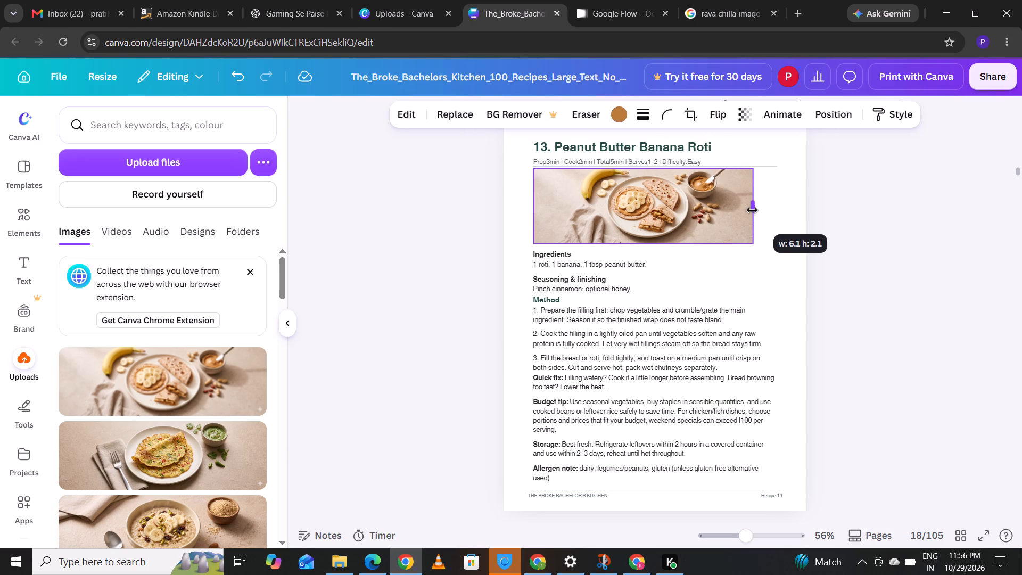
pyautogui.moveTo(752, 210); pyautogui.dragTo(751, 211)
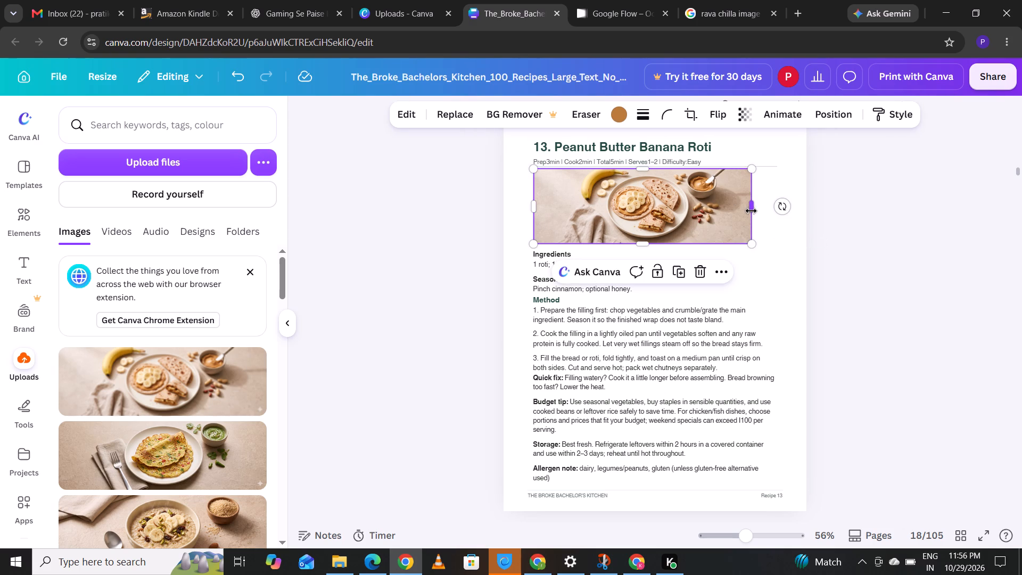
pyautogui.moveTo(750, 247); pyautogui.dragTo(757, 247)
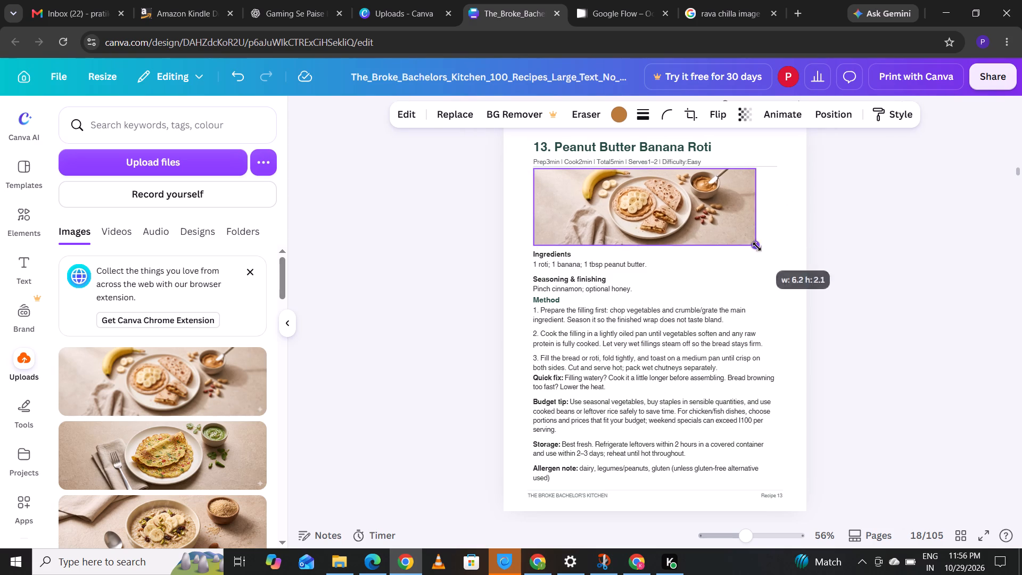
pyautogui.moveTo(757, 247); pyautogui.dragTo(767, 251)
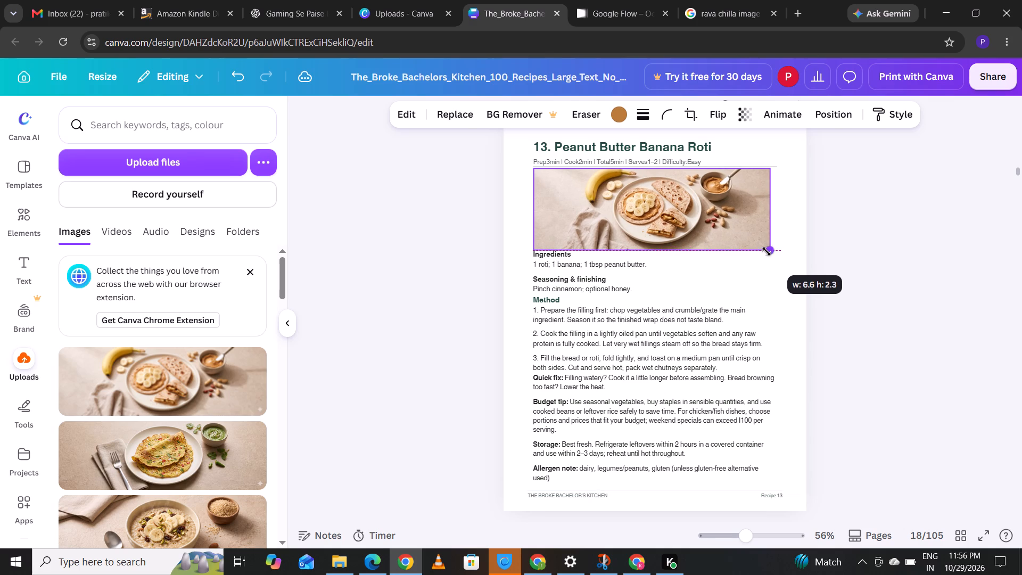
pyautogui.moveTo(767, 251); pyautogui.dragTo(769, 252)
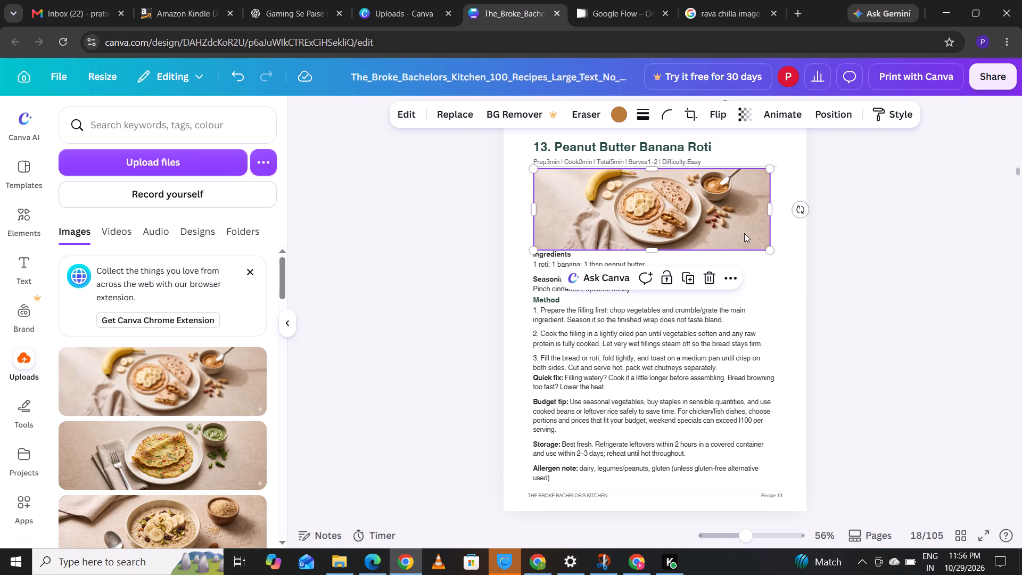
pyautogui.click(853, 278)
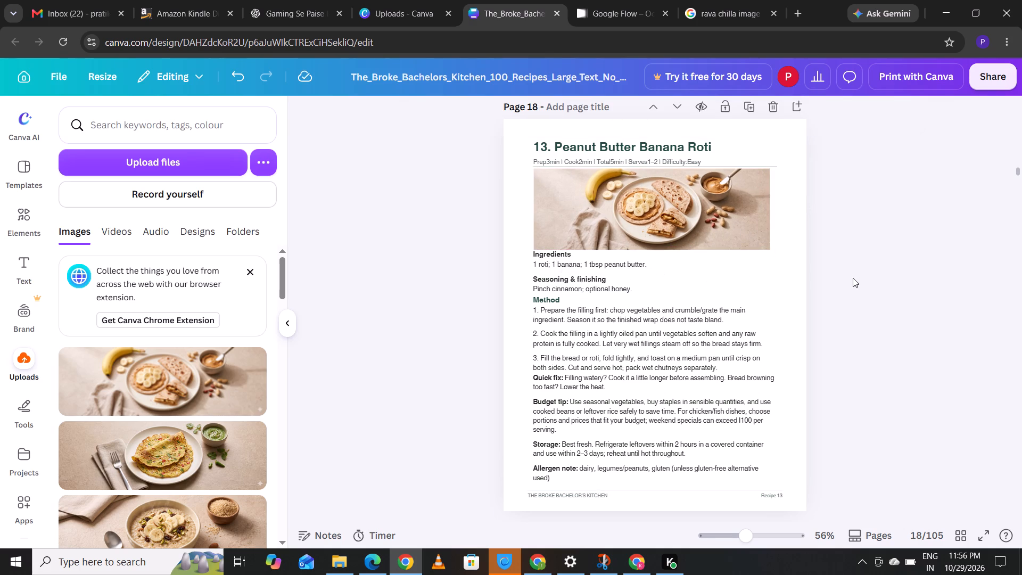
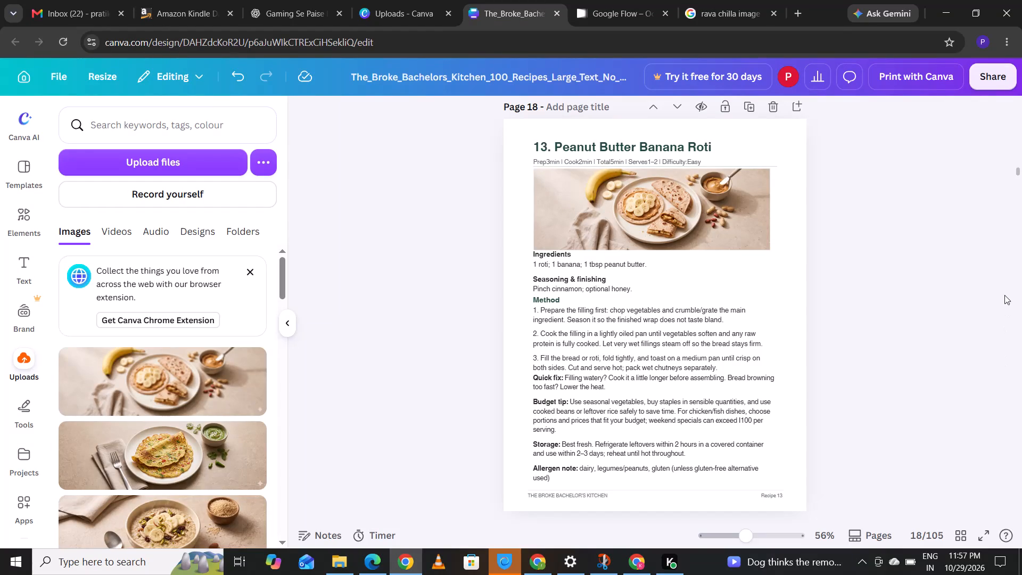
# Look over the recipe text from the Peanut Butter Banana Roti page through to the Quick Sprouts Chaat page.
pyautogui.click(1017, 170)
pyautogui.press('Down')
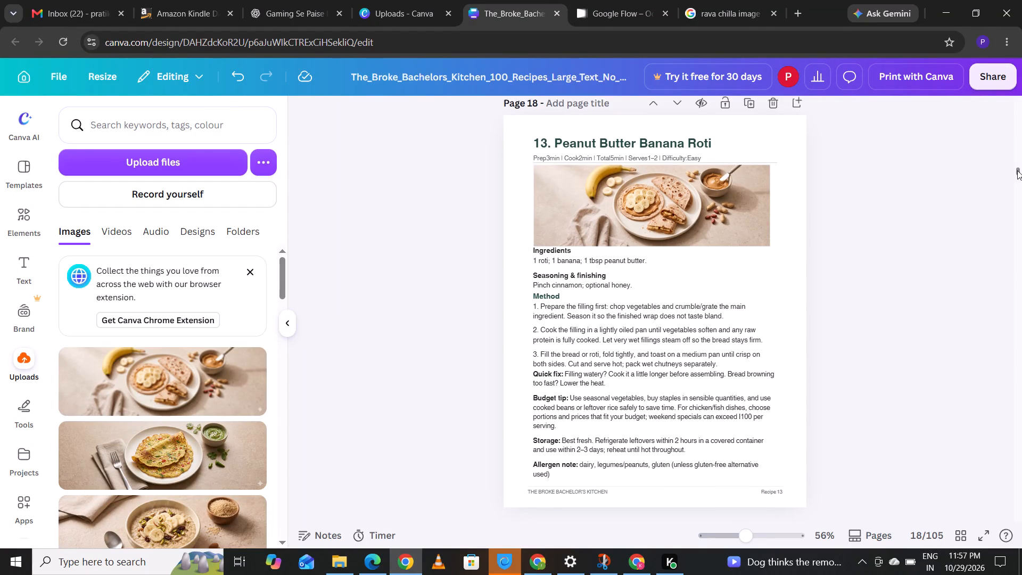
pyautogui.press('Down')
pyautogui.press('Down')
pyautogui.press('Down')
pyautogui.press('Down')
pyautogui.press('Down')
pyautogui.press('Down')
pyautogui.press('Down')
pyautogui.press('Down')
pyautogui.press('Down')
pyautogui.press('Down')
pyautogui.press('Down')
pyautogui.press('Down')
pyautogui.press('Down')
pyautogui.press('Down')
pyautogui.press('Down')
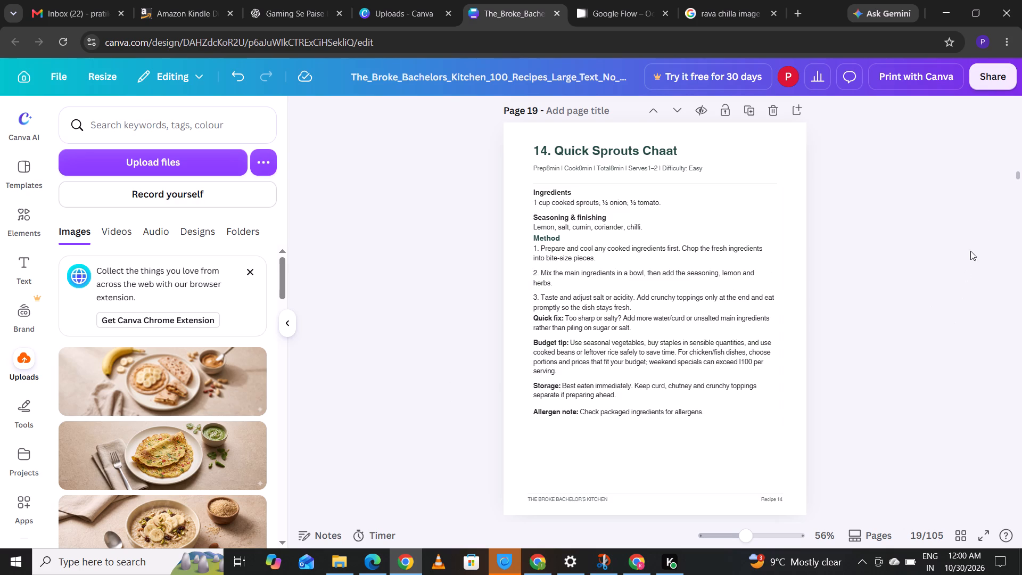
pyautogui.click(1018, 174)
pyautogui.press('Up')
pyautogui.press('Up')
pyautogui.press('Up')
pyautogui.press('Up')
pyautogui.press('Up')
pyautogui.press('Up')
pyautogui.press('Up')
pyautogui.press('Up')
pyautogui.press('Up')
pyautogui.press('Up')
pyautogui.press('Up')
pyautogui.press('Up')
pyautogui.press('Up')
pyautogui.press('Up')
pyautogui.press('Up')
pyautogui.press('Up')
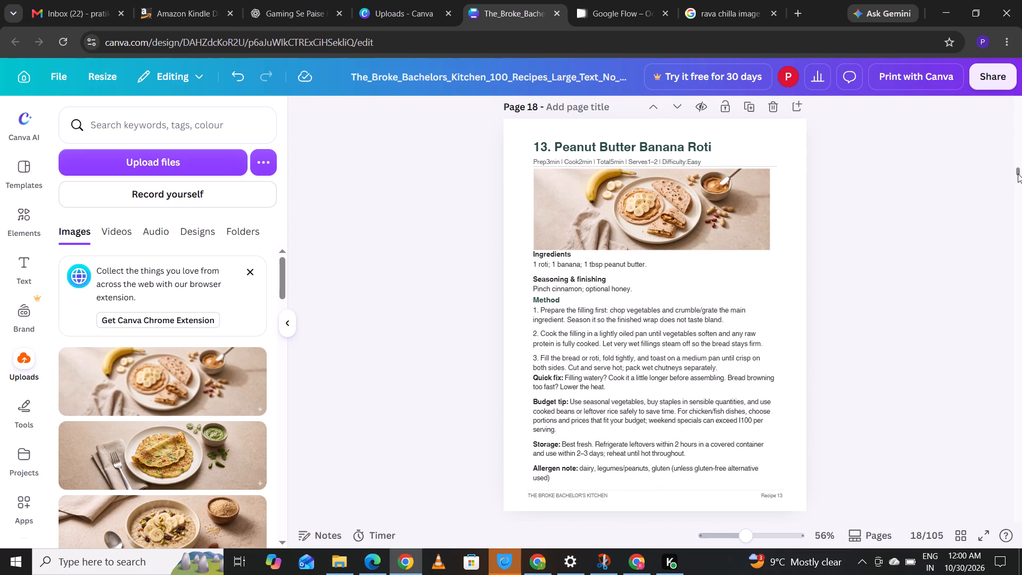
pyautogui.press('Down')
pyautogui.press('Down')
pyautogui.press('Down')
pyautogui.press('Down')
pyautogui.press('Down')
pyautogui.press('Down')
pyautogui.press('Down')
pyautogui.press('Down')
pyautogui.press('Down')
pyautogui.press('Down')
pyautogui.press('Down')
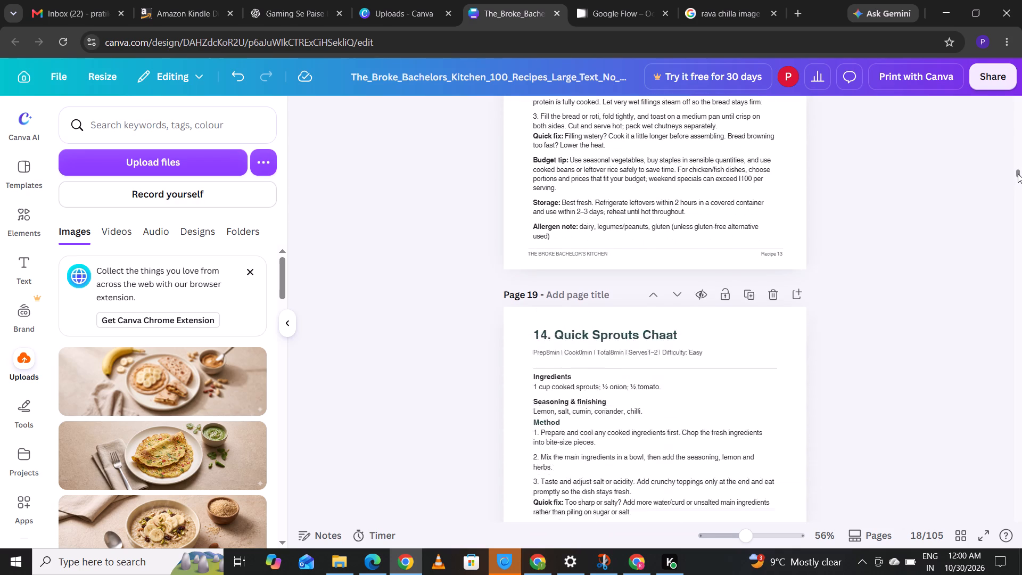
pyautogui.press('Down')
pyautogui.press('Down')
pyautogui.press('Down')
pyautogui.press('Down')
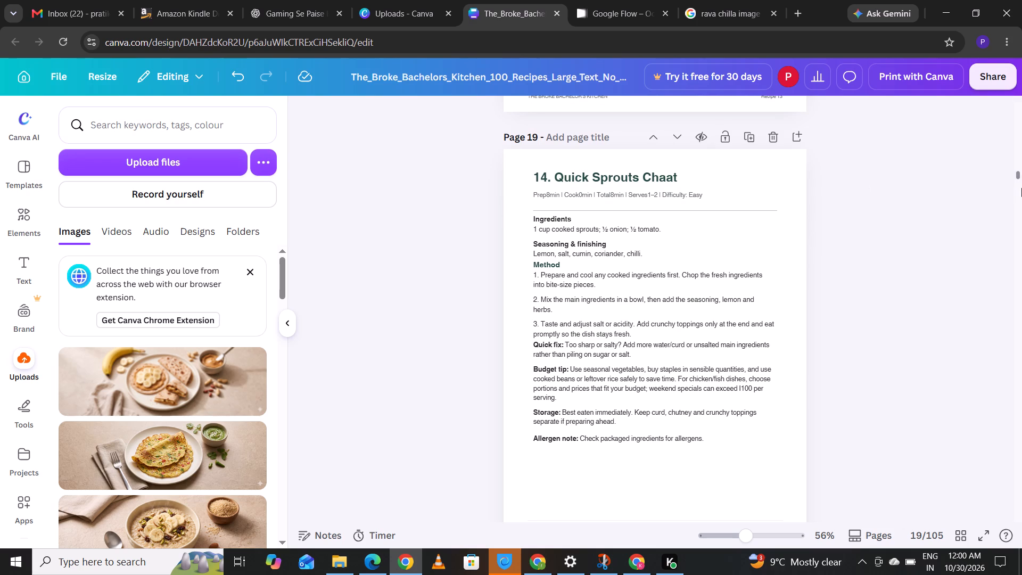
# Move the Quick Sprouts Chaat recipe text block down to just above the footer, keeping it aligned with the title's left margin.
pyautogui.click(1018, 173)
pyautogui.press('Down')
pyautogui.press('Down')
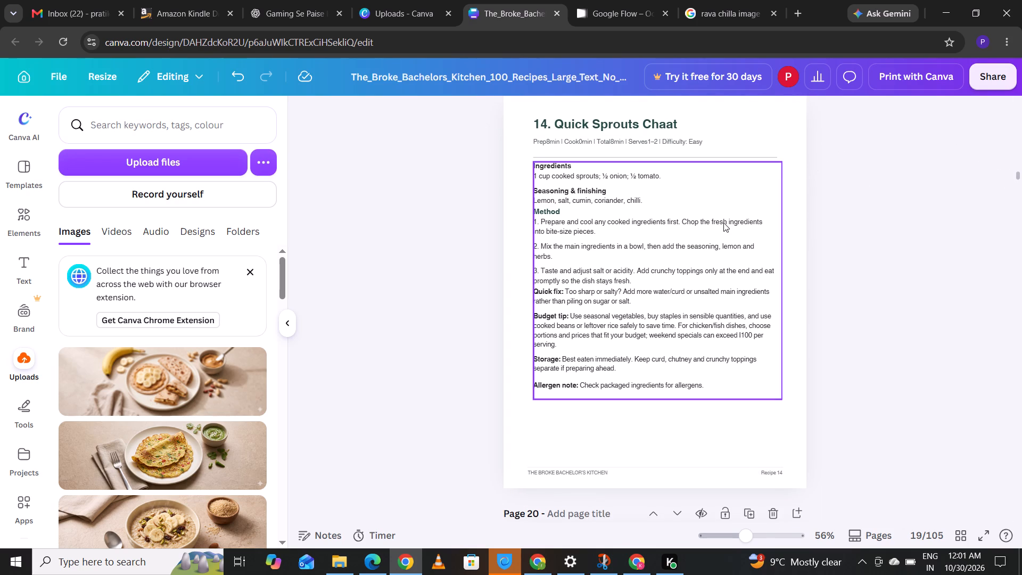
pyautogui.moveTo(723, 223); pyautogui.dragTo(724, 236)
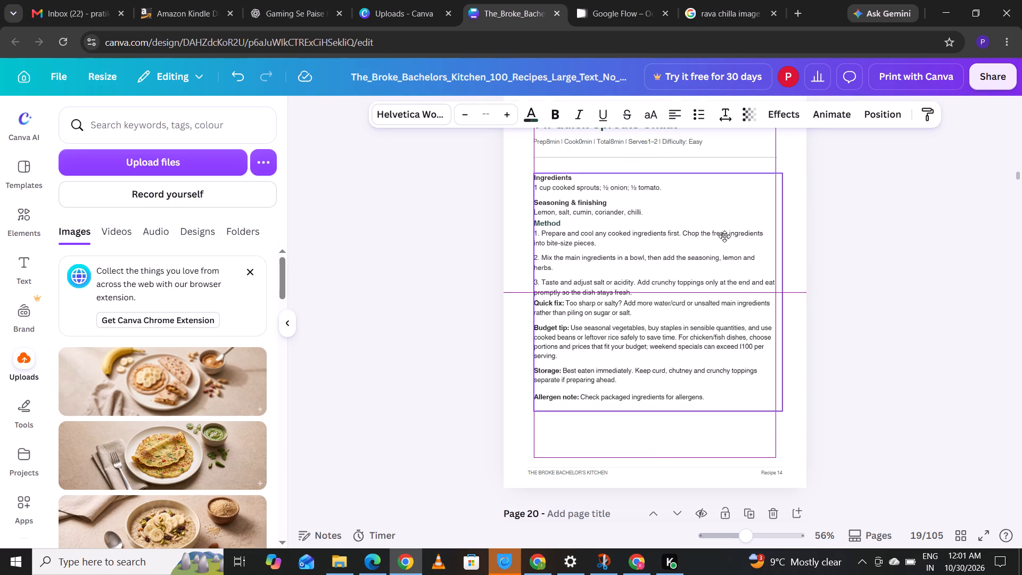
pyautogui.moveTo(724, 236); pyautogui.dragTo(730, 278)
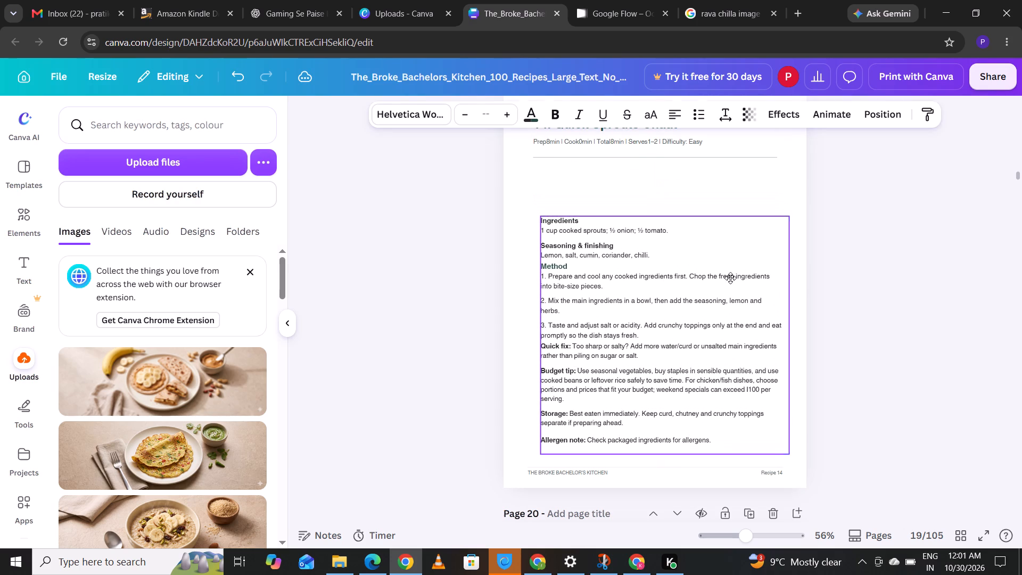
pyautogui.moveTo(730, 278); pyautogui.dragTo(726, 286)
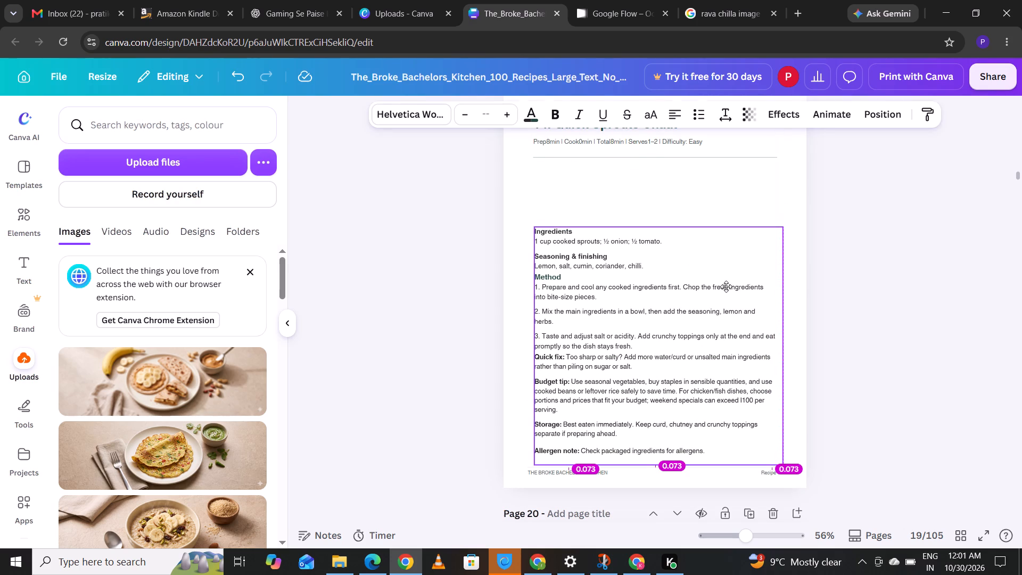
pyautogui.moveTo(726, 286); pyautogui.dragTo(722, 292)
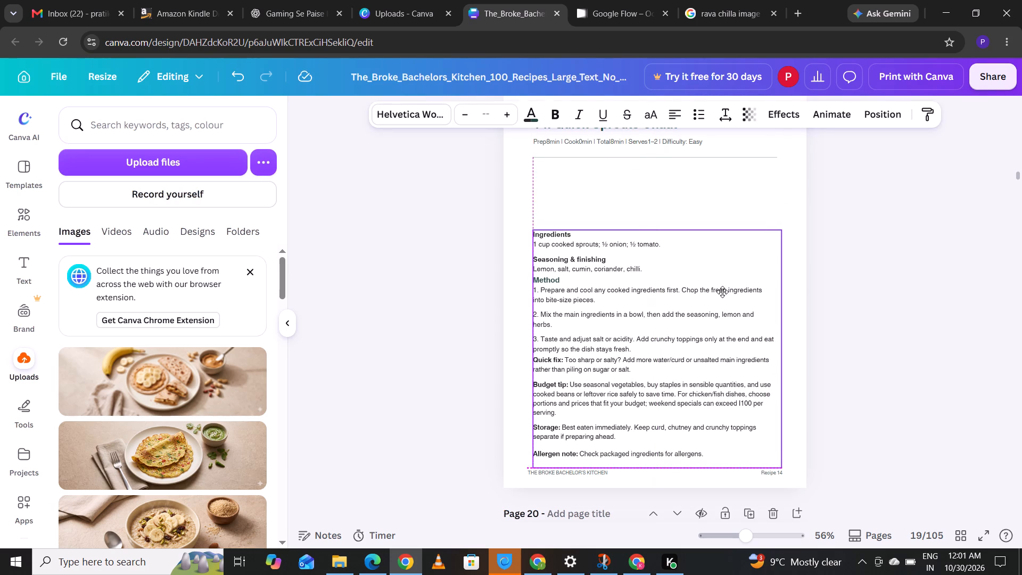
pyautogui.moveTo(722, 292); pyautogui.dragTo(723, 293)
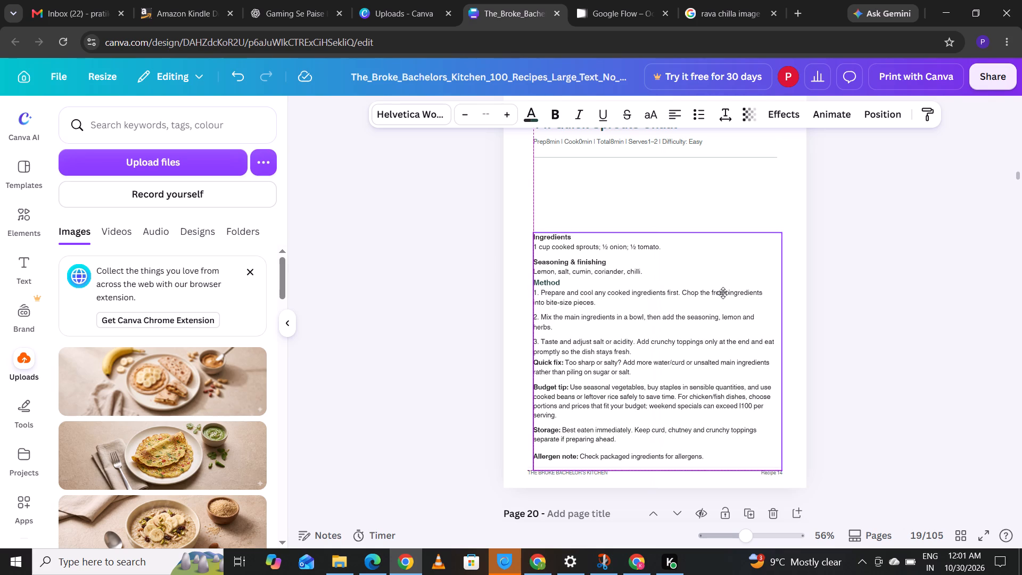
pyautogui.moveTo(723, 293); pyautogui.dragTo(723, 294)
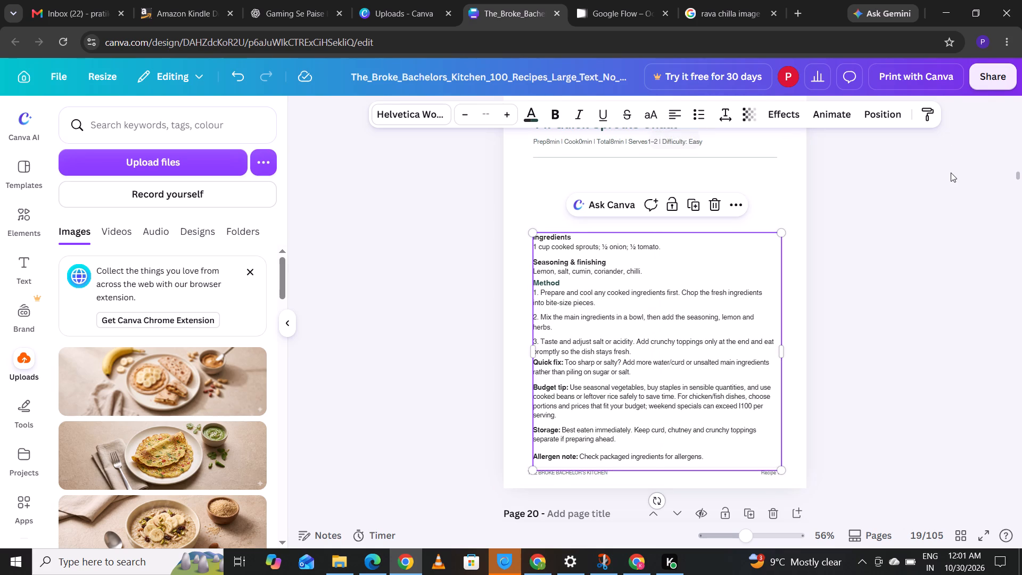
pyautogui.click(951, 172)
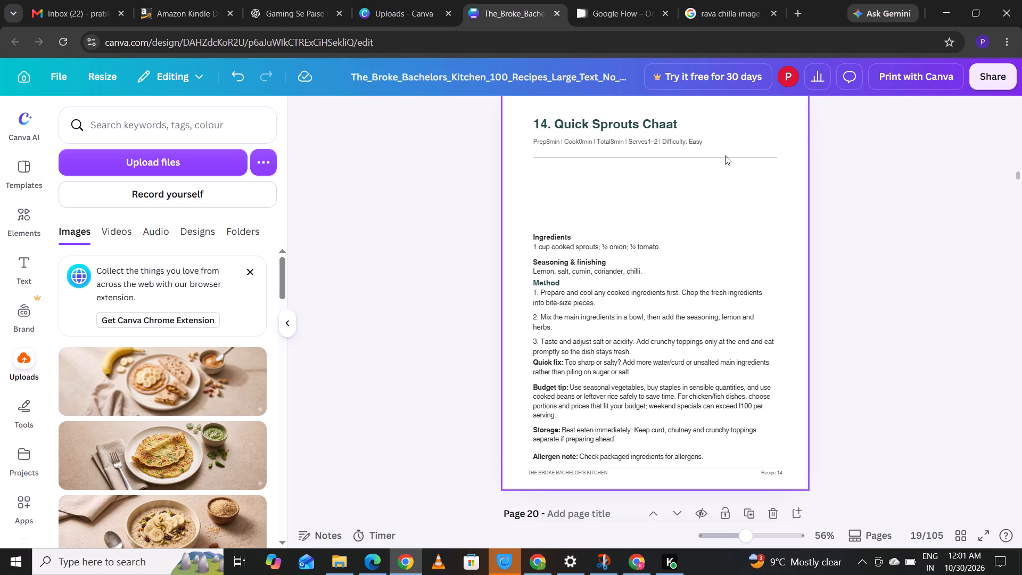
# Move page 19's prep and difficulty line up closer to the title, and raise the divider line directly beneath it.
pyautogui.moveTo(726, 157); pyautogui.dragTo(725, 150)
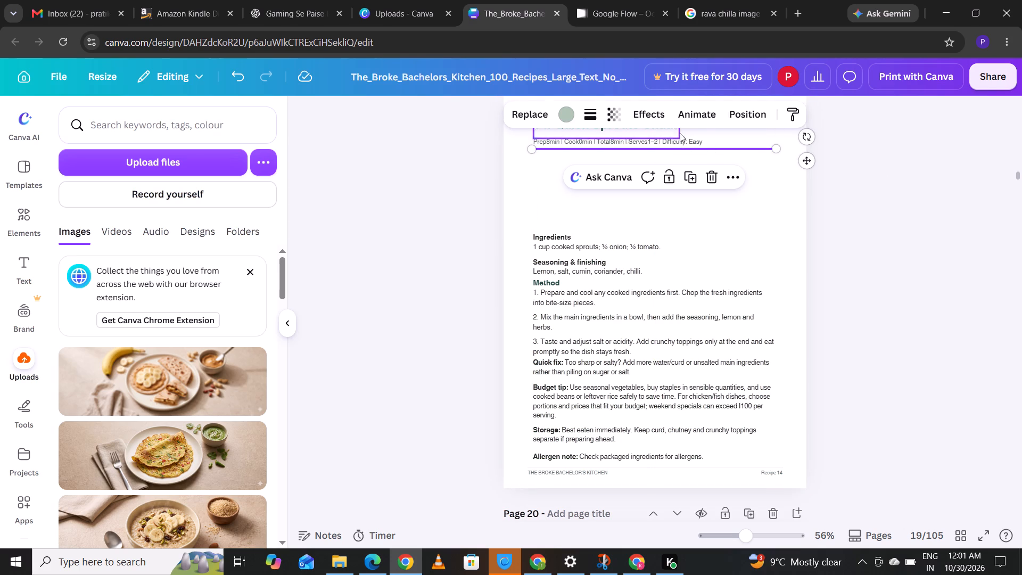
pyautogui.click(839, 187)
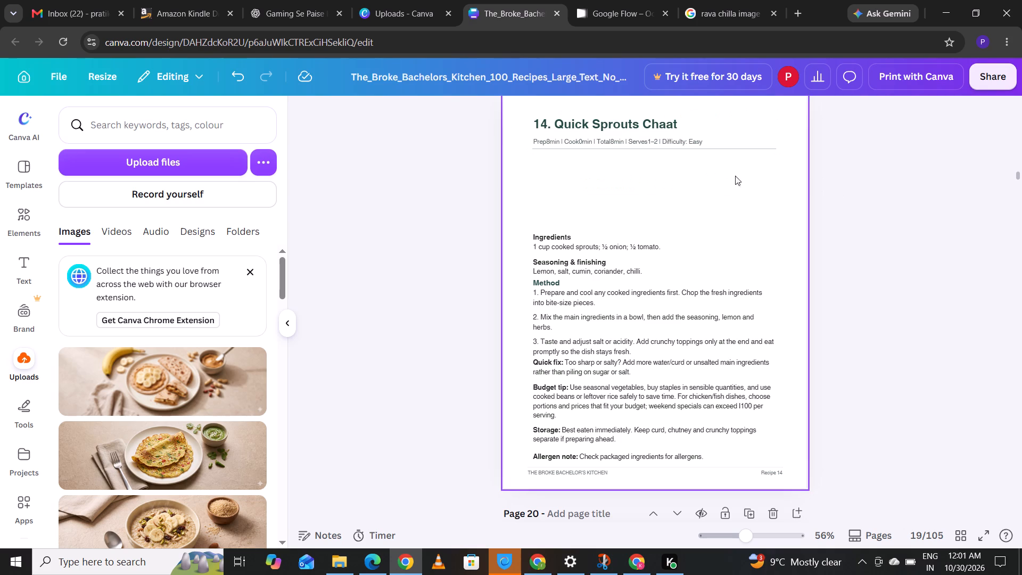
pyautogui.click(684, 143)
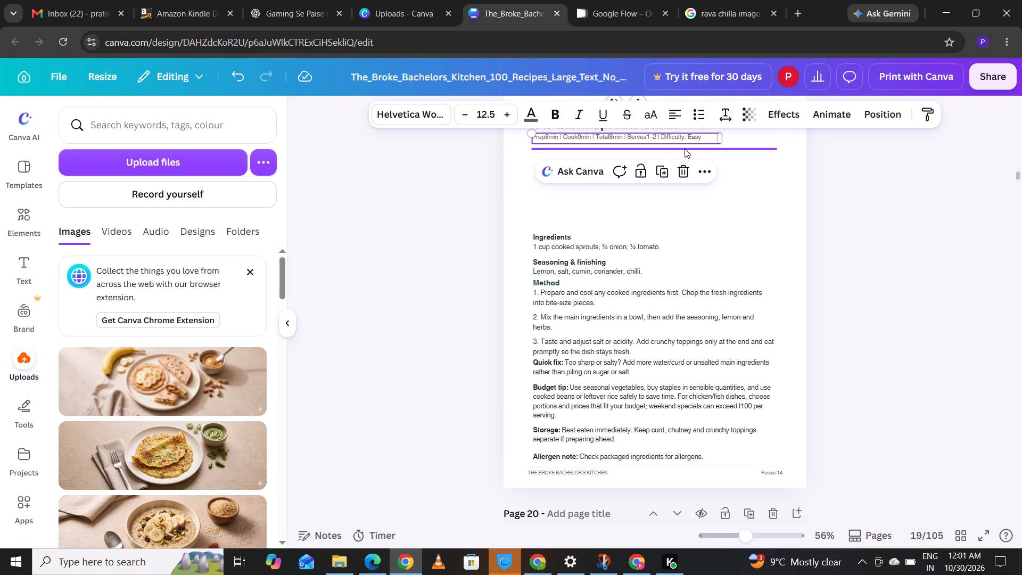
pyautogui.click(685, 149)
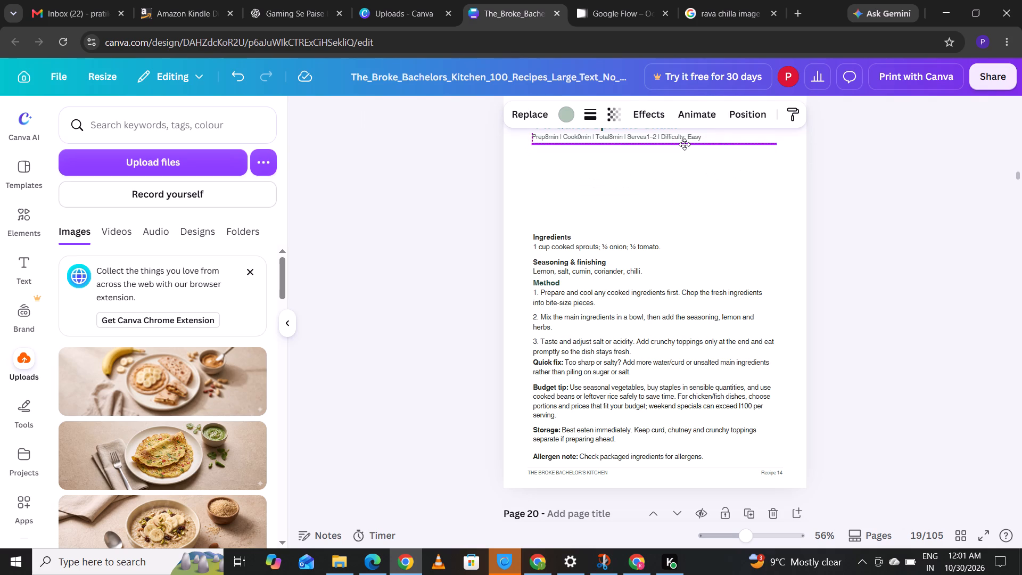
pyautogui.click(830, 169)
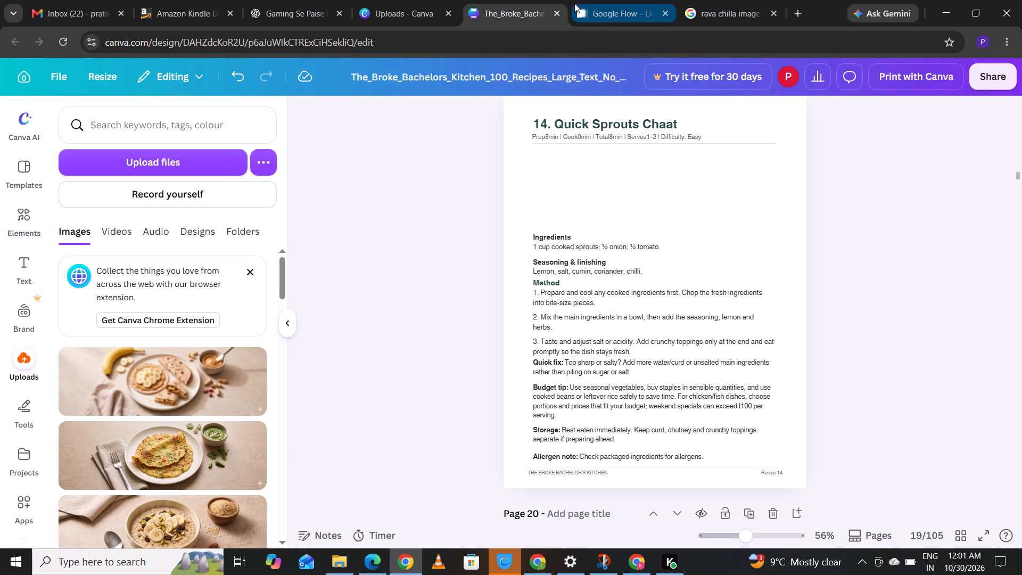
pyautogui.click(593, 0)
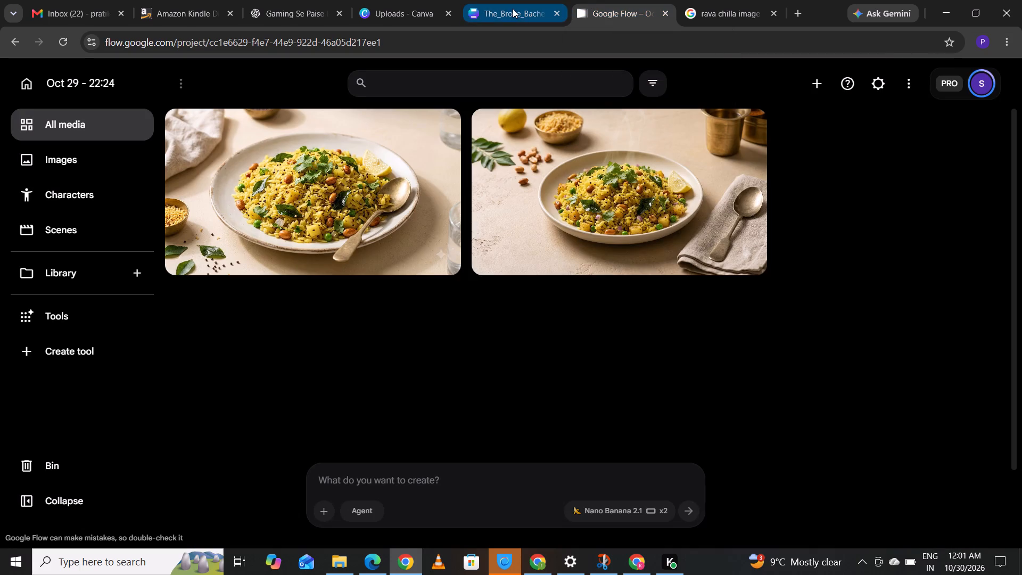
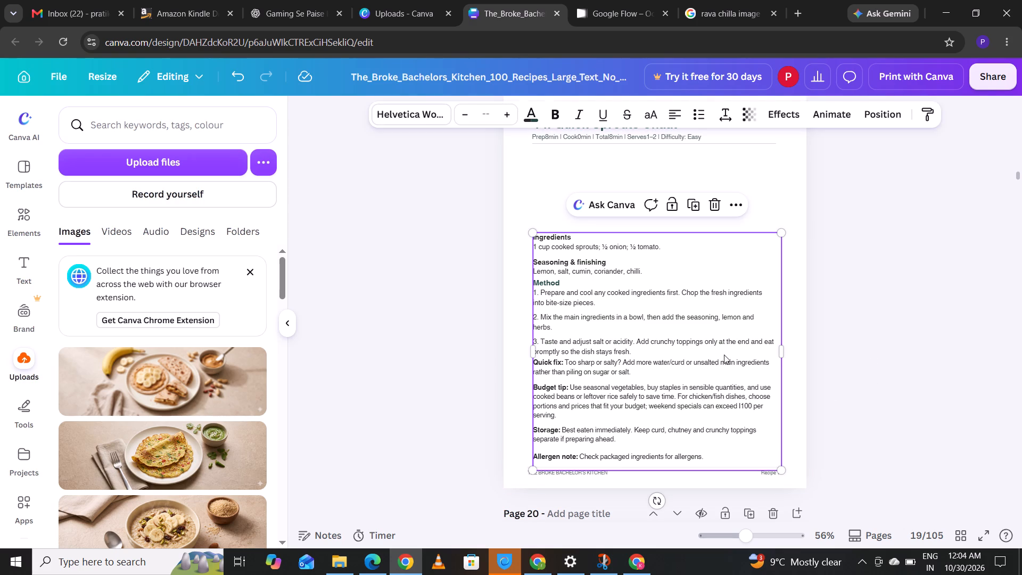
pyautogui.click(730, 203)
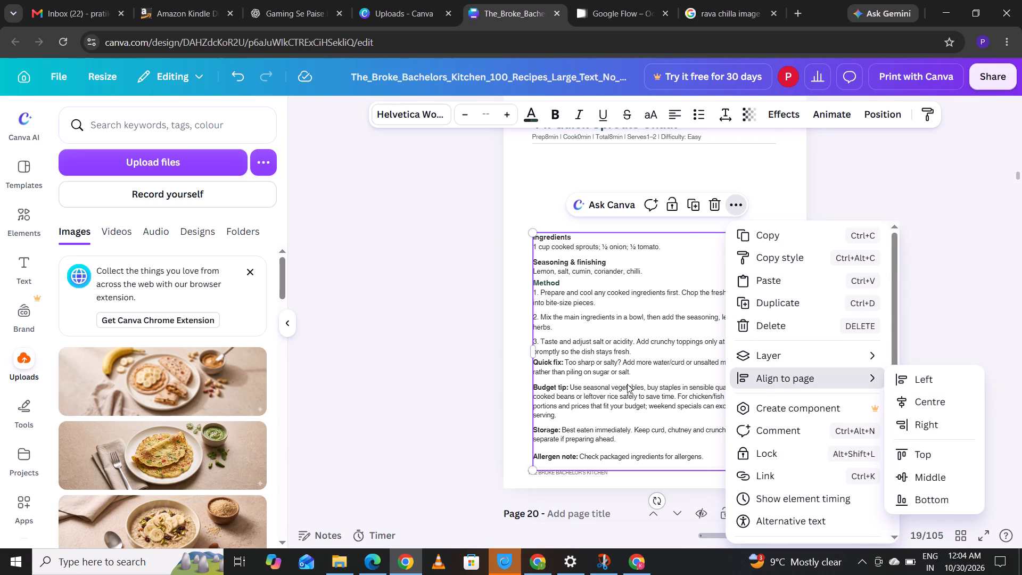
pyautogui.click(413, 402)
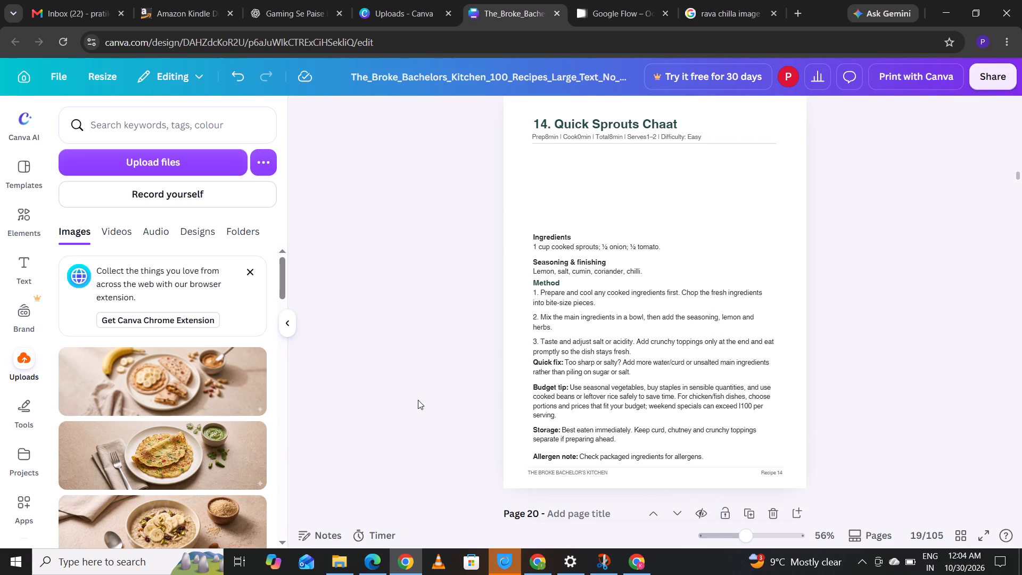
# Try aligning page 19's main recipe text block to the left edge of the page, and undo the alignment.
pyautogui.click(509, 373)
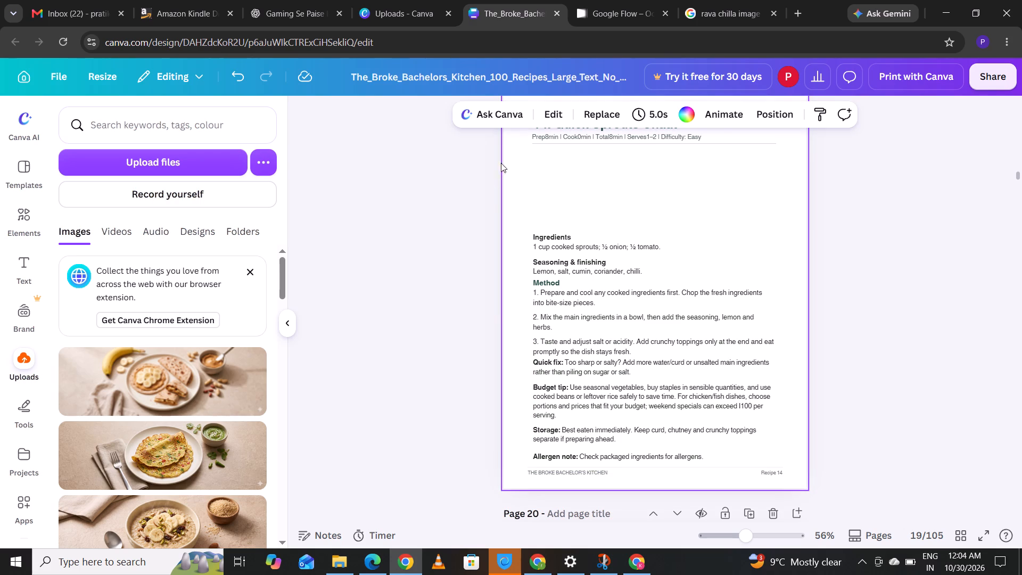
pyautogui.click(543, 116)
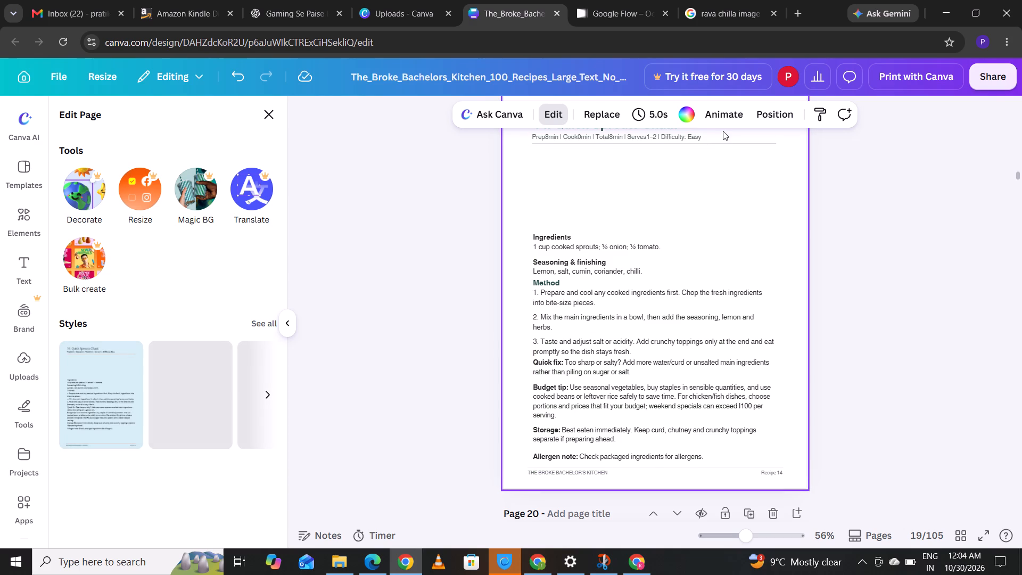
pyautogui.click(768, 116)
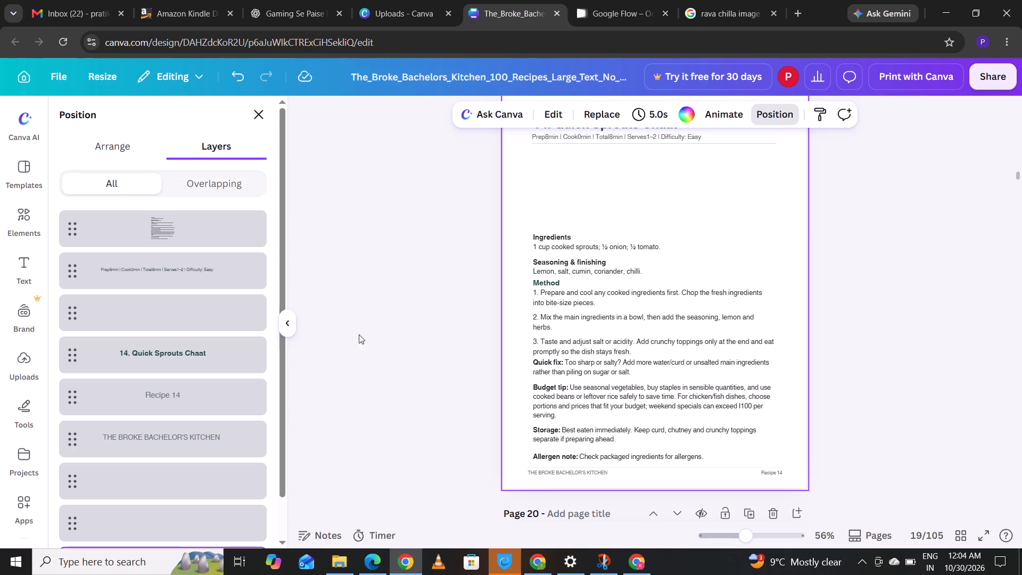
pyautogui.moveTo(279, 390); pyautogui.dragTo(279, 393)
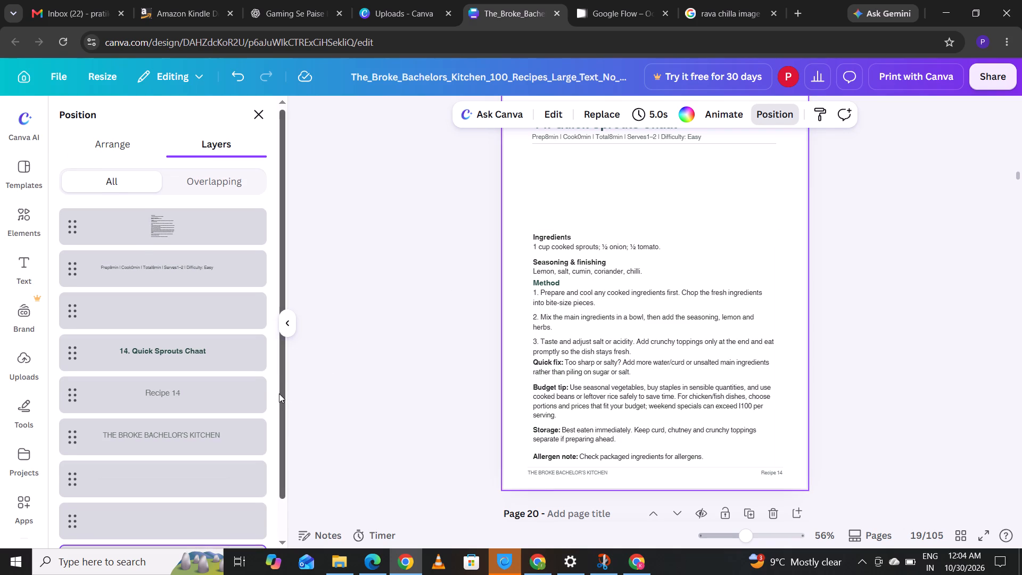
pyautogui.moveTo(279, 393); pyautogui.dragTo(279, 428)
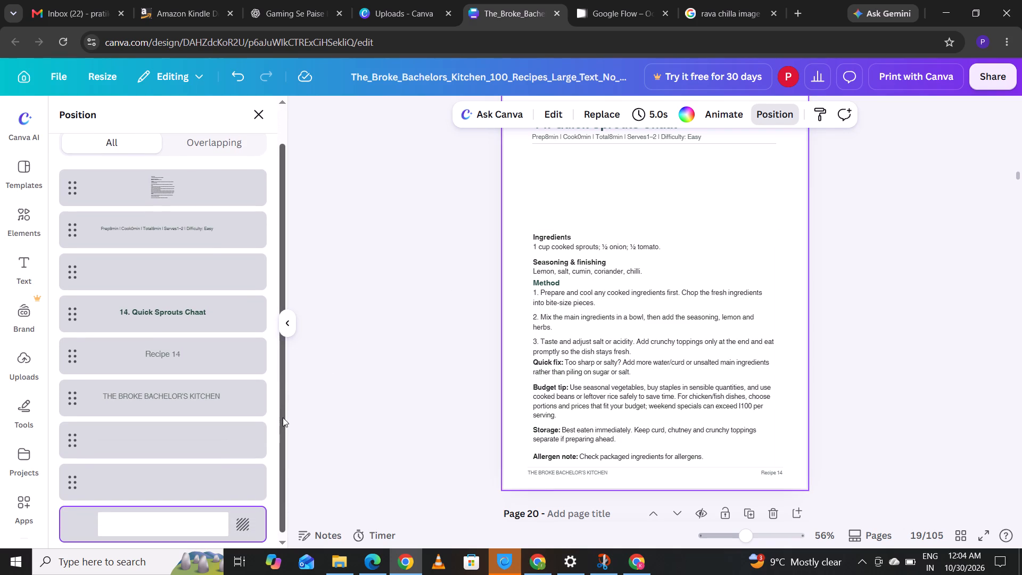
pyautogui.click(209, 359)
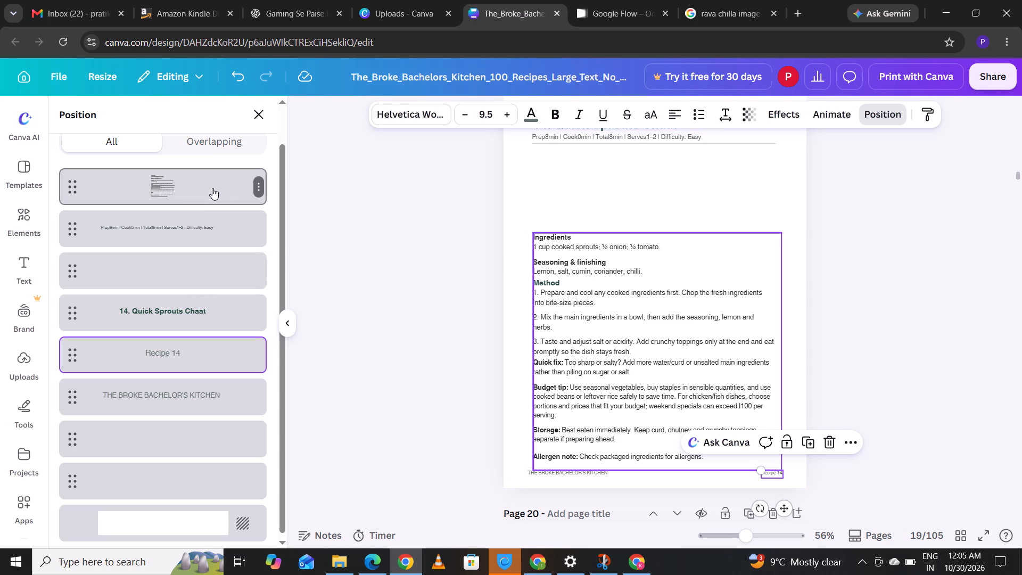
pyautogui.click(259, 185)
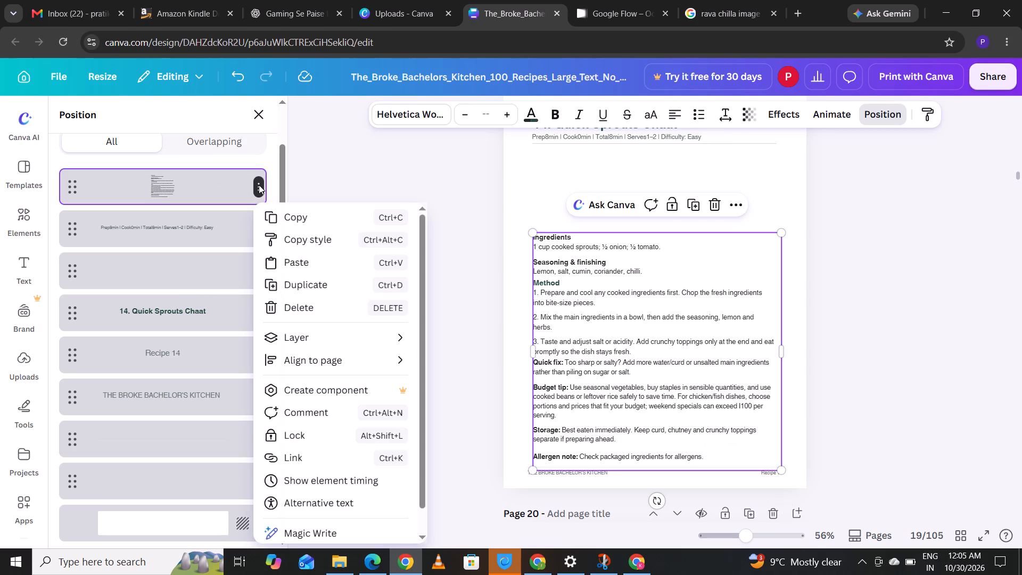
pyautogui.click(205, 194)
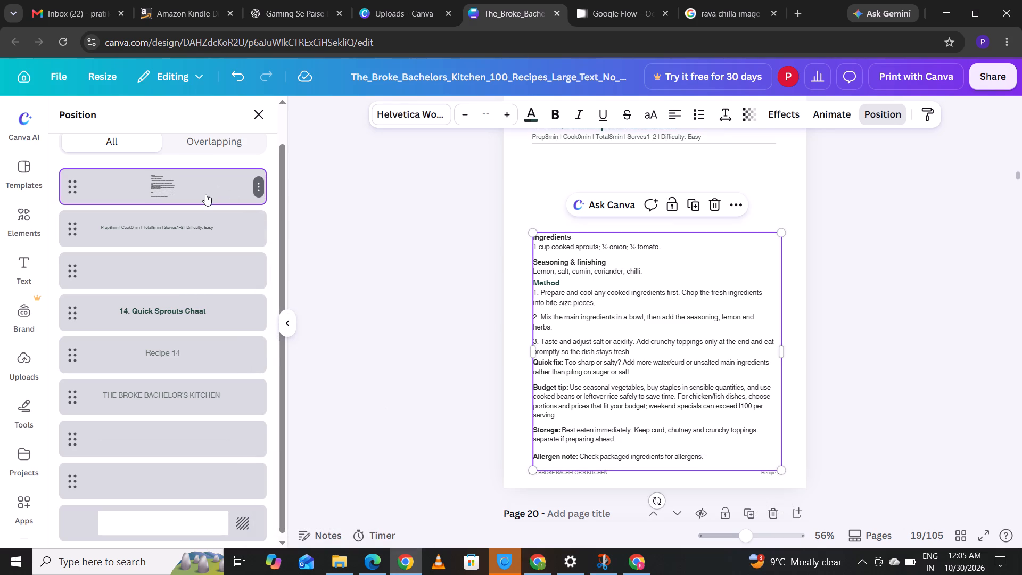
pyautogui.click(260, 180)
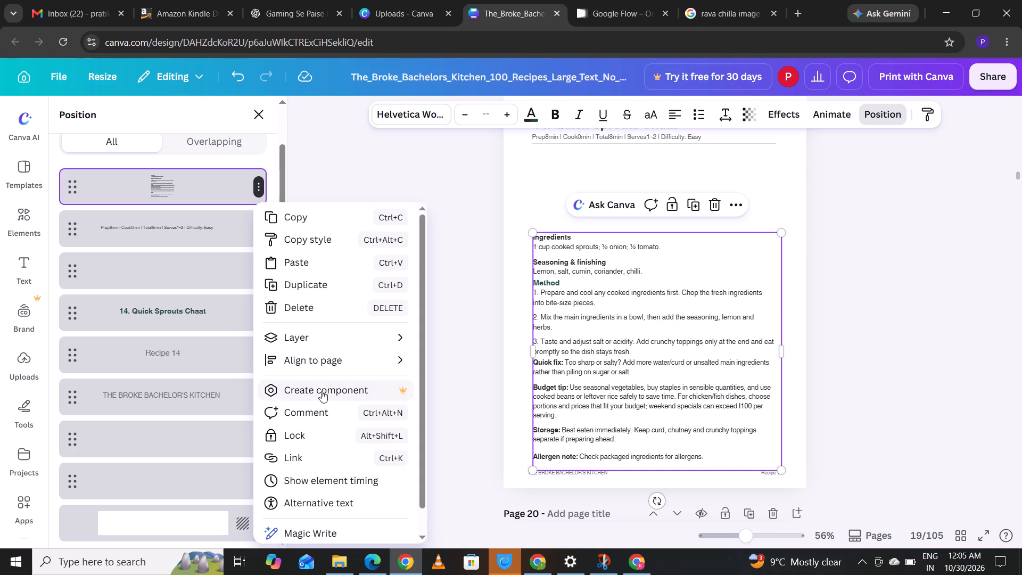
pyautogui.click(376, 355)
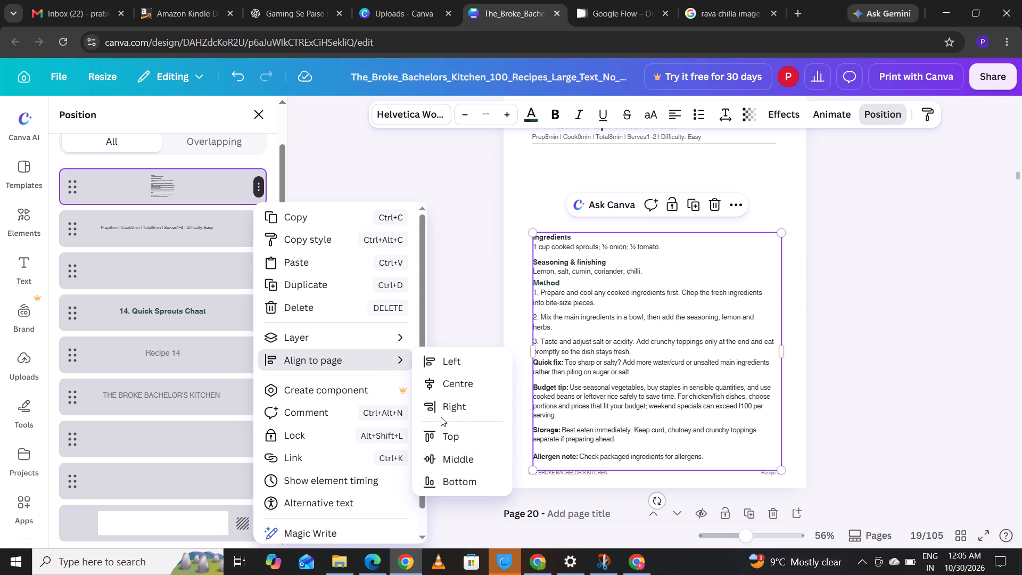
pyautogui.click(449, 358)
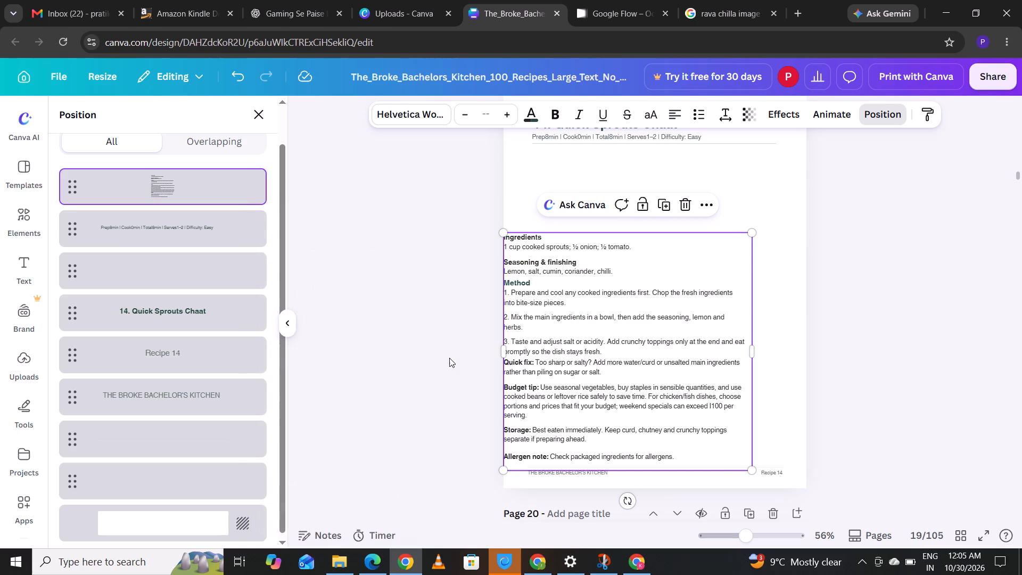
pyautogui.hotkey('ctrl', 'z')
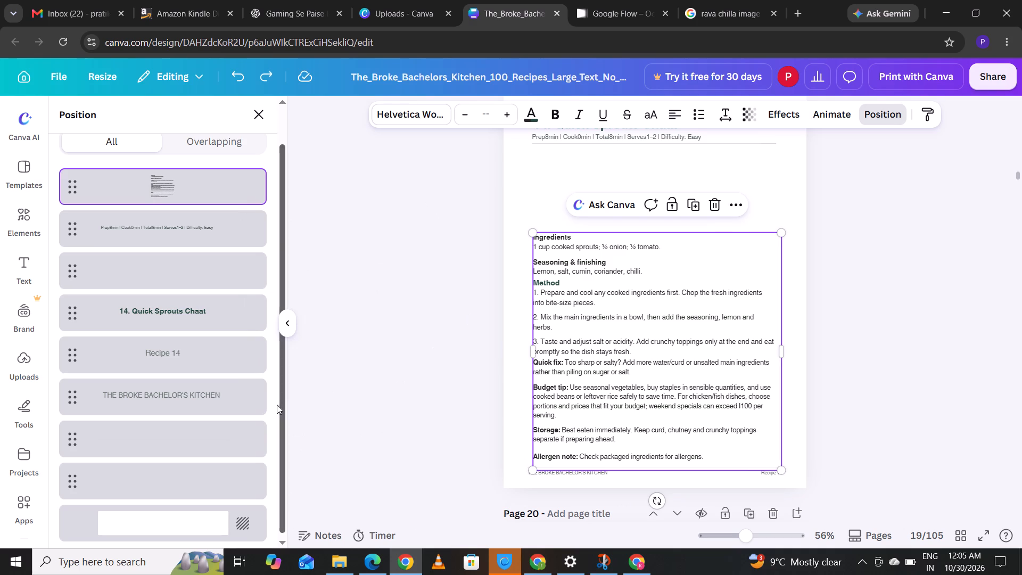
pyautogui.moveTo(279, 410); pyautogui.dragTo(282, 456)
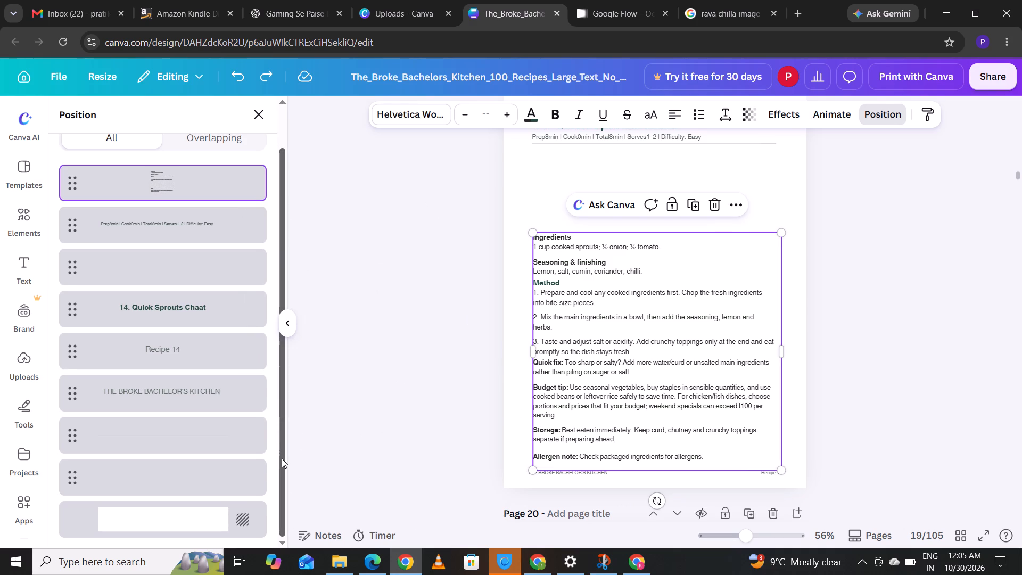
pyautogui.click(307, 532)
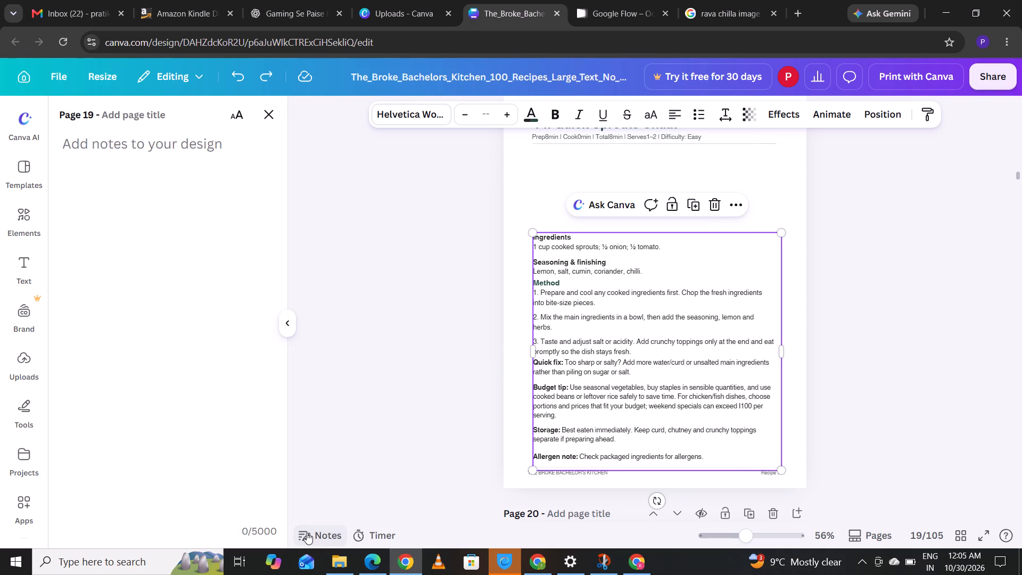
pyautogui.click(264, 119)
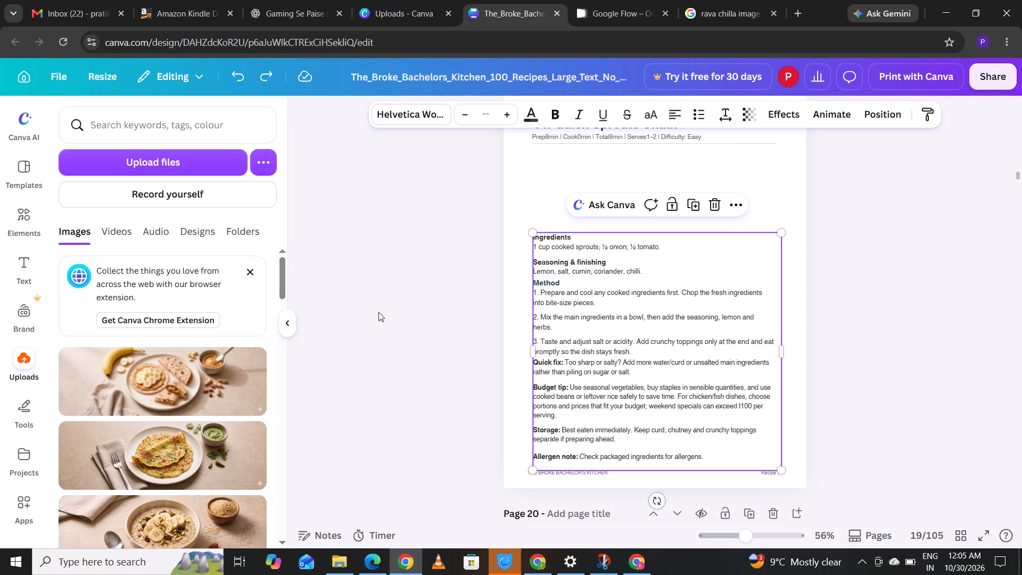
# Cut the sentences following the "Budget tip:" label in the Quick Sprouts Chaat recipe text, keeping the label itself.
pyautogui.click(602, 397)
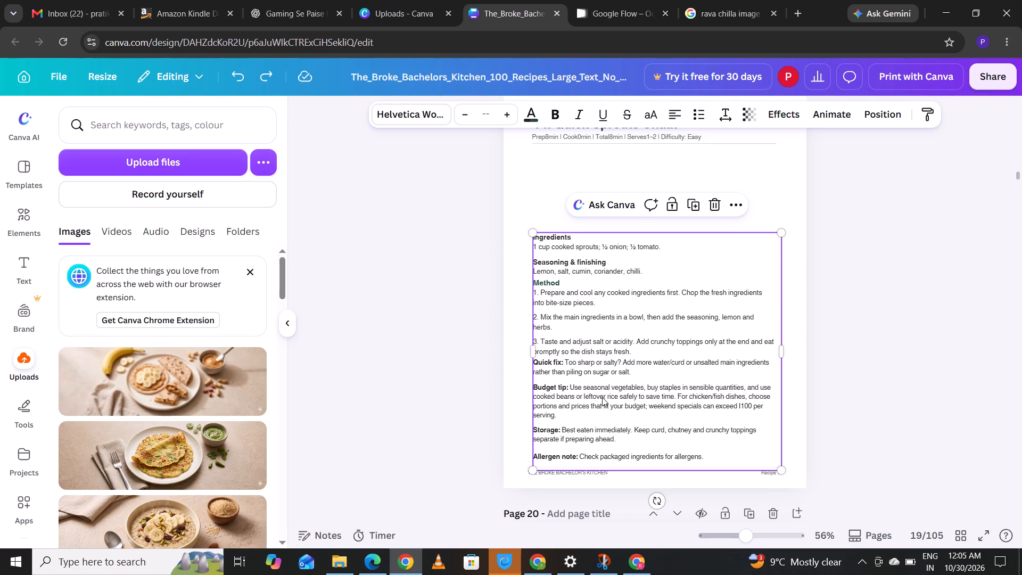
pyautogui.click(597, 393)
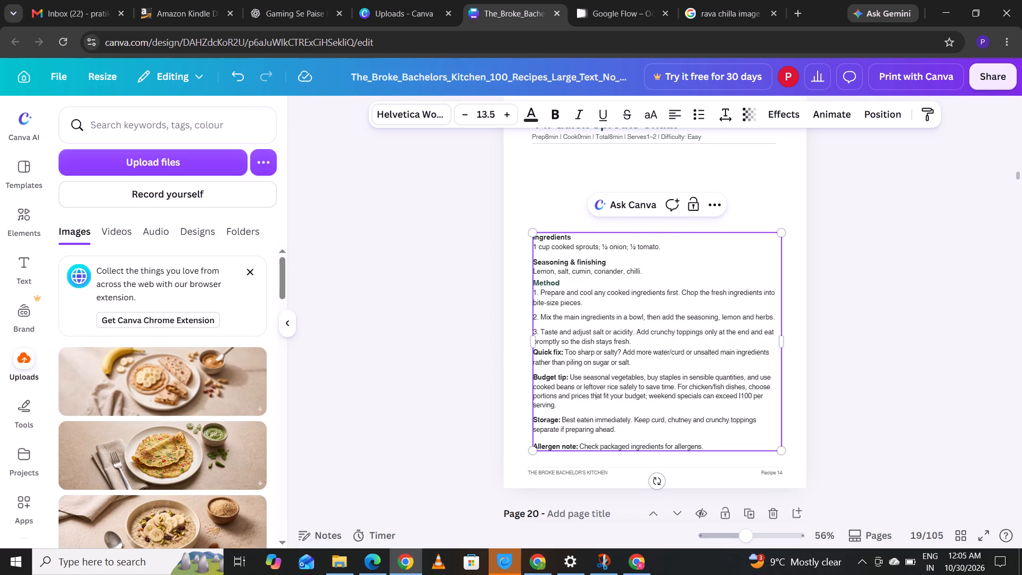
pyautogui.click(597, 393)
pyautogui.rightClick(597, 393)
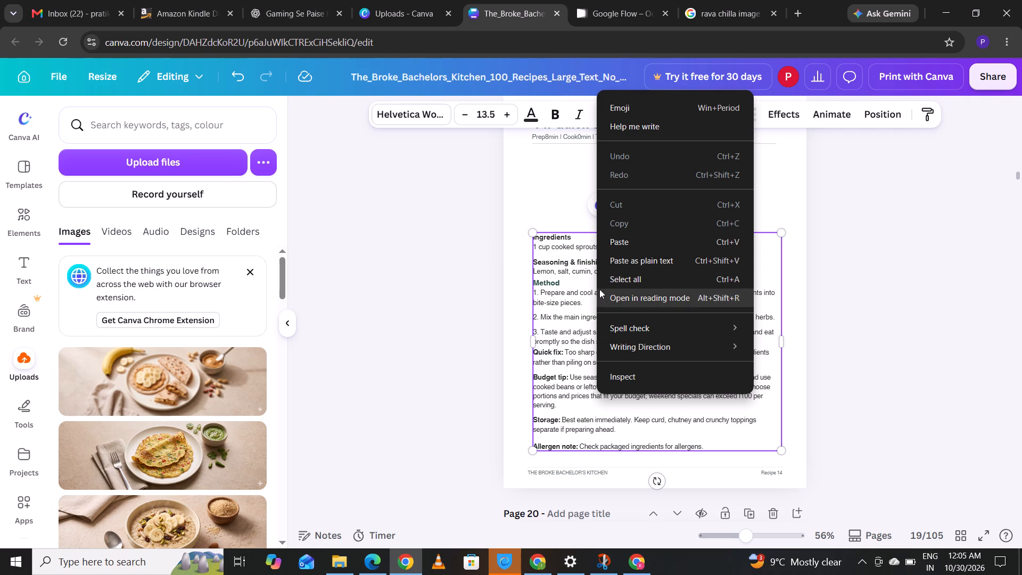
pyautogui.click(565, 344)
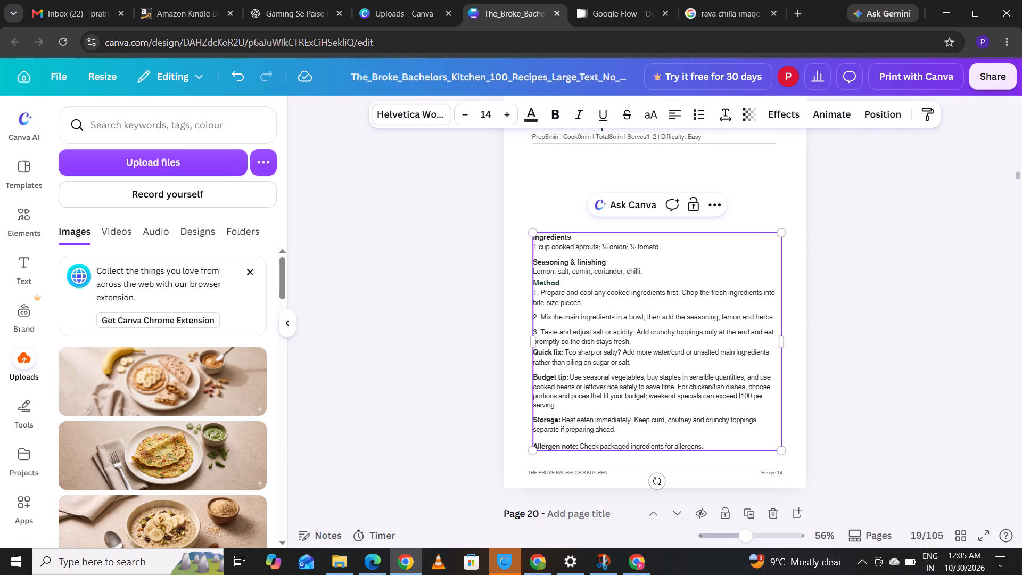
pyautogui.click(573, 396)
pyautogui.doubleClick(573, 396)
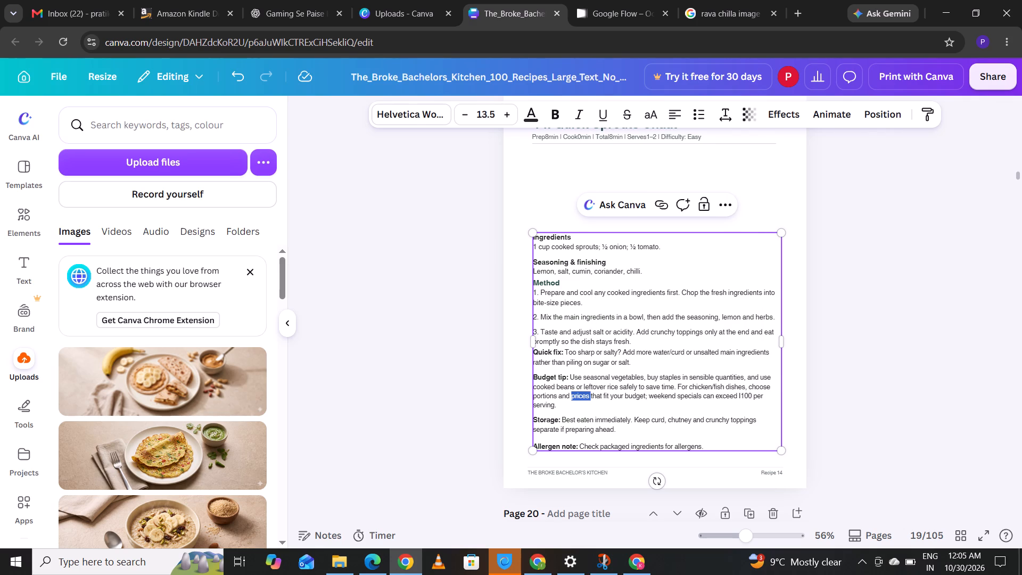
pyautogui.click(536, 378)
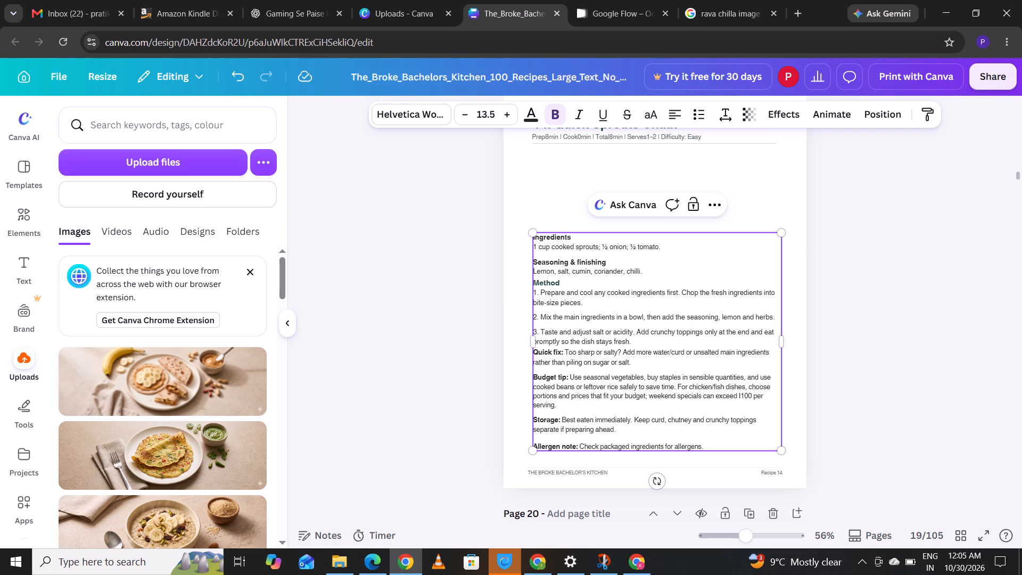
pyautogui.moveTo(567, 376); pyautogui.dragTo(675, 401)
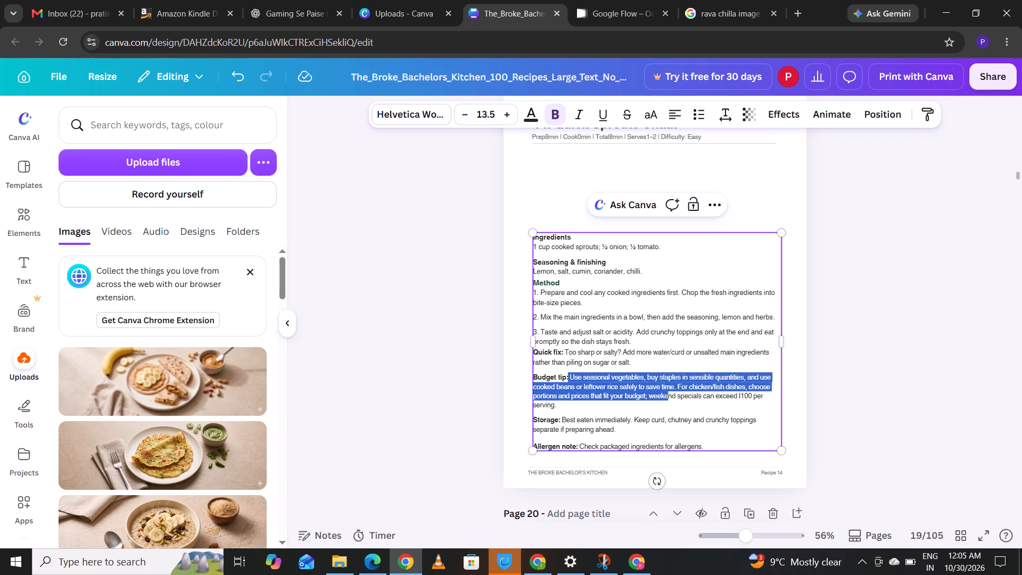
pyautogui.moveTo(675, 401); pyautogui.dragTo(678, 401)
pyautogui.rightClick(665, 386)
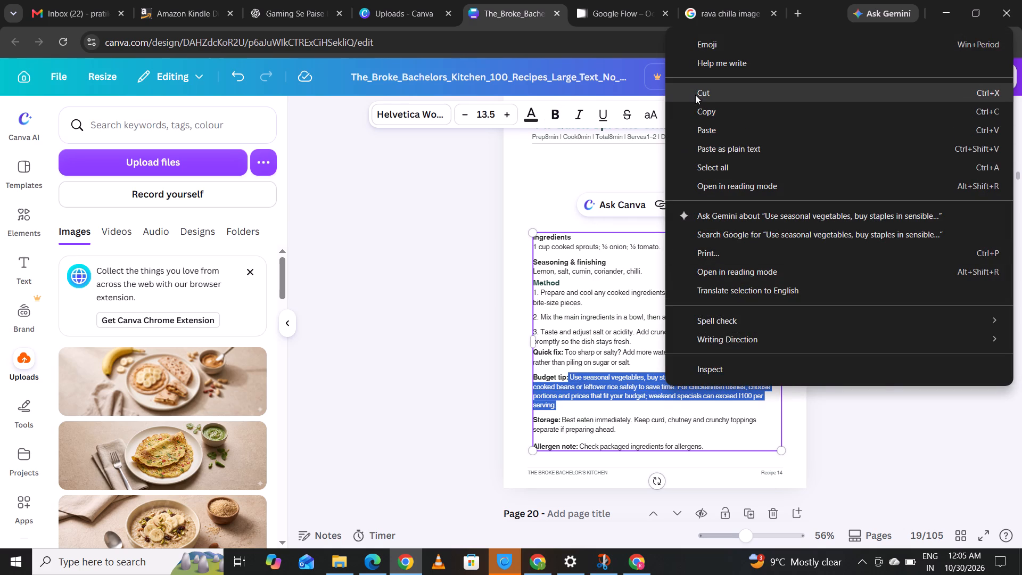
pyautogui.click(695, 95)
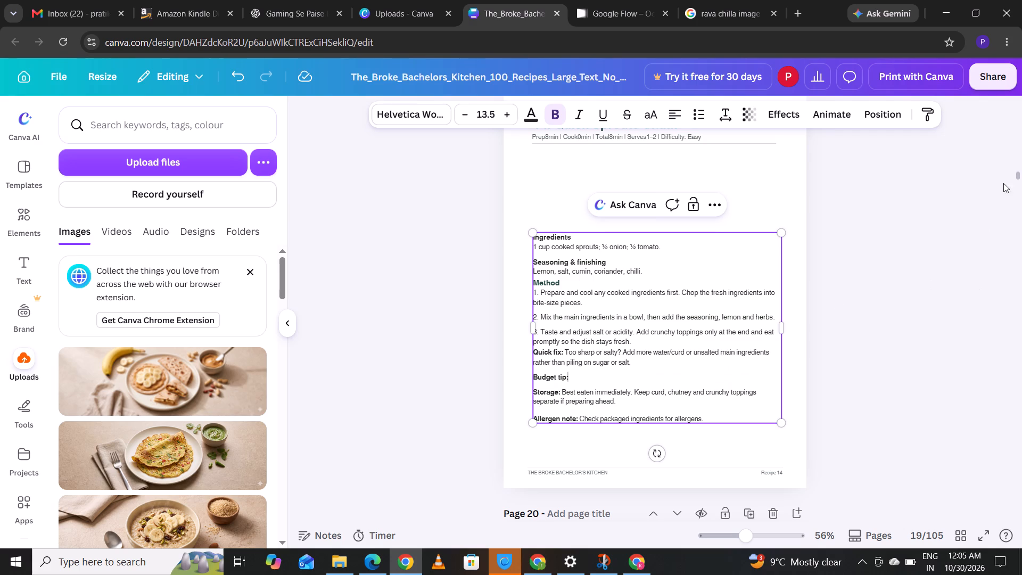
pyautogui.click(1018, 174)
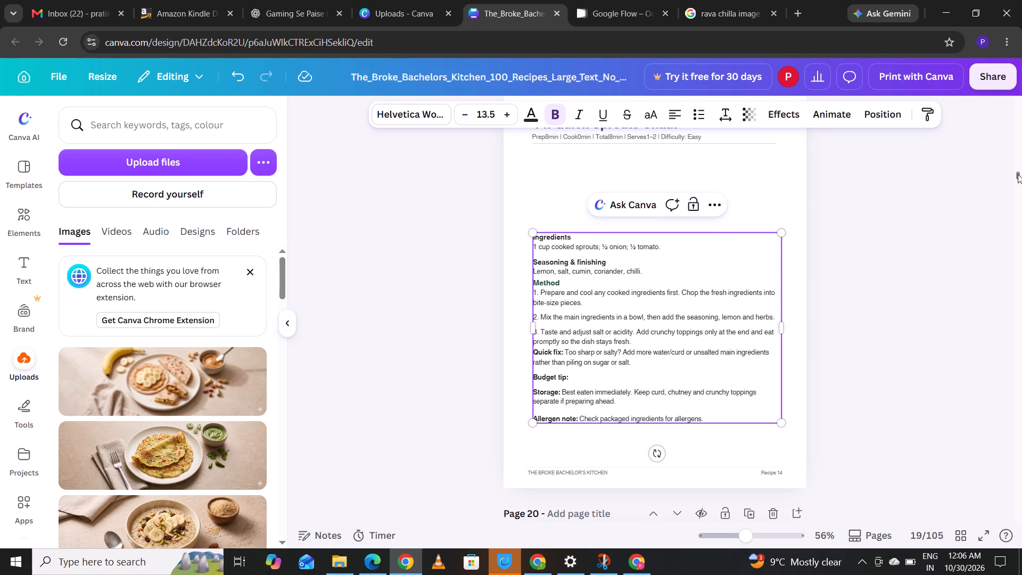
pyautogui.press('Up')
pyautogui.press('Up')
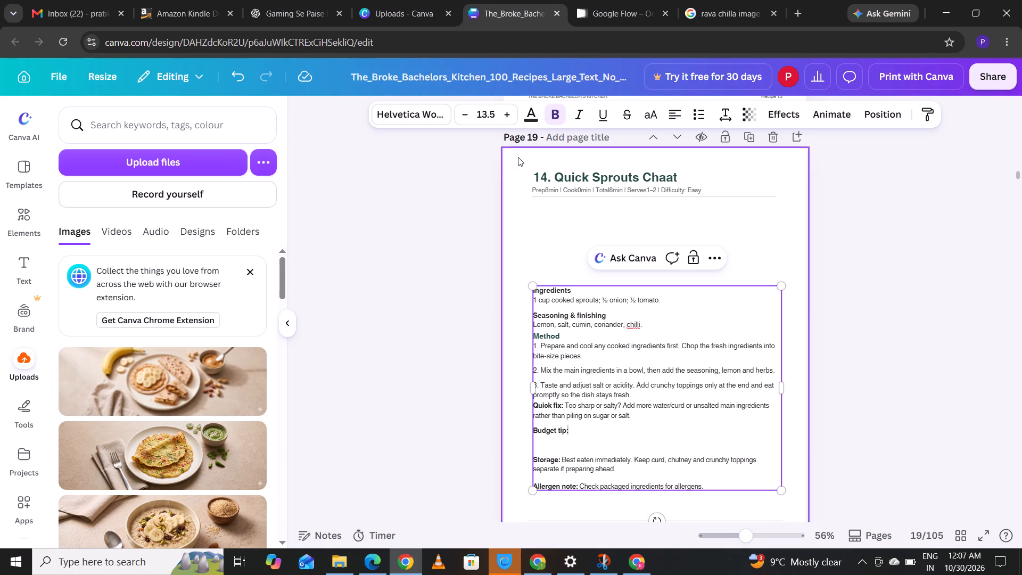
pyautogui.click(546, 114)
pyautogui.click(569, 432)
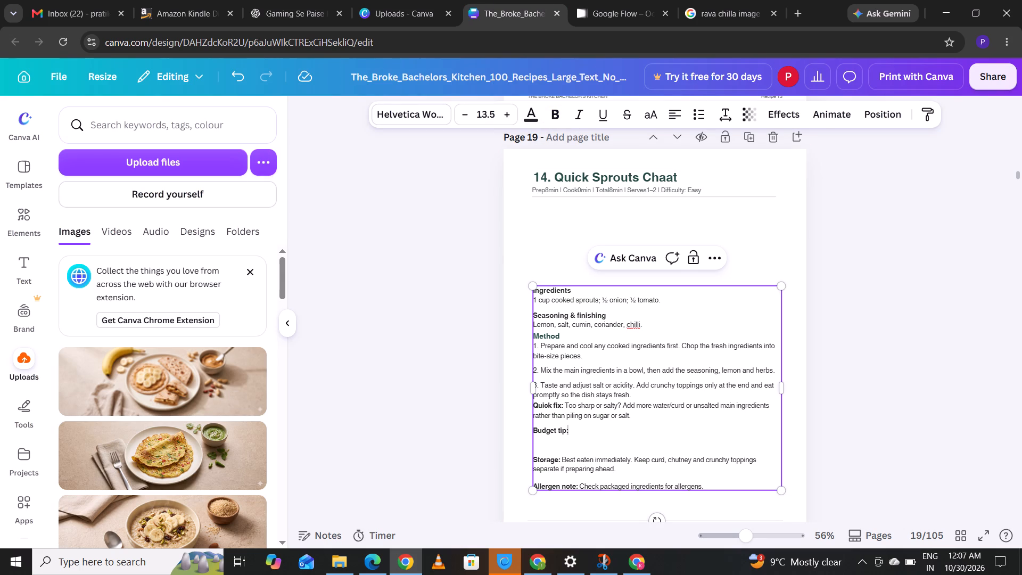
pyautogui.rightClick(569, 432)
pyautogui.click(597, 275)
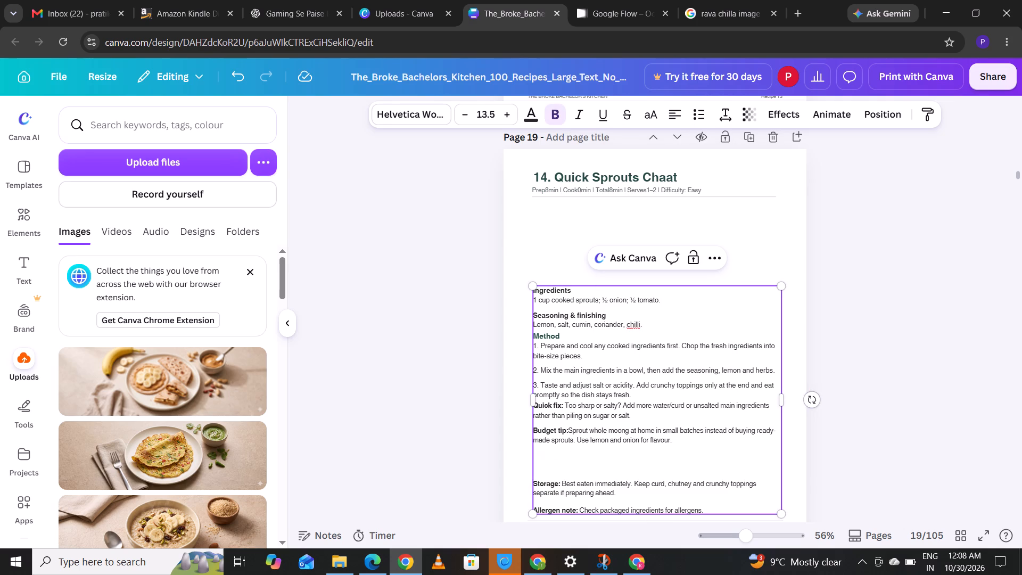
# Remove the extra blank lines between the budget tip and the "Storage:" paragraph on page 19, and deselect the text box.
pyautogui.click(665, 451)
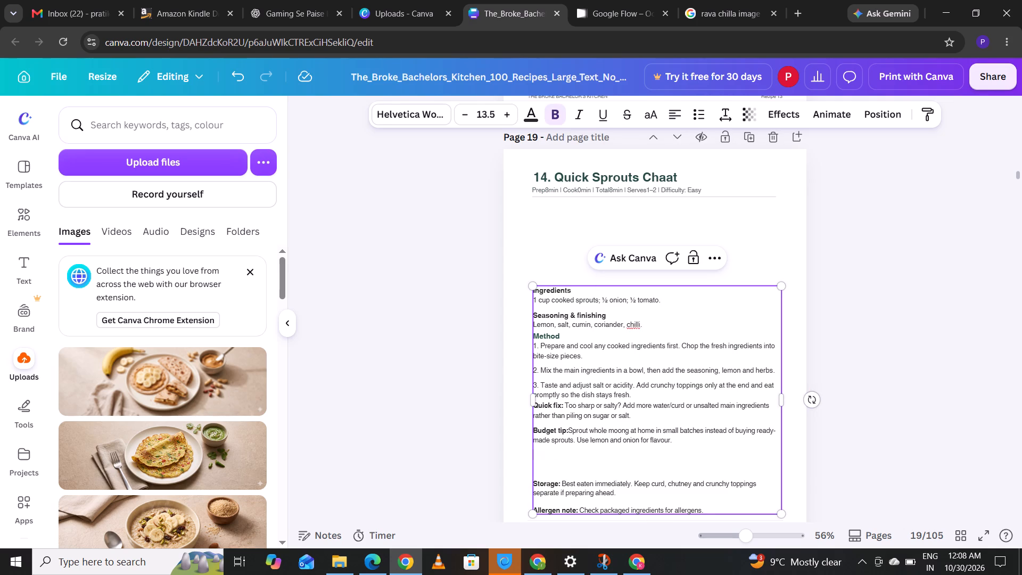
pyautogui.click(558, 472)
pyautogui.press('BackSpace')
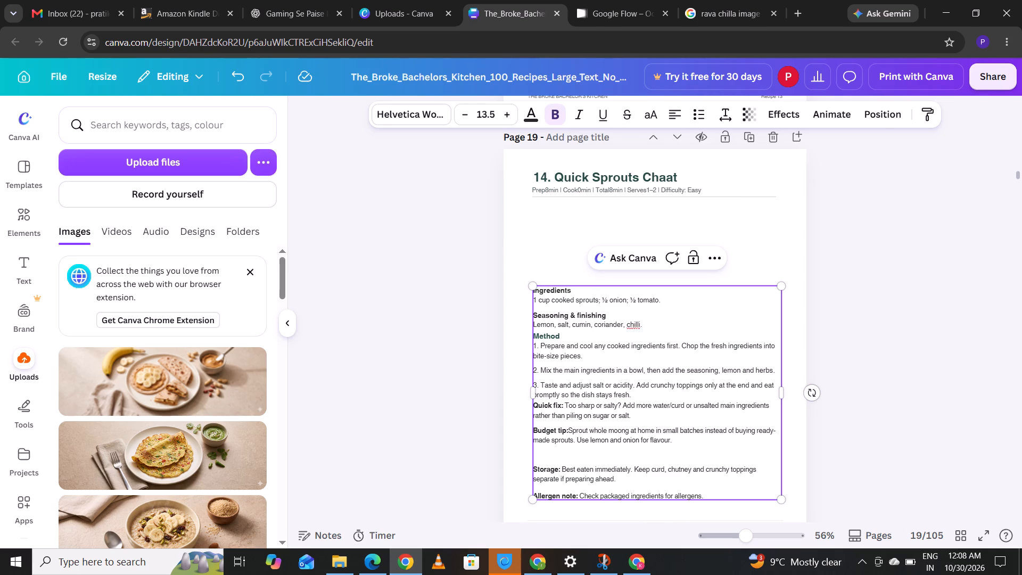
pyautogui.press('BackSpace')
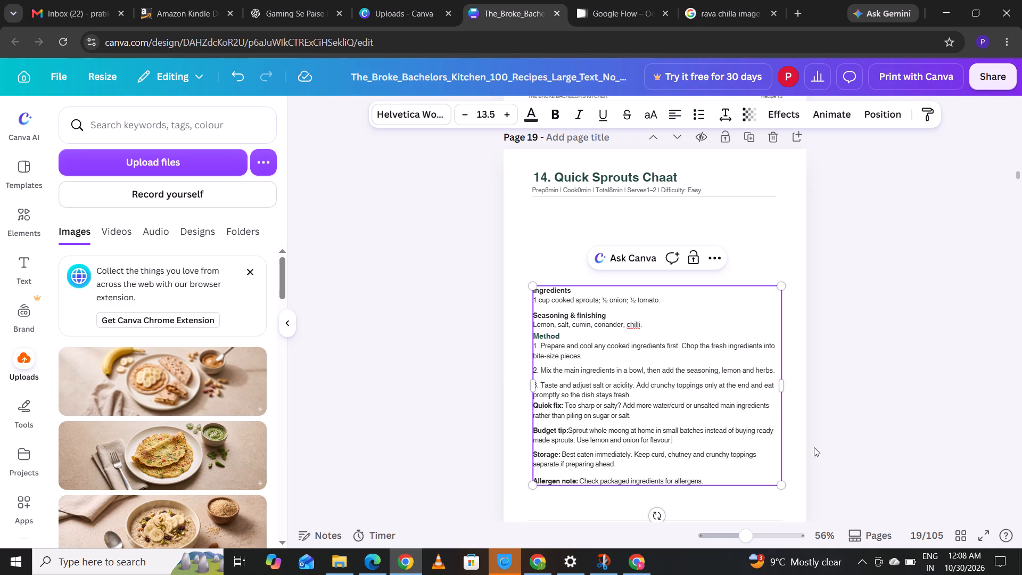
pyautogui.click(836, 442)
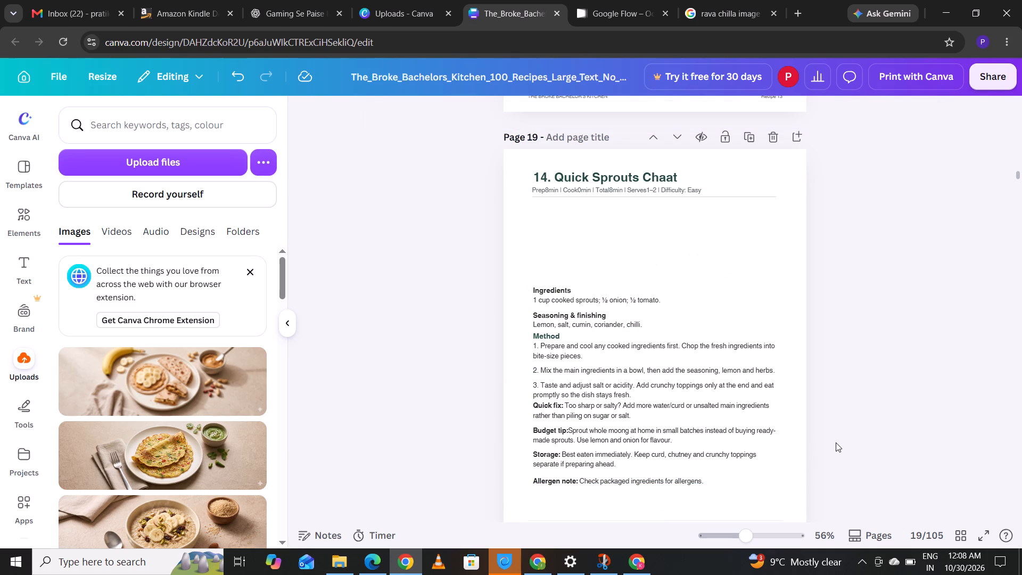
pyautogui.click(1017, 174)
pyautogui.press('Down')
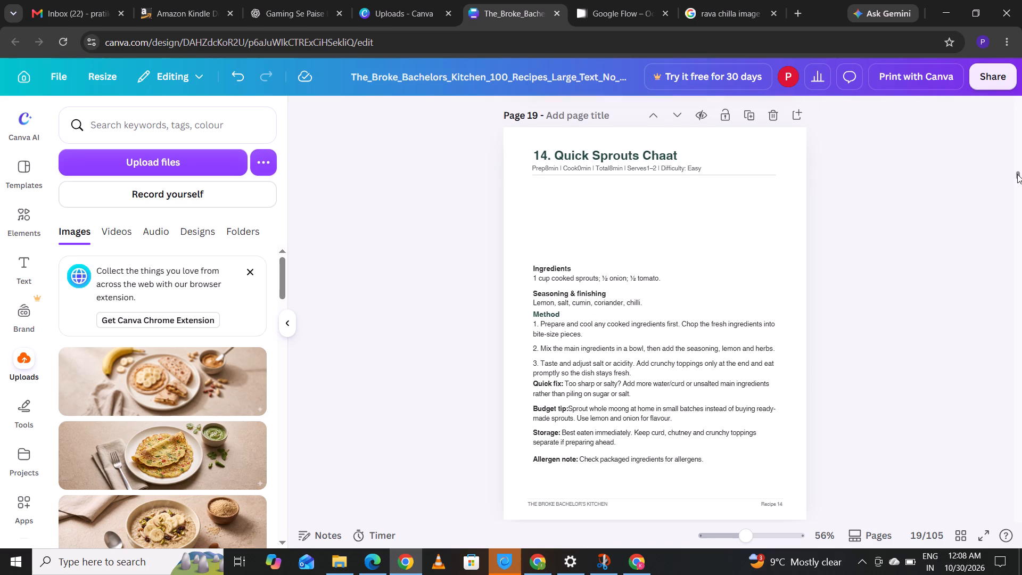
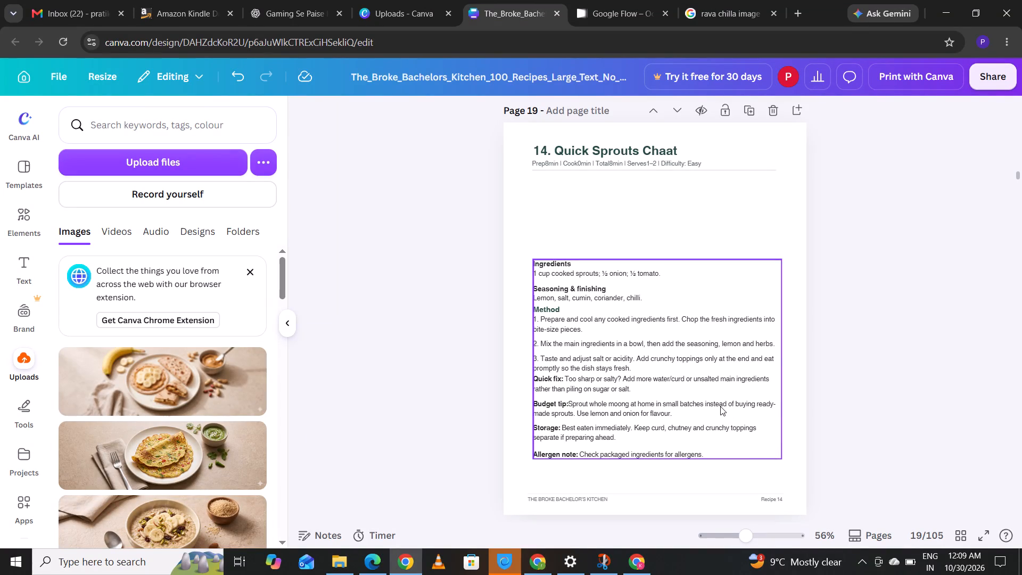
# Move the recipe text box on page 19 down so its Allergen note line sits just above the page footer.
pyautogui.moveTo(711, 393); pyautogui.dragTo(708, 401)
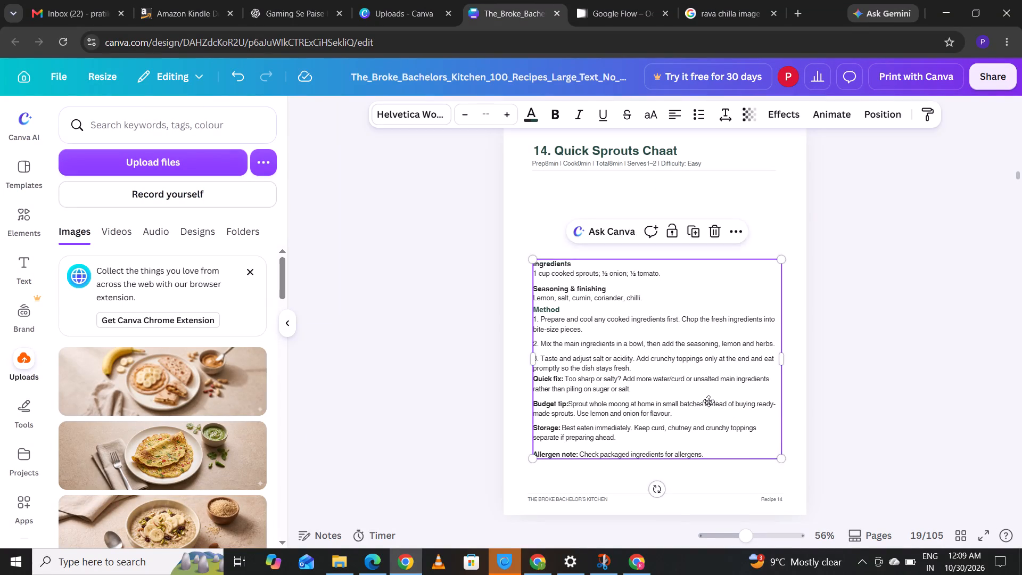
pyautogui.moveTo(708, 401); pyautogui.dragTo(710, 410)
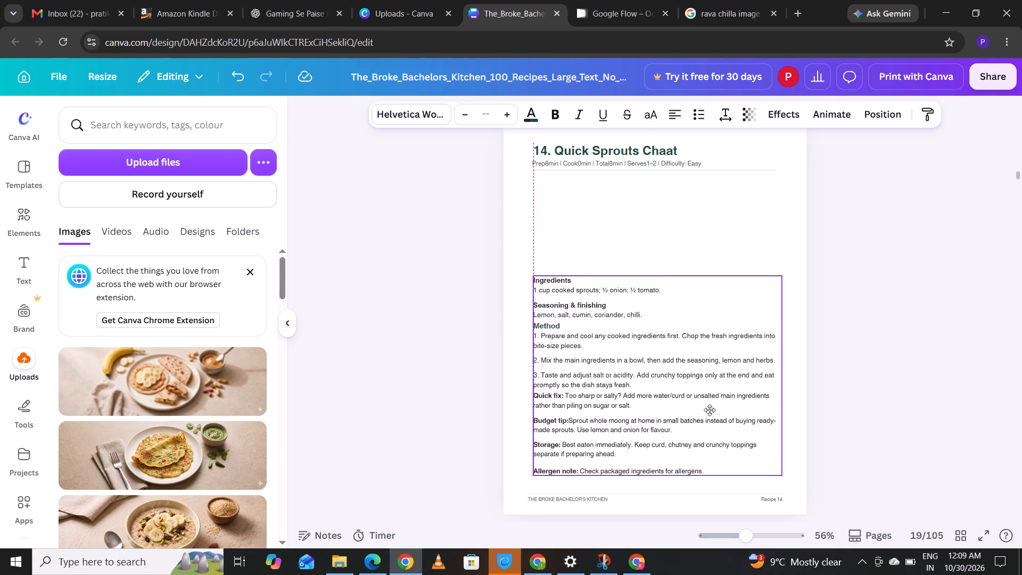
pyautogui.moveTo(710, 410); pyautogui.dragTo(711, 414)
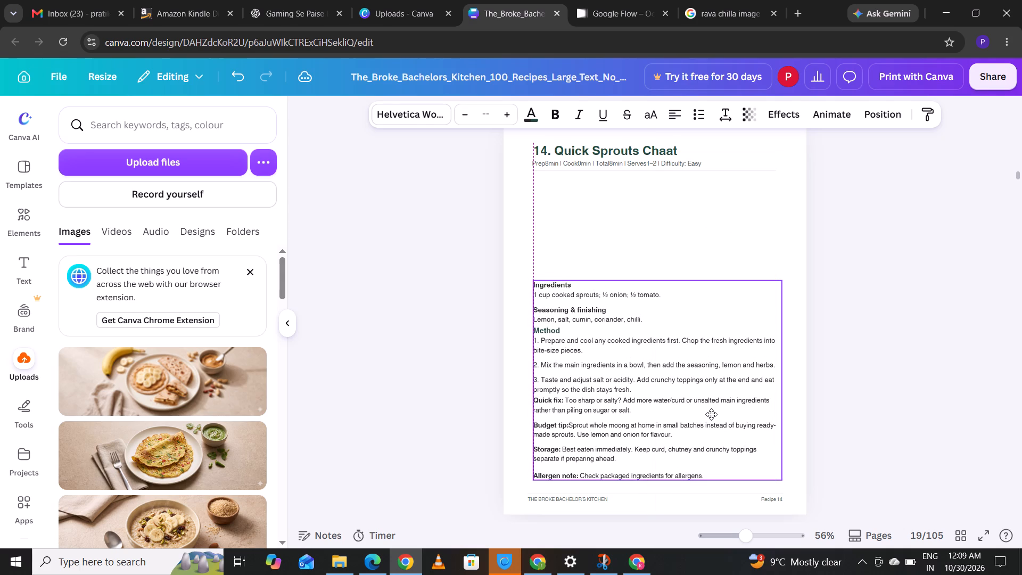
pyautogui.moveTo(711, 414); pyautogui.dragTo(711, 417)
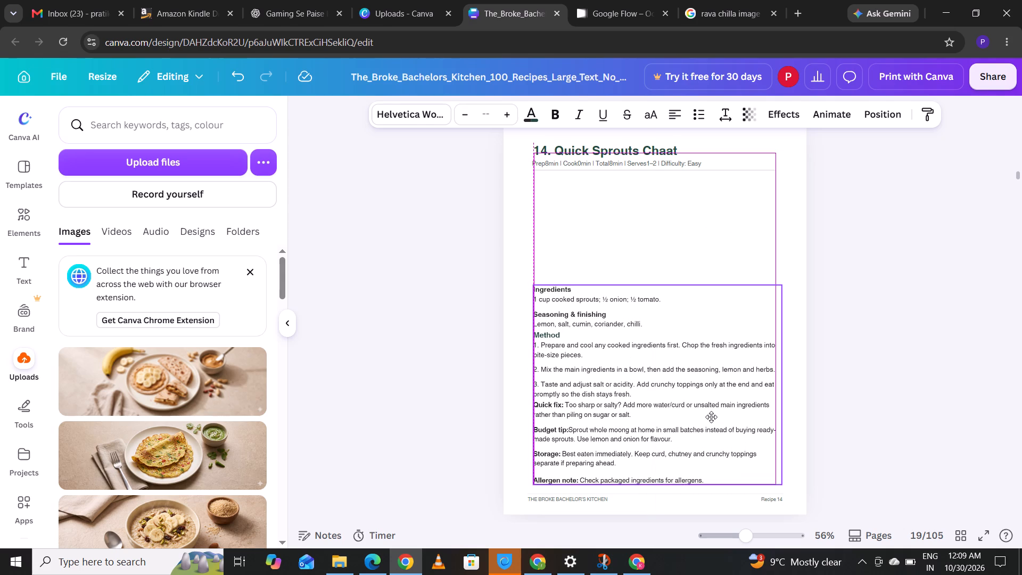
pyautogui.moveTo(711, 417); pyautogui.dragTo(708, 414)
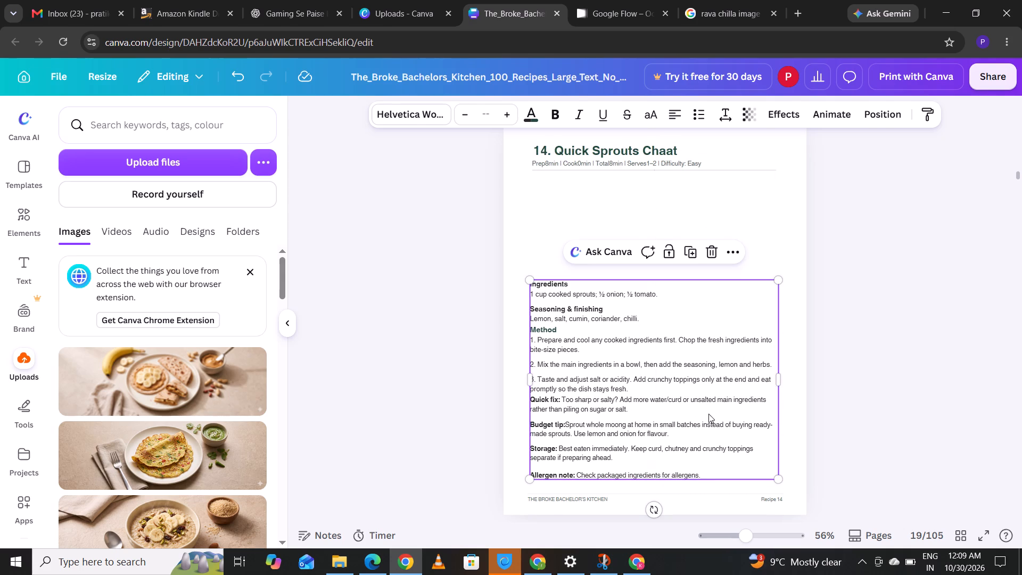
pyautogui.moveTo(675, 372); pyautogui.dragTo(679, 376)
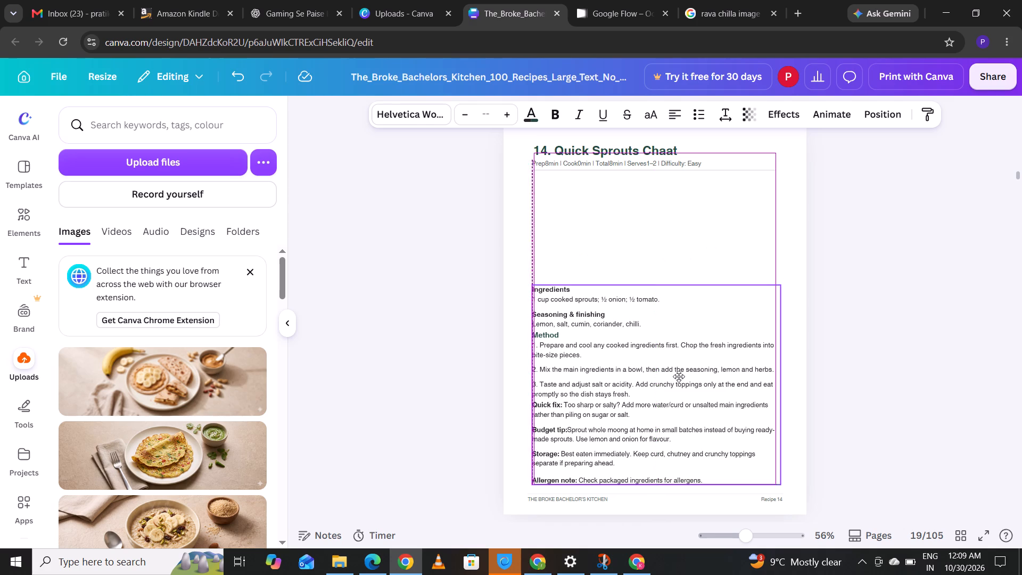
pyautogui.moveTo(679, 376); pyautogui.dragTo(678, 376)
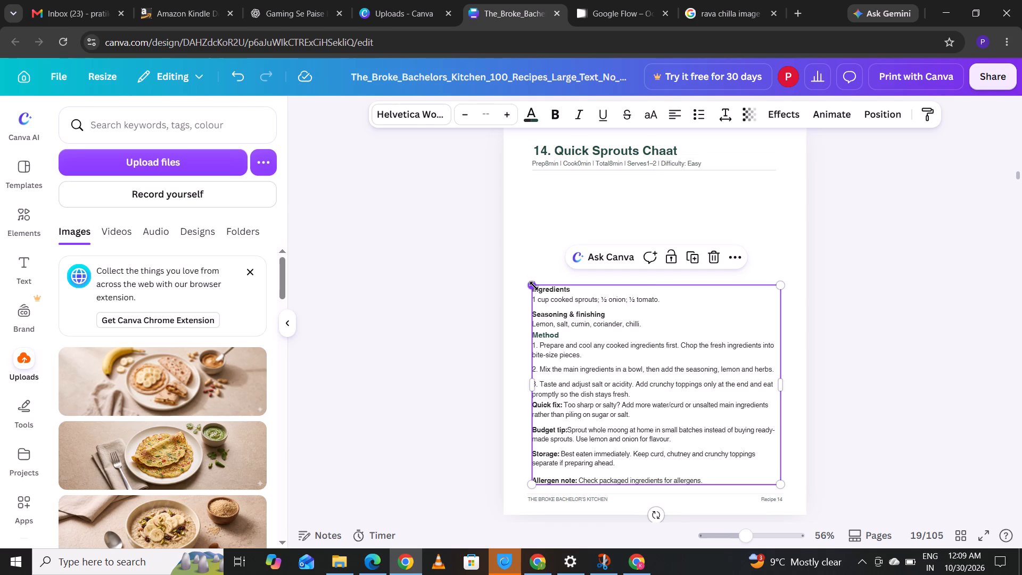
# Enlarge the recipe text box to about 7.1 wide by 5.7 high, align it with the recipe title's left edge, and deselect it.
pyautogui.moveTo(534, 286); pyautogui.dragTo(532, 276)
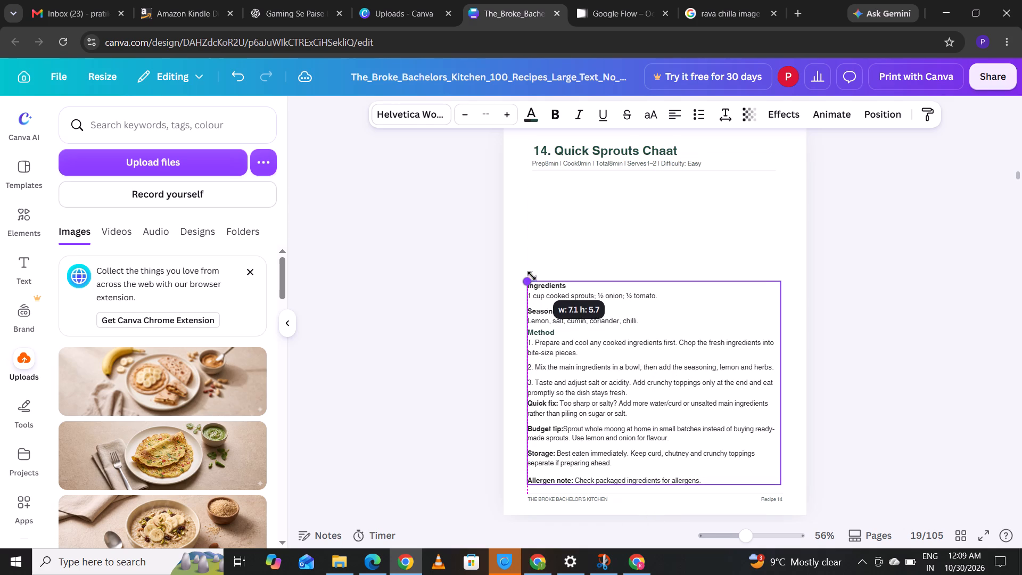
pyautogui.moveTo(532, 276); pyautogui.dragTo(532, 273)
pyautogui.moveTo(574, 359); pyautogui.dragTo(578, 359)
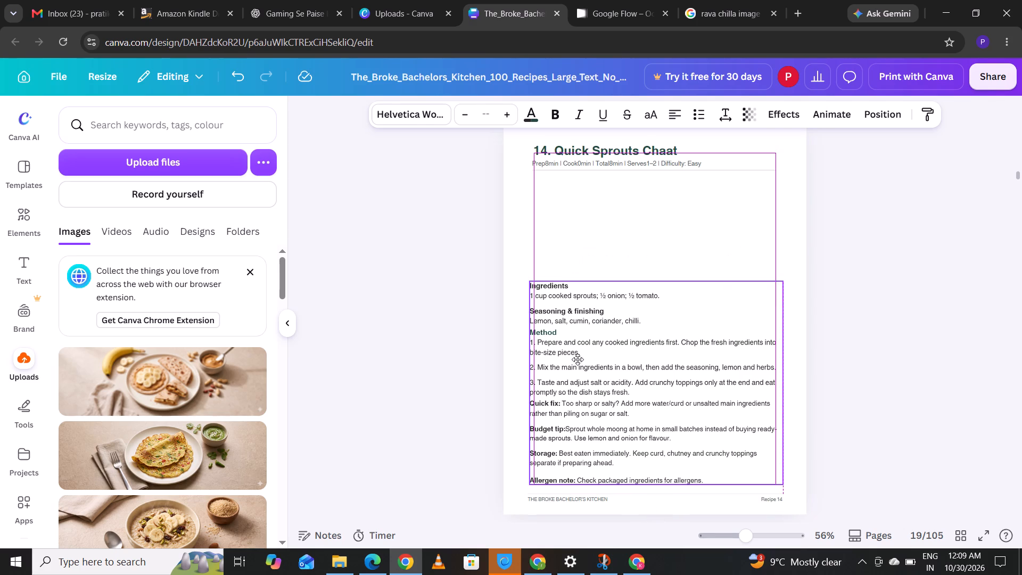
pyautogui.moveTo(578, 359); pyautogui.dragTo(580, 360)
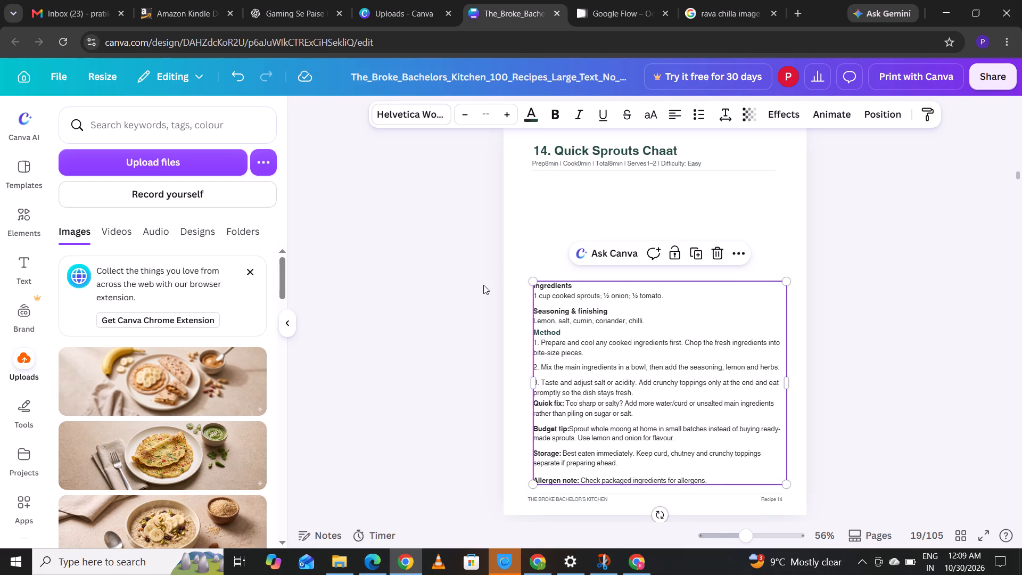
pyautogui.click(483, 285)
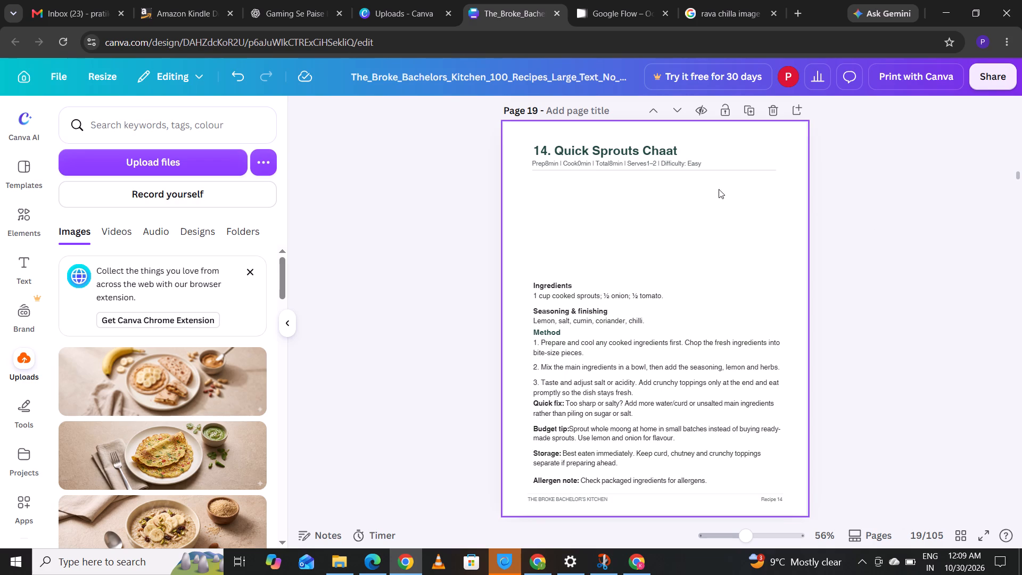
# Scale the prep-time and difficulty line under the title to a text size of about 12.5, and deselect it.
pyautogui.click(702, 164)
pyautogui.moveTo(717, 157); pyautogui.dragTo(720, 151)
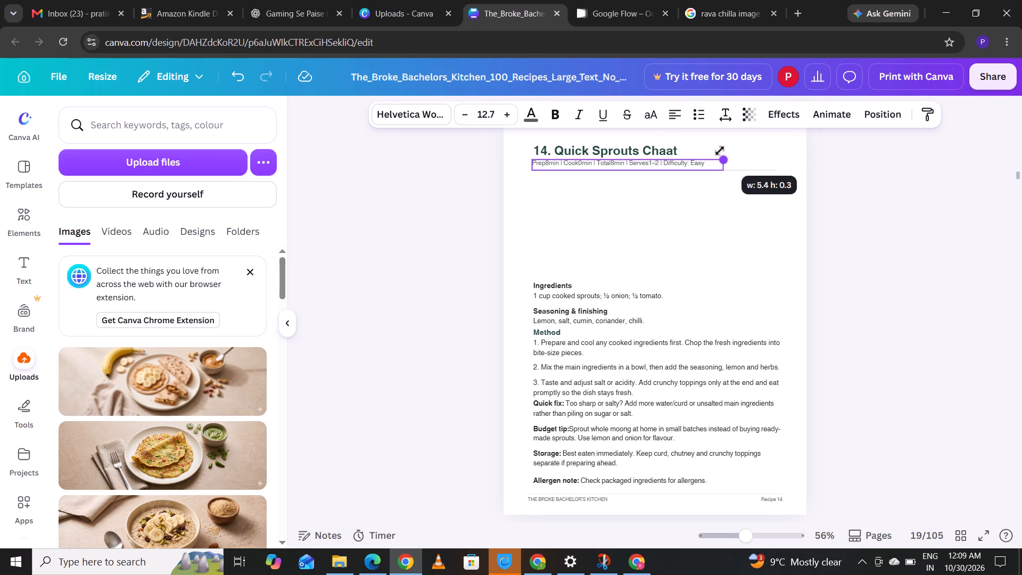
pyautogui.moveTo(720, 151); pyautogui.dragTo(717, 148)
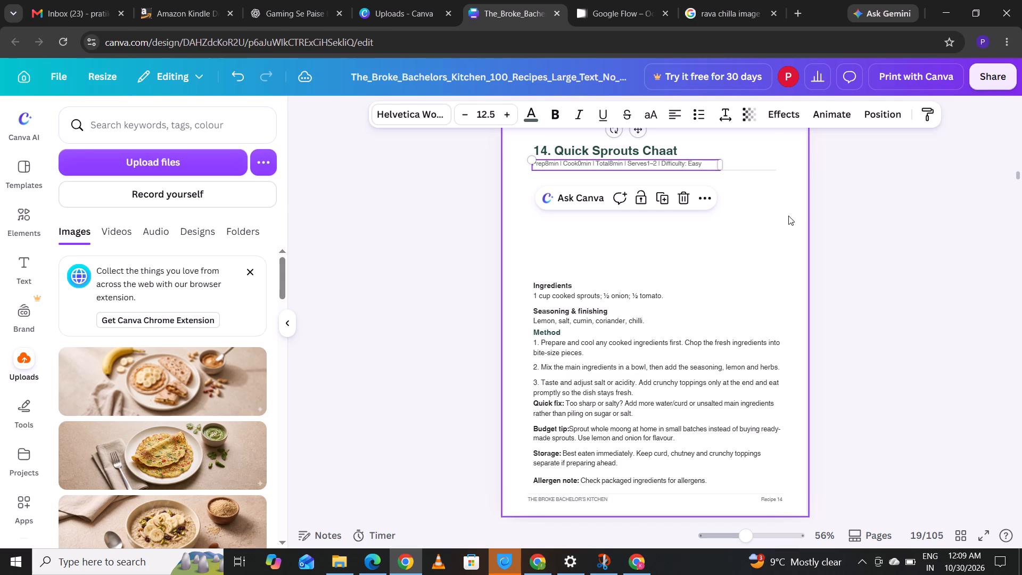
pyautogui.click(857, 227)
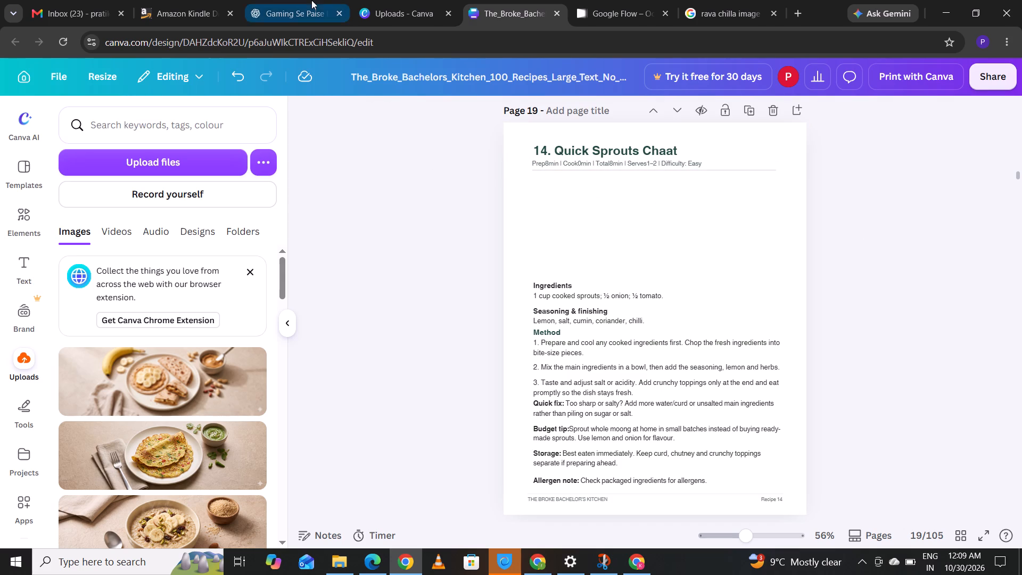
pyautogui.click(538, 566)
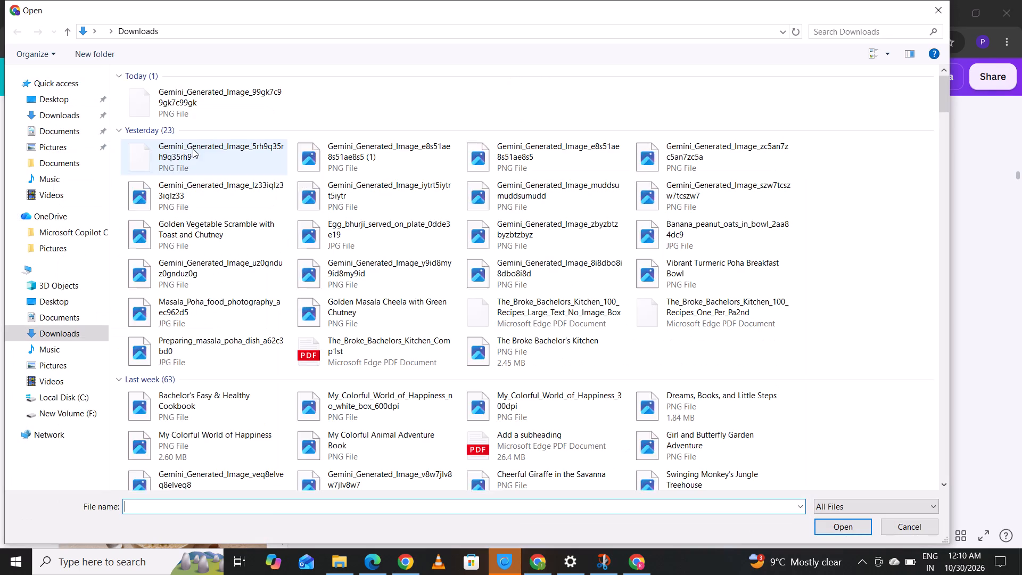
pyautogui.doubleClick(182, 108)
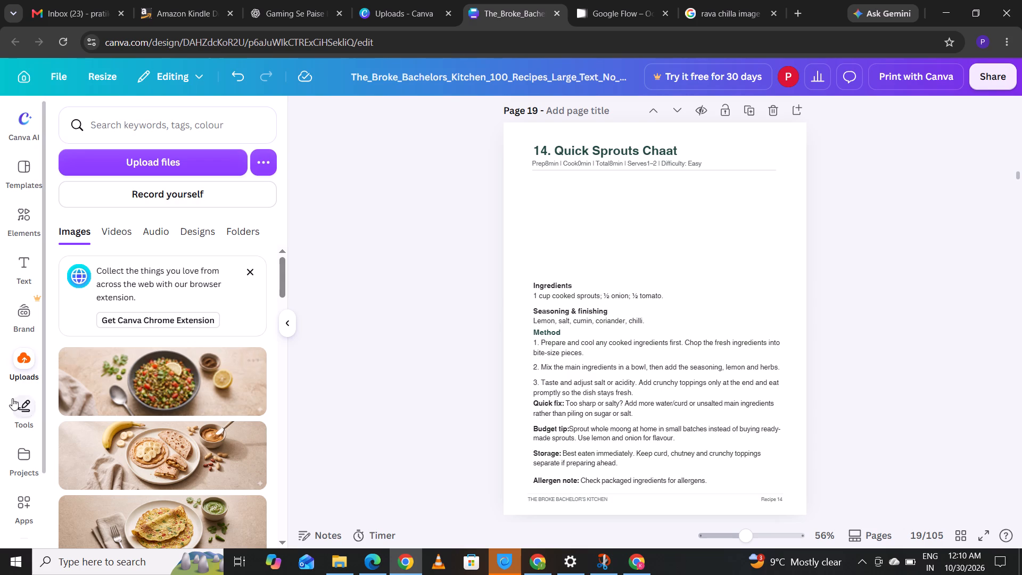
# Place the uploaded sprouts chaat photo above Ingredients on page 19, trim its right edge slightly, and enlarge it to about 7.1 by 2.4.
pyautogui.moveTo(138, 382); pyautogui.dragTo(443, 279)
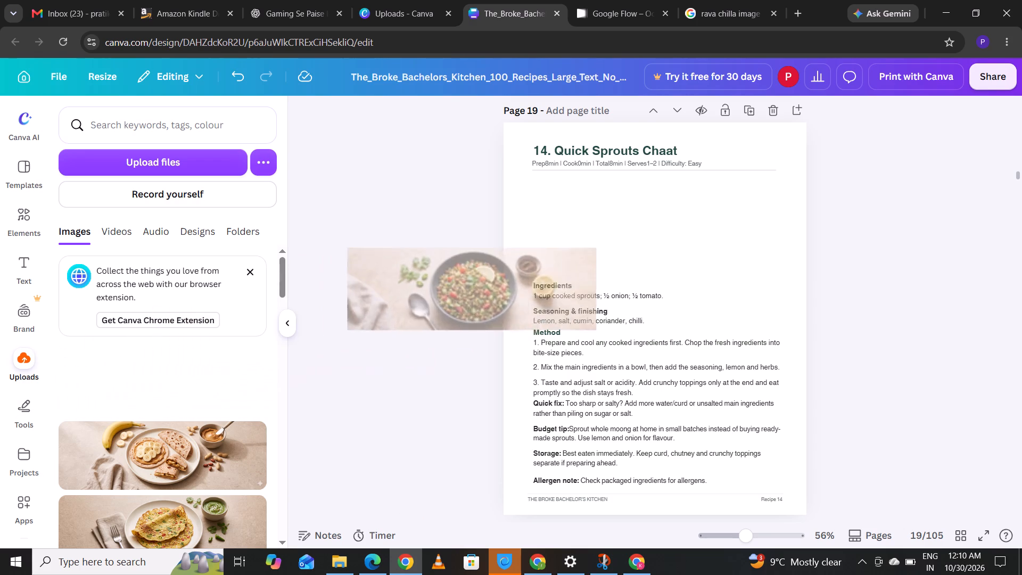
pyautogui.moveTo(443, 279); pyautogui.dragTo(612, 215)
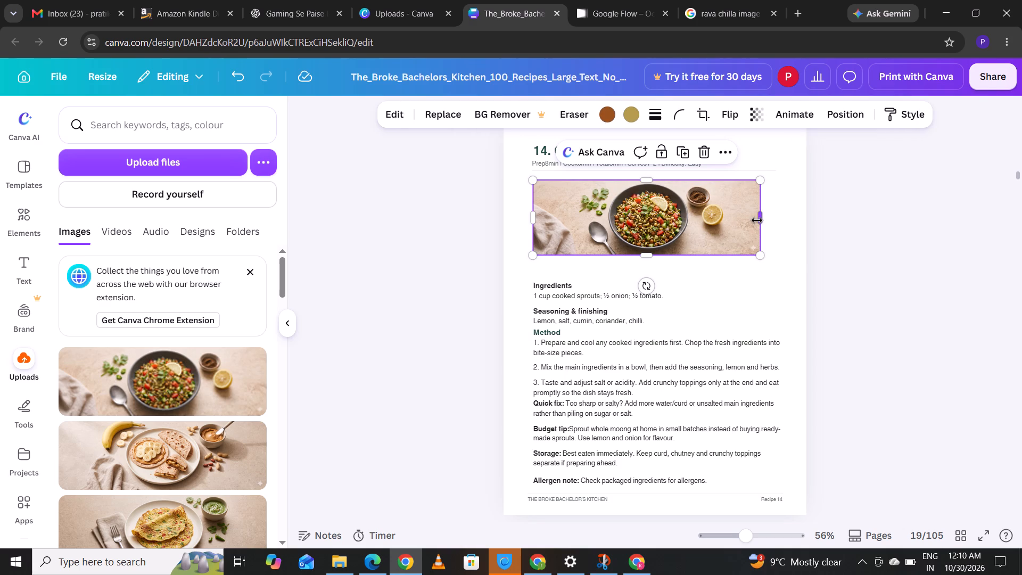
pyautogui.moveTo(757, 220); pyautogui.dragTo(747, 223)
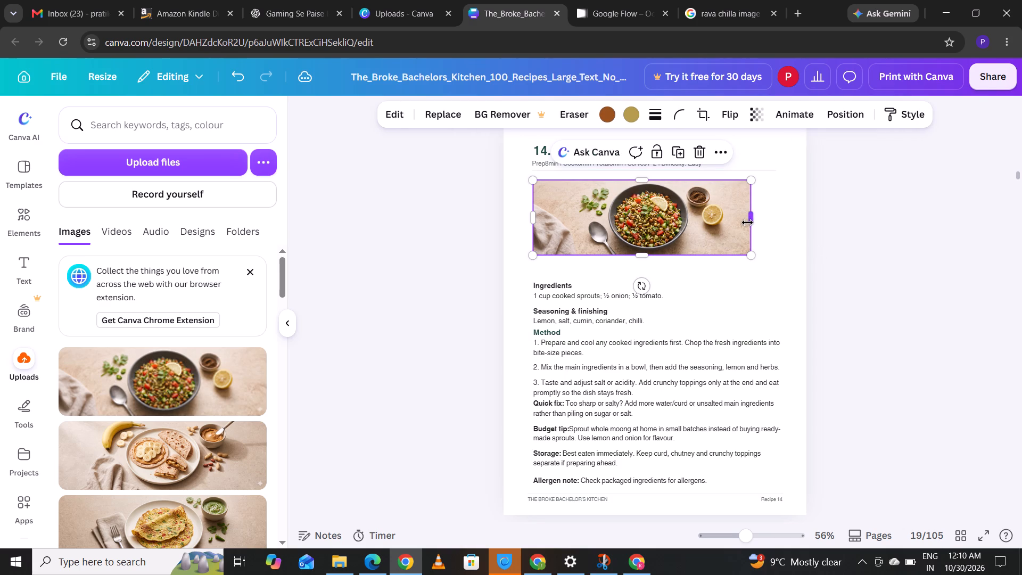
pyautogui.moveTo(751, 256); pyautogui.dragTo(751, 256)
pyautogui.moveTo(751, 256); pyautogui.dragTo(788, 278)
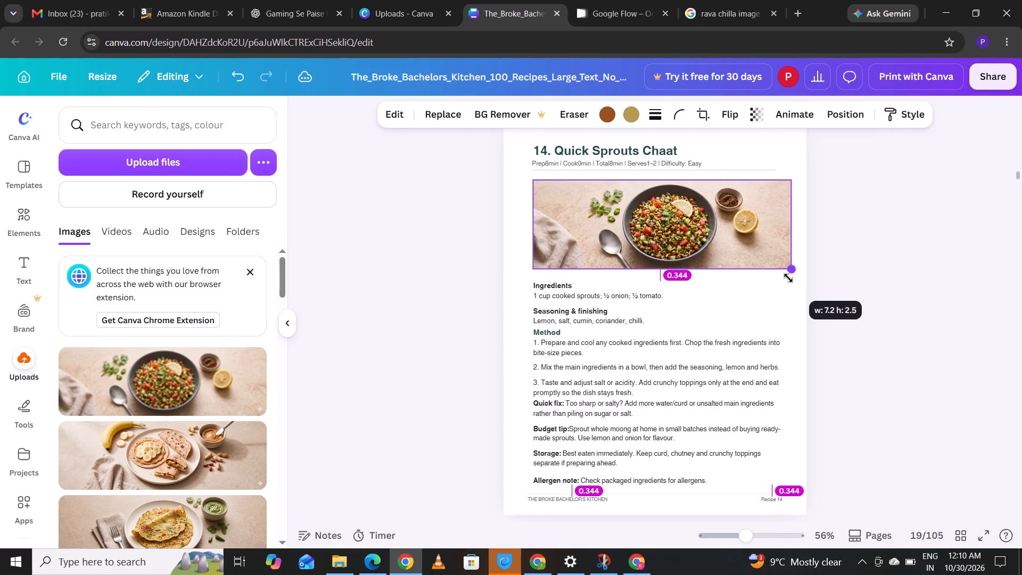
pyautogui.moveTo(788, 278); pyautogui.dragTo(785, 277)
# Position the sprouts chaat photo between the header divider and the Ingredients heading, aligned with the recipe text box's left edge.
pyautogui.moveTo(730, 232); pyautogui.dragTo(729, 232)
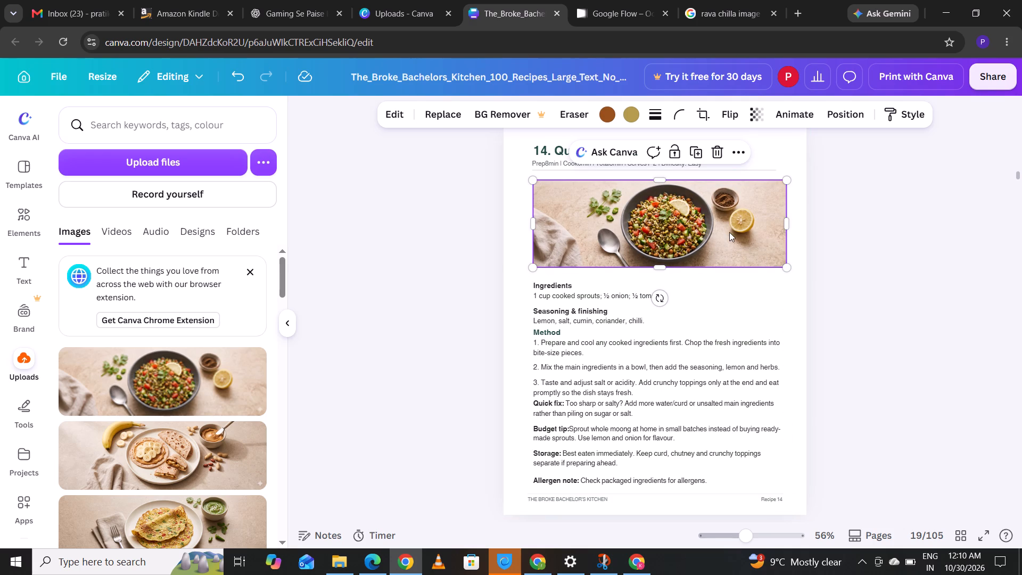
pyautogui.moveTo(729, 232); pyautogui.dragTo(730, 229)
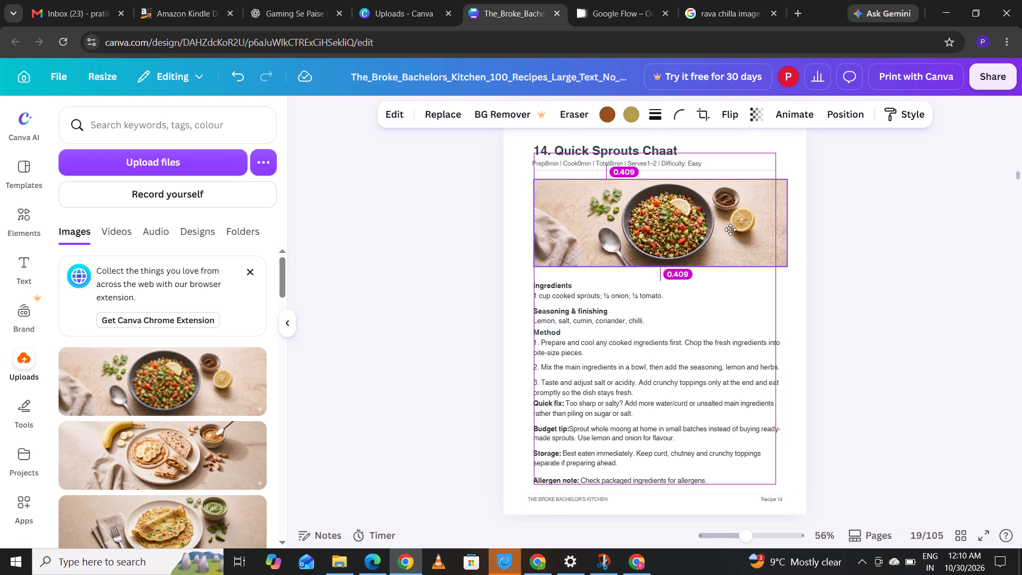
pyautogui.moveTo(730, 229); pyautogui.dragTo(729, 227)
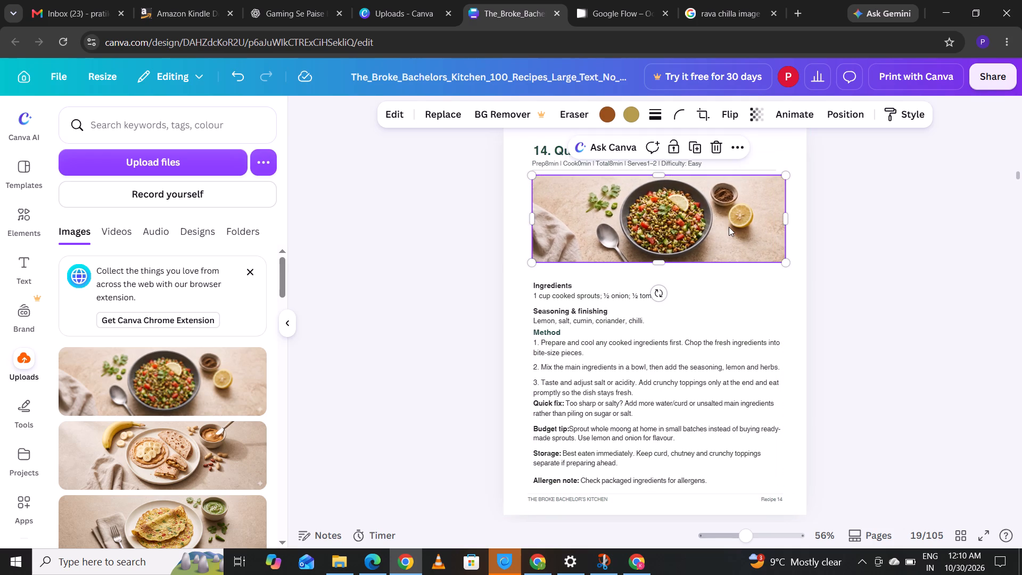
pyautogui.moveTo(727, 227); pyautogui.dragTo(727, 236)
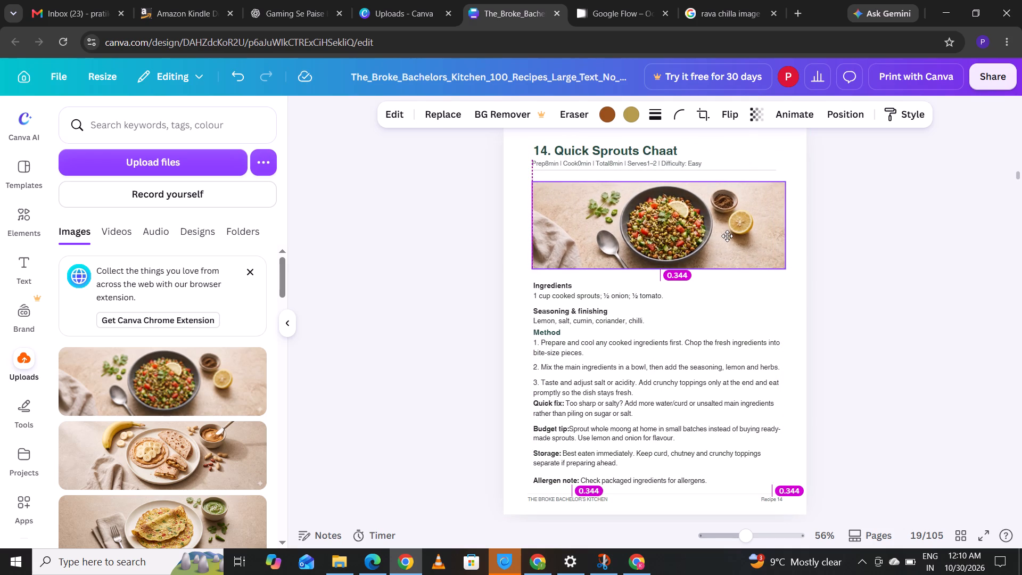
pyautogui.moveTo(727, 236); pyautogui.dragTo(728, 236)
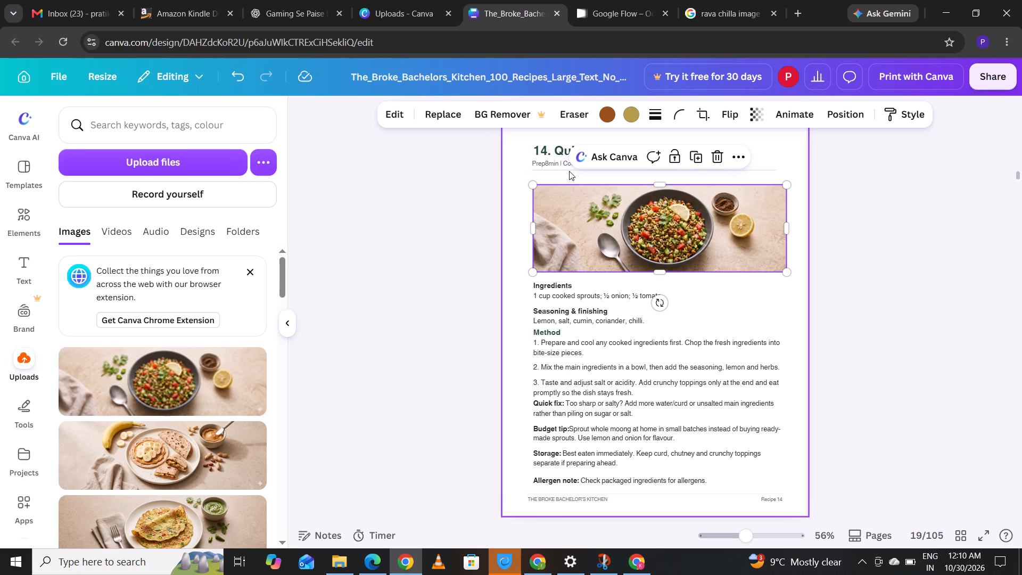
# Move the divider line down closer to the photo, shift the prep-time line slightly lower, and deselect it.
pyautogui.moveTo(569, 170); pyautogui.dragTo(569, 171)
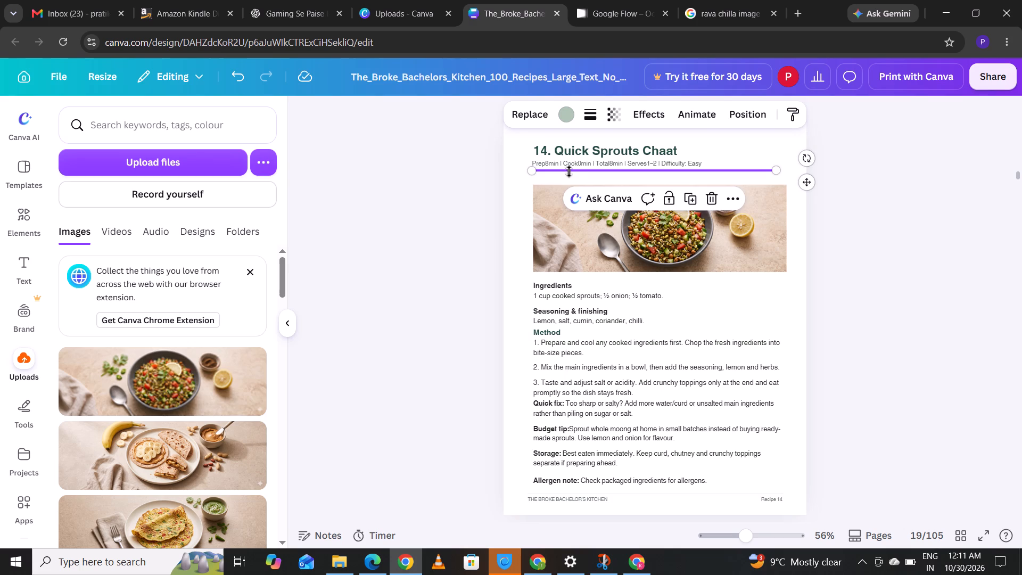
pyautogui.moveTo(569, 171); pyautogui.dragTo(569, 175)
pyautogui.click(562, 168)
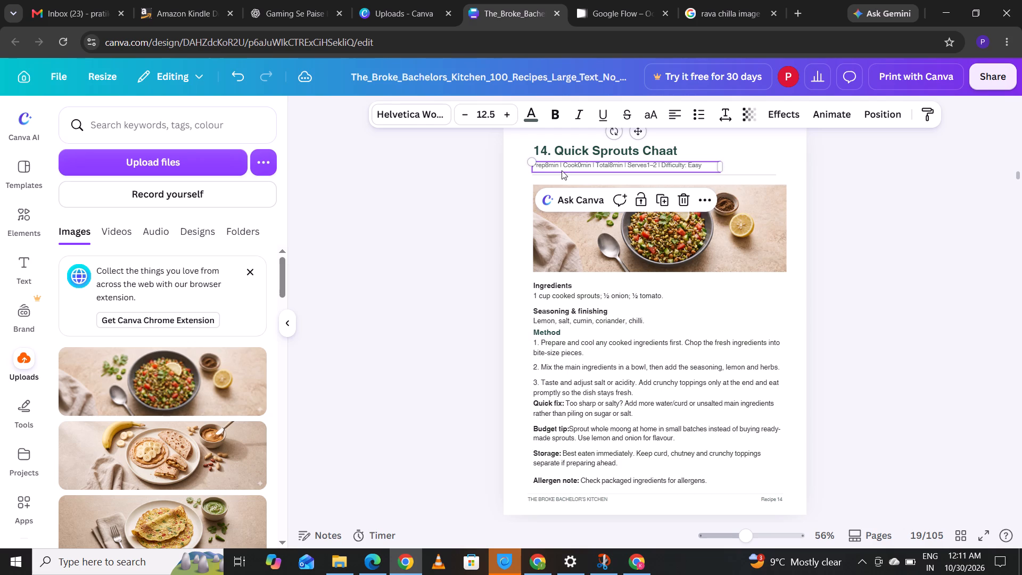
pyautogui.click(482, 192)
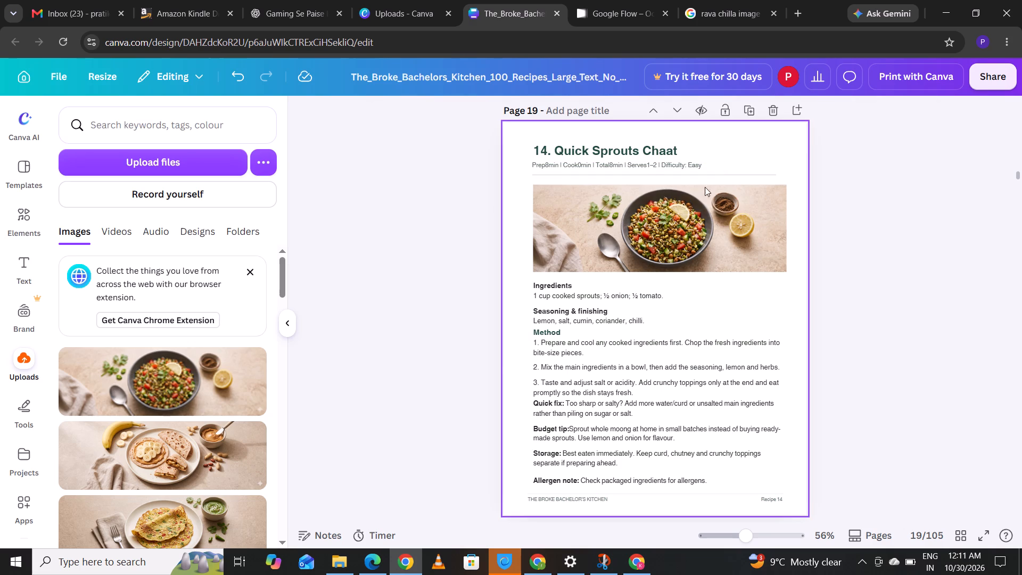
# Nudge the recipe text box slightly toward the page's left margin, and deselect it.
pyautogui.click(646, 330)
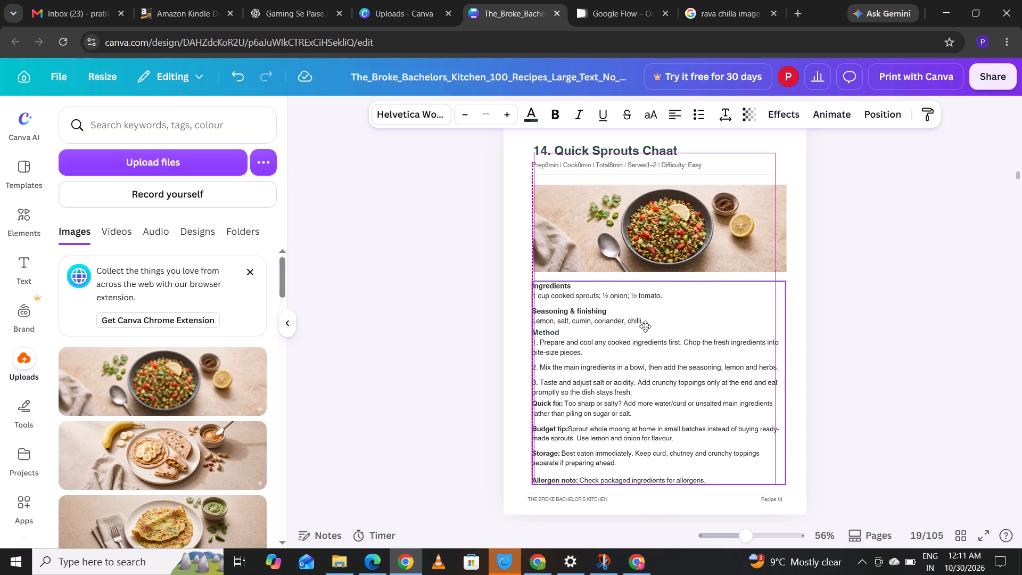
pyautogui.click(473, 324)
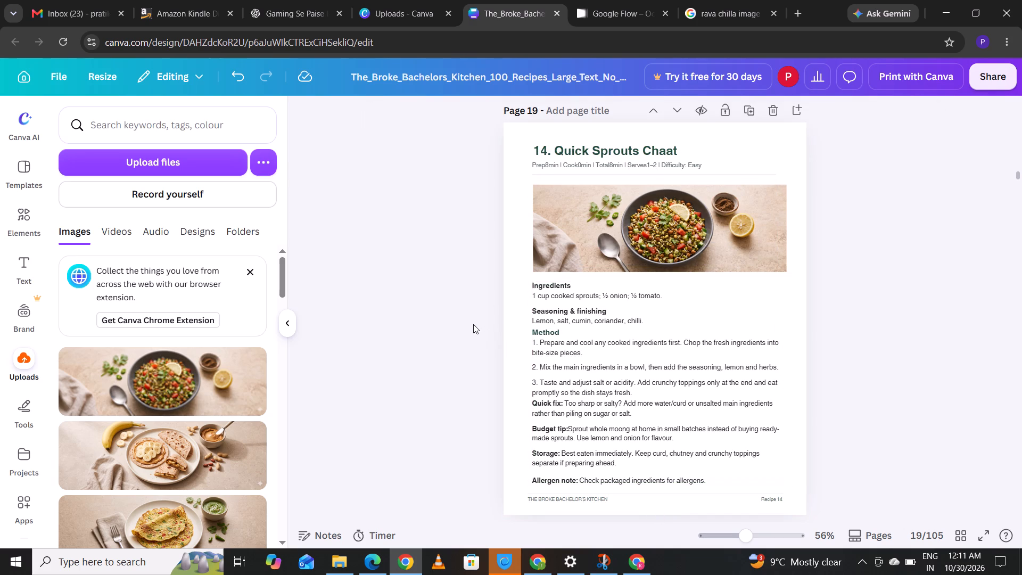
# Enlarge the sprouts chaat photo on page 19 proportionally from its upper-right corner to about 7.4 by 2.5.
pyautogui.click(588, 213)
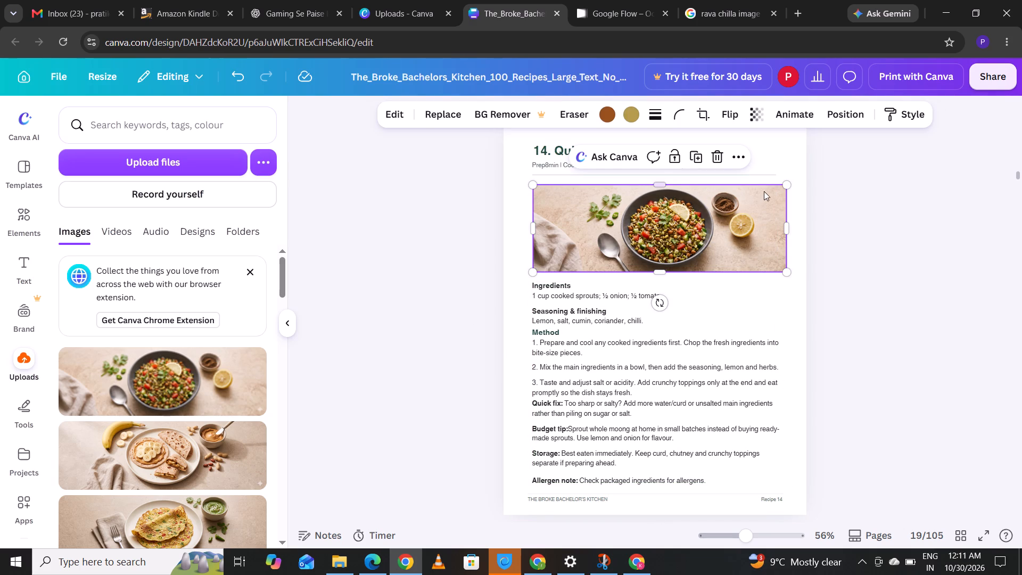
pyautogui.moveTo(787, 186); pyautogui.dragTo(787, 182)
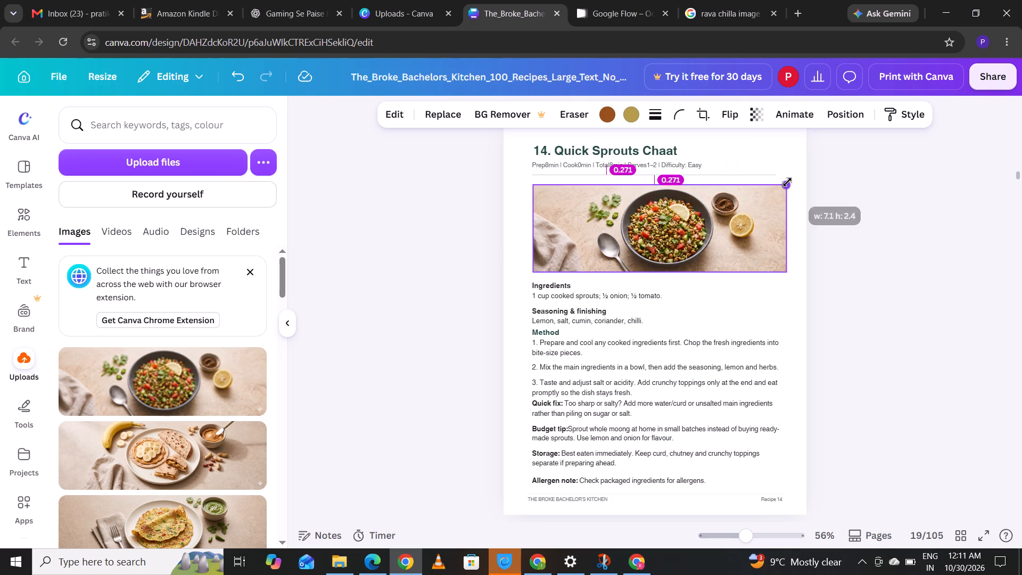
pyautogui.moveTo(787, 182); pyautogui.dragTo(788, 182)
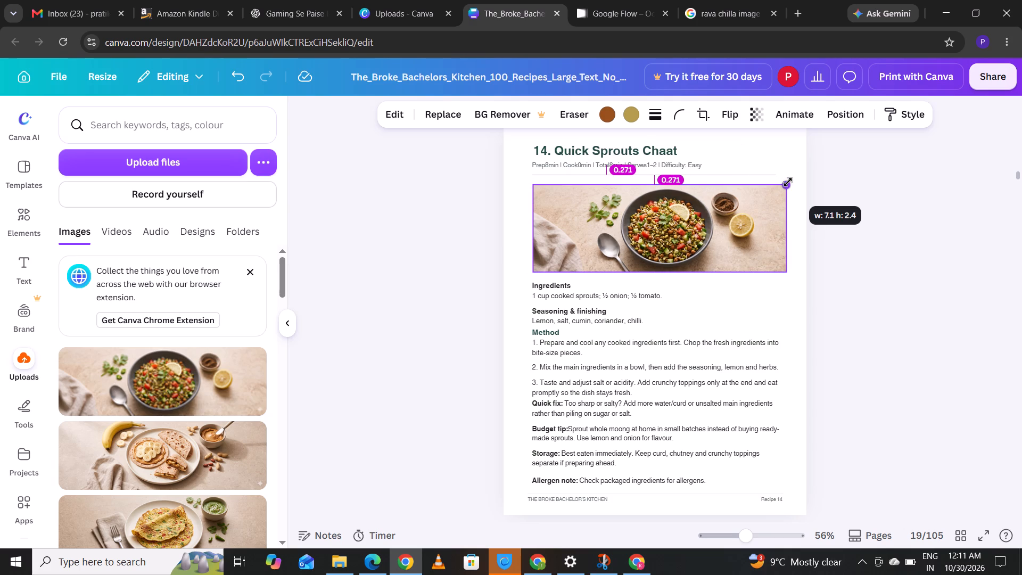
pyautogui.moveTo(788, 182); pyautogui.dragTo(793, 169)
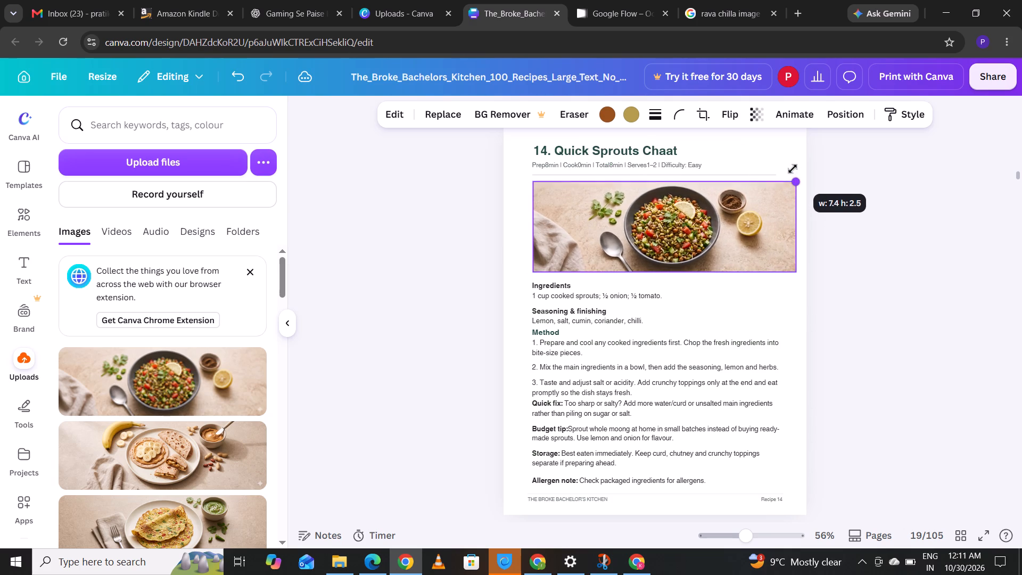
pyautogui.moveTo(793, 169); pyautogui.dragTo(795, 169)
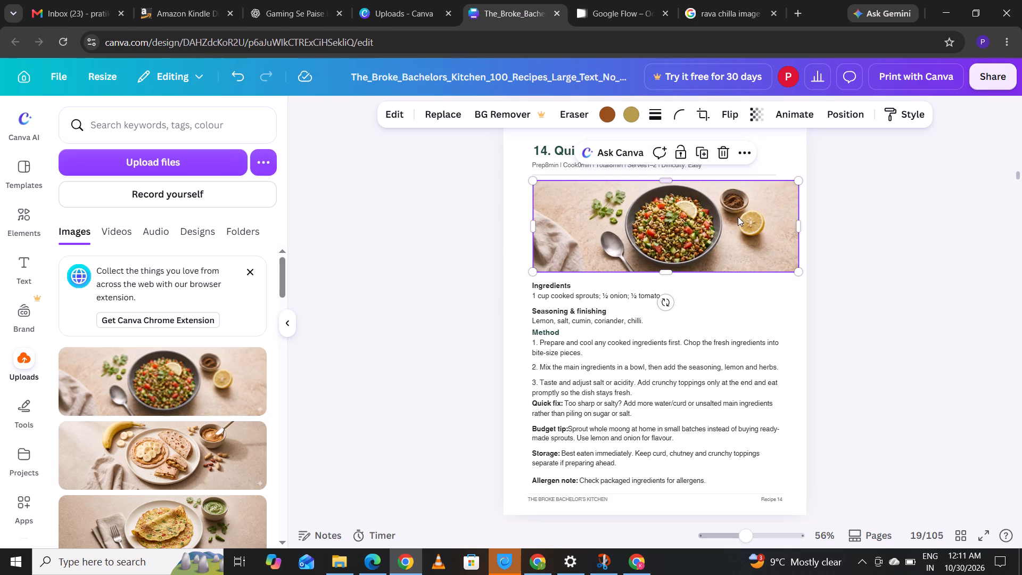
# Shift the sprouts chaat photo up close to the divider line, trim its right edge slightly, and deselect it.
pyautogui.click(737, 217)
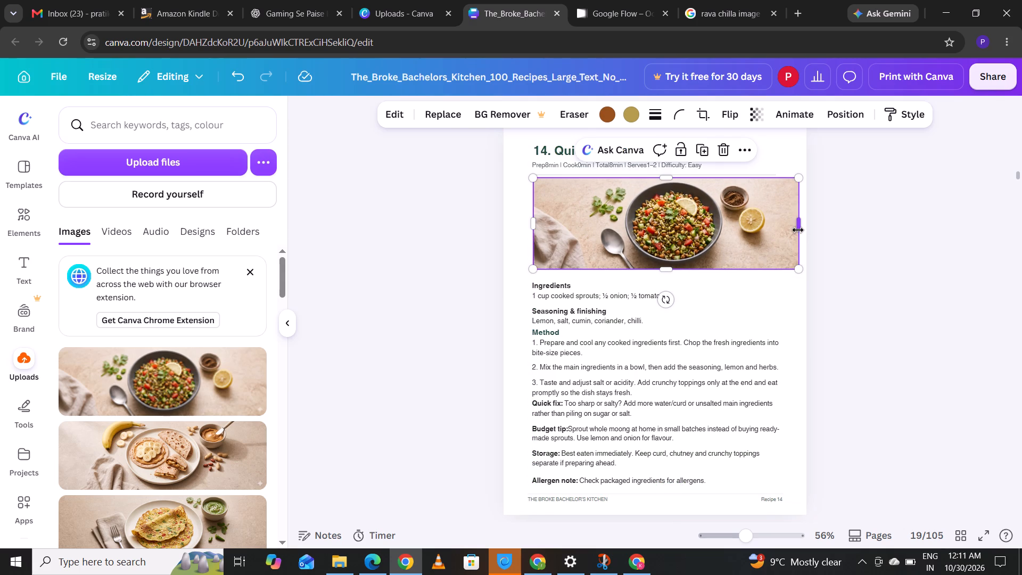
pyautogui.moveTo(798, 229); pyautogui.dragTo(790, 233)
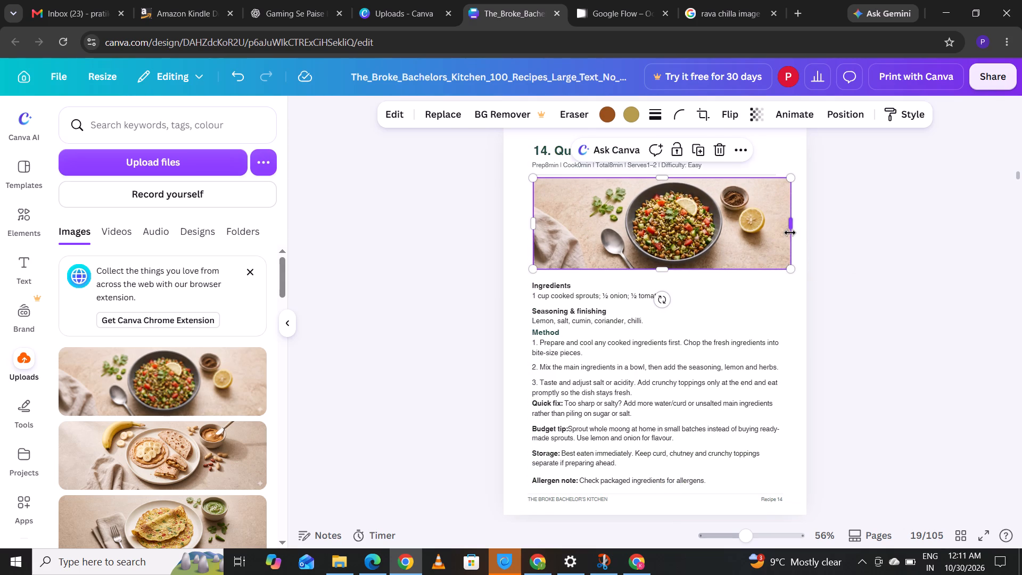
pyautogui.click(872, 251)
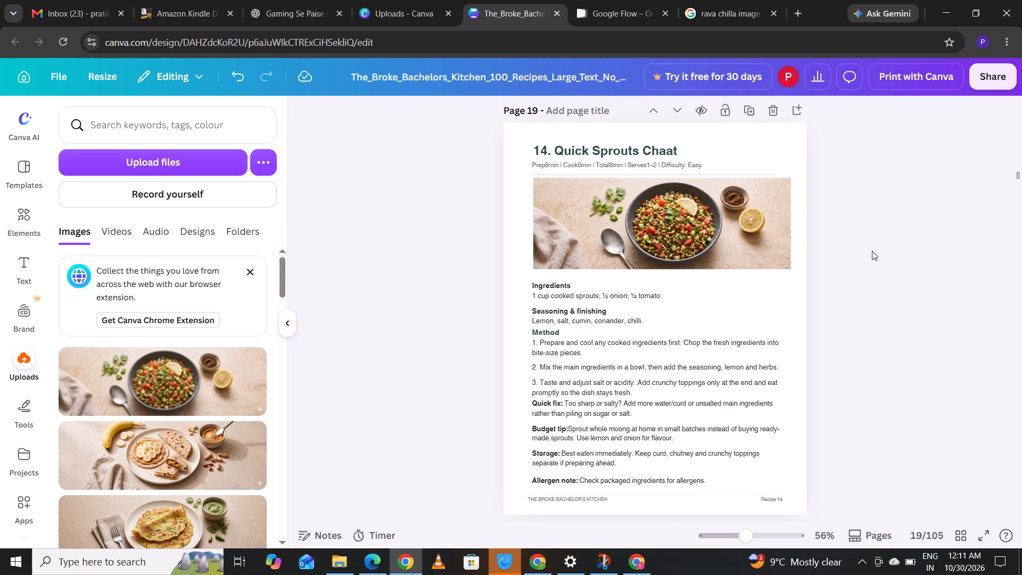
# Go to page 20 with the Masala Bread Upma recipe.
pyautogui.moveTo(1021, 224); pyautogui.dragTo(1010, 180)
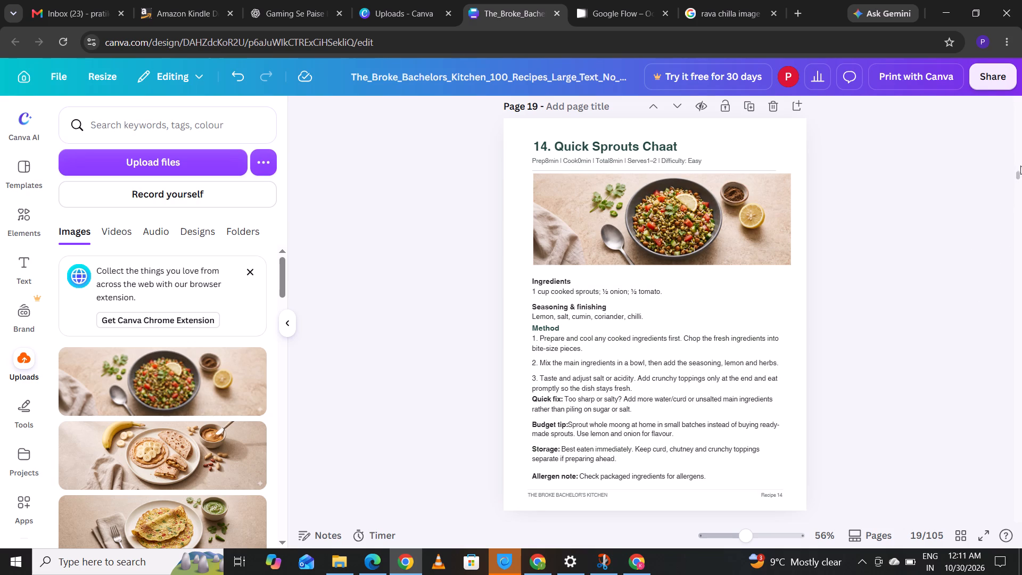
pyautogui.click(1016, 175)
pyautogui.press('Down')
pyautogui.press('Down')
pyautogui.press('Down')
pyautogui.press('Down')
pyautogui.press('Down')
pyautogui.press('Down')
pyautogui.press('Down')
pyautogui.press('Down')
pyautogui.press('Down')
pyautogui.press('Down')
pyautogui.press('Down')
pyautogui.press('Down')
pyautogui.press('Down')
pyautogui.press('Down')
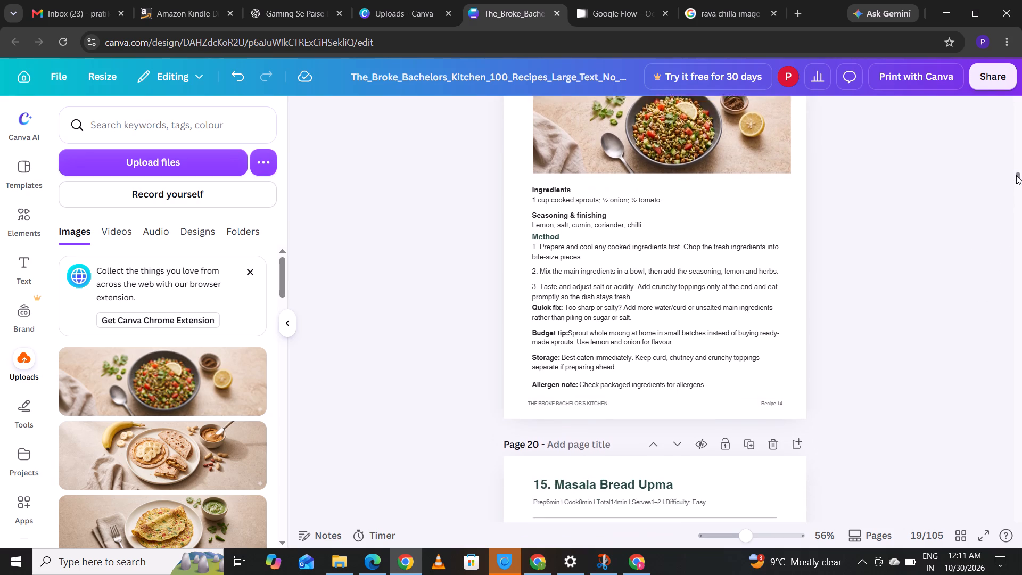
pyautogui.press('Down')
pyautogui.press('Down')
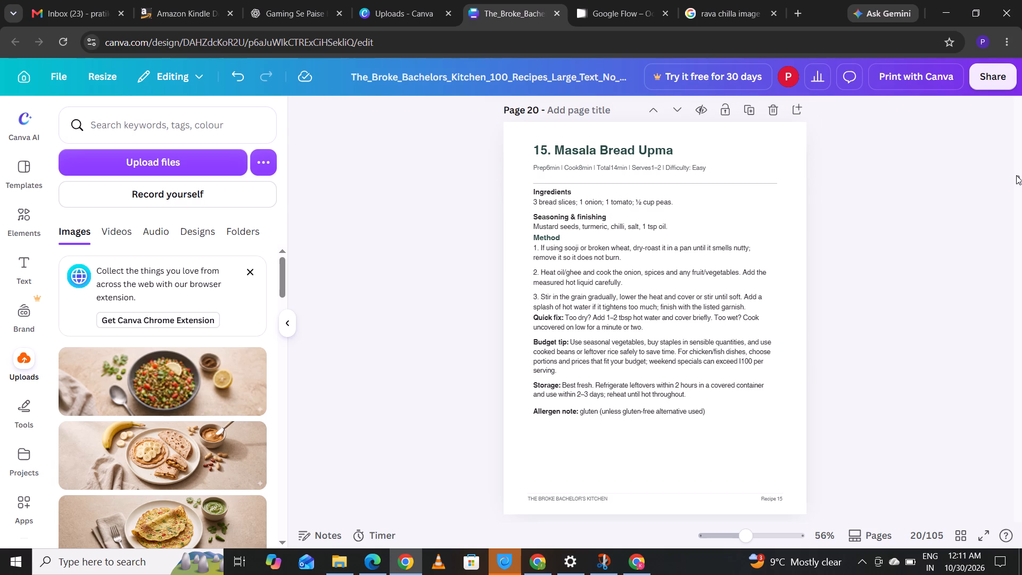
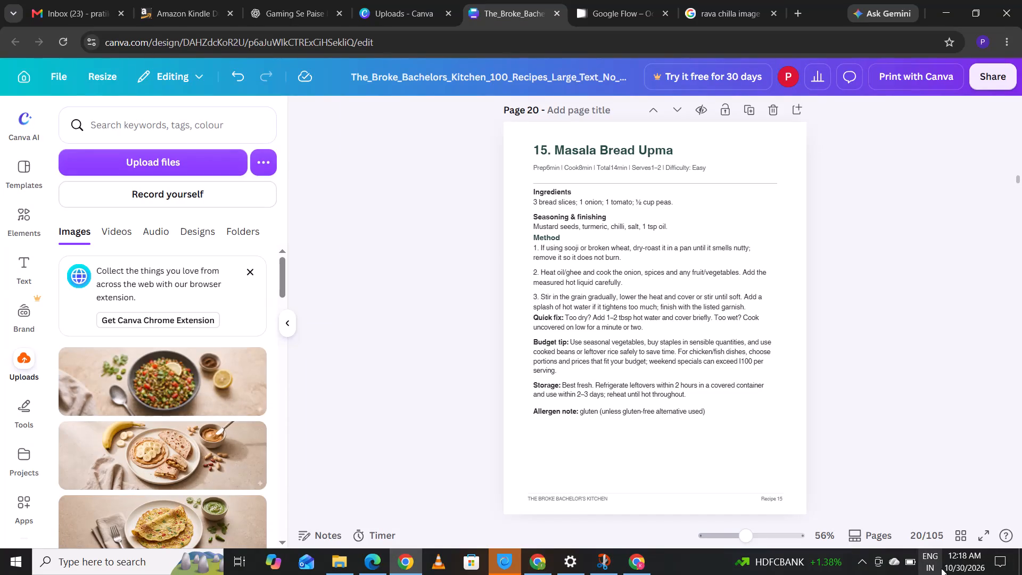
# Turn off Bluetooth in the Windows quick settings and return to the Masala Bread Upma page.
pyautogui.click(996, 567)
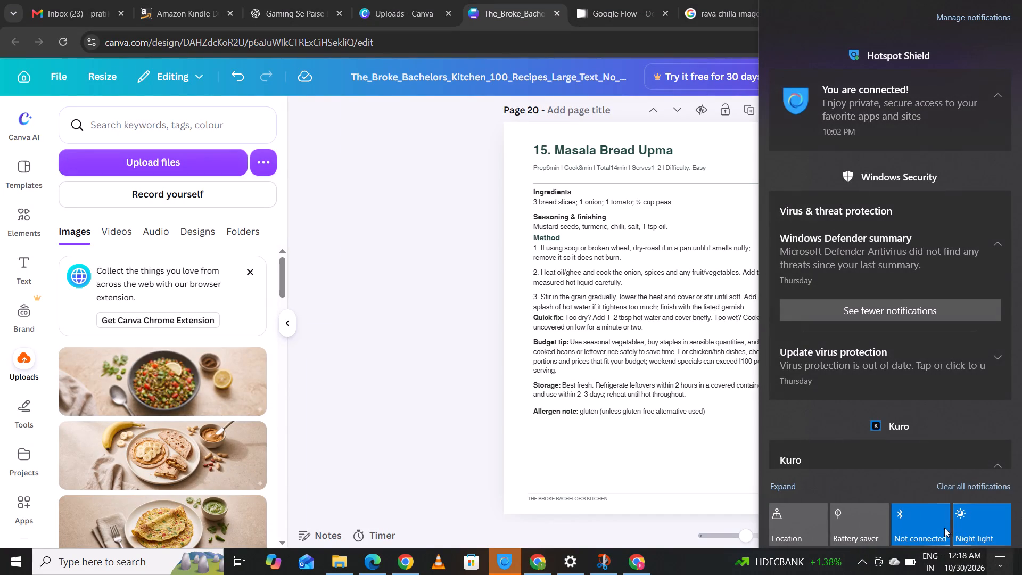
pyautogui.click(922, 522)
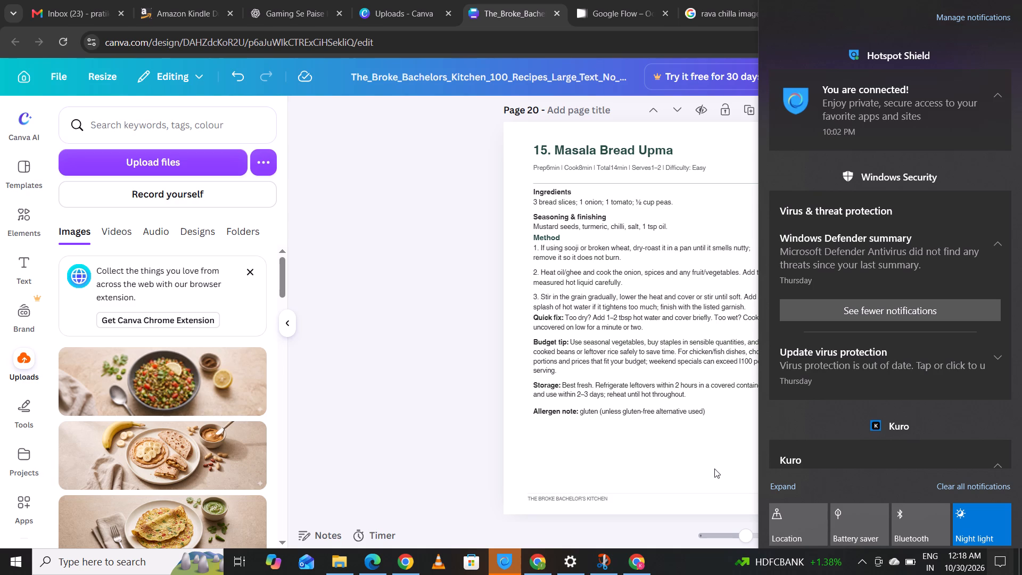
pyautogui.click(477, 399)
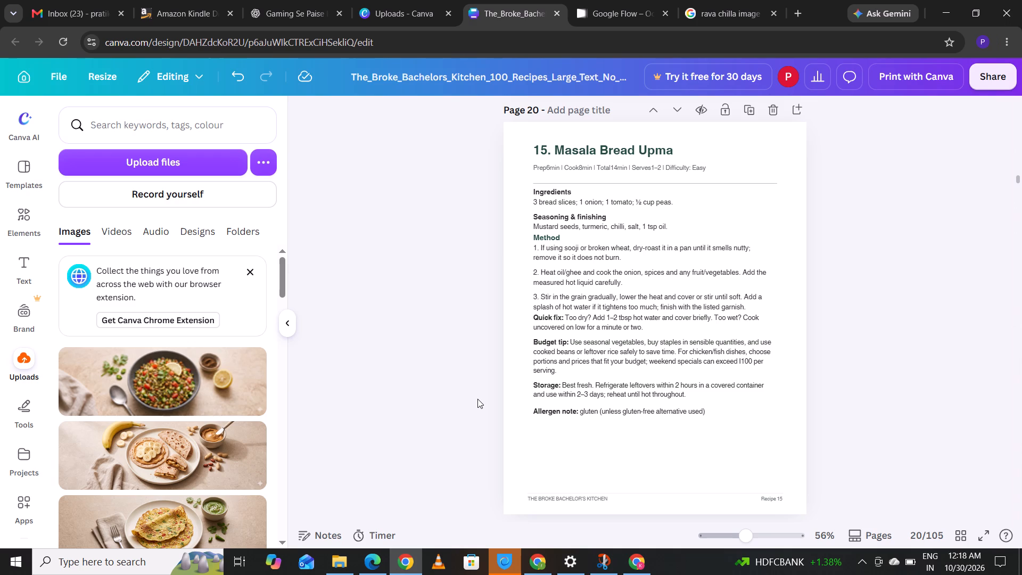
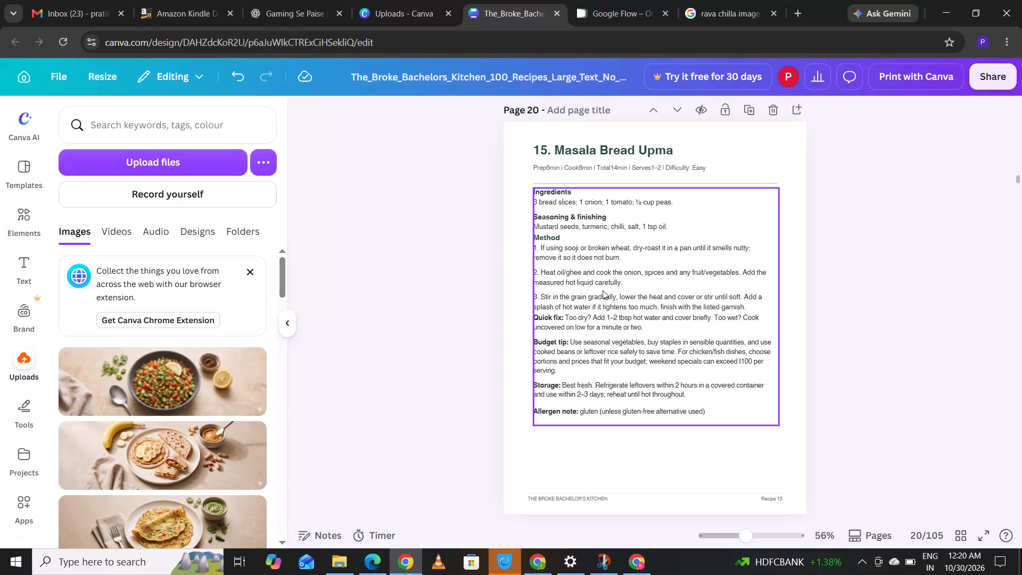
# Move the recipe text box on page 20 down to just above the footer, keeping it aligned with the left margin, and deselect it.
pyautogui.moveTo(603, 290); pyautogui.dragTo(604, 305)
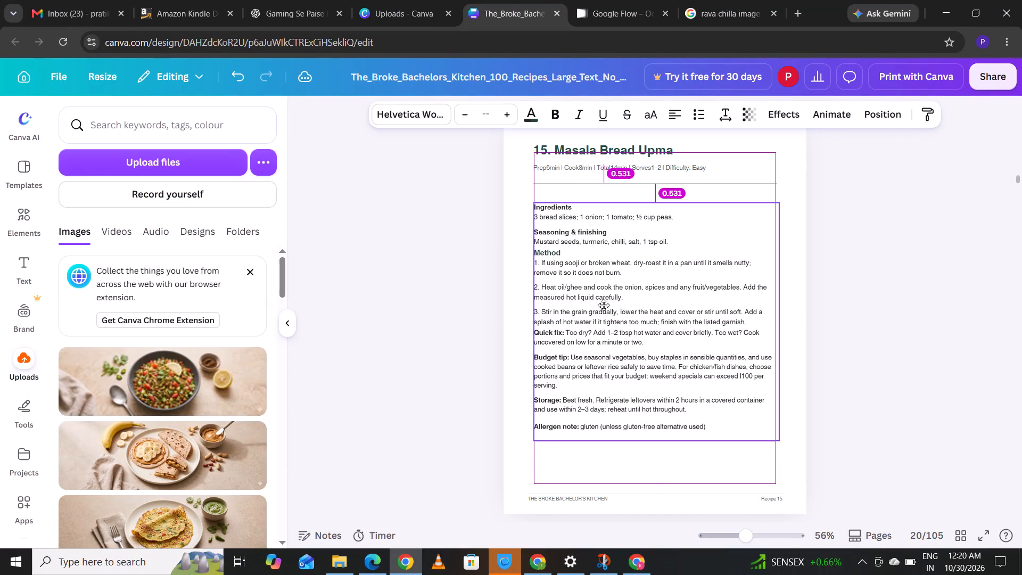
pyautogui.moveTo(604, 305); pyautogui.dragTo(604, 319)
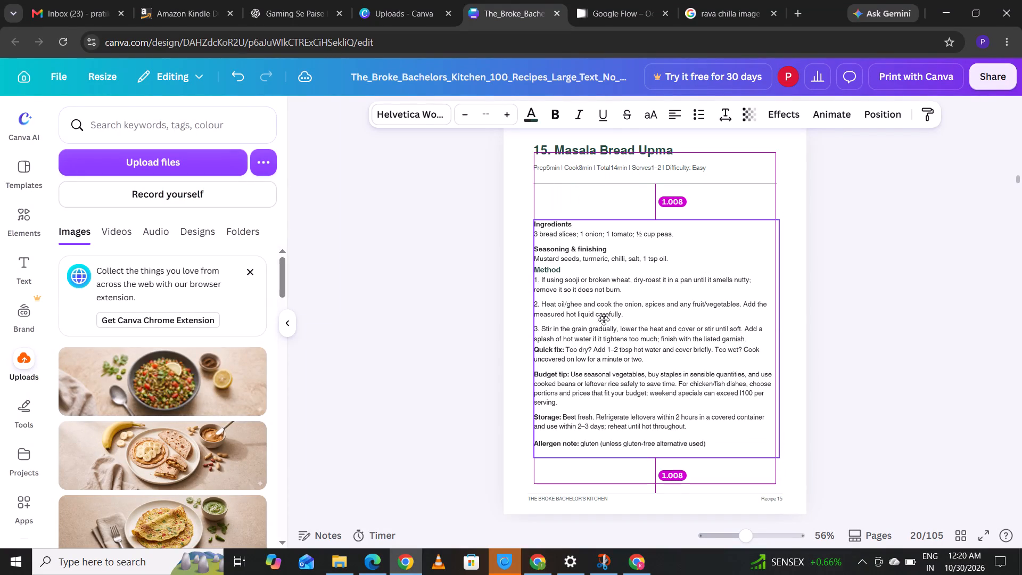
pyautogui.moveTo(604, 319); pyautogui.dragTo(604, 324)
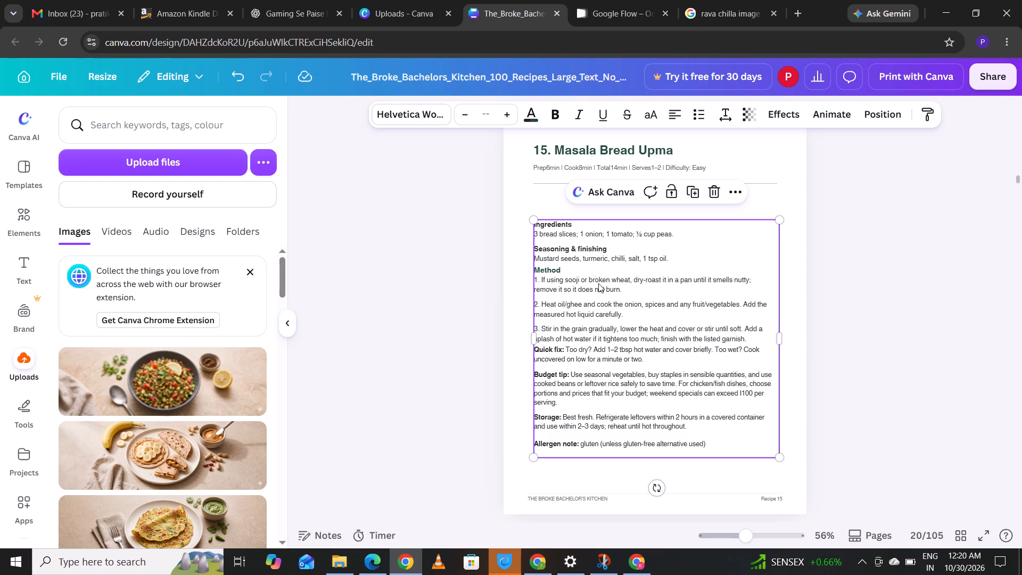
pyautogui.moveTo(598, 289); pyautogui.dragTo(600, 313)
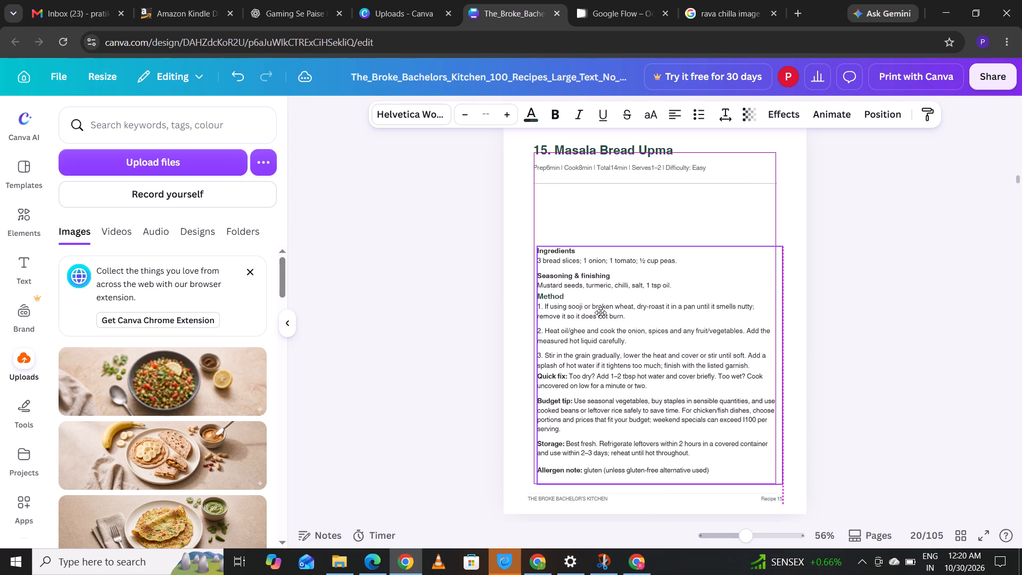
pyautogui.moveTo(600, 313); pyautogui.dragTo(600, 321)
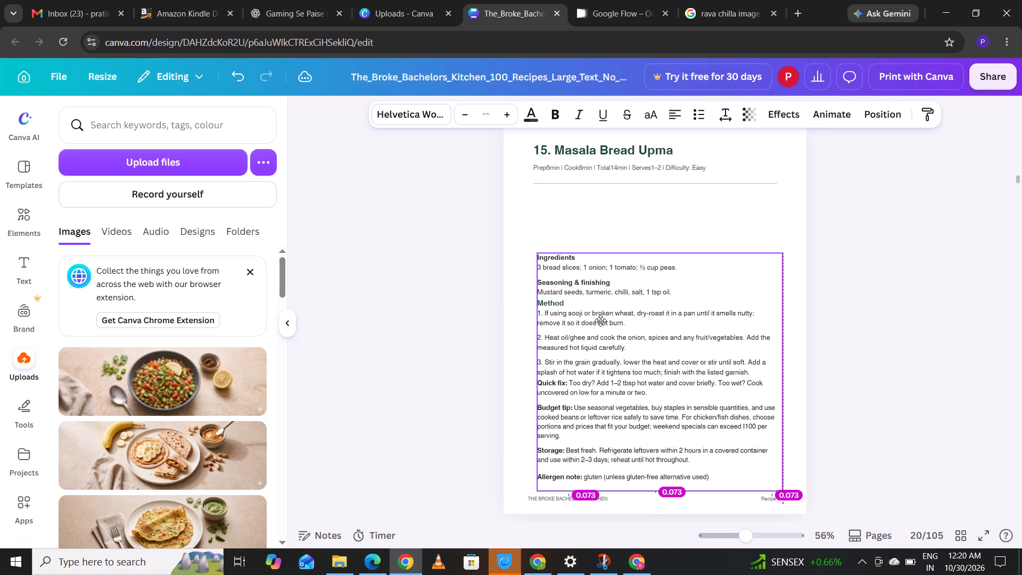
pyautogui.moveTo(600, 321); pyautogui.dragTo(598, 316)
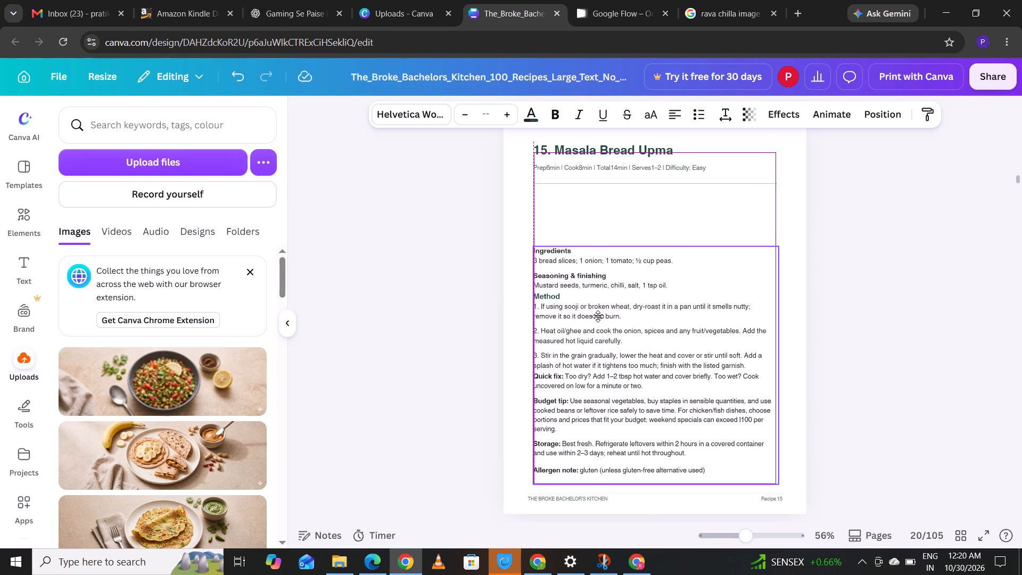
pyautogui.moveTo(598, 316); pyautogui.dragTo(599, 320)
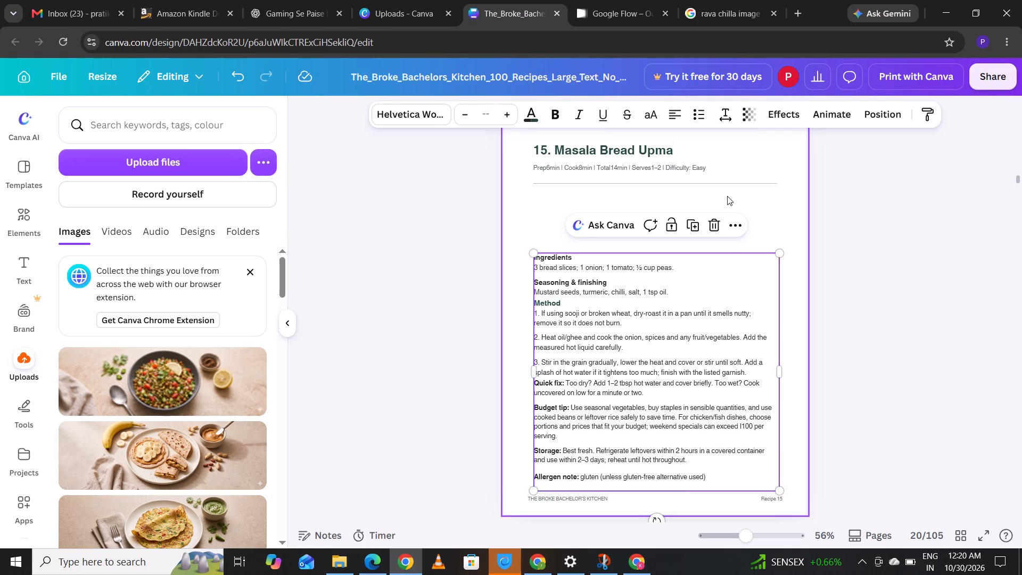
pyautogui.click(868, 249)
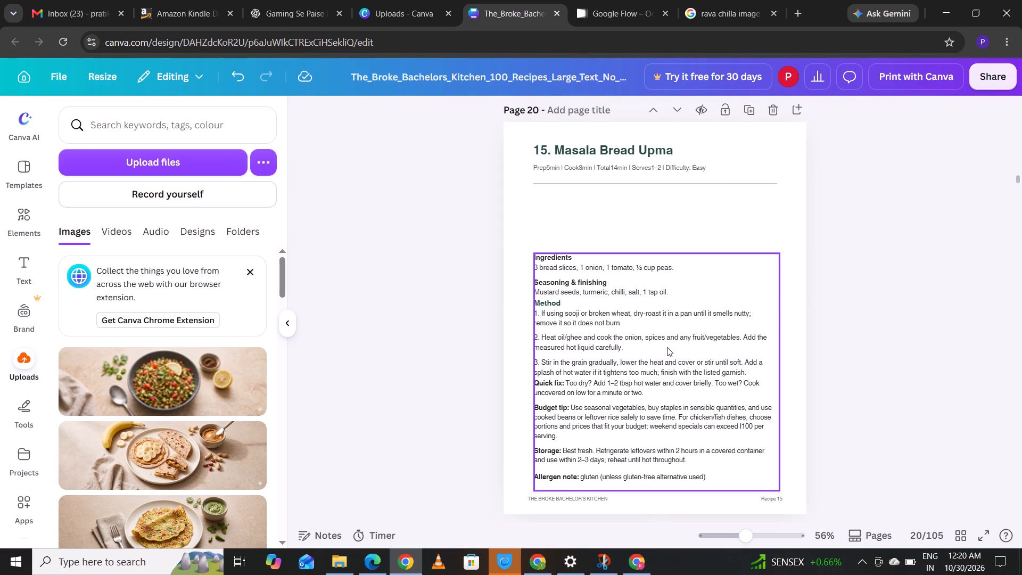
pyautogui.click(594, 398)
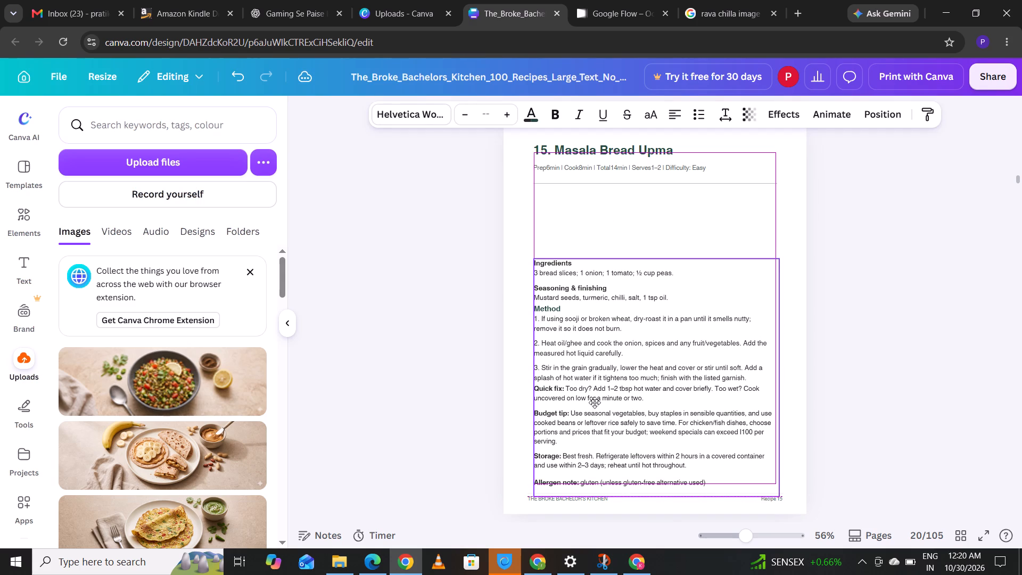
pyautogui.click(863, 216)
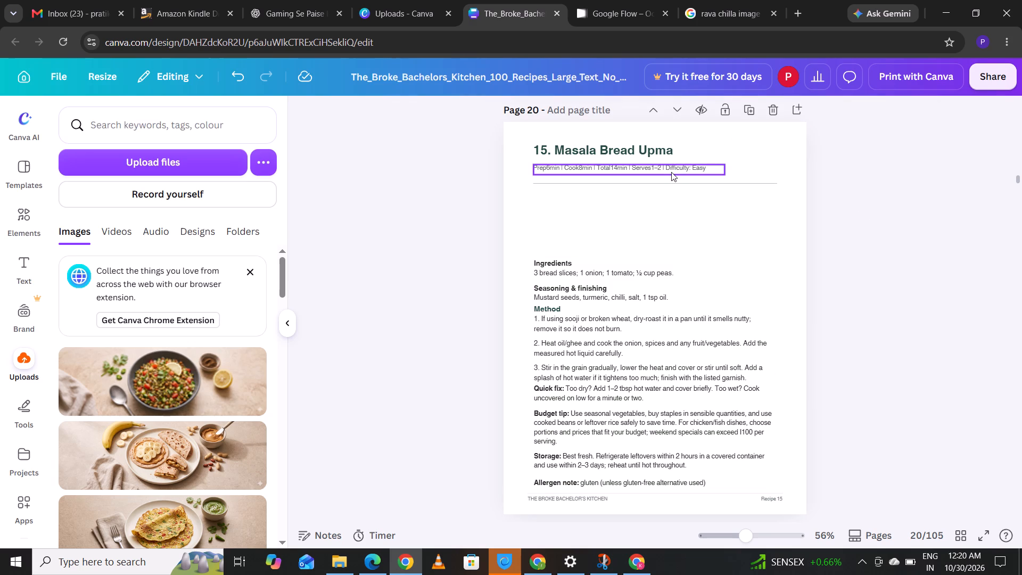
# Shift the prep and cook time line up closer to the Masala Bread Upma title, raise the divider line beneath it, and deselect.
pyautogui.click(671, 172)
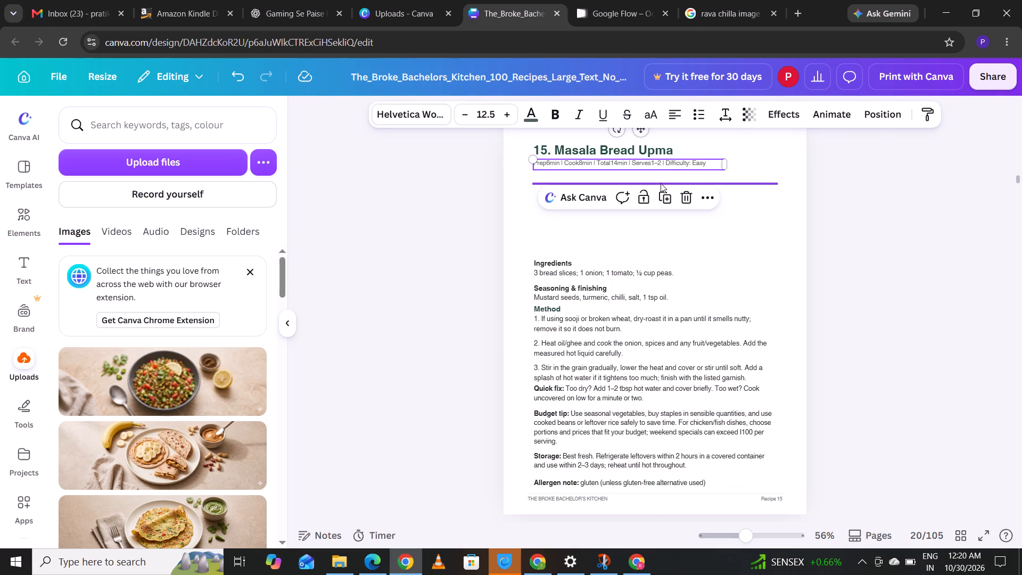
pyautogui.moveTo(661, 183); pyautogui.dragTo(661, 176)
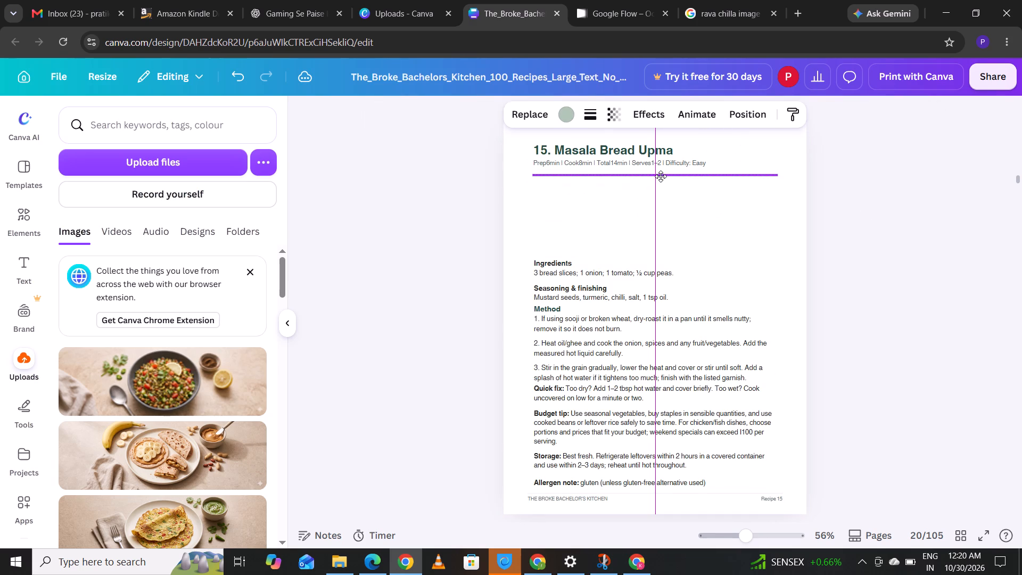
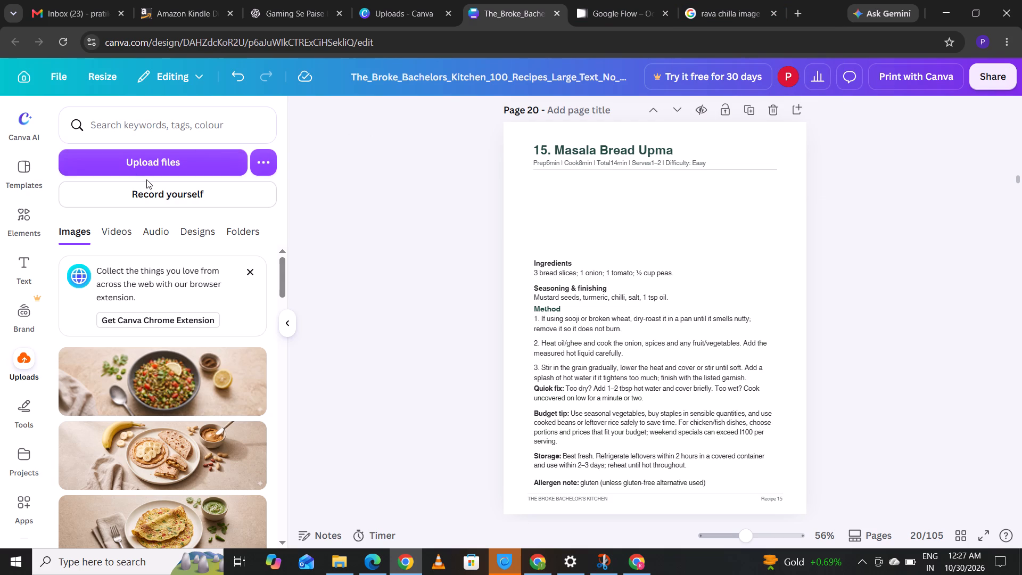
pyautogui.click(169, 163)
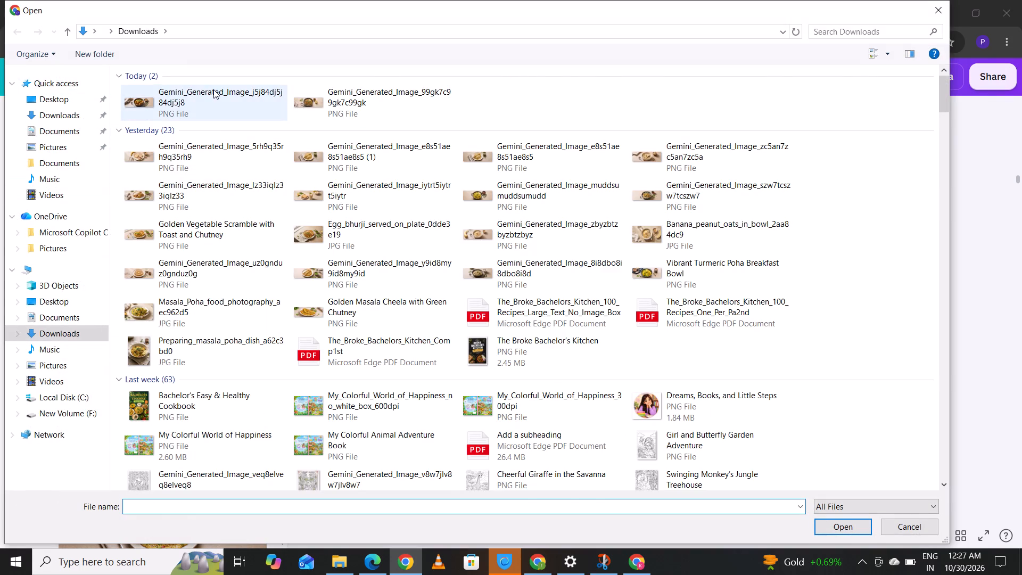
pyautogui.doubleClick(213, 89)
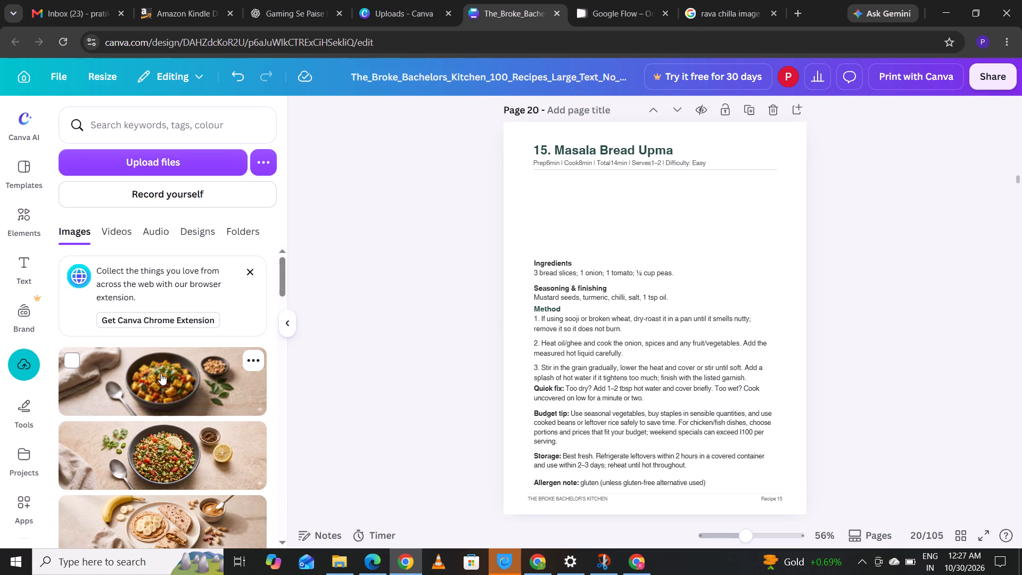
# Place the uploaded bread upma photo on page 20 in the gap between the divider line and the Ingredients heading.
pyautogui.moveTo(156, 381); pyautogui.dragTo(316, 298)
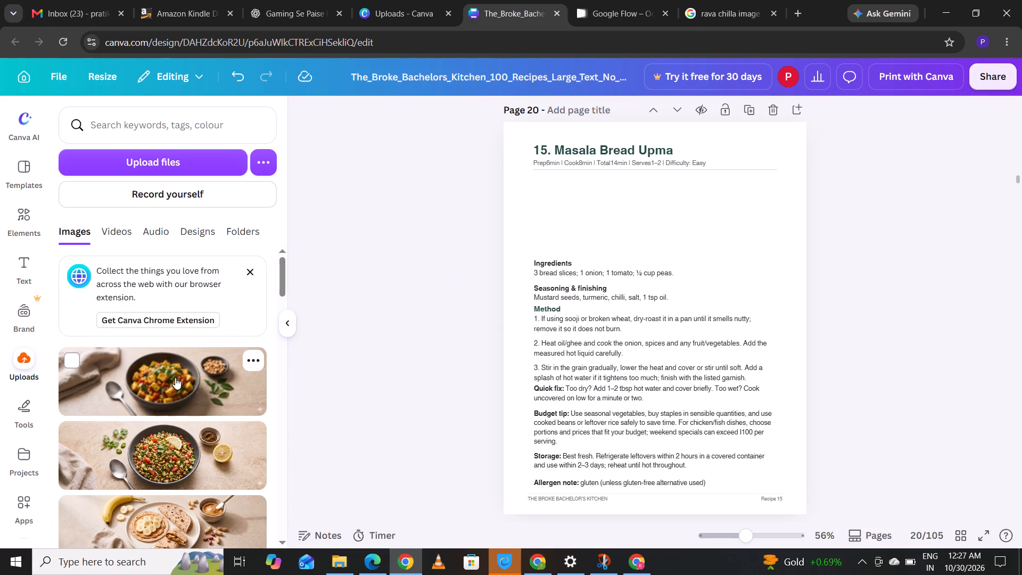
pyautogui.moveTo(166, 379); pyautogui.dragTo(478, 278)
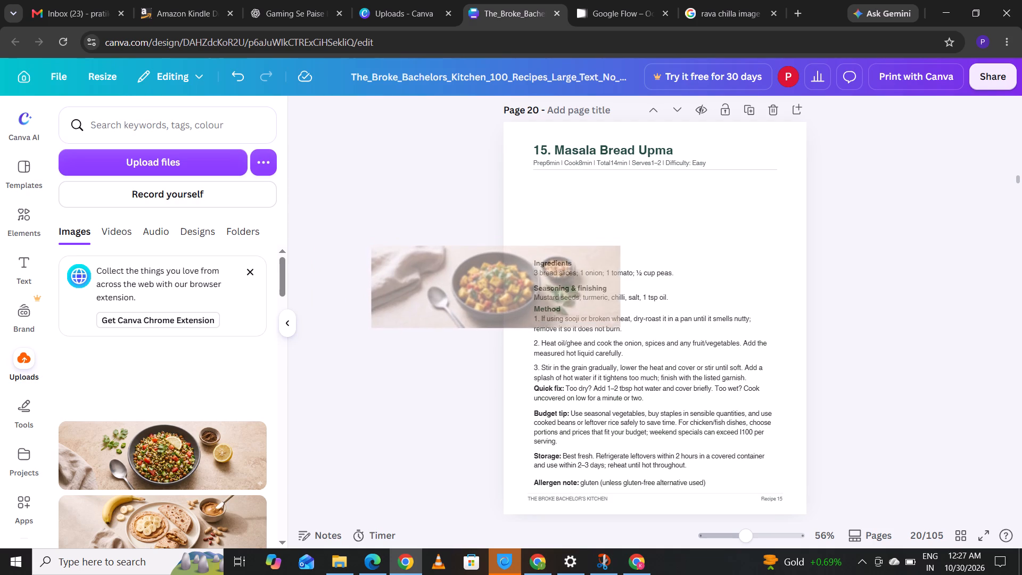
pyautogui.moveTo(478, 278); pyautogui.dragTo(209, 358)
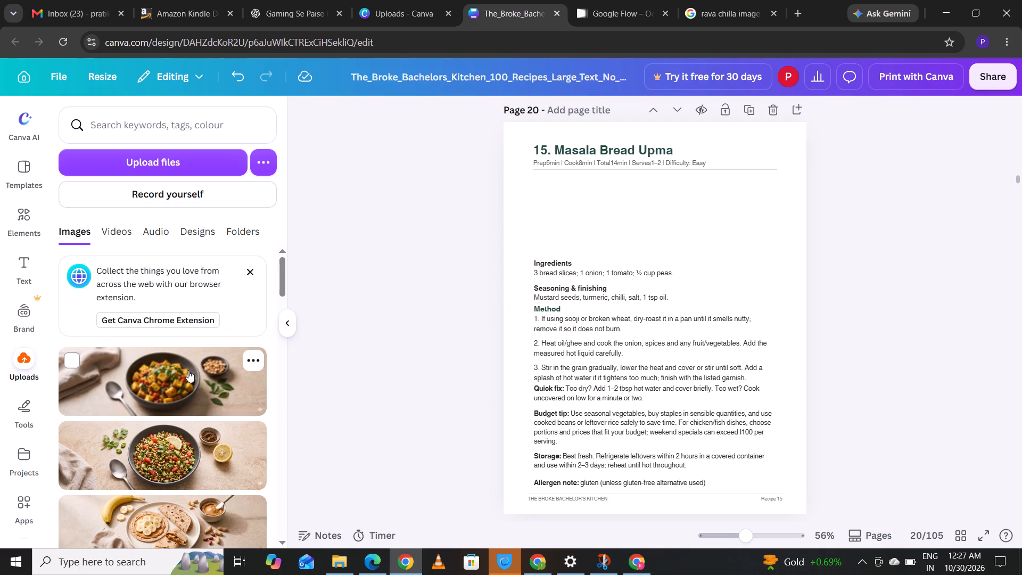
pyautogui.moveTo(188, 371); pyautogui.dragTo(562, 225)
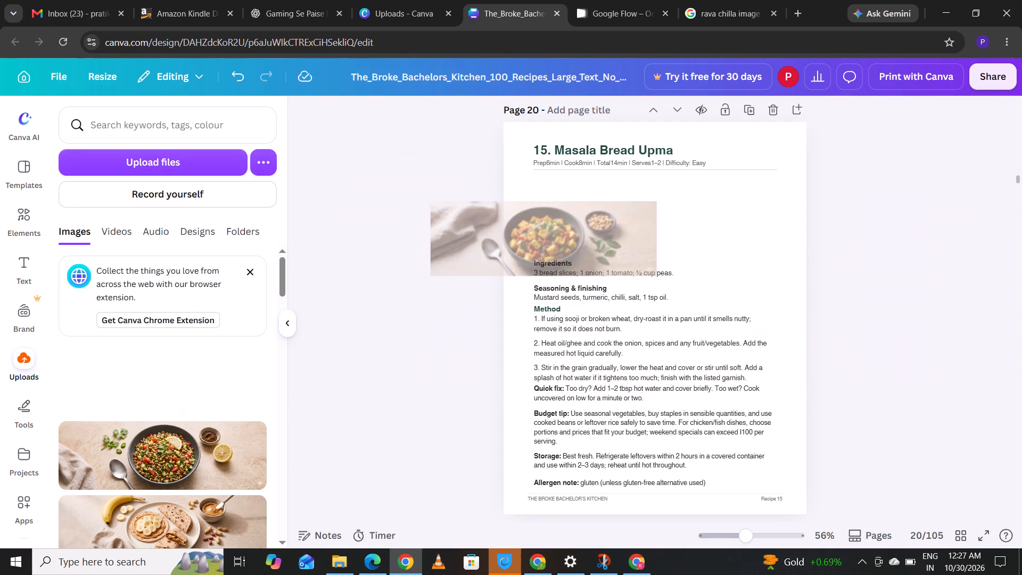
pyautogui.moveTo(562, 225); pyautogui.dragTo(667, 202)
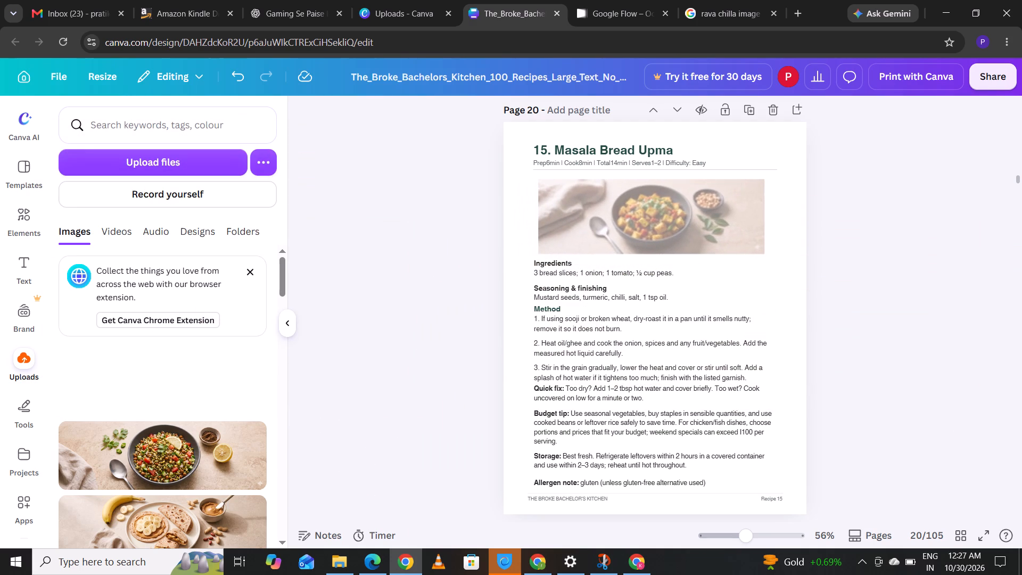
pyautogui.moveTo(667, 202); pyautogui.dragTo(662, 198)
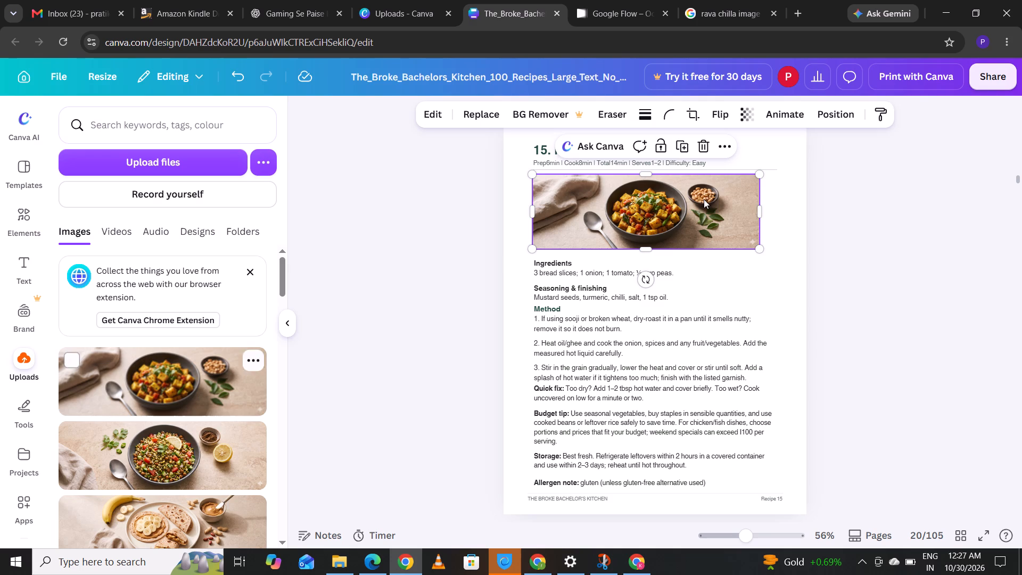
# Crop the bread upma photo's right edge slightly, enlarge it proportionally to span the divider line's width, and deselect.
pyautogui.moveTo(758, 209); pyautogui.dragTo(755, 210)
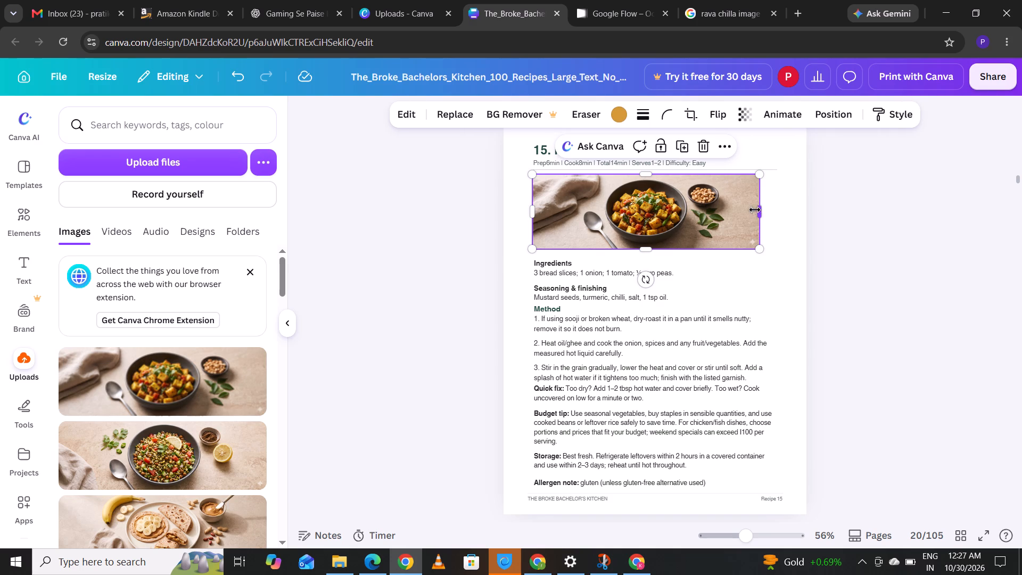
pyautogui.moveTo(755, 210); pyautogui.dragTo(748, 211)
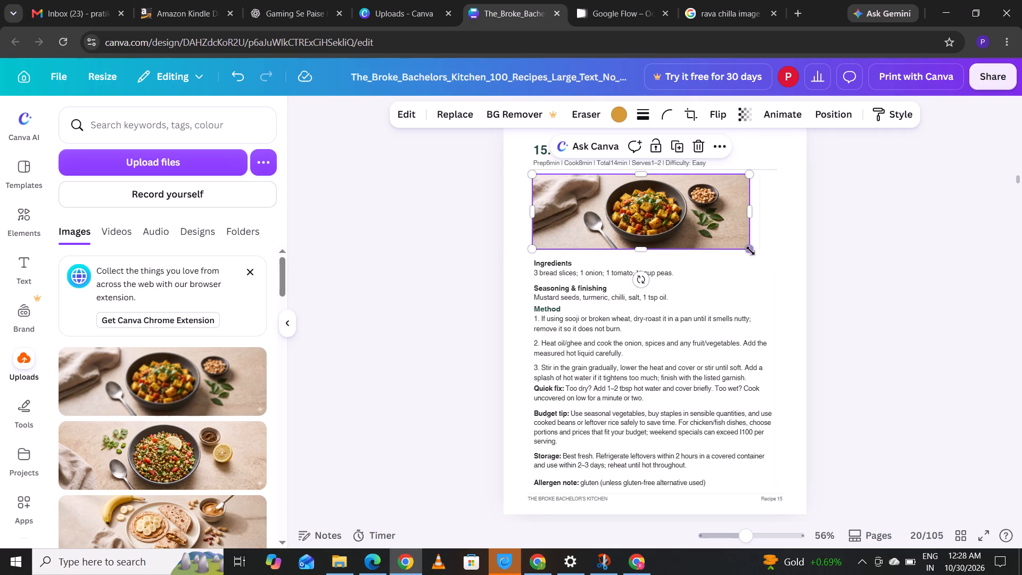
pyautogui.moveTo(751, 249); pyautogui.dragTo(762, 250)
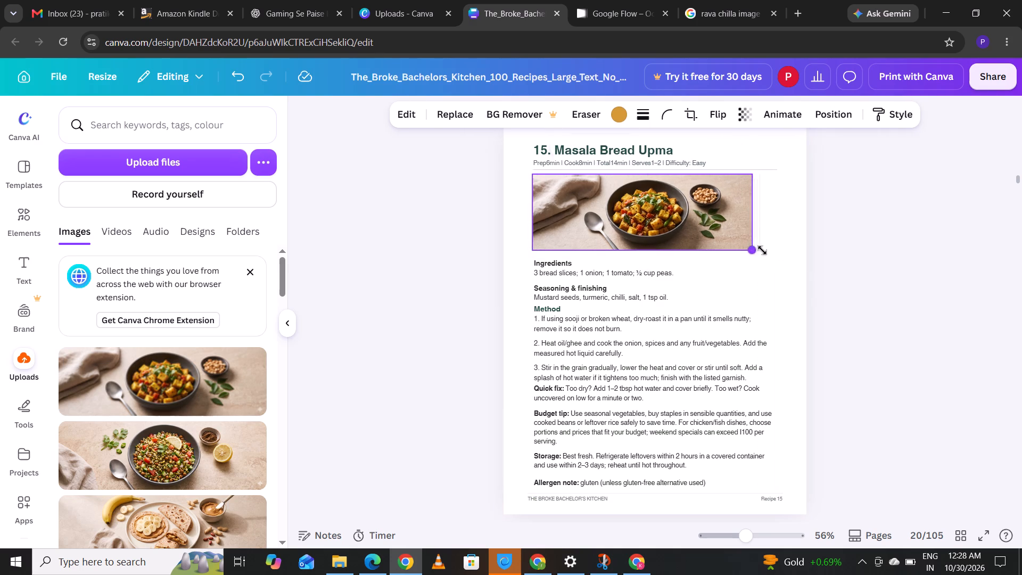
pyautogui.moveTo(762, 250); pyautogui.dragTo(773, 250)
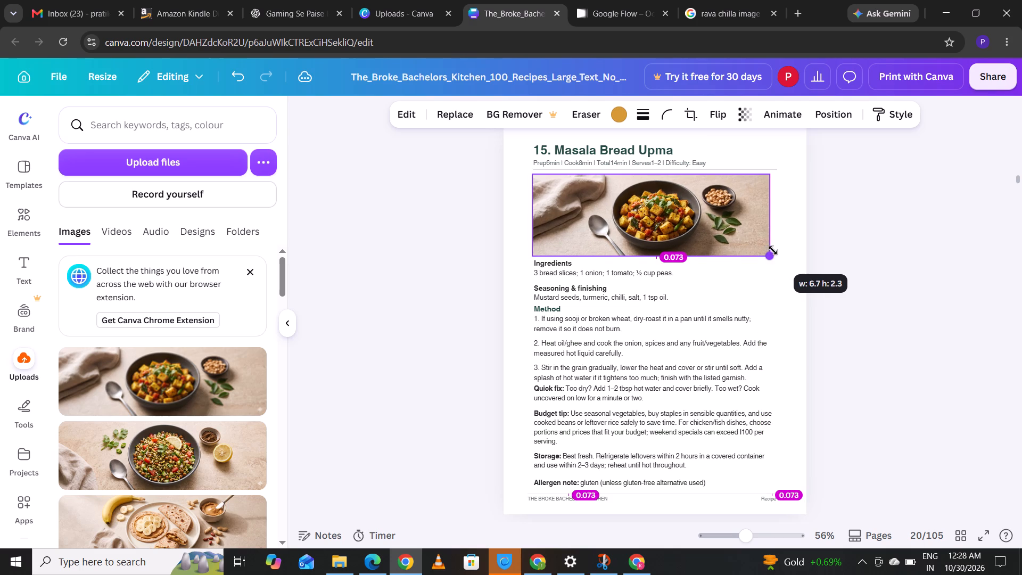
pyautogui.moveTo(773, 250); pyautogui.dragTo(778, 250)
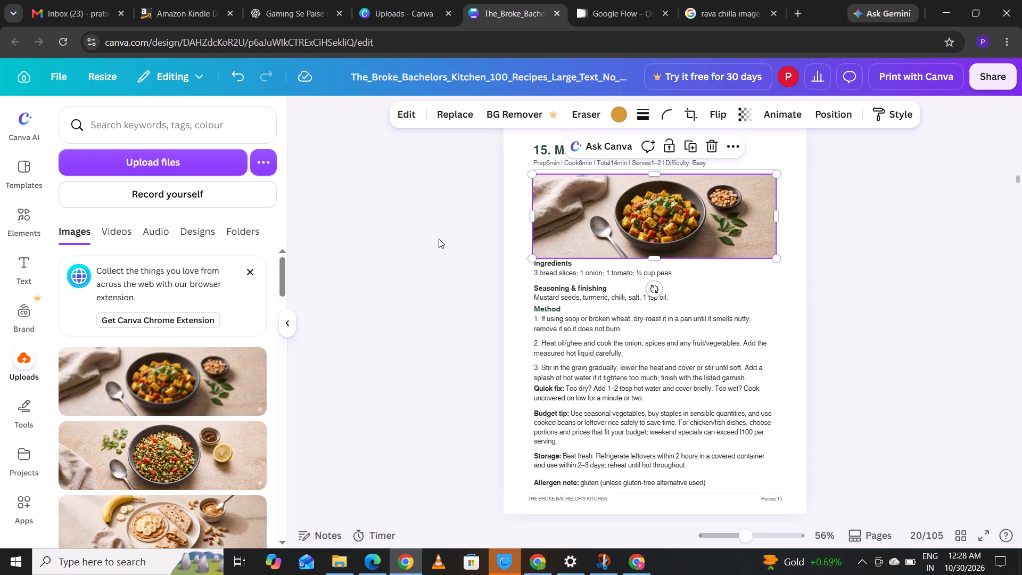
pyautogui.click(421, 240)
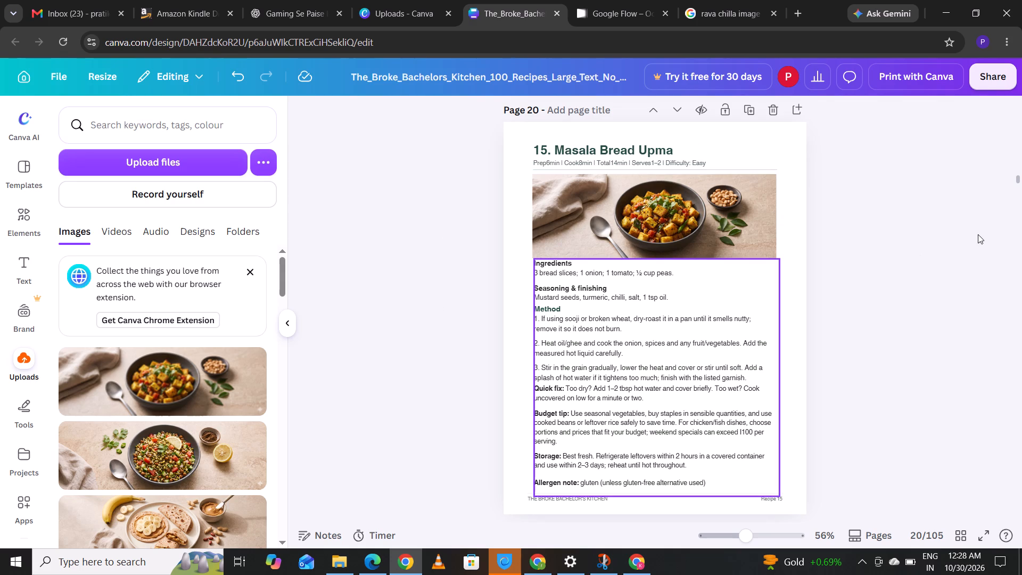
# On page 21, move the Tomato Omelette recipe text block down to just above the footer, leaving photo space below the divider, and deselect.
pyautogui.click(1018, 179)
pyautogui.press('Down')
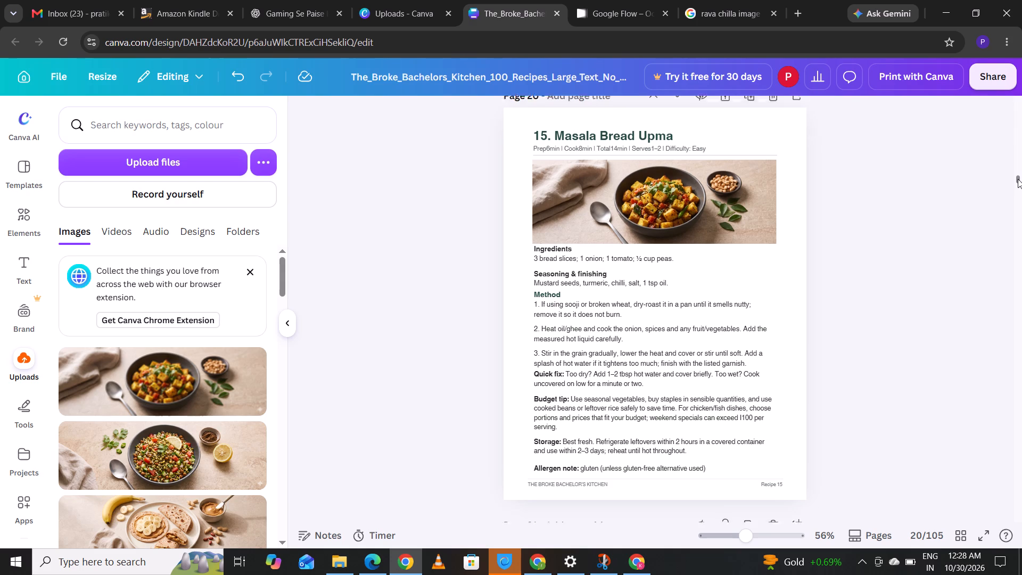
pyautogui.press('Down')
pyautogui.press('Down')
pyautogui.press('Down')
pyautogui.press('Down')
pyautogui.press('Down')
pyautogui.press('Down')
pyautogui.press('Down')
pyautogui.press('Down')
pyautogui.press('Down')
pyautogui.press('Down')
pyautogui.press('Down')
pyautogui.press('Down')
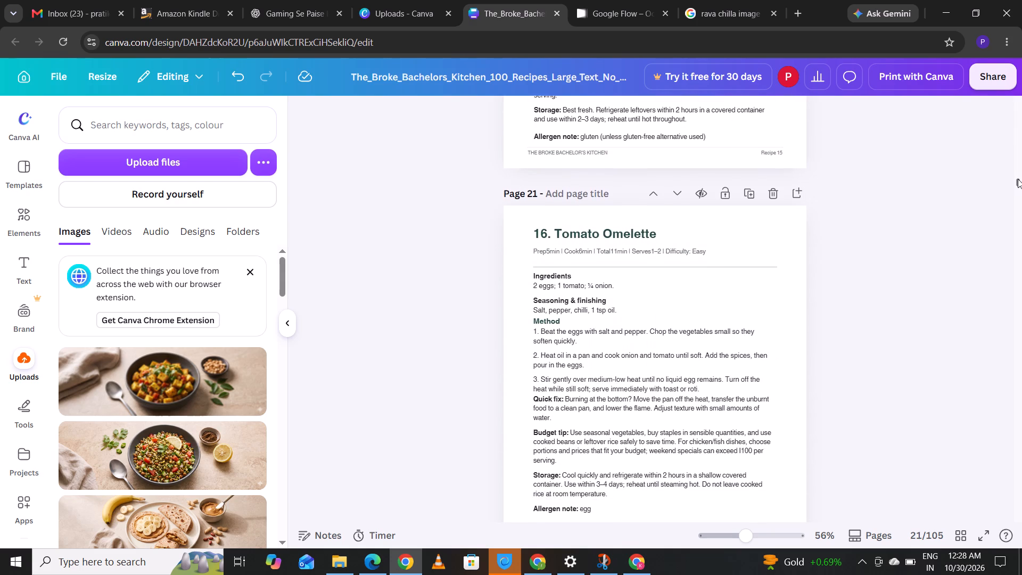
pyautogui.press('Down')
pyautogui.press('Down')
pyautogui.press('Down')
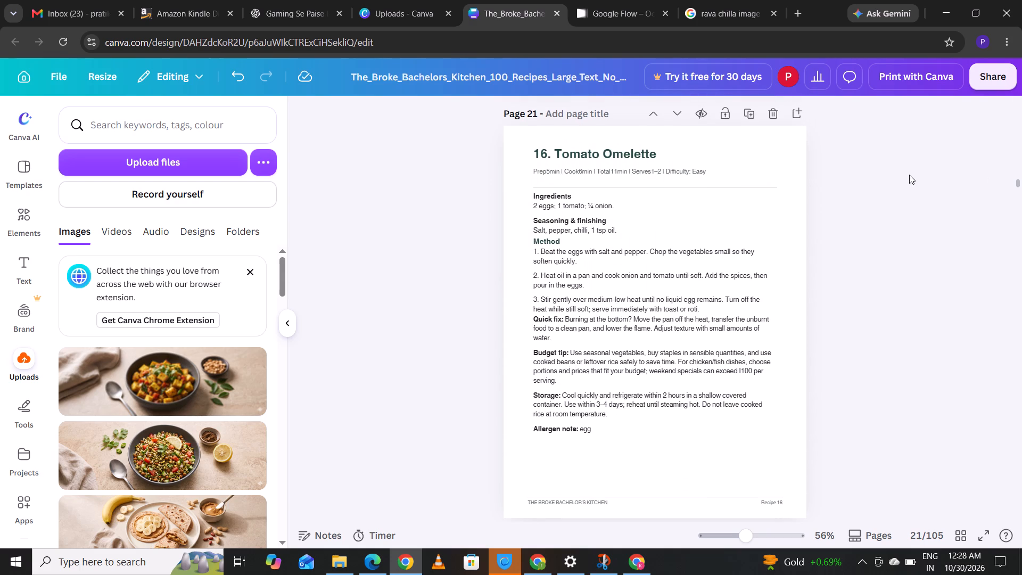
pyautogui.moveTo(663, 294); pyautogui.dragTo(663, 297)
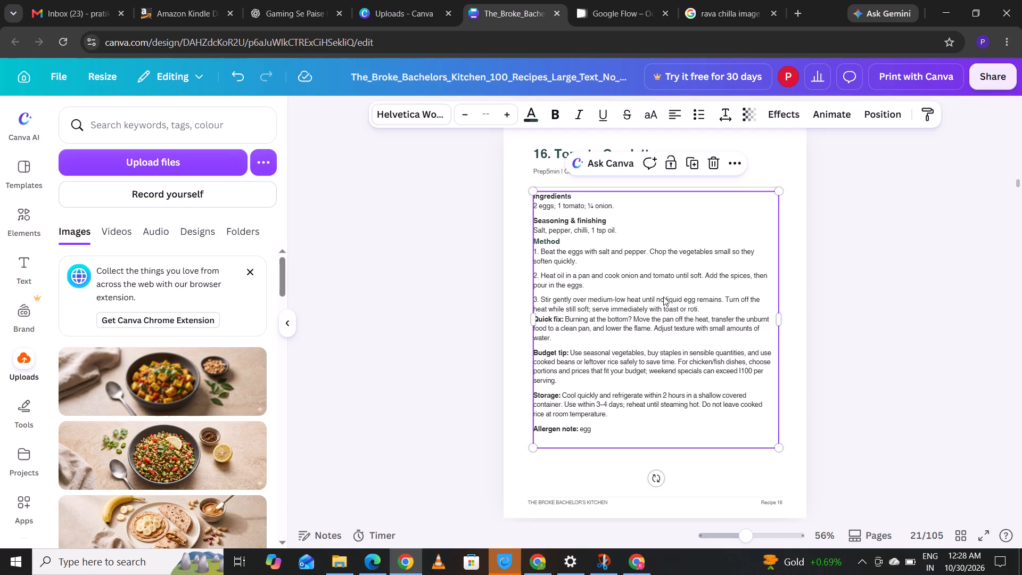
pyautogui.moveTo(663, 297); pyautogui.dragTo(665, 330)
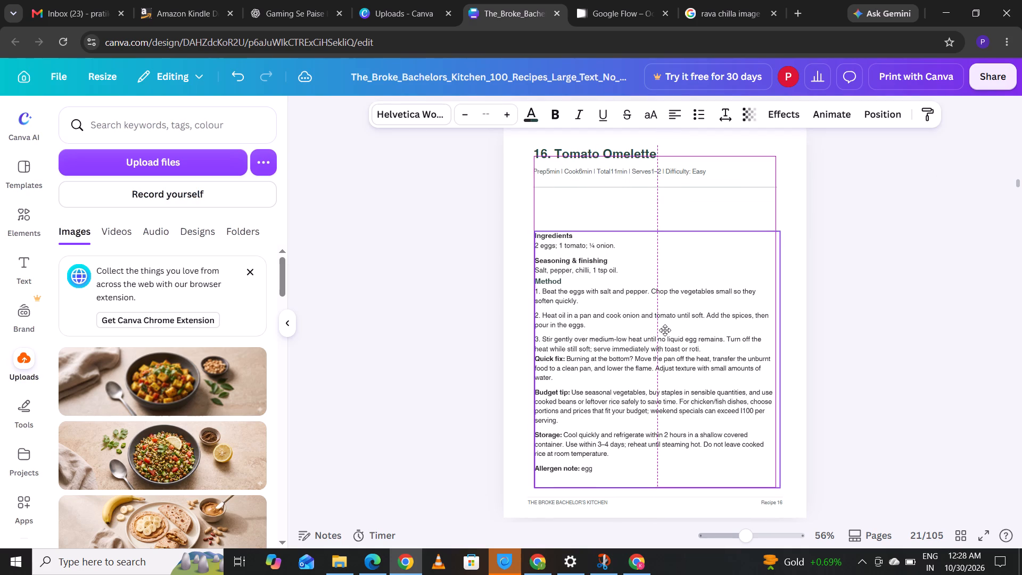
pyautogui.moveTo(665, 330); pyautogui.dragTo(666, 348)
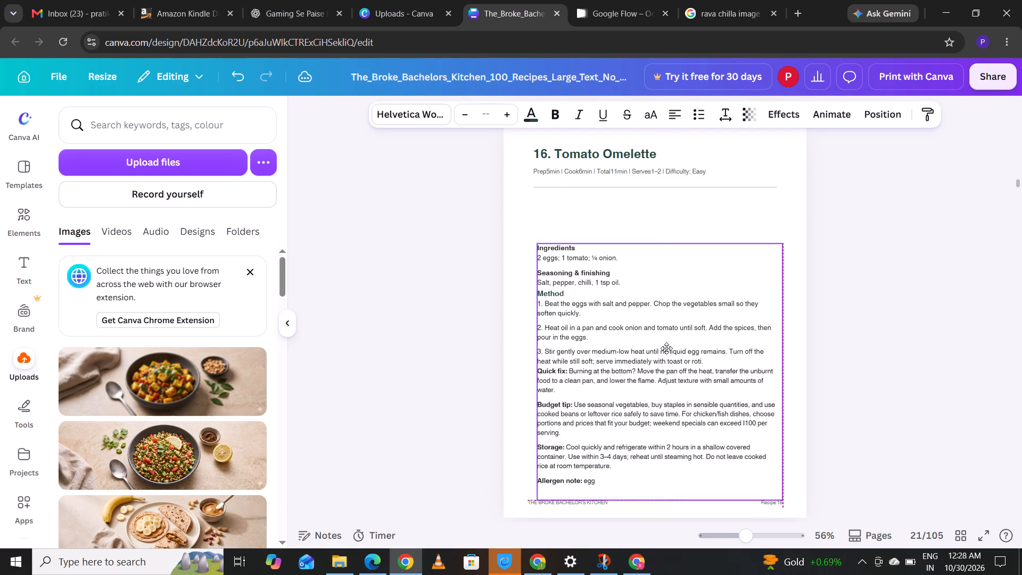
pyautogui.moveTo(666, 348); pyautogui.dragTo(662, 350)
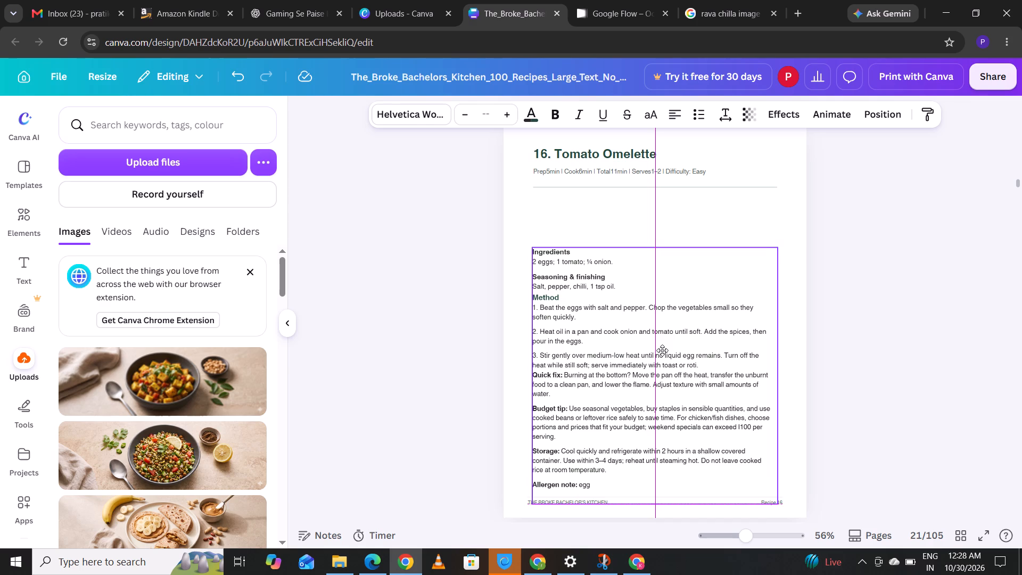
pyautogui.moveTo(662, 350); pyautogui.dragTo(665, 355)
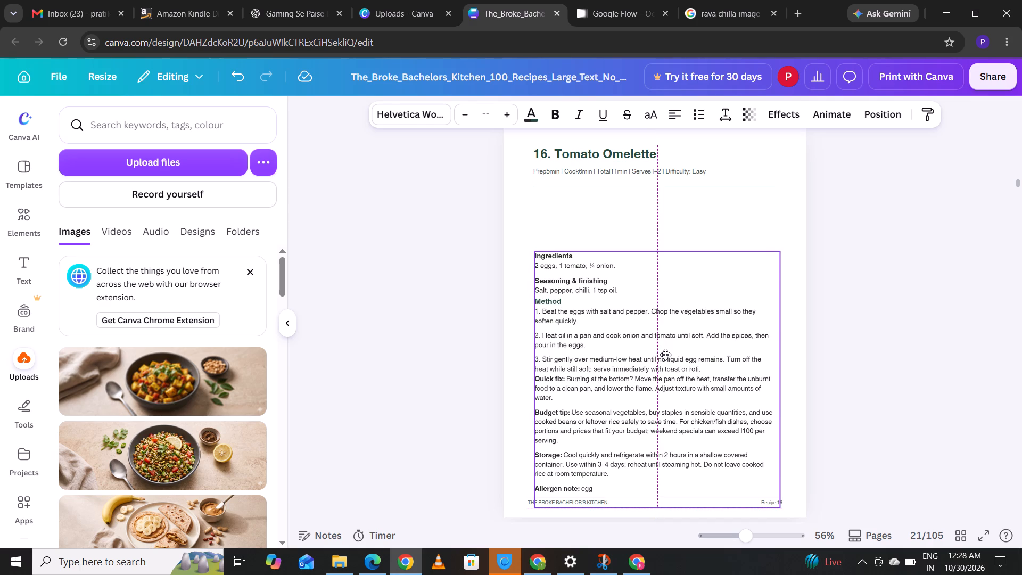
pyautogui.moveTo(665, 355); pyautogui.dragTo(663, 355)
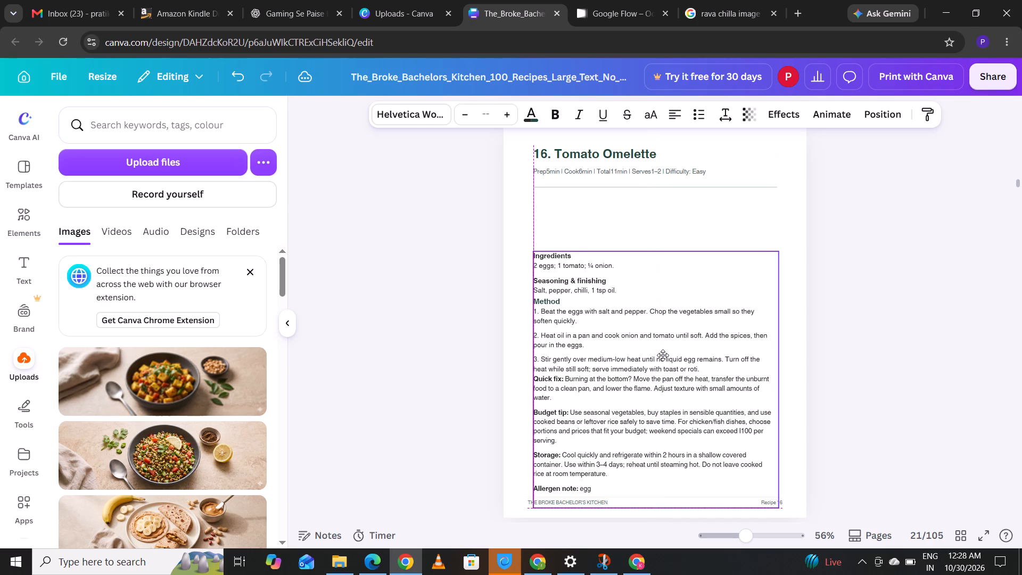
pyautogui.moveTo(663, 355); pyautogui.dragTo(662, 355)
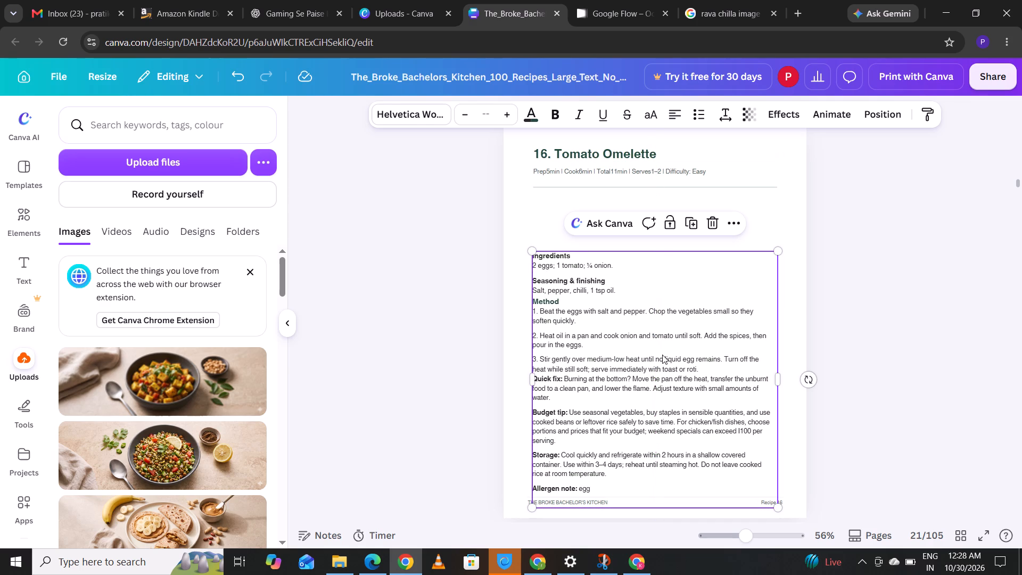
pyautogui.click(653, 348)
pyautogui.click(868, 229)
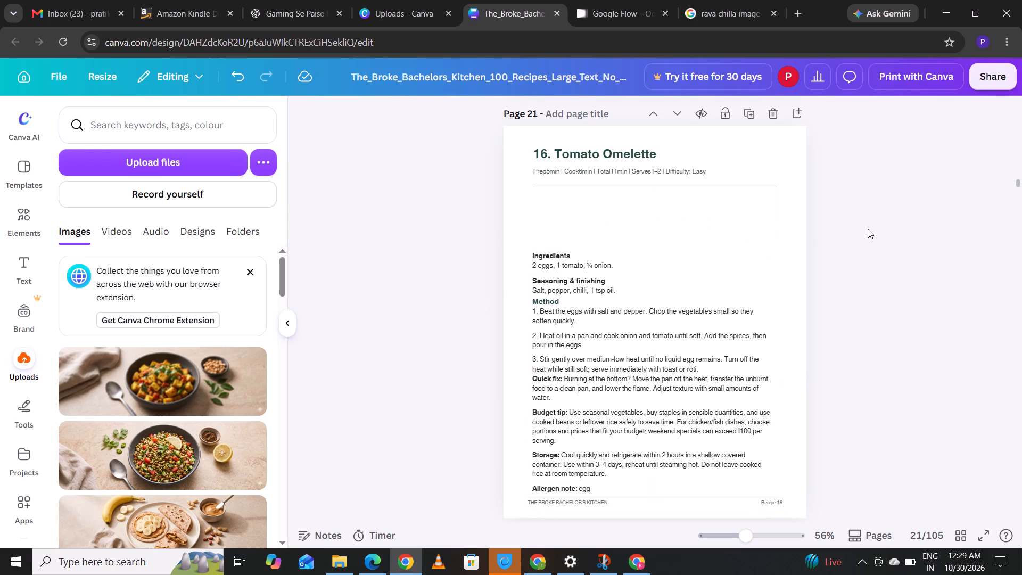
# On page 21, move the prep-time line up beneath the Tomato Omelette title and the divider line up just below it, and deselect.
pyautogui.click(678, 173)
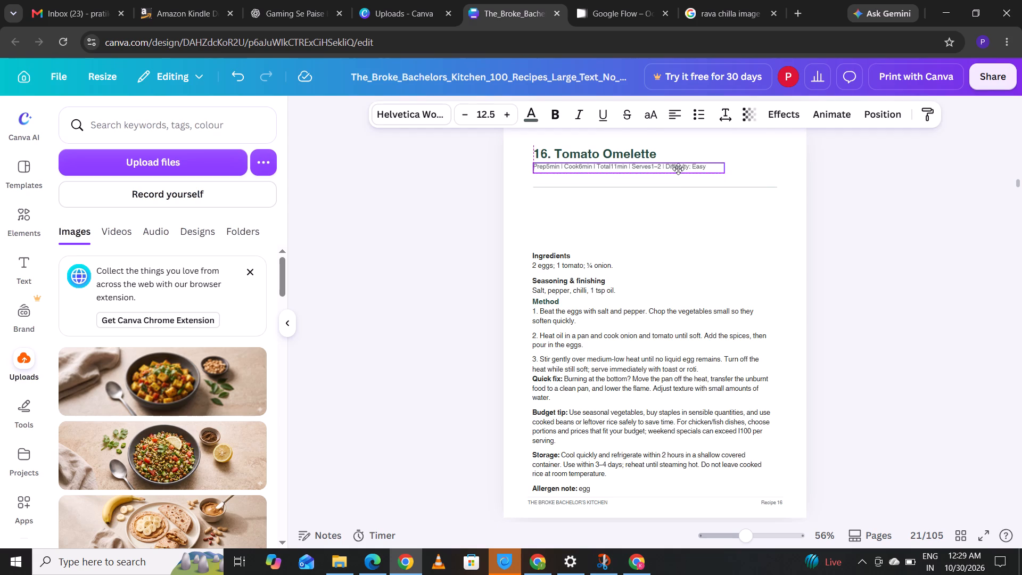
pyautogui.click(664, 186)
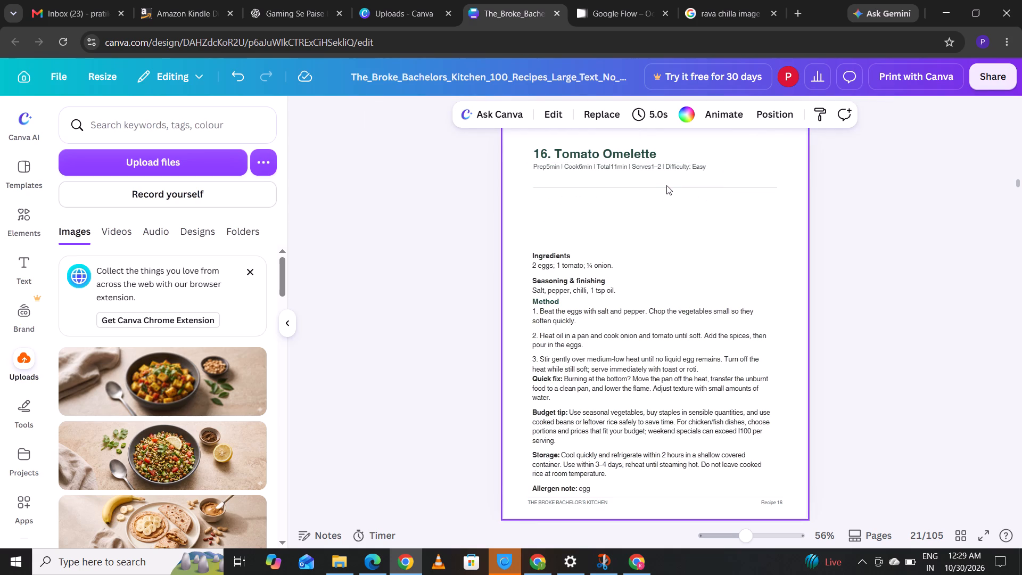
pyautogui.moveTo(669, 186); pyautogui.dragTo(669, 184)
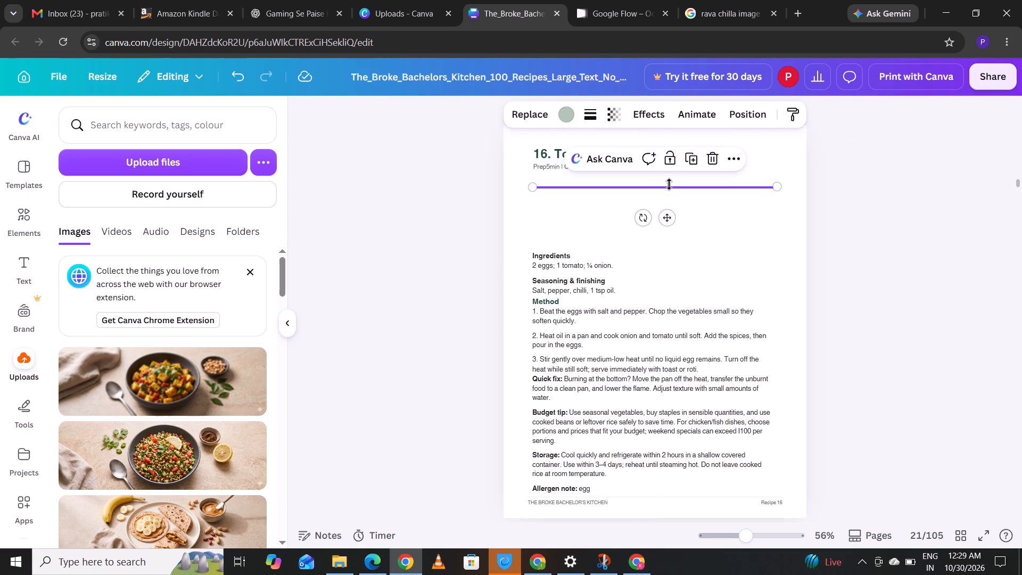
pyautogui.moveTo(669, 184); pyautogui.dragTo(668, 175)
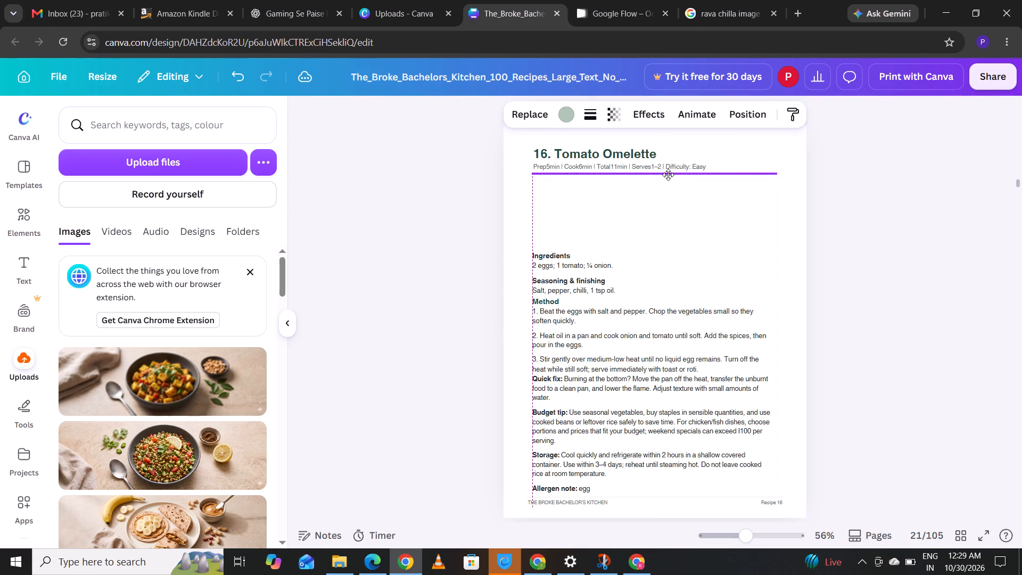
pyautogui.moveTo(668, 175); pyautogui.dragTo(668, 172)
pyautogui.click(854, 247)
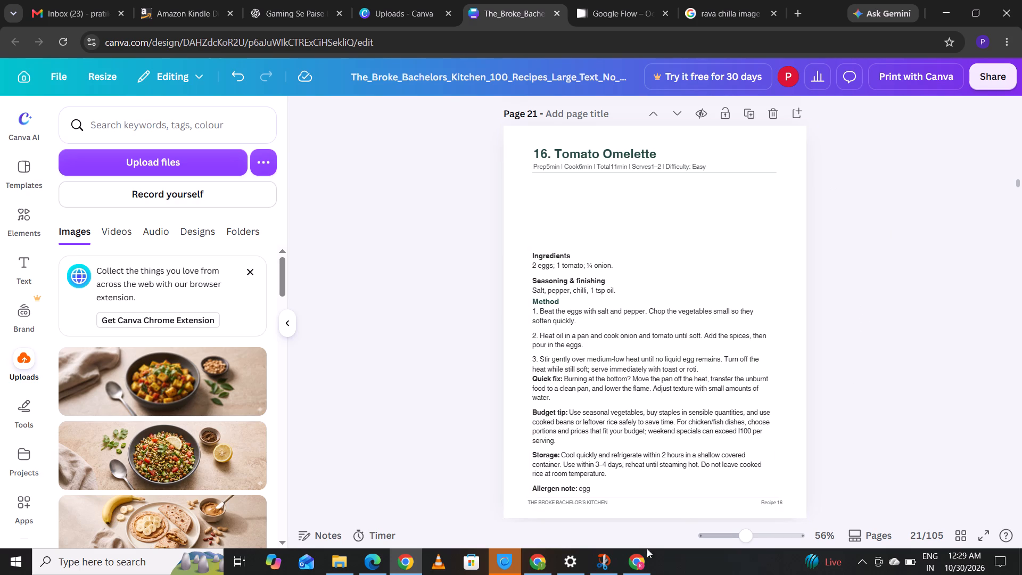
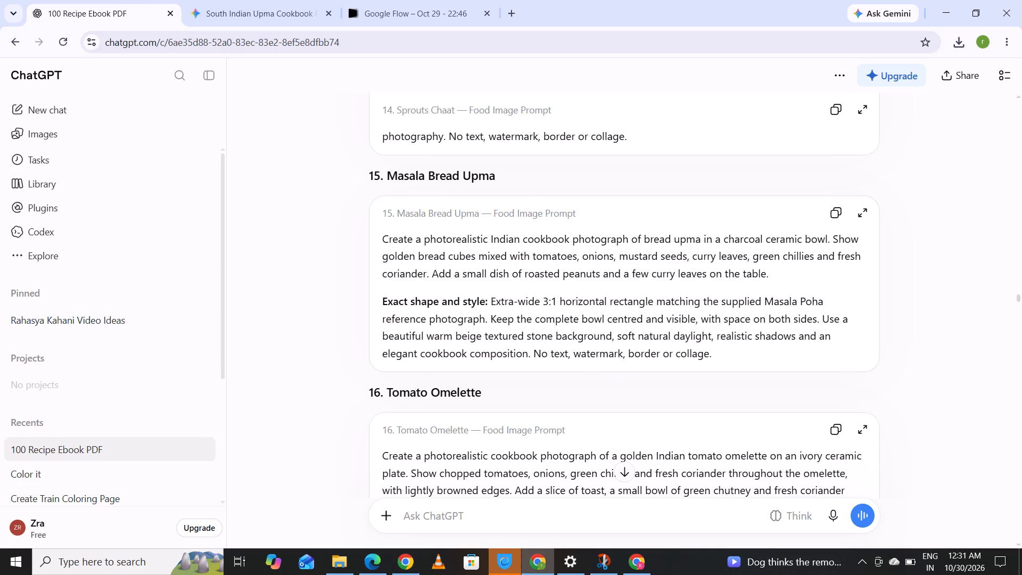
# Search Google in a new browser tab for "tomato omlete image" and show only the image results.
pyautogui.click(516, 18)
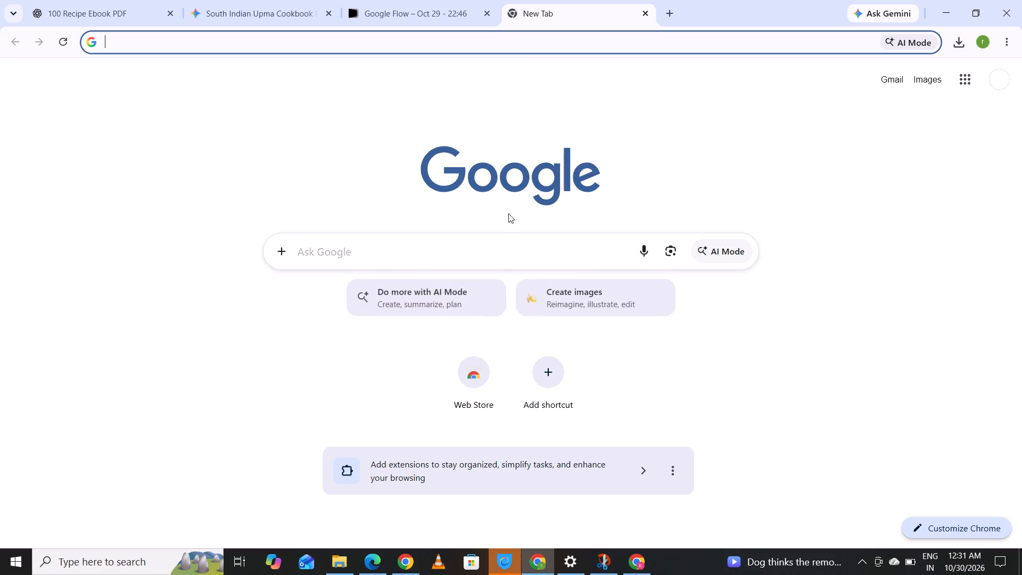
pyautogui.click(487, 241)
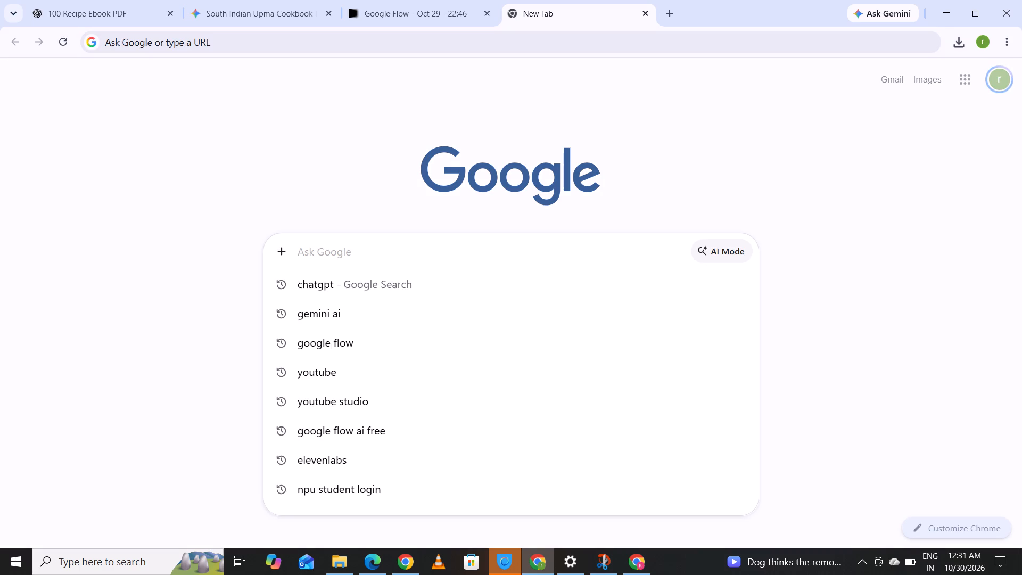
pyautogui.press('t')
pyautogui.write('omato omlete')
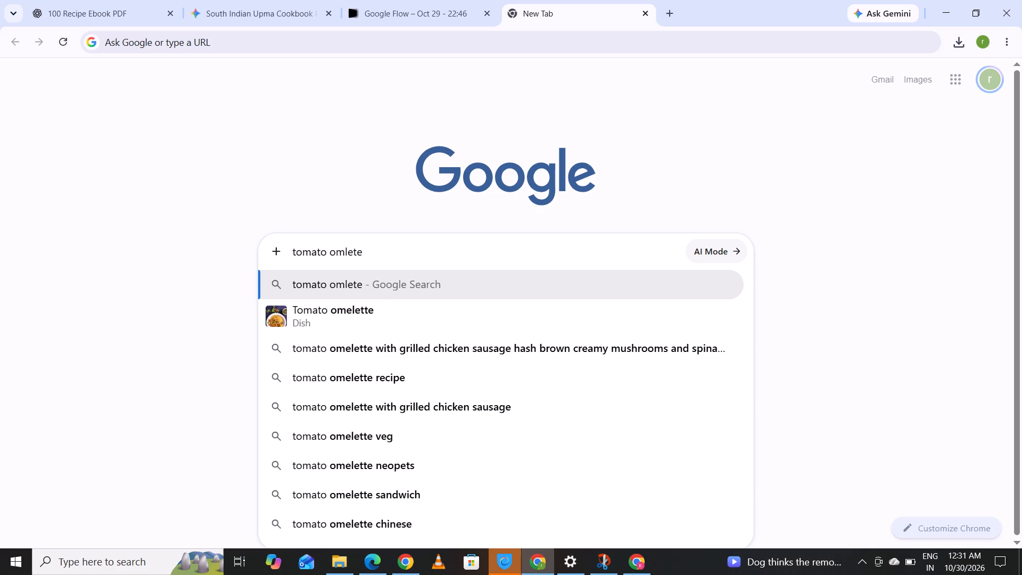
pyautogui.press('space')
pyautogui.write('image')
pyautogui.press('Return')
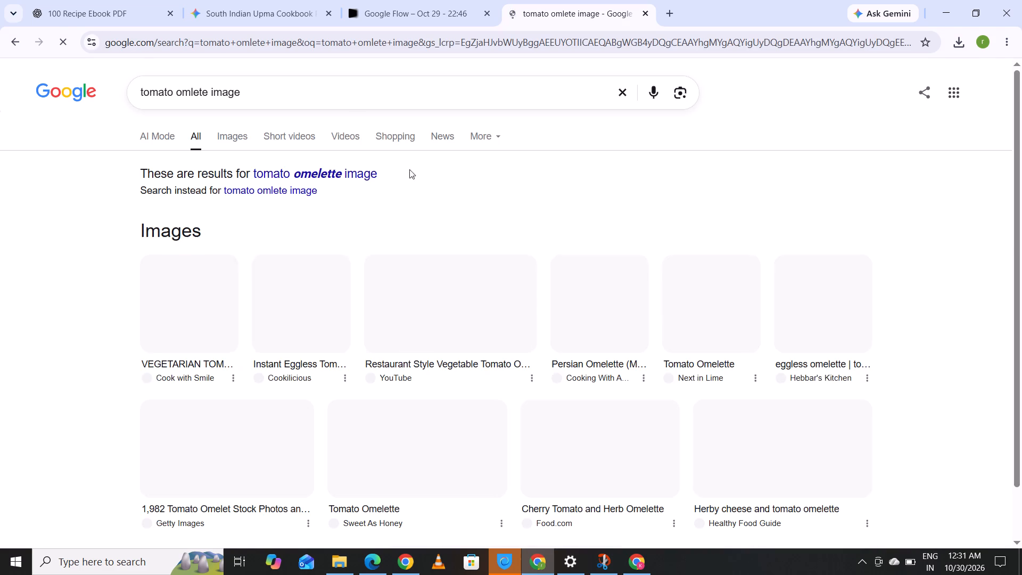
pyautogui.click(236, 136)
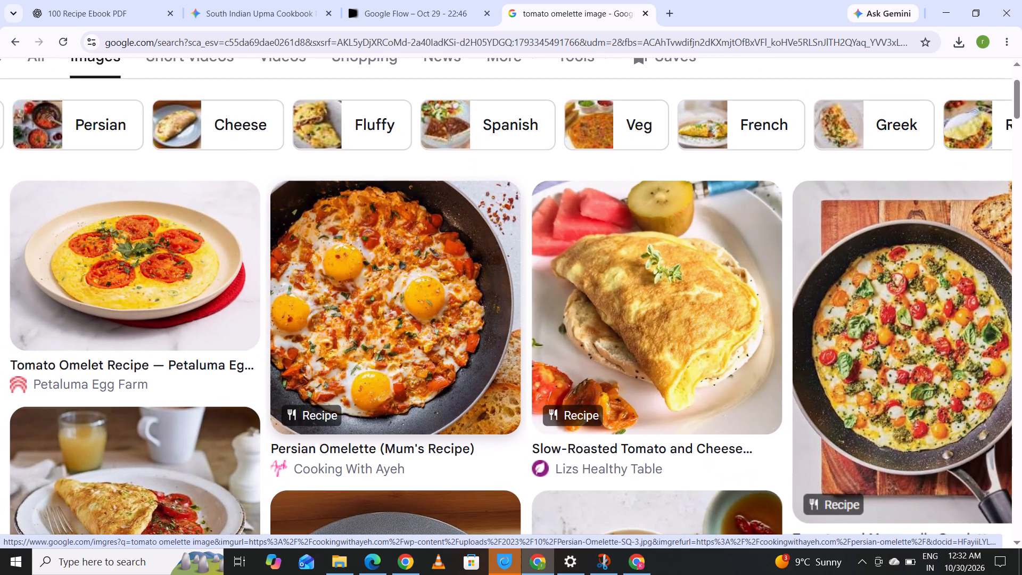
pyautogui.press('[')
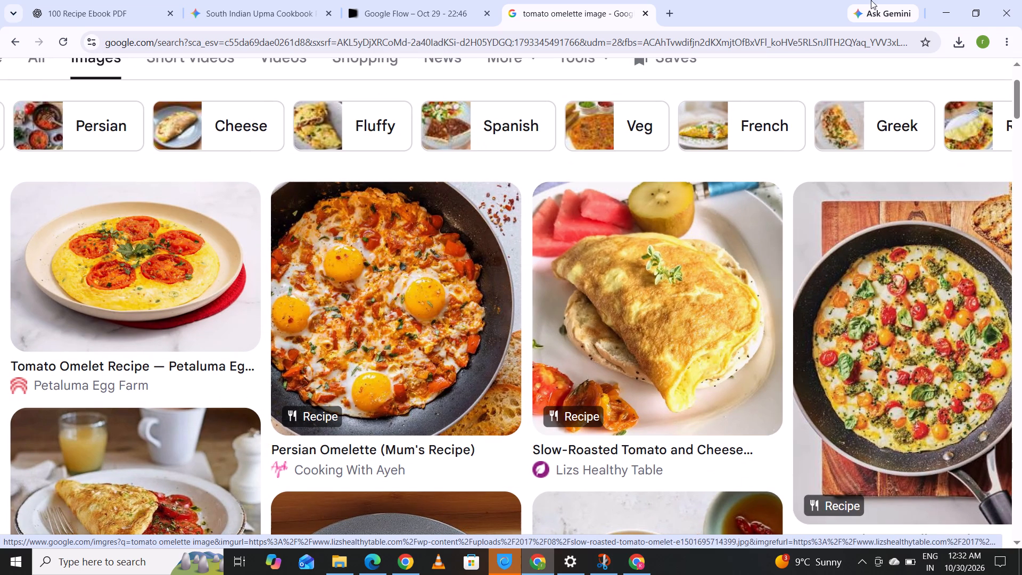
pyautogui.hotkey('ctrl', 'z')
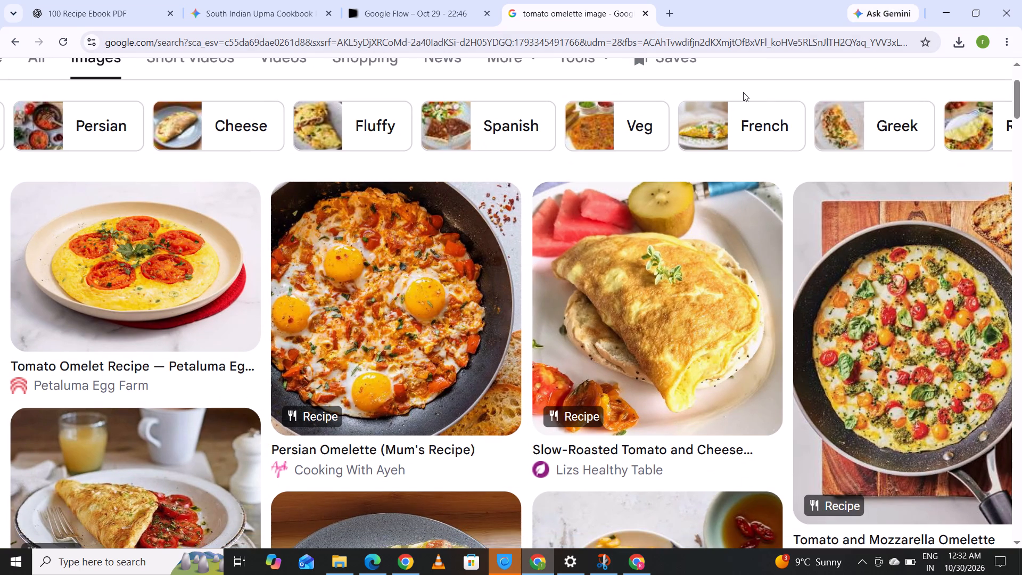
pyautogui.moveTo(1015, 105); pyautogui.dragTo(1016, 108)
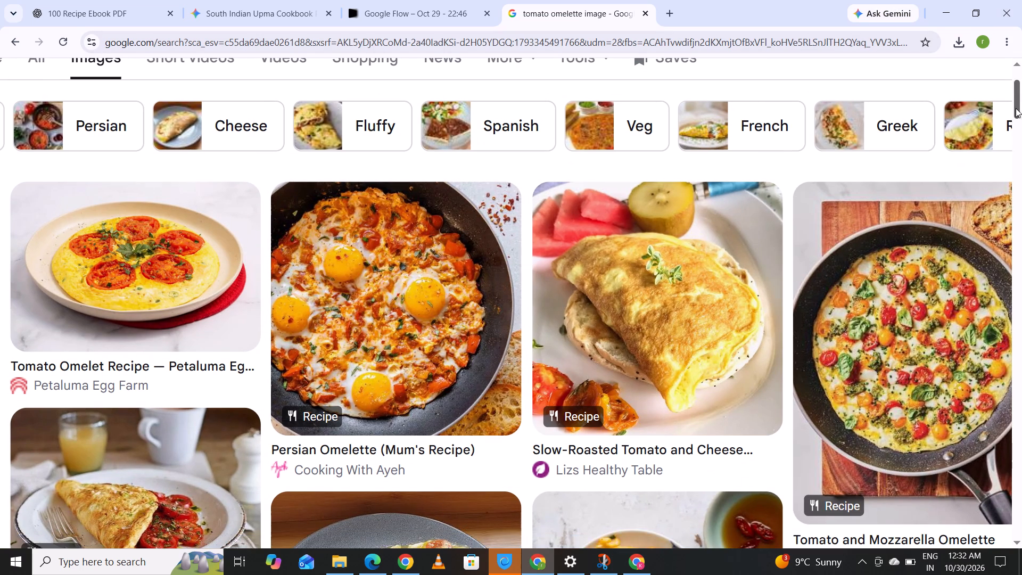
pyautogui.moveTo(1016, 108); pyautogui.dragTo(1019, 159)
pyautogui.moveTo(1019, 159); pyautogui.dragTo(1021, 216, button='right')
pyautogui.rightClick(1021, 216)
pyautogui.click(1021, 115)
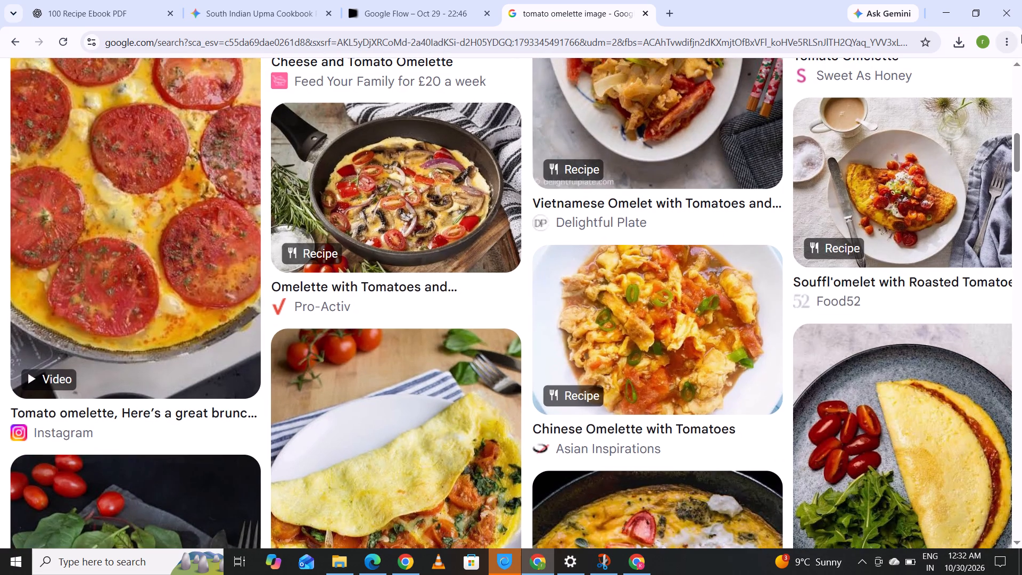
pyautogui.press('o')
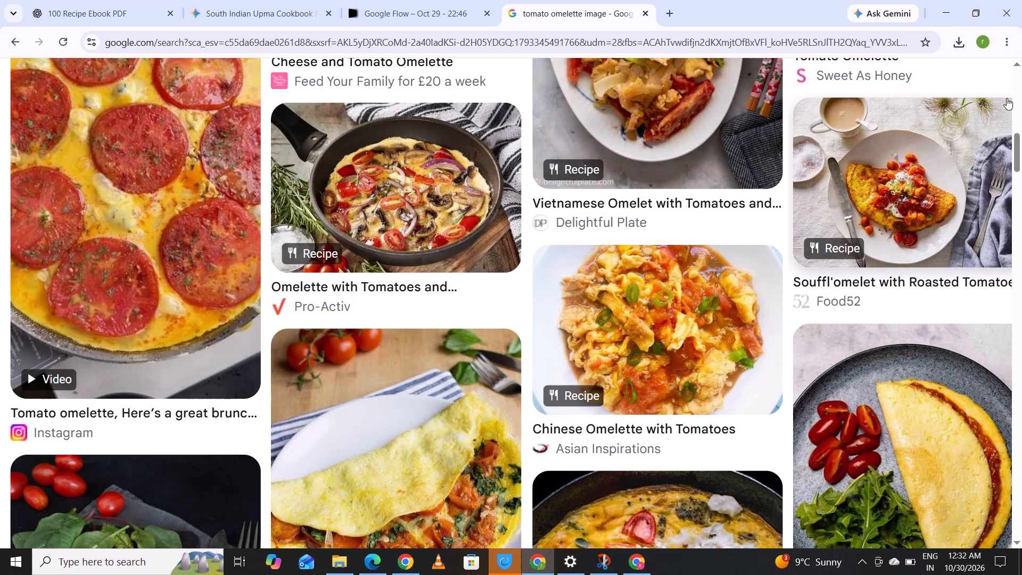
pyautogui.moveTo(1021, 137); pyautogui.dragTo(1021, 60)
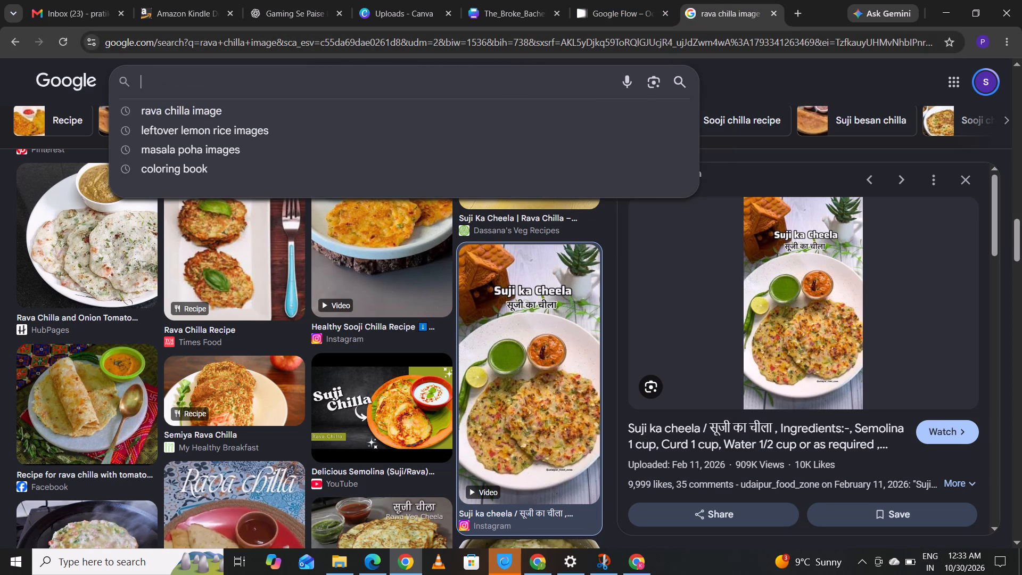
pyautogui.press('t')
pyautogui.write('omato omle')
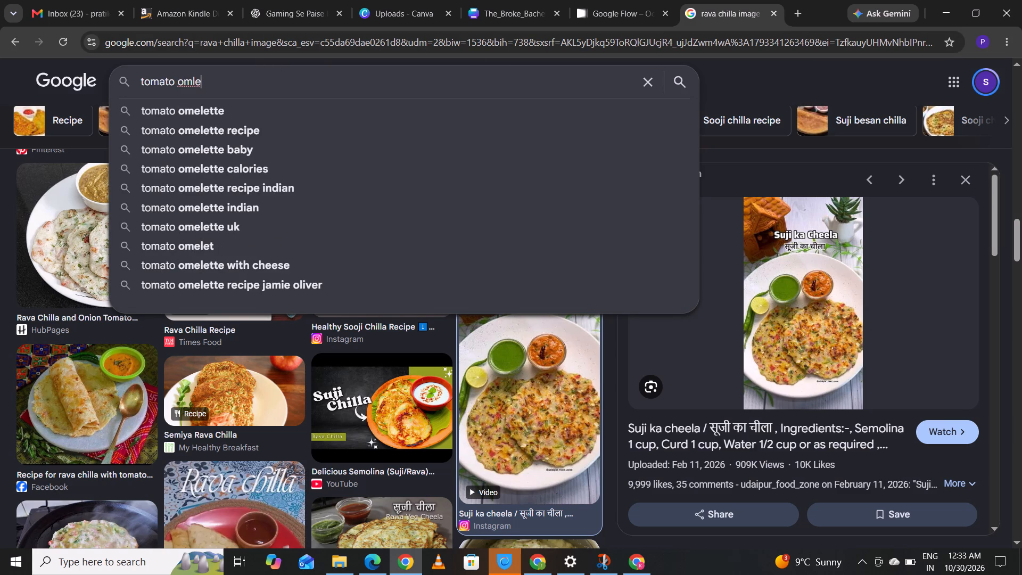
pyautogui.click(235, 103)
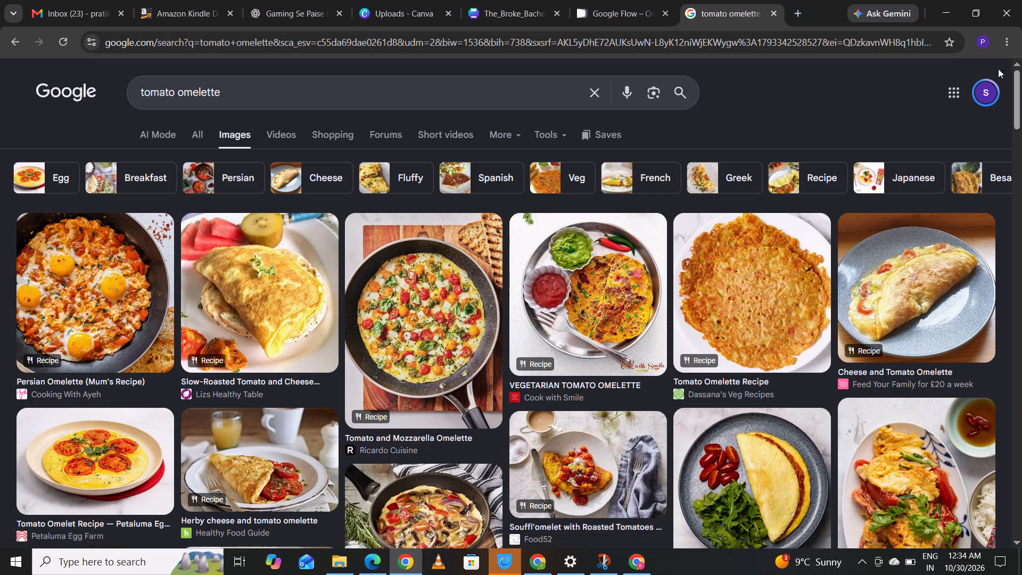
# Browse the tomato omelette image results to examine the dish's shapes and toppings for a suitable reference photo.
pyautogui.moveTo(1017, 79); pyautogui.dragTo(1019, 121)
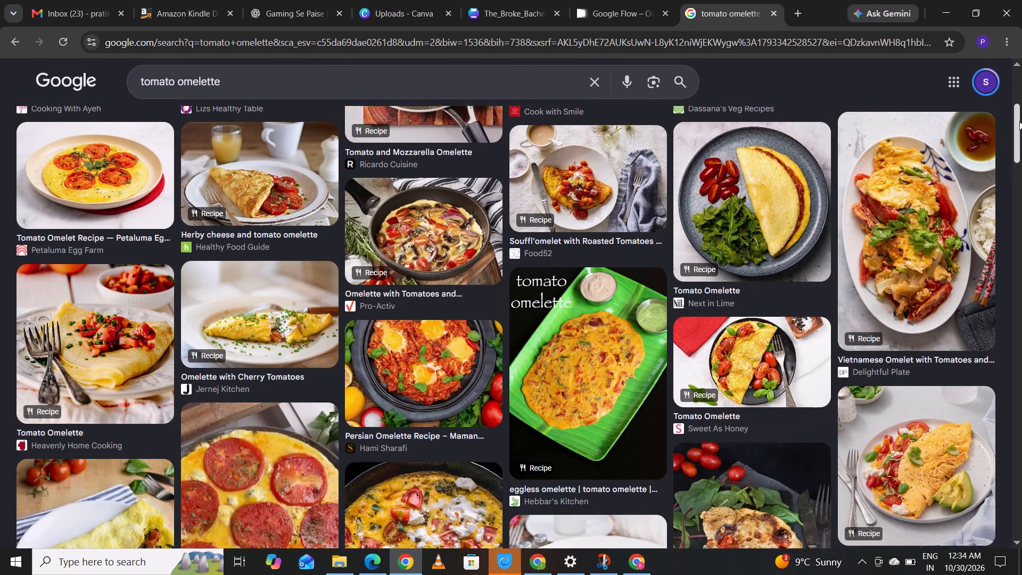
pyautogui.moveTo(1019, 121); pyautogui.dragTo(1019, 143)
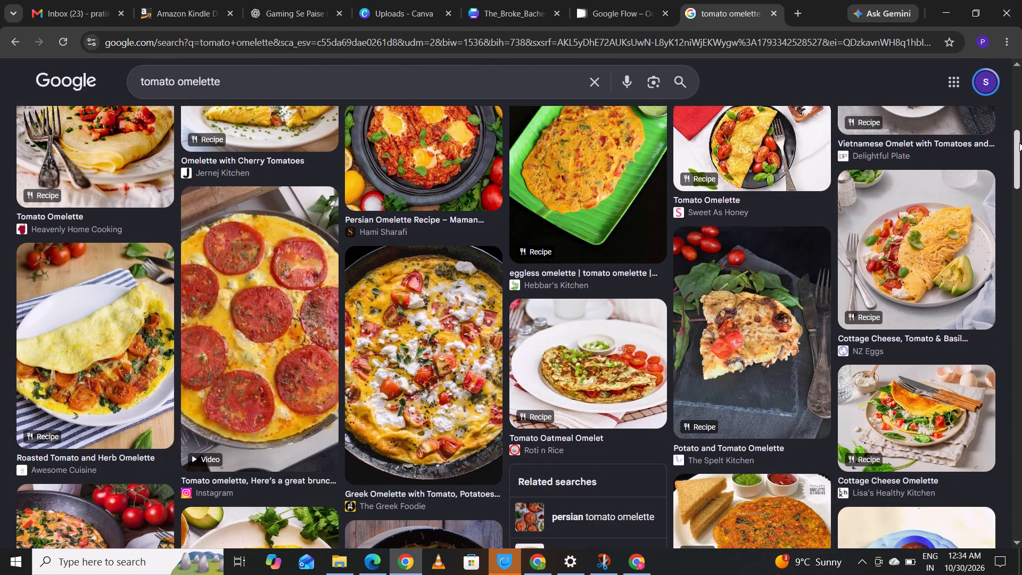
pyautogui.moveTo(1019, 143); pyautogui.dragTo(1019, 144)
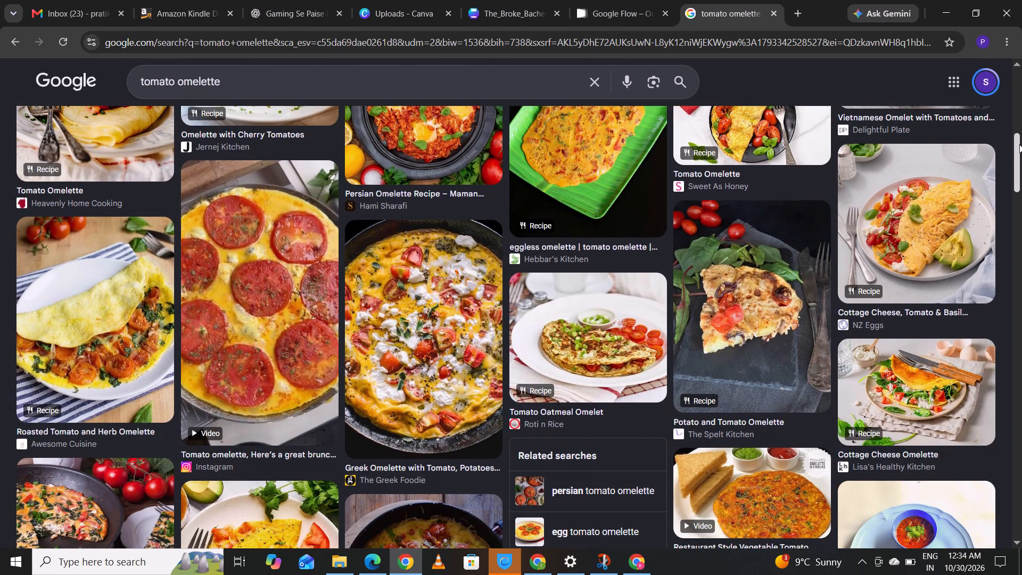
pyautogui.moveTo(1019, 144); pyautogui.dragTo(1019, 150)
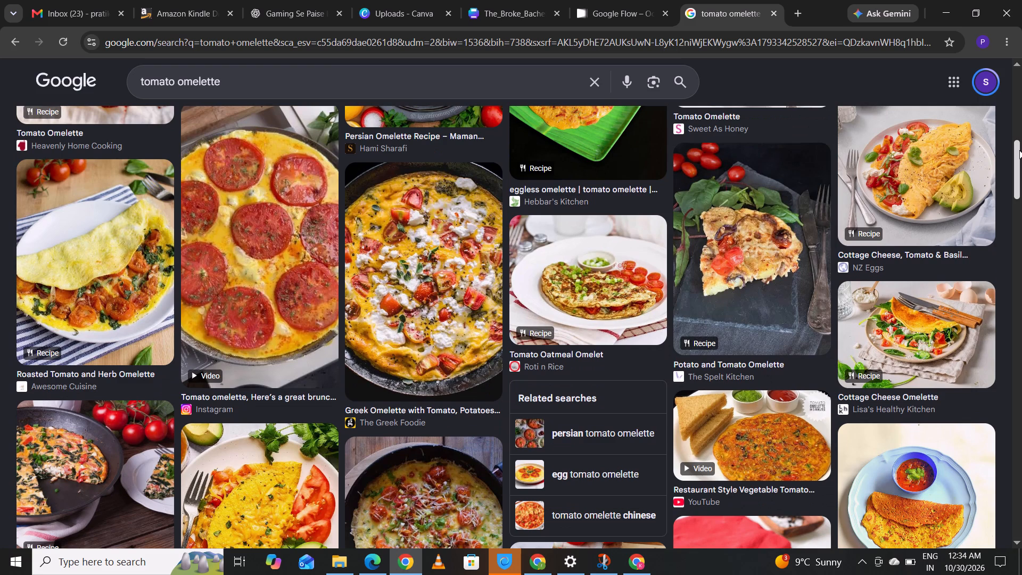
pyautogui.moveTo(1019, 150); pyautogui.dragTo(1019, 151)
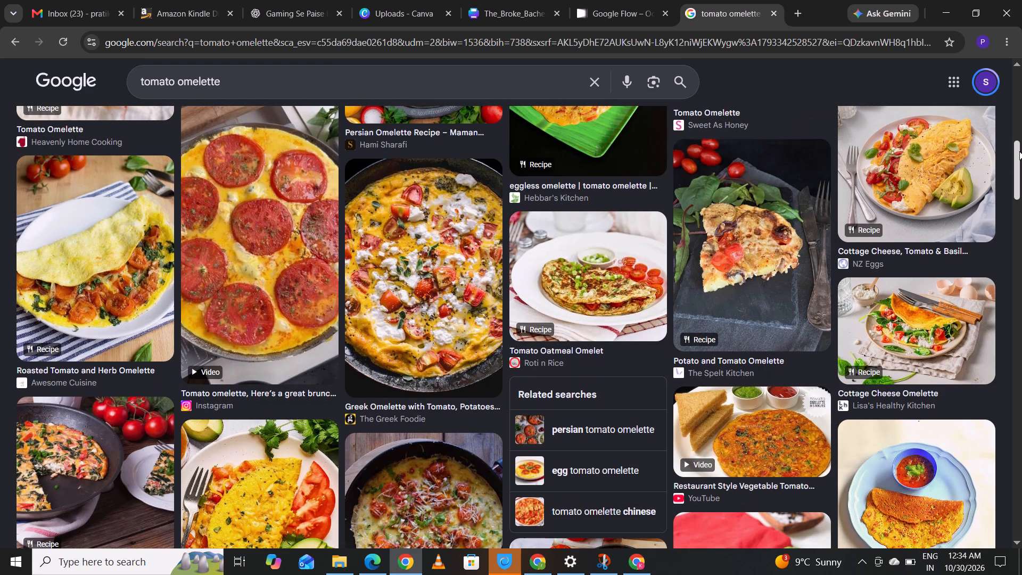
pyautogui.moveTo(1019, 151); pyautogui.dragTo(1019, 176)
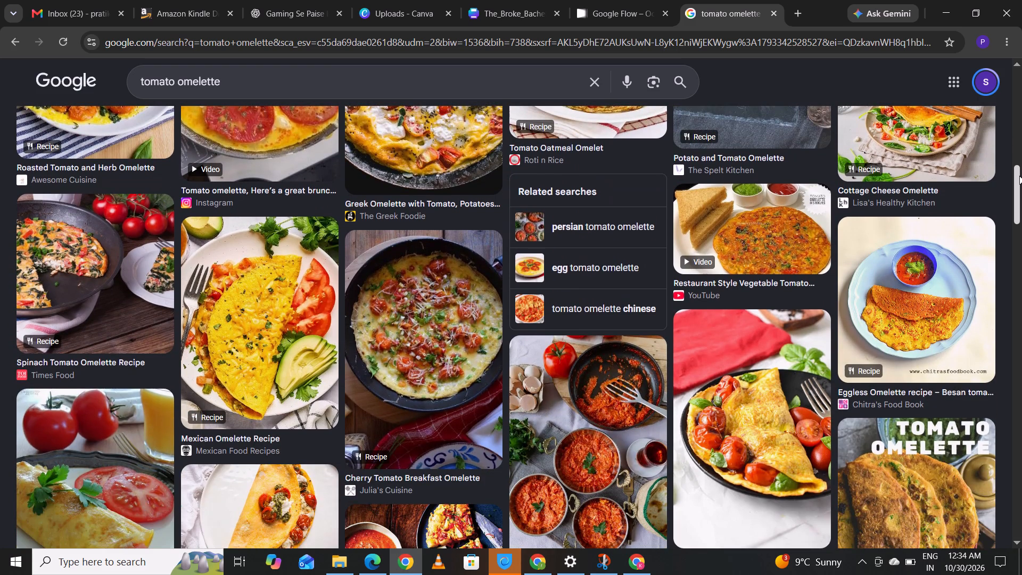
pyautogui.moveTo(1019, 176); pyautogui.dragTo(1019, 209)
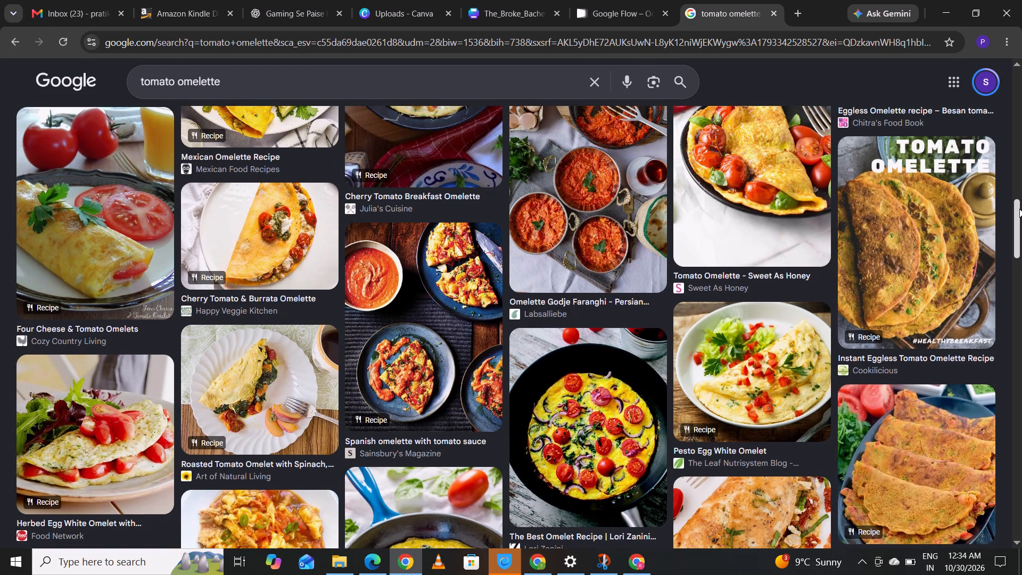
pyautogui.moveTo(1019, 209); pyautogui.dragTo(1019, 190)
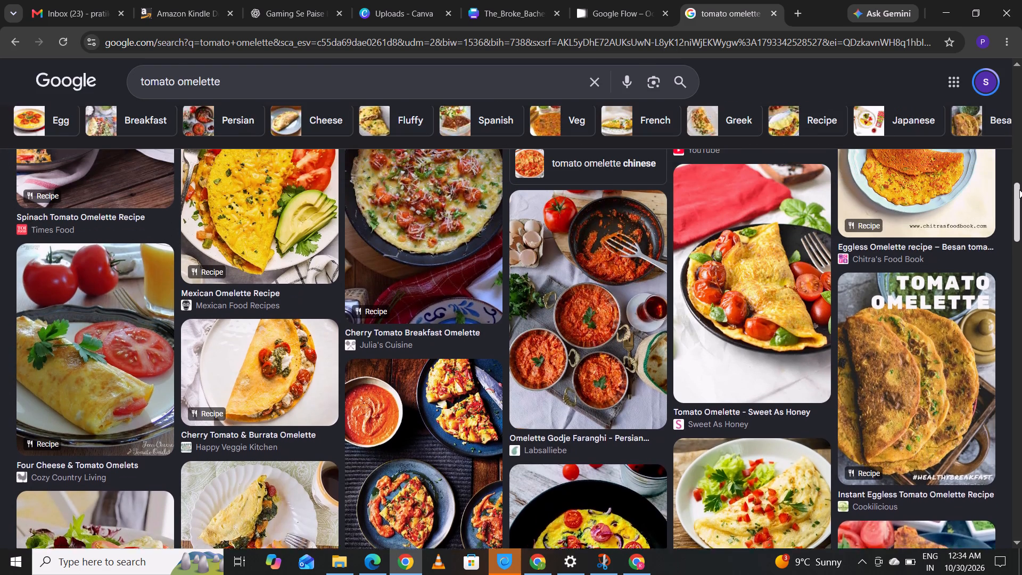
pyautogui.moveTo(1019, 190); pyautogui.dragTo(1019, 207)
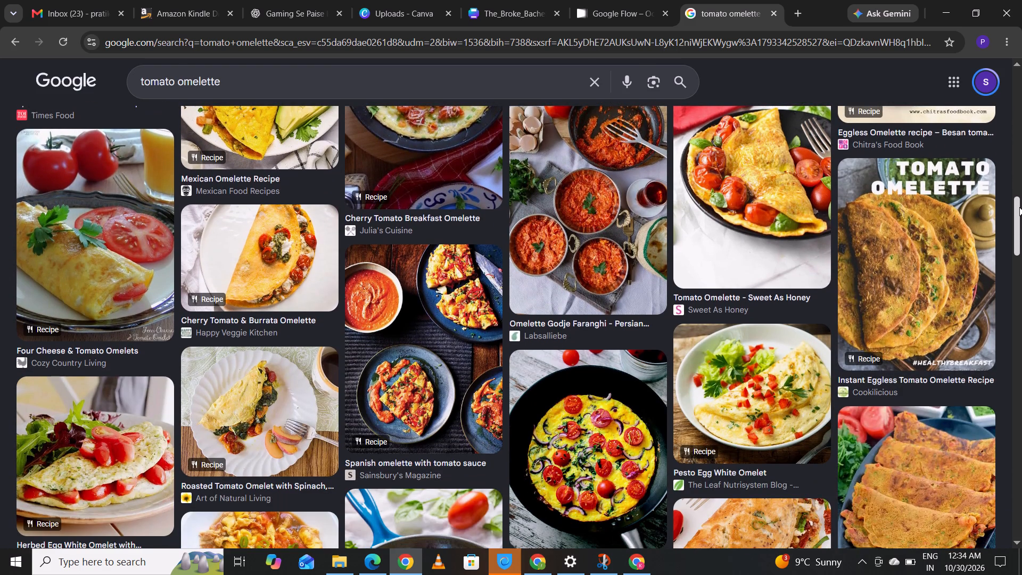
pyautogui.moveTo(1019, 207); pyautogui.dragTo(1019, 218)
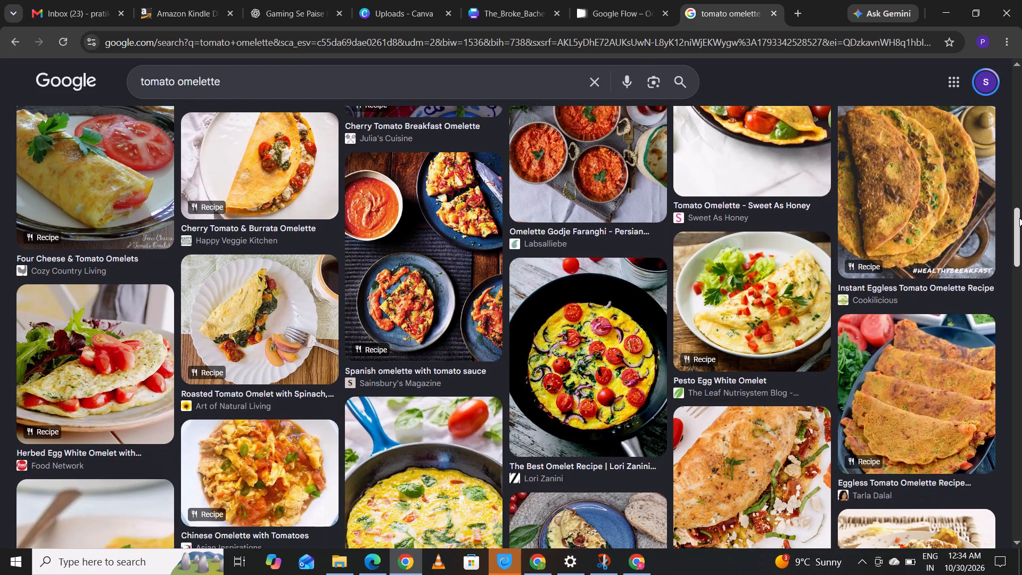
pyautogui.moveTo(1019, 218); pyautogui.dragTo(1019, 225)
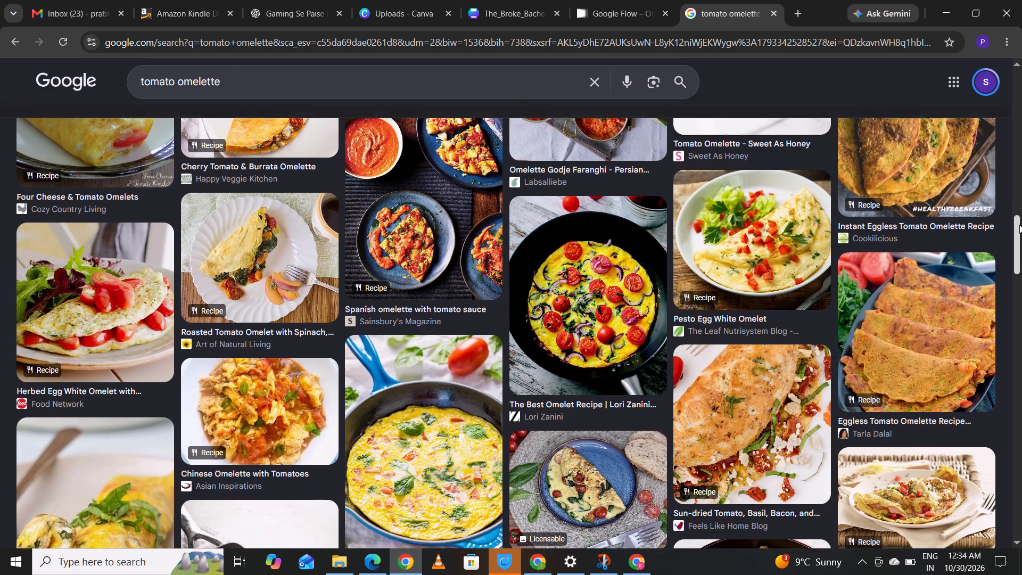
pyautogui.moveTo(1019, 225); pyautogui.dragTo(1019, 199)
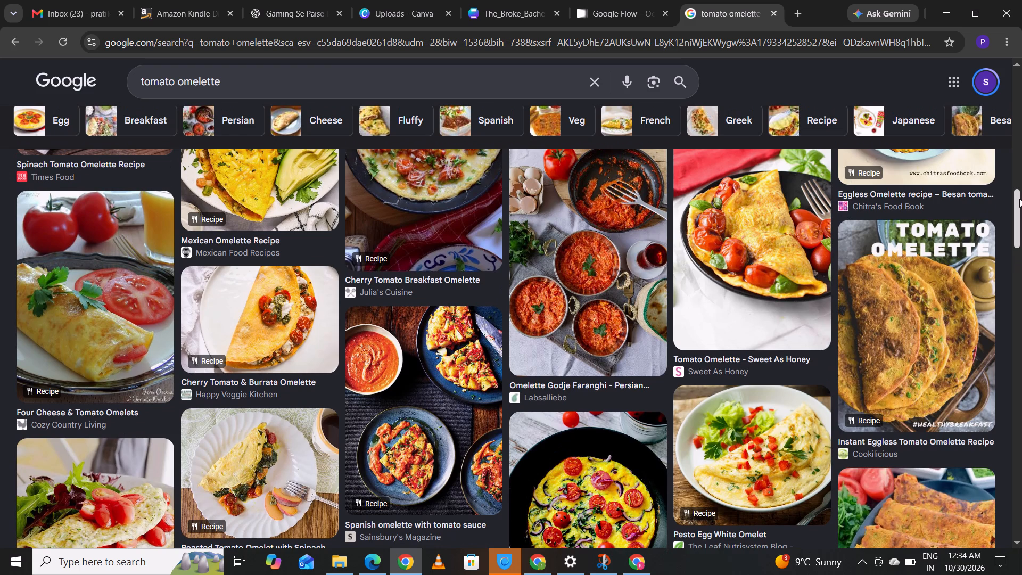
pyautogui.moveTo(1019, 199); pyautogui.dragTo(1019, 172)
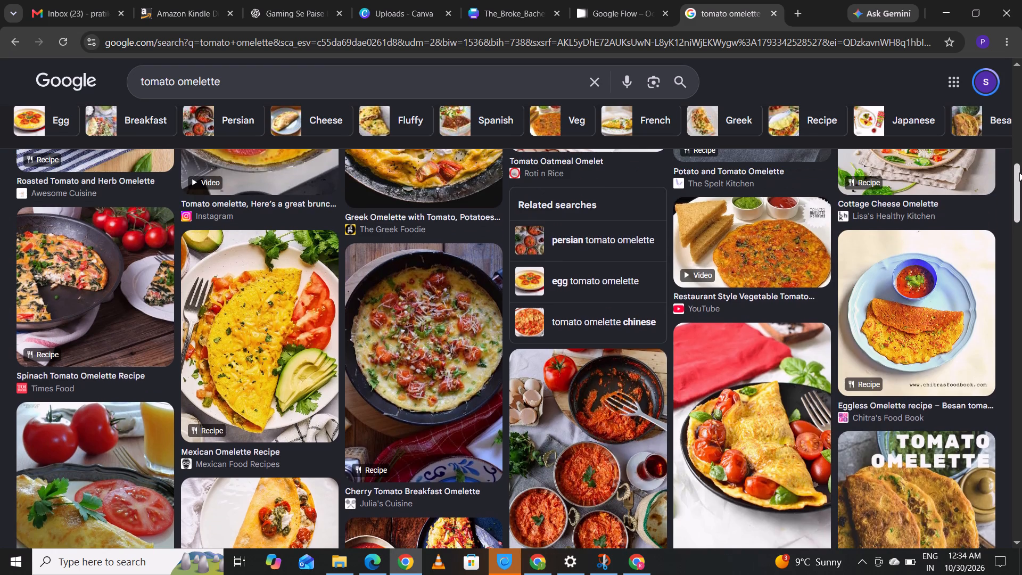
pyautogui.moveTo(1019, 172); pyautogui.dragTo(1020, 169)
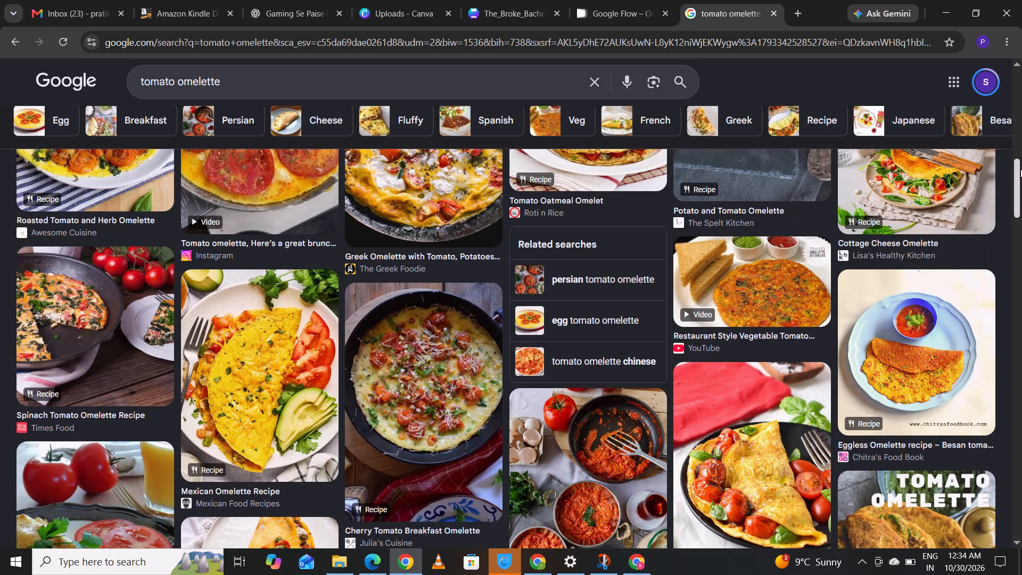
pyautogui.moveTo(1020, 169); pyautogui.dragTo(1020, 168)
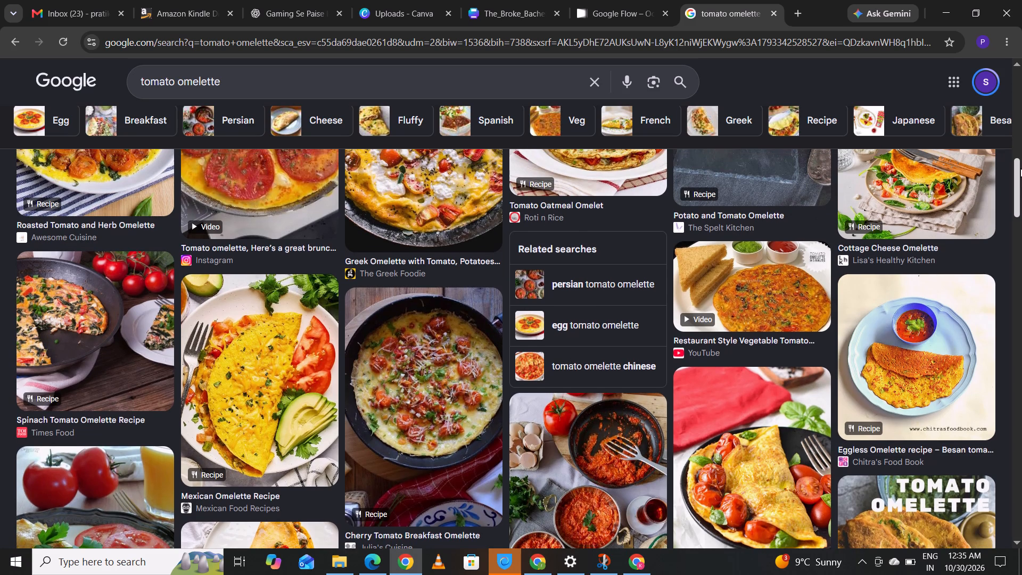
pyautogui.moveTo(1020, 168); pyautogui.dragTo(1021, 146)
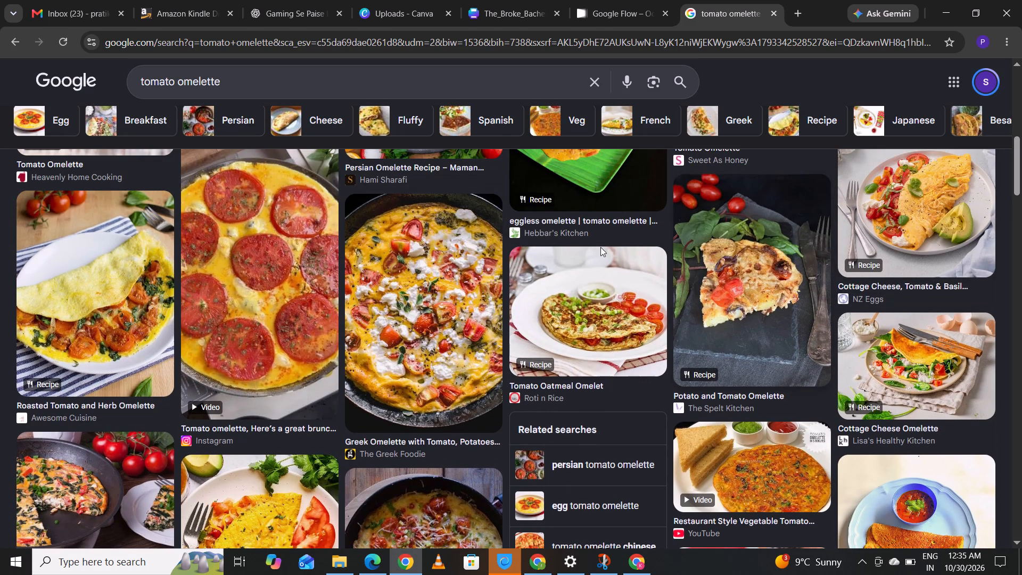
# Snip the enlarged Greek Omelette with Tomato, Potatoes, and Feta photo, save the snip as an image file, and close both Snip & Sketch windows.
pyautogui.click(408, 334)
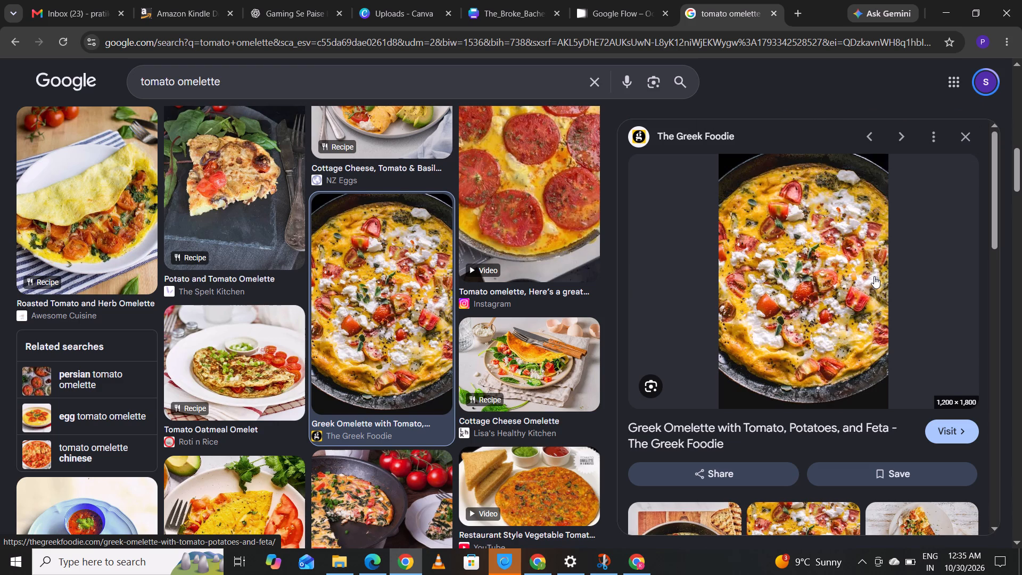
pyautogui.press('shift+super+s')
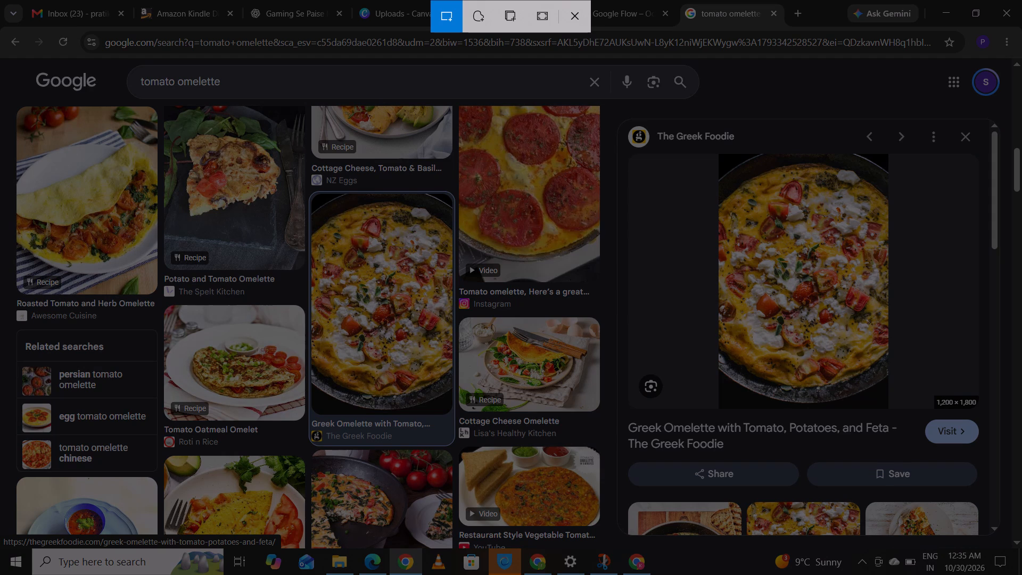
pyautogui.moveTo(714, 153); pyautogui.dragTo(899, 403)
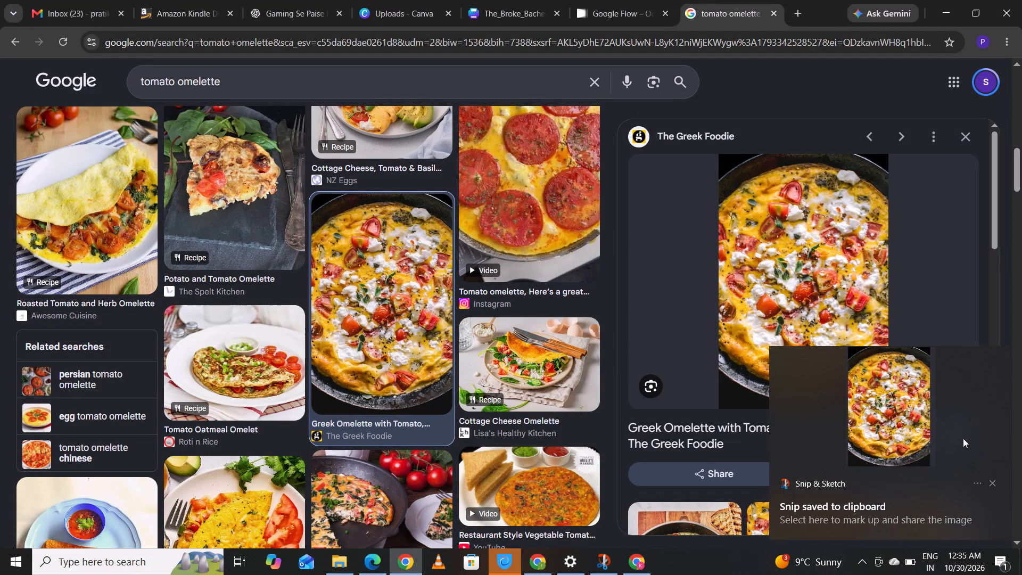
pyautogui.click(932, 438)
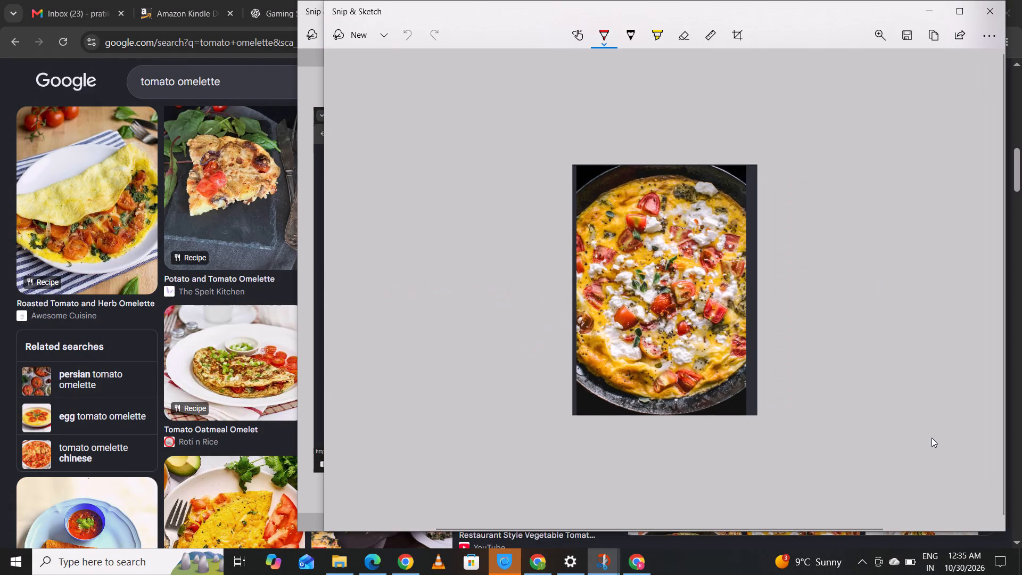
pyautogui.hotkey('ctrl', 's')
pyautogui.press('Return')
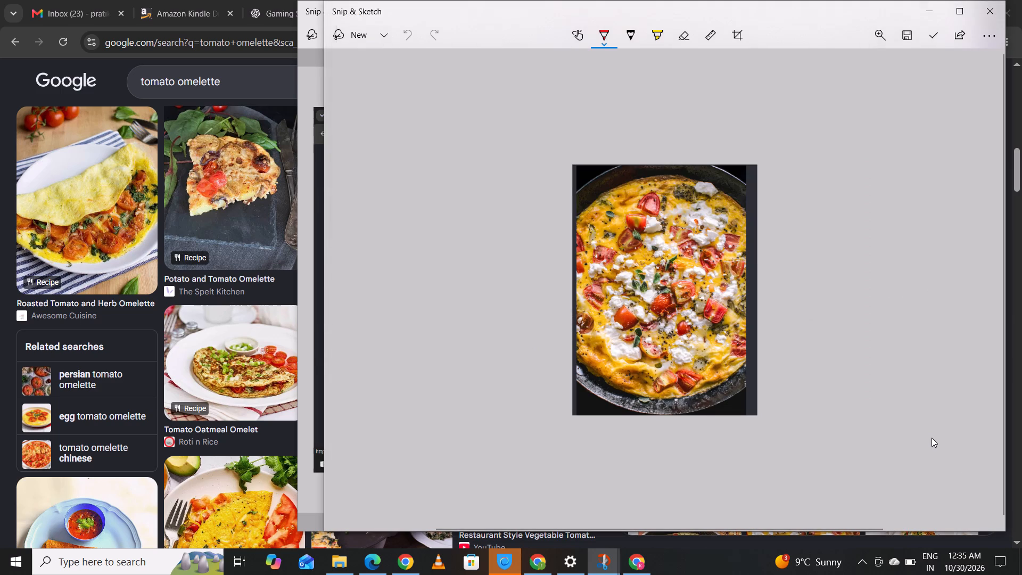
pyautogui.click(996, 6)
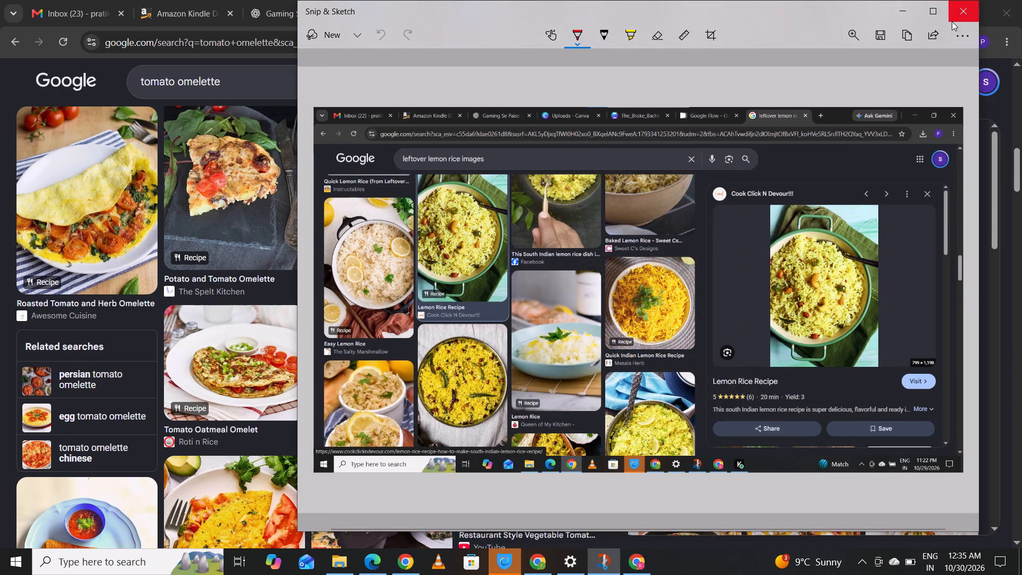
pyautogui.click(952, 14)
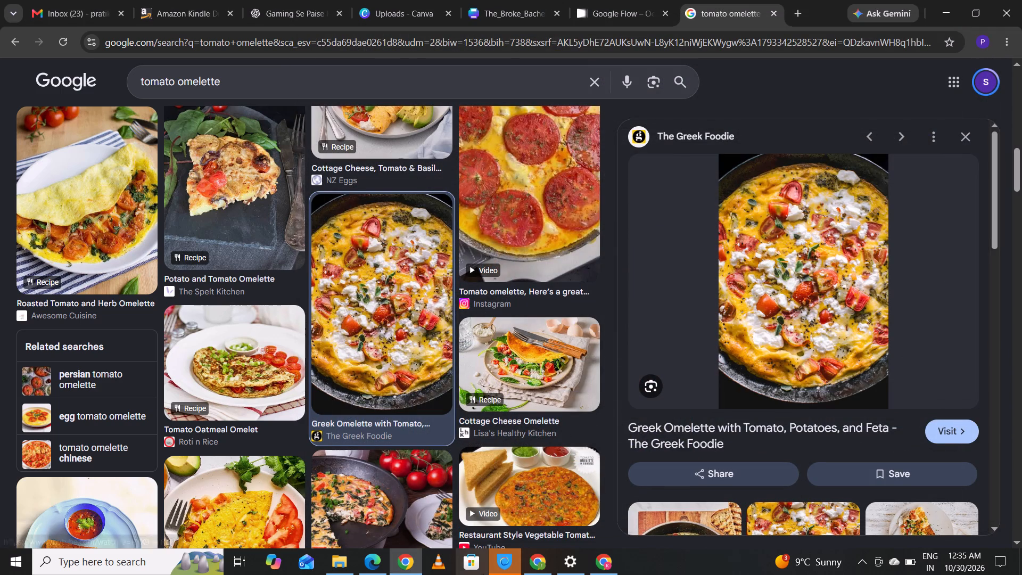
pyautogui.click(491, 0)
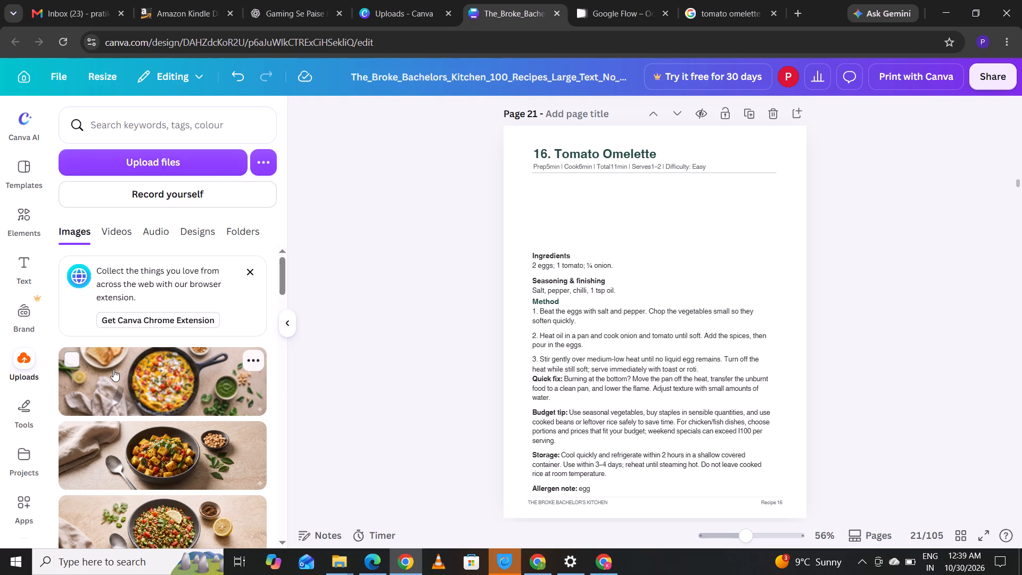
# Place the uploaded omelette photo between the page 21 Tomato Omelette header and Ingredients, trimming and scaling it to about 6.4 by 2.2.
pyautogui.moveTo(113, 369); pyautogui.dragTo(554, 195)
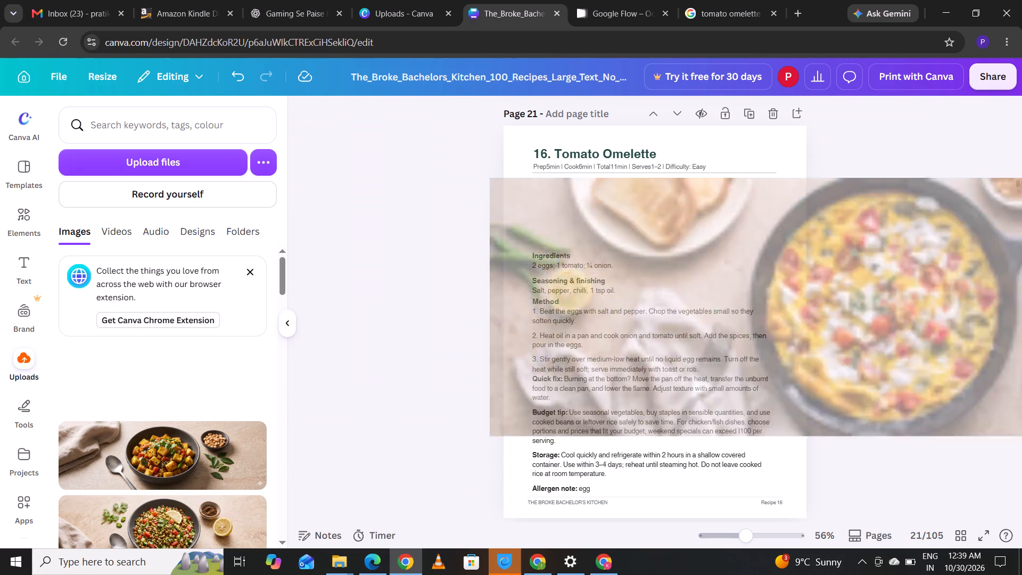
pyautogui.moveTo(554, 195); pyautogui.dragTo(584, 195)
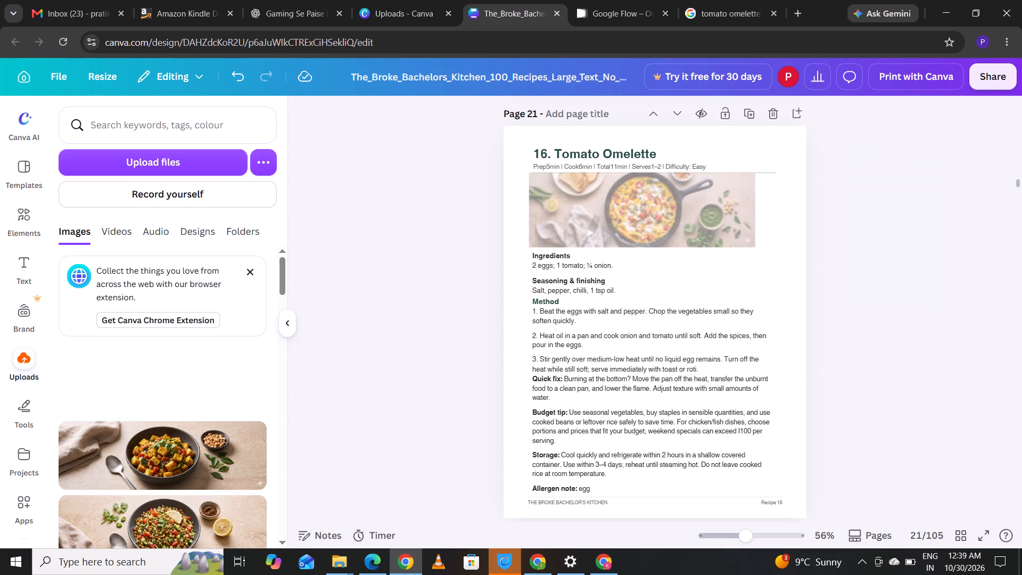
pyautogui.moveTo(584, 195); pyautogui.dragTo(587, 196)
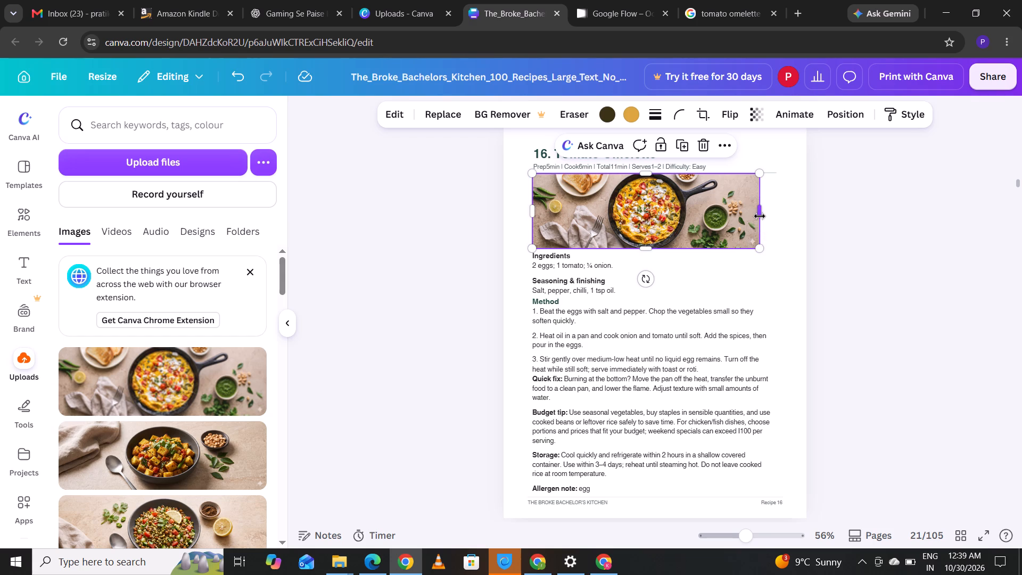
pyautogui.moveTo(760, 216); pyautogui.dragTo(751, 216)
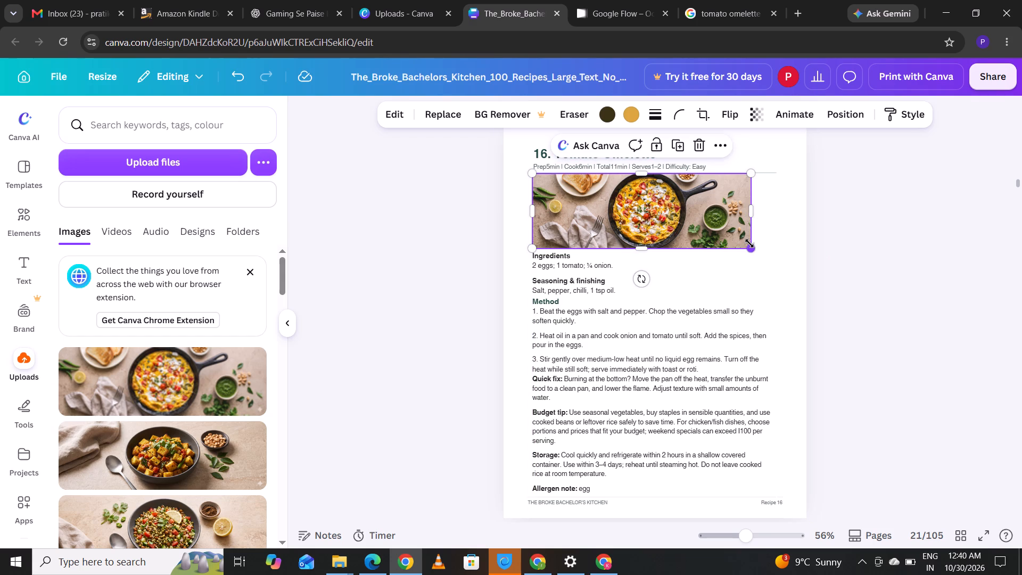
pyautogui.moveTo(753, 249); pyautogui.dragTo(764, 250)
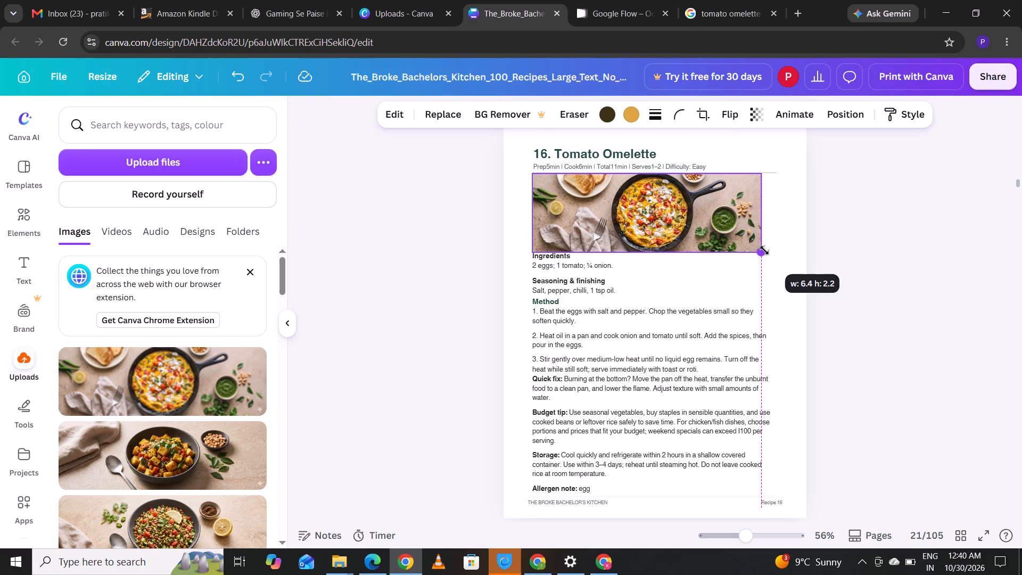
pyautogui.moveTo(764, 250); pyautogui.dragTo(764, 250)
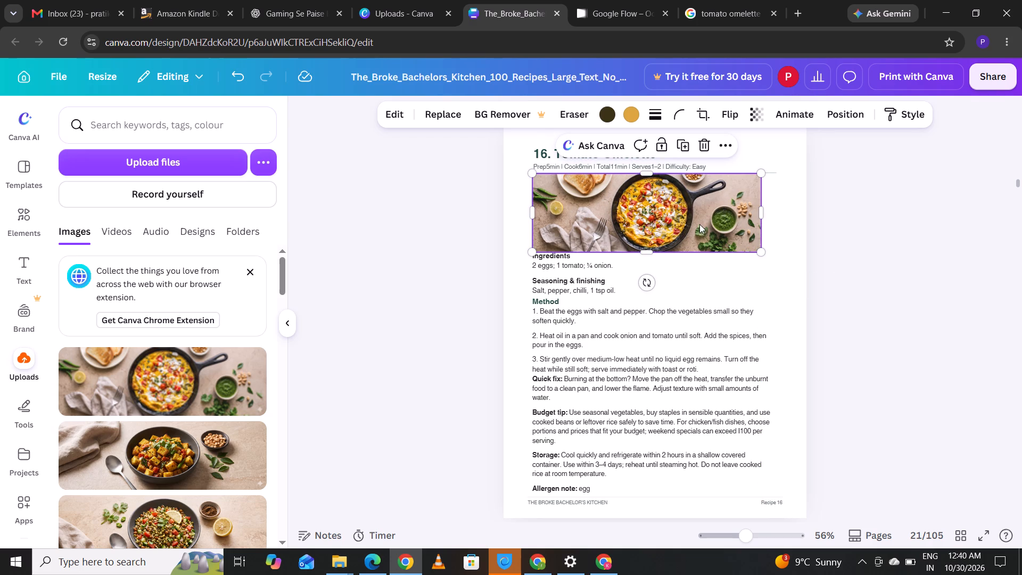
pyautogui.click(859, 193)
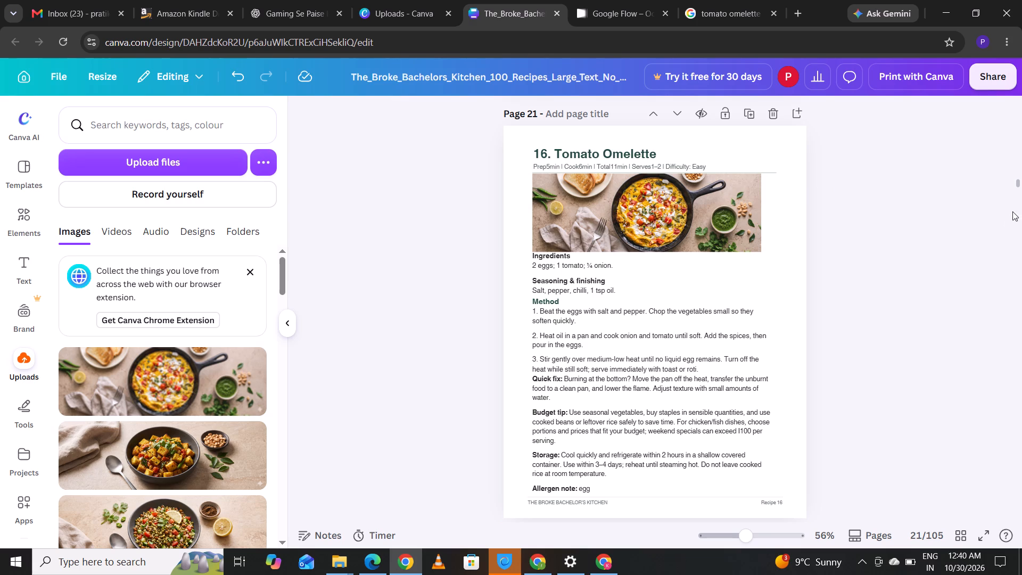
# Move the page 22 Coconut Jaggery Poha recipe text block down to the footer, clearing image space below the header line.
pyautogui.click(1018, 184)
pyautogui.press('Down')
pyautogui.press('Down')
pyautogui.press('Down')
pyautogui.press('Down')
pyautogui.press('Down')
pyautogui.press('Down')
pyautogui.press('Down')
pyautogui.press('Down')
pyautogui.press('Down')
pyautogui.press('Down')
pyautogui.press('Down')
pyautogui.press('Down')
pyautogui.press('Down')
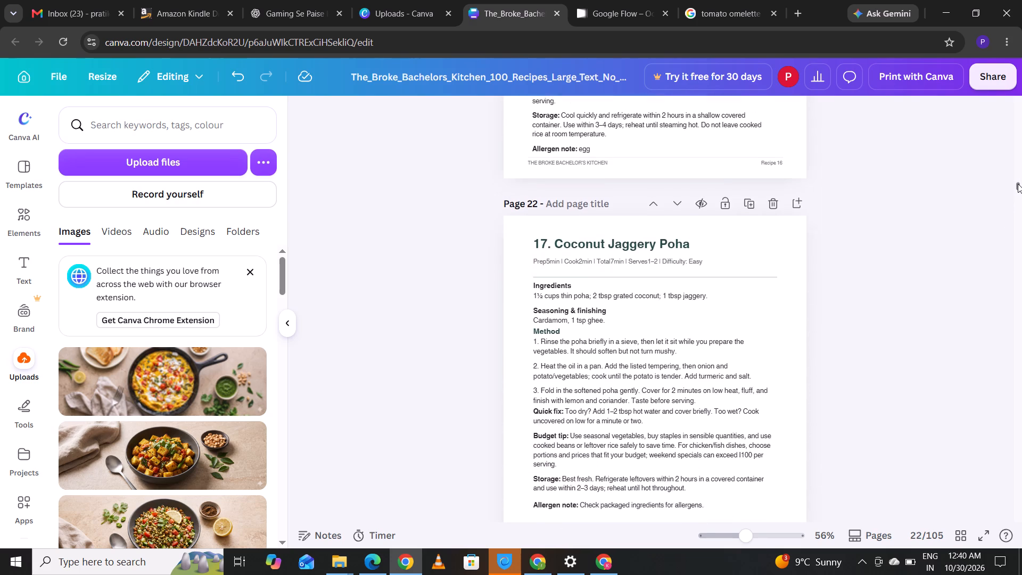
pyautogui.press('Down')
pyautogui.press('Down')
pyautogui.press('Down')
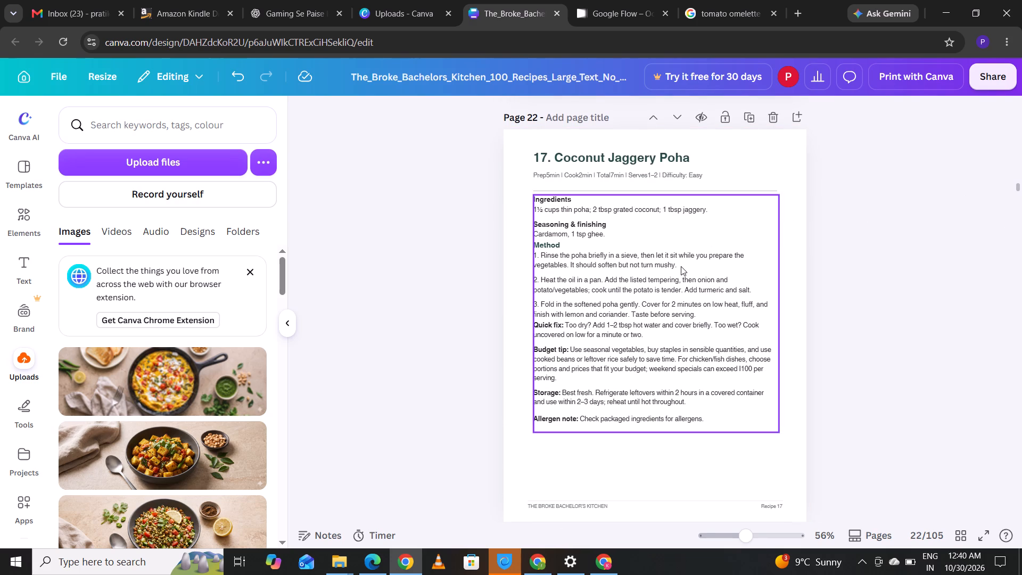
pyautogui.moveTo(681, 266); pyautogui.dragTo(681, 274)
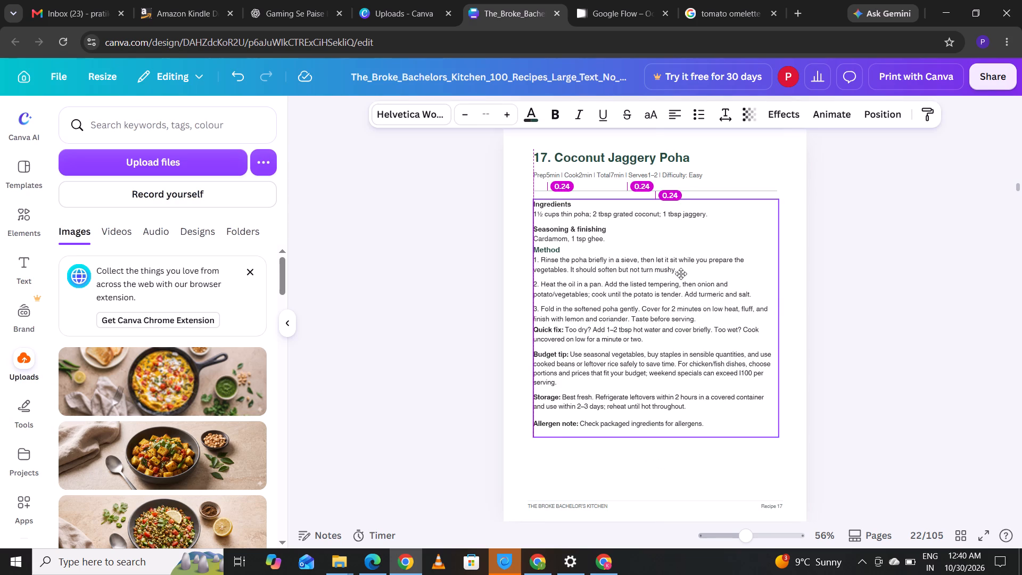
pyautogui.moveTo(681, 274); pyautogui.dragTo(680, 298)
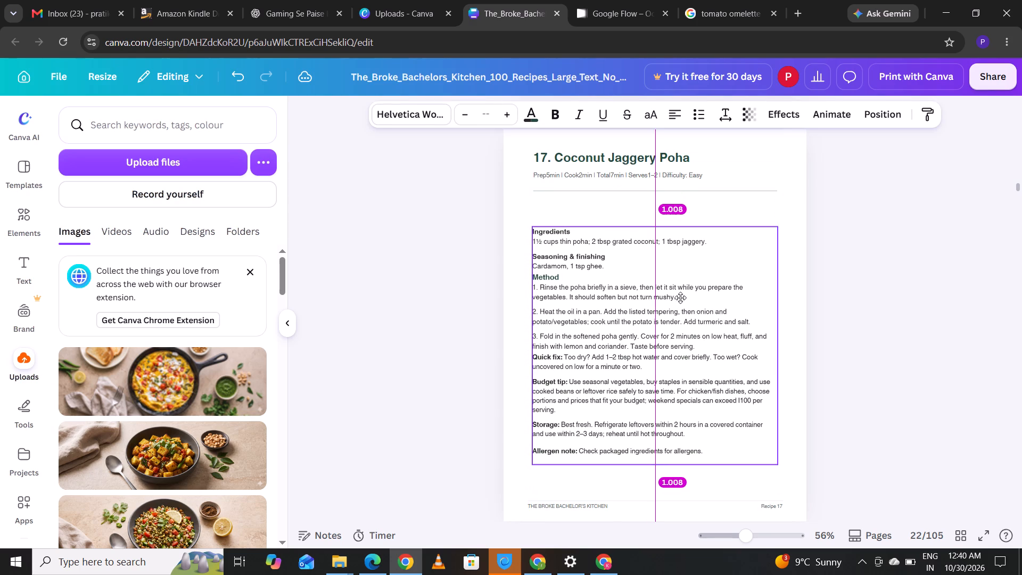
pyautogui.moveTo(680, 298); pyautogui.dragTo(681, 326)
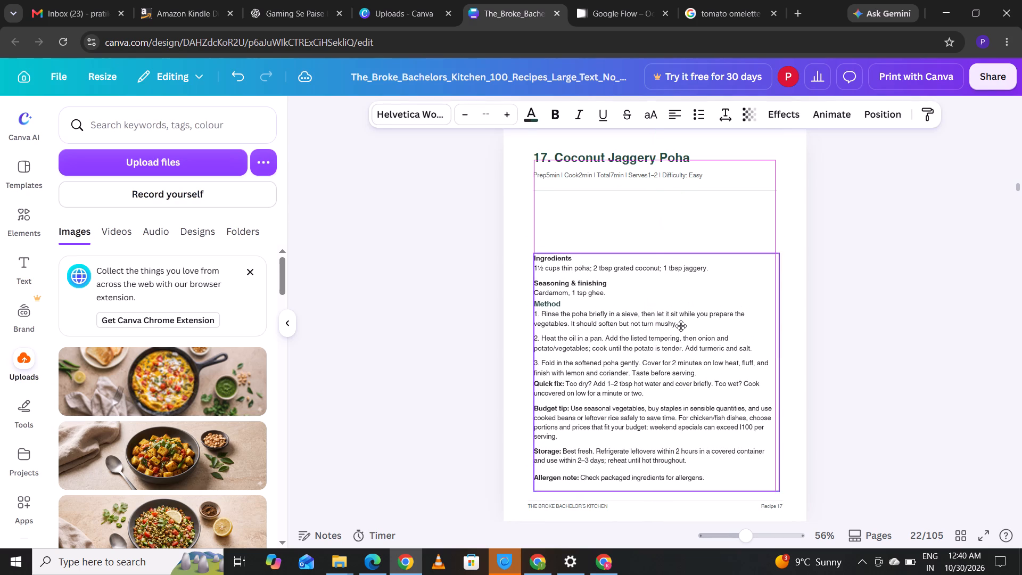
pyautogui.moveTo(681, 326); pyautogui.dragTo(681, 335)
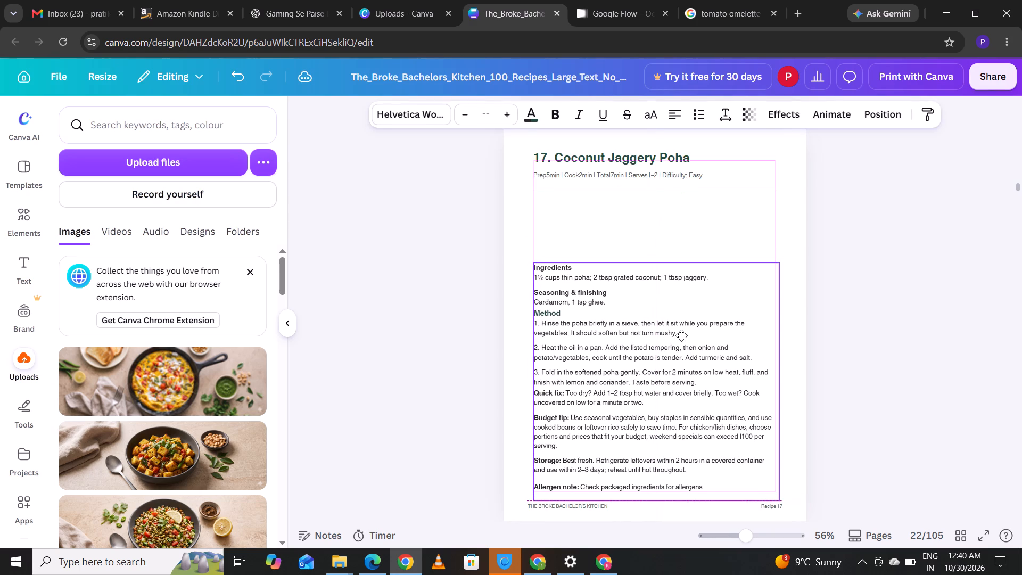
pyautogui.moveTo(681, 335); pyautogui.dragTo(681, 342)
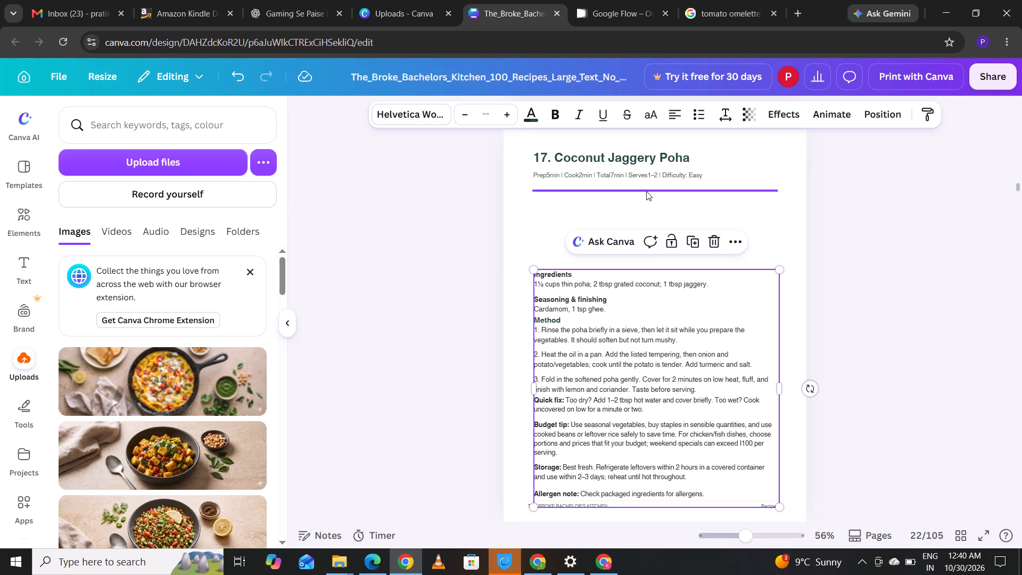
# Raise the page 22 divider line and the prep-time line so they sit close beneath the Coconut Jaggery Poha title.
pyautogui.moveTo(646, 190); pyautogui.dragTo(646, 186)
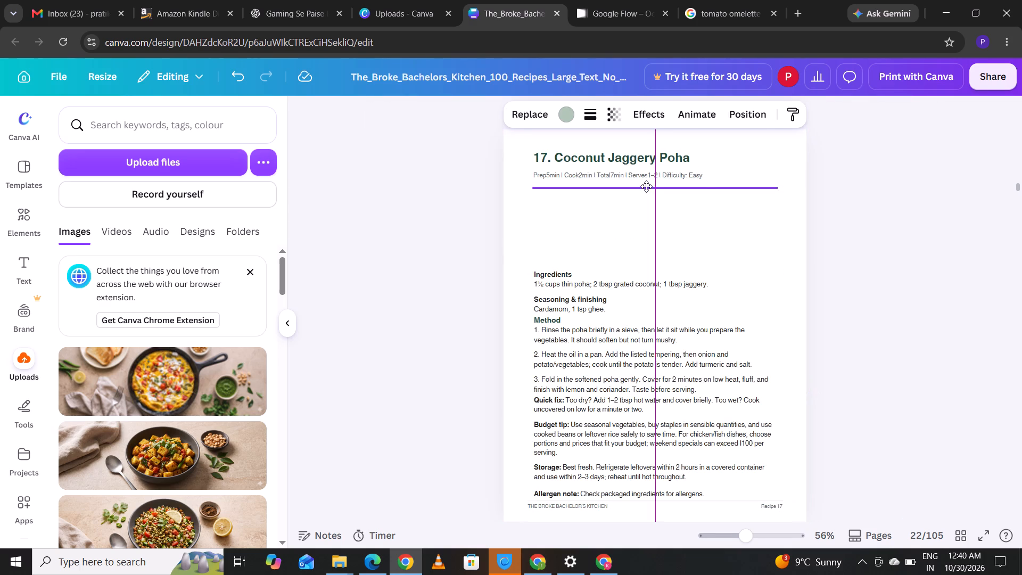
pyautogui.moveTo(646, 186); pyautogui.dragTo(646, 183)
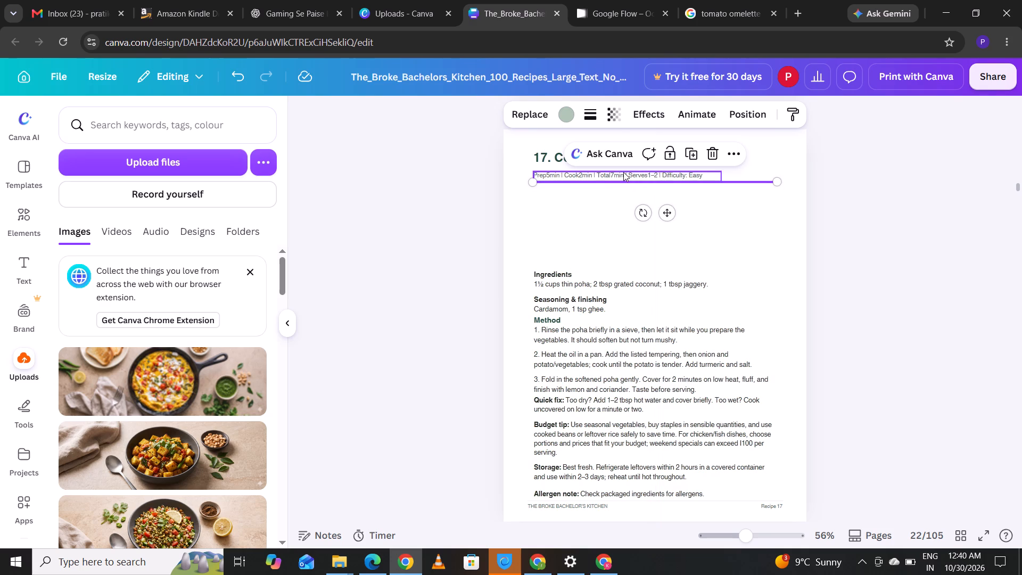
pyautogui.click(623, 172)
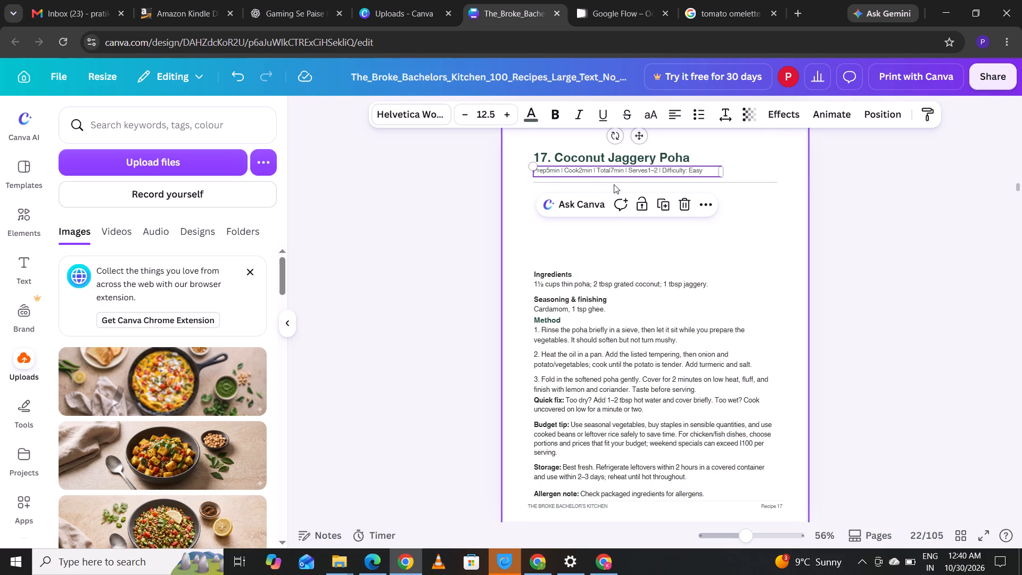
pyautogui.moveTo(615, 182); pyautogui.dragTo(615, 178)
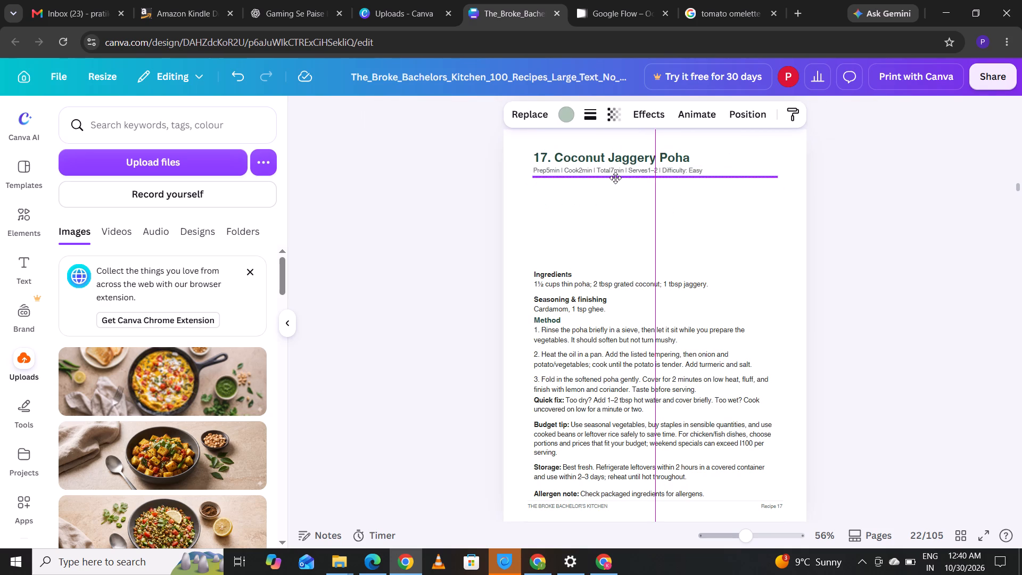
pyautogui.moveTo(615, 178); pyautogui.dragTo(615, 177)
pyautogui.click(855, 195)
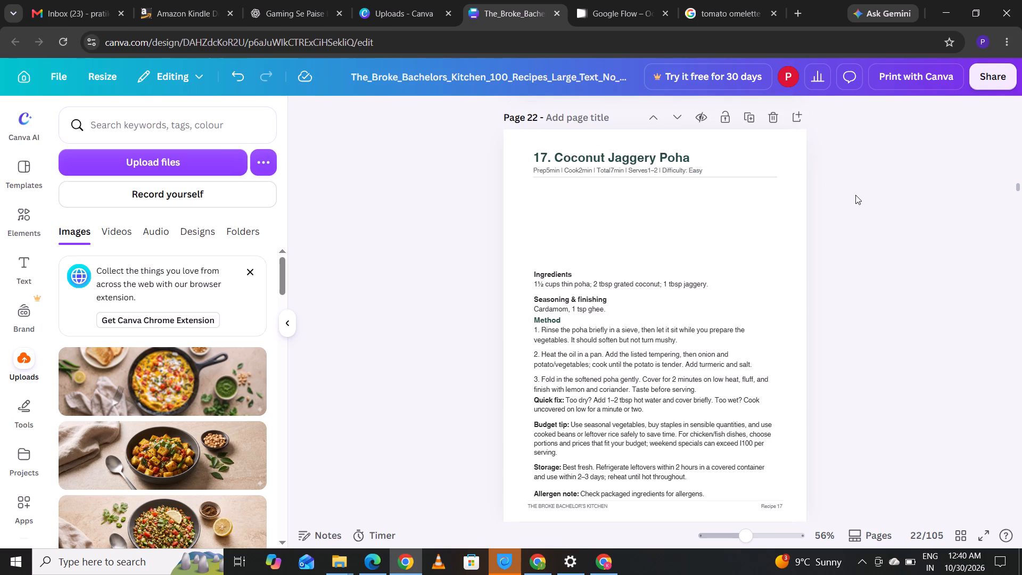
pyautogui.click(541, 565)
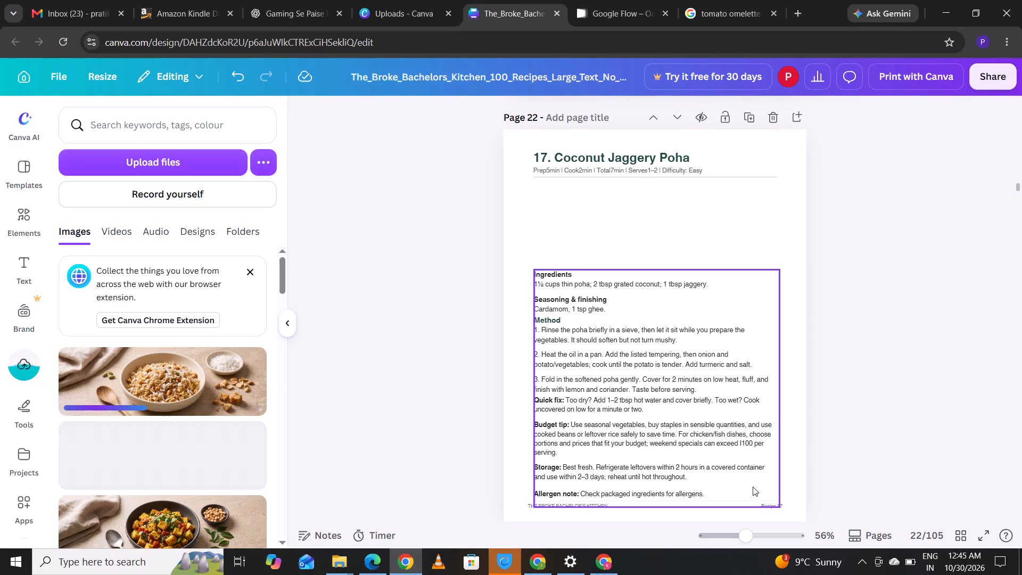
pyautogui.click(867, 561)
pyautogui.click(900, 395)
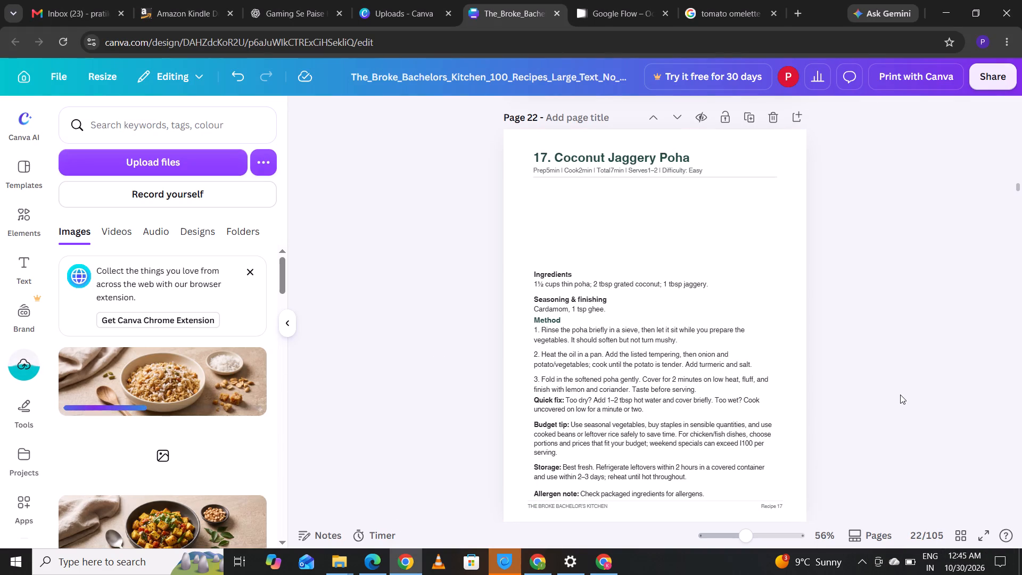
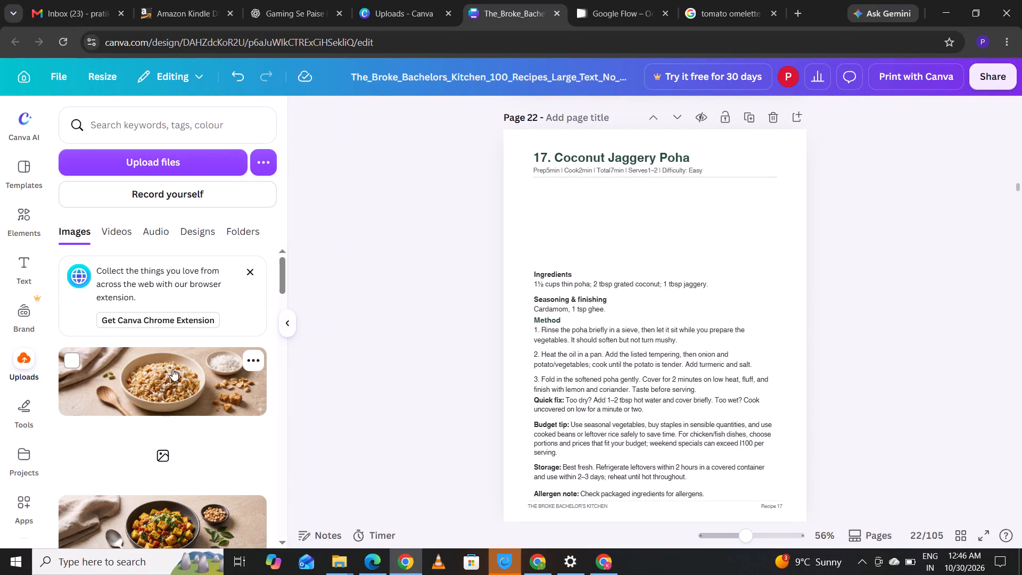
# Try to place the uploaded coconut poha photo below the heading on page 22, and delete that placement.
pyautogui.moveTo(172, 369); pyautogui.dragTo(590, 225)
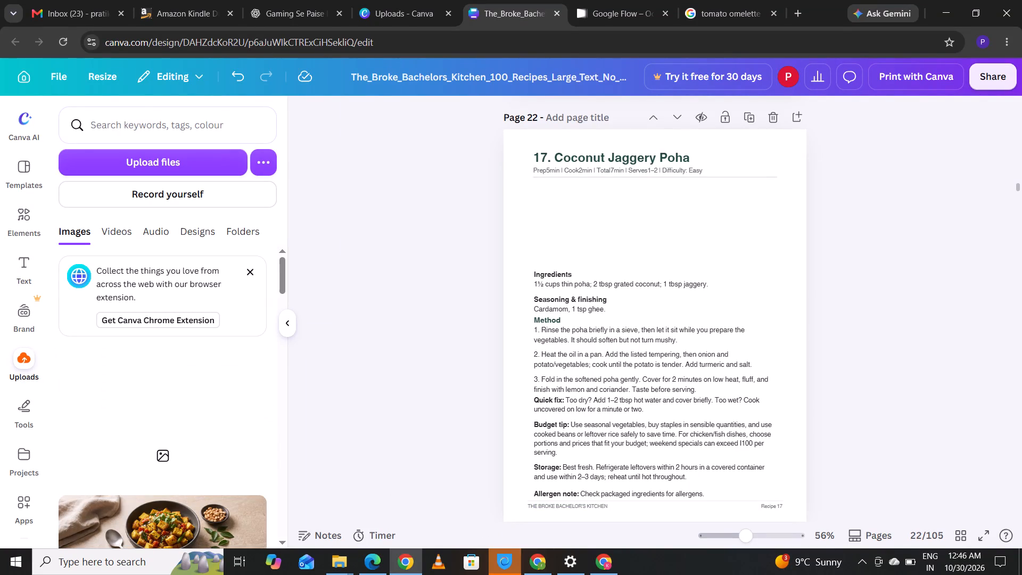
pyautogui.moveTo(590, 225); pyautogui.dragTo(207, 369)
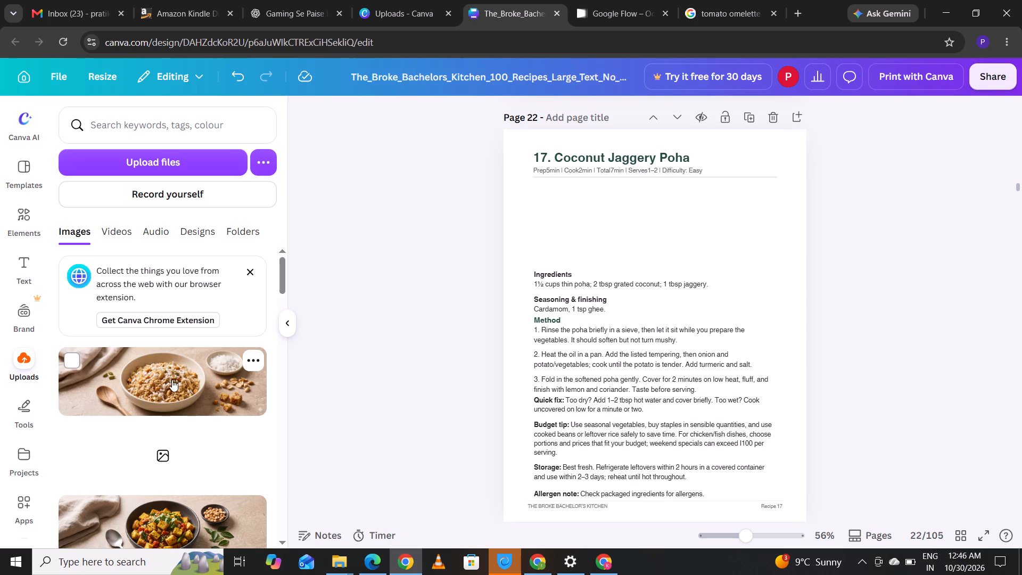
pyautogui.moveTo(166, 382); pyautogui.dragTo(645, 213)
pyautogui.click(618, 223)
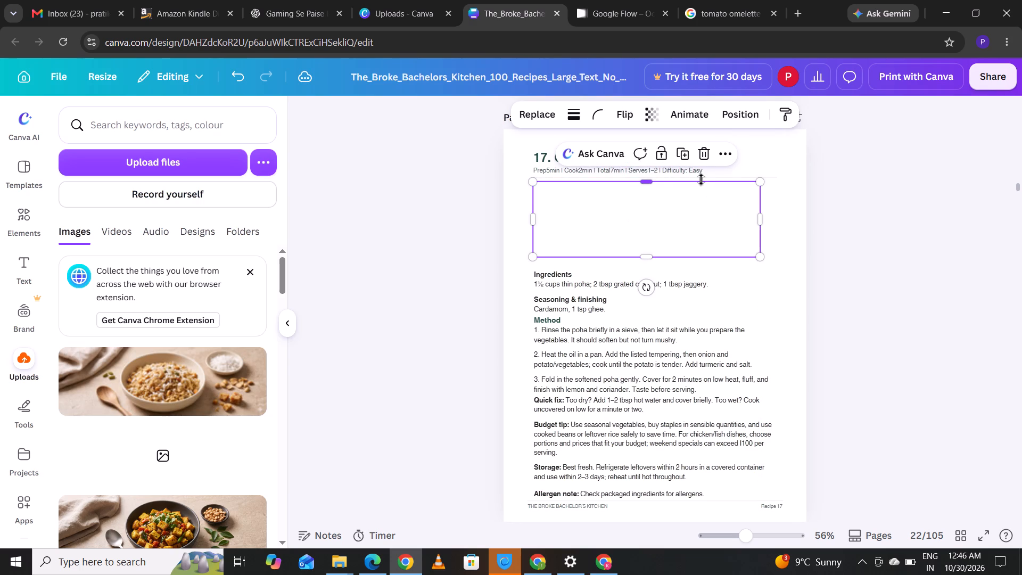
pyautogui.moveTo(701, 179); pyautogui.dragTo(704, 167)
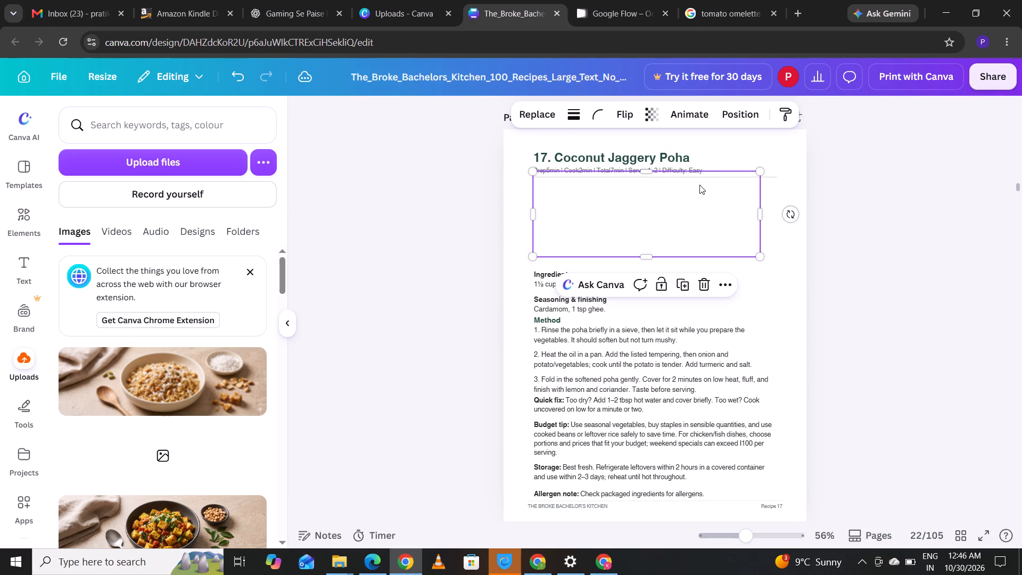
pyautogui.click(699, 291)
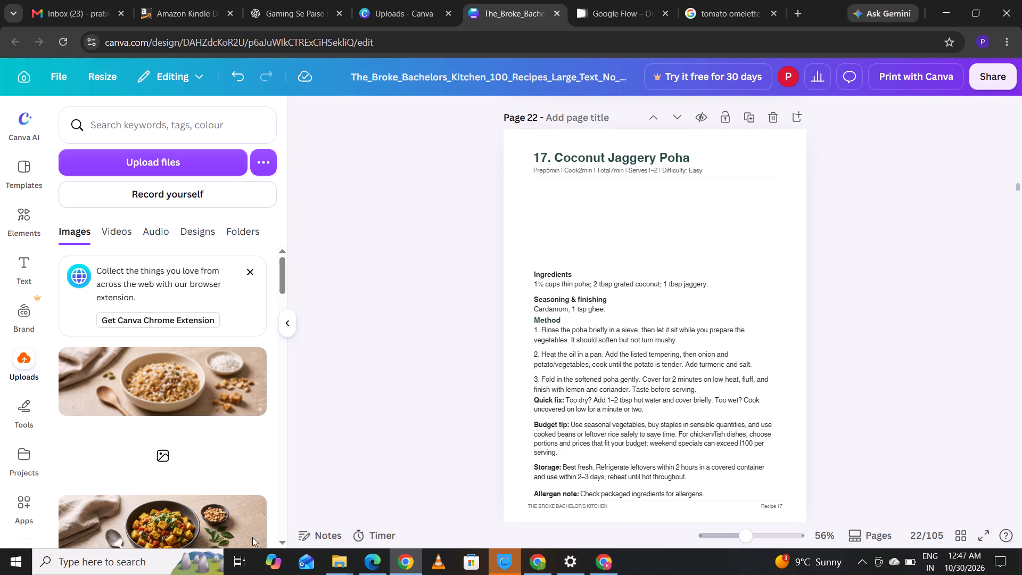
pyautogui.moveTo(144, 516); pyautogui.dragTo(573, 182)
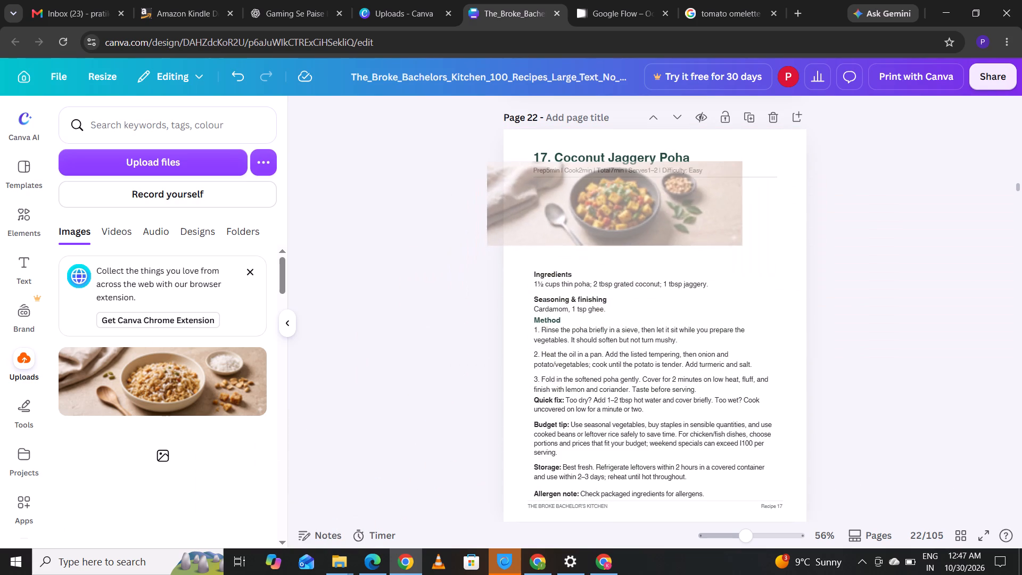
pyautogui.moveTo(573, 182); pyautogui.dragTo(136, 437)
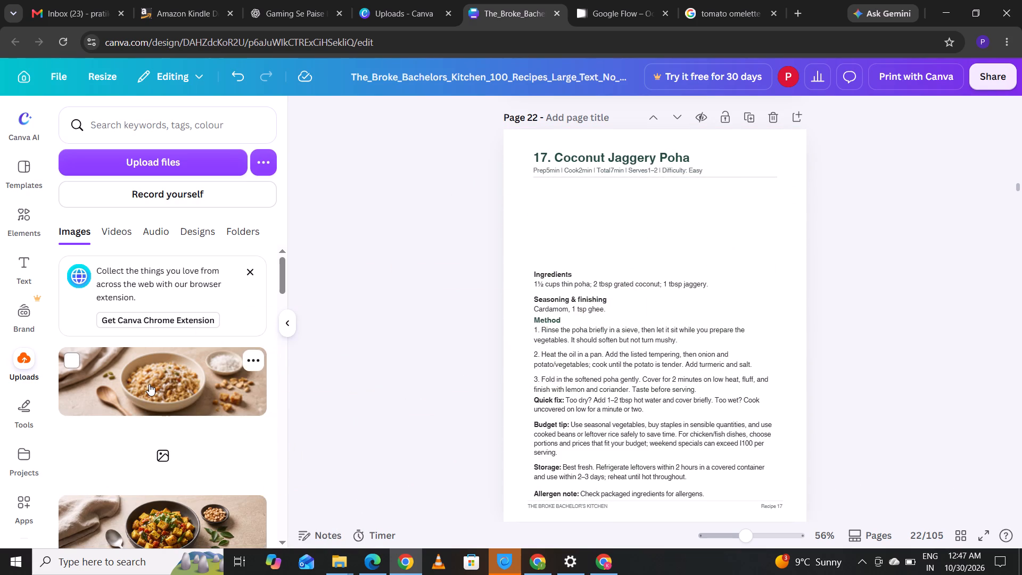
# Place the uploaded coconut poha photo under the Coconut Jaggery Poha heading on page 22 and enlarge it to the header line's width.
pyautogui.moveTo(149, 384); pyautogui.dragTo(617, 229)
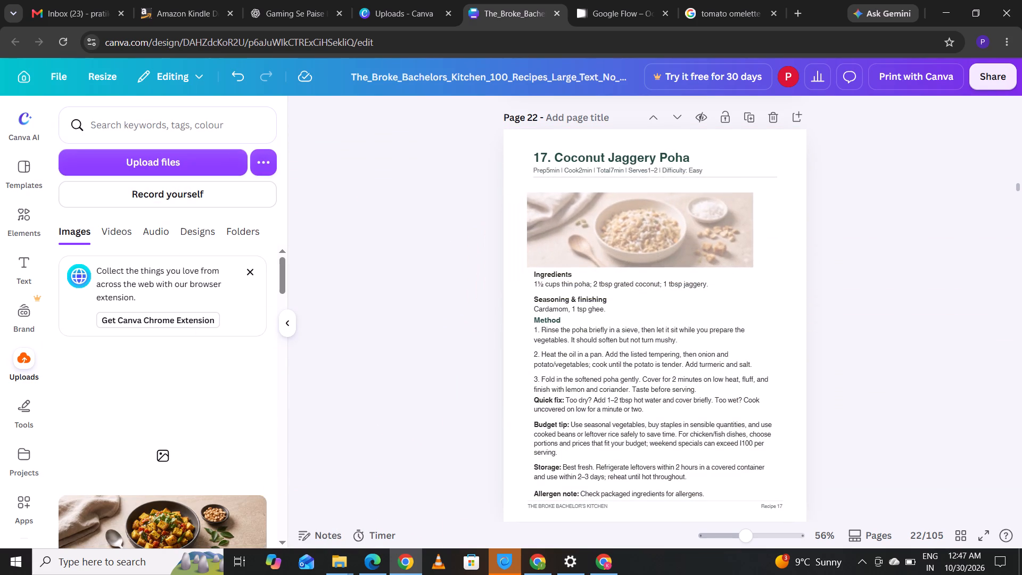
pyautogui.moveTo(617, 229); pyautogui.dragTo(620, 216)
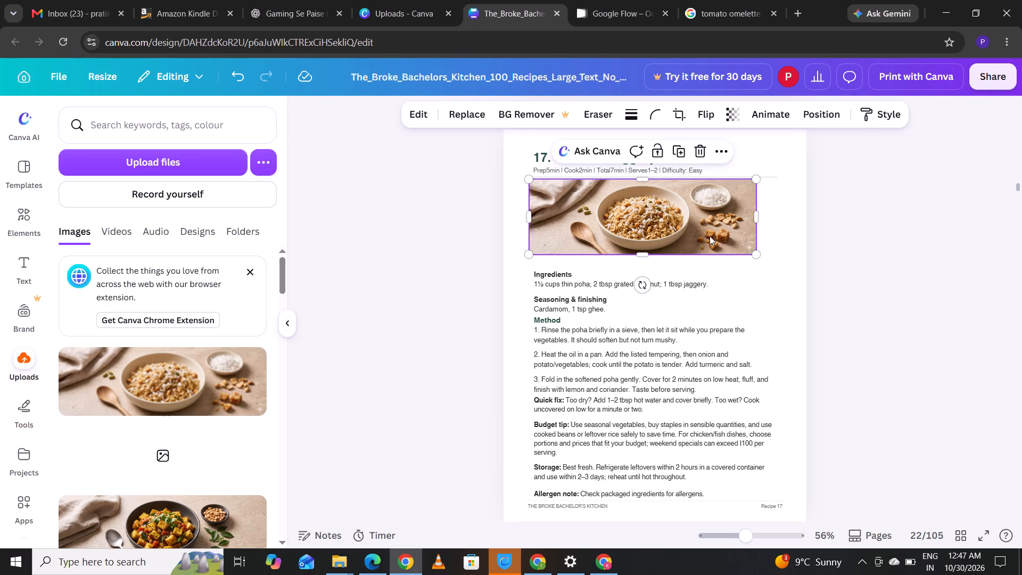
pyautogui.moveTo(710, 236); pyautogui.dragTo(713, 233)
pyautogui.moveTo(713, 233); pyautogui.dragTo(715, 239)
pyautogui.click(760, 260)
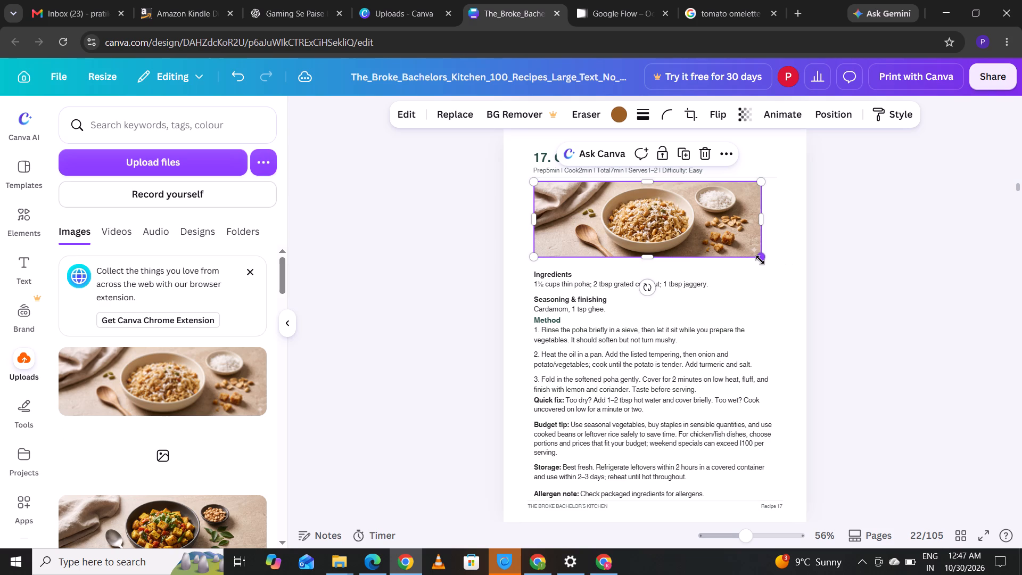
pyautogui.click(760, 223)
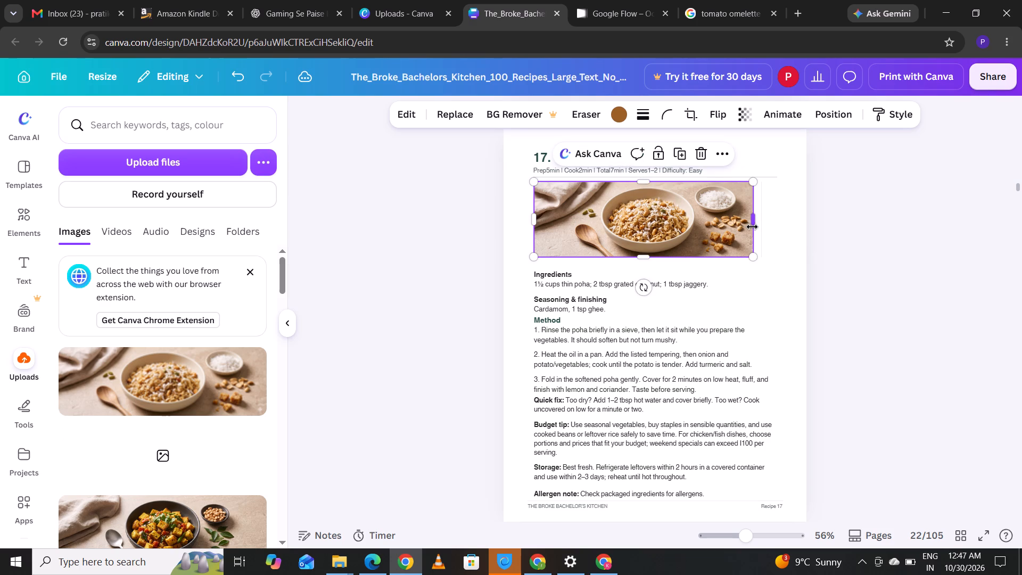
pyautogui.click(751, 255)
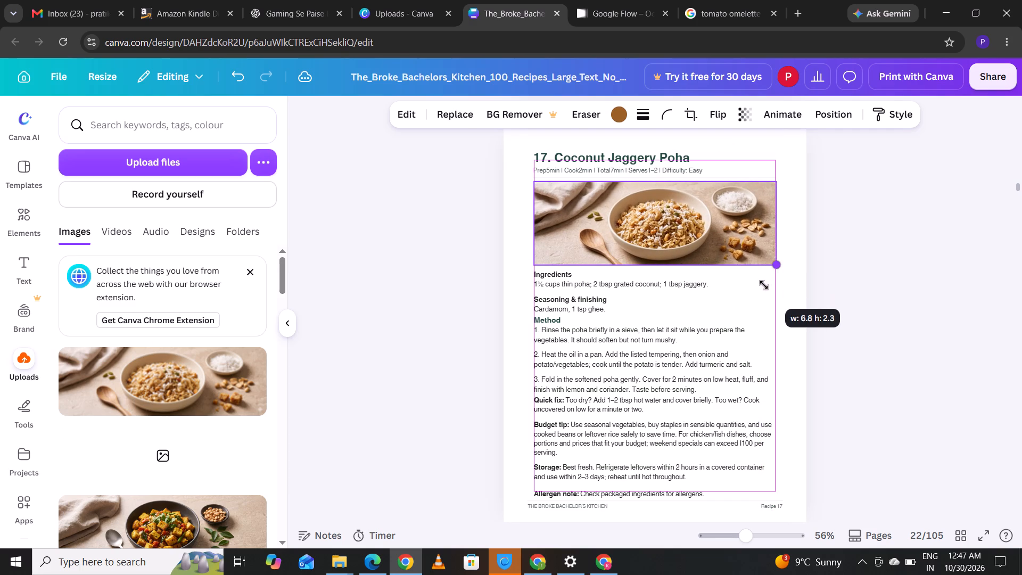
pyautogui.click(843, 263)
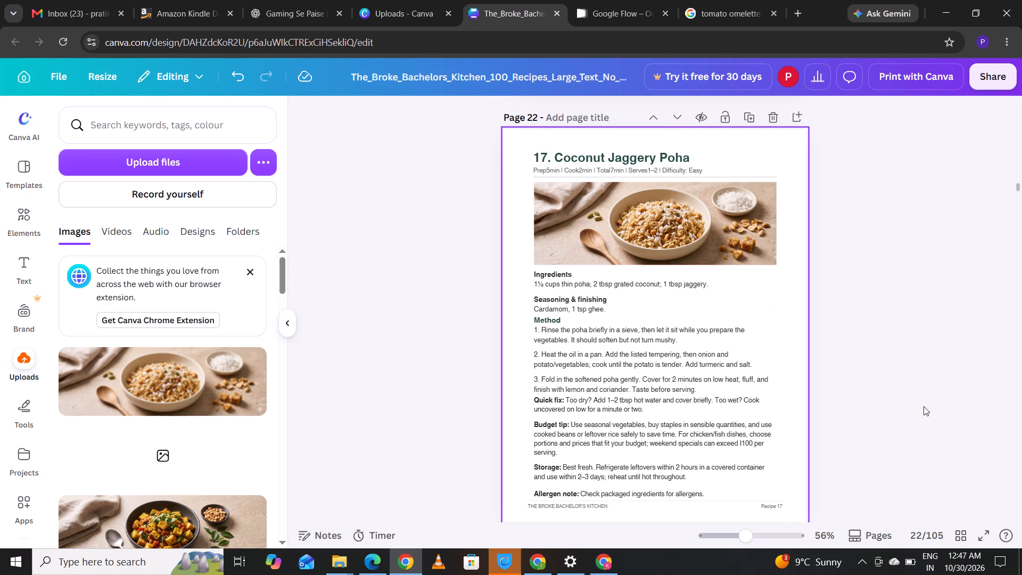
# Move the recipe text block on page 22 up slightly so it starts directly beneath the photo.
pyautogui.click(631, 409)
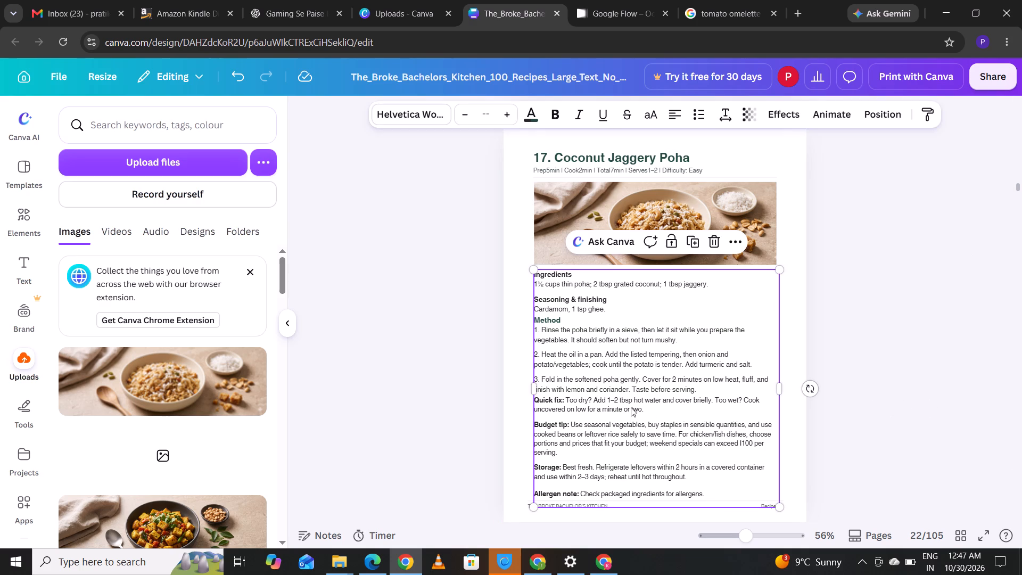
pyautogui.click(900, 372)
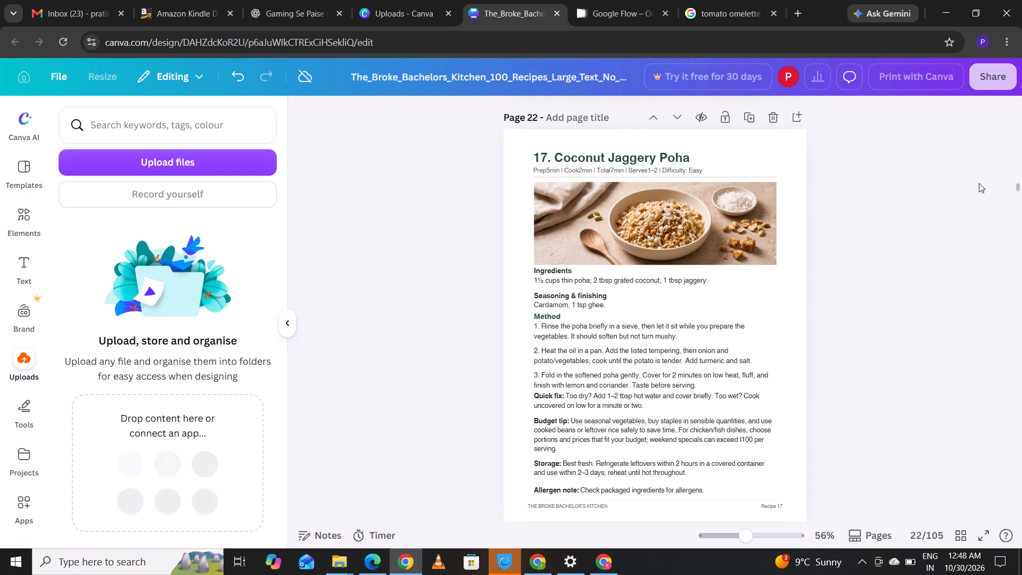
# Go to page 23 and view the Quick Moong Dal Dosa recipe layout.
pyautogui.click(1016, 188)
pyautogui.press('Down')
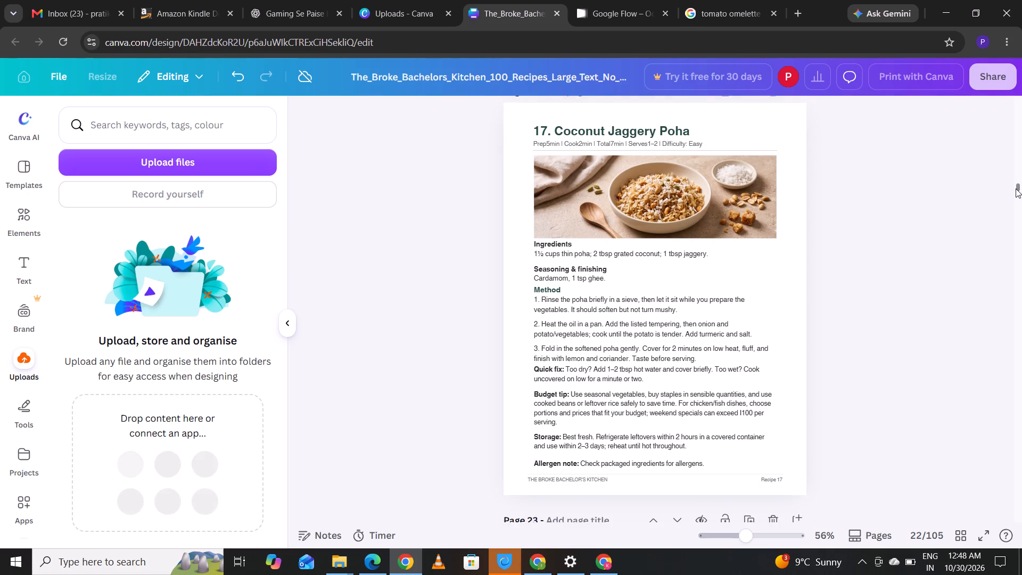
pyautogui.press('Down')
pyautogui.press('Down')
pyautogui.press('Down')
pyautogui.press('Down')
pyautogui.press('Down')
pyautogui.press('Down')
pyautogui.press('Down')
pyautogui.press('Down')
pyautogui.press('Down')
pyautogui.press('Down')
pyautogui.press('Down')
pyautogui.press('Down')
pyautogui.press('Down')
pyautogui.press('Down')
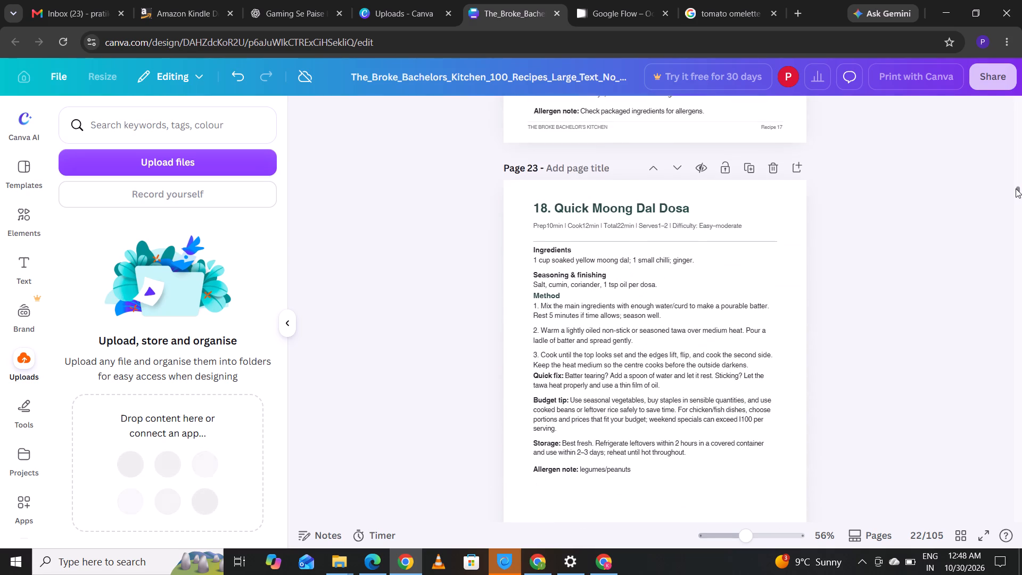
pyautogui.press('Down')
pyautogui.press('Down')
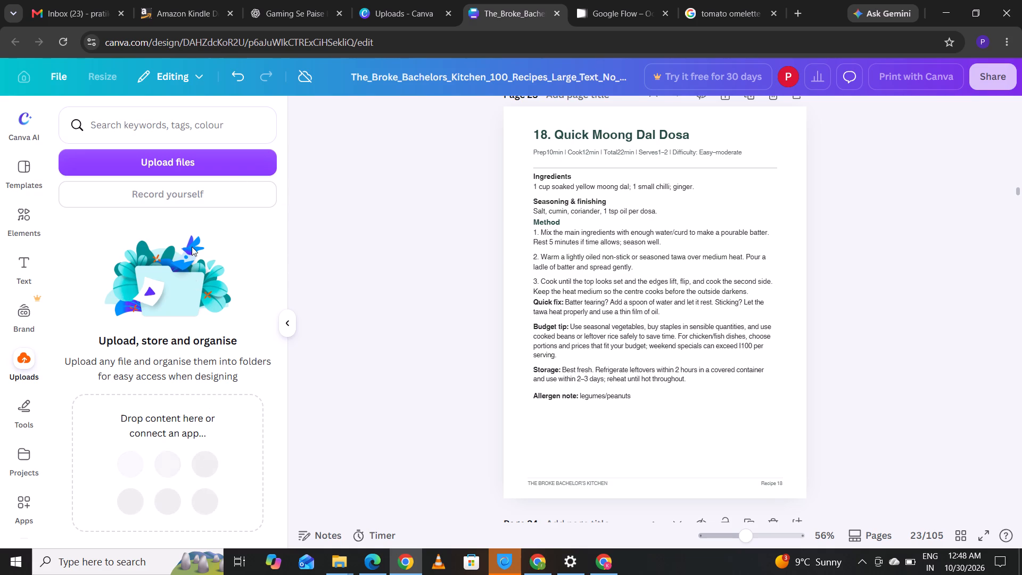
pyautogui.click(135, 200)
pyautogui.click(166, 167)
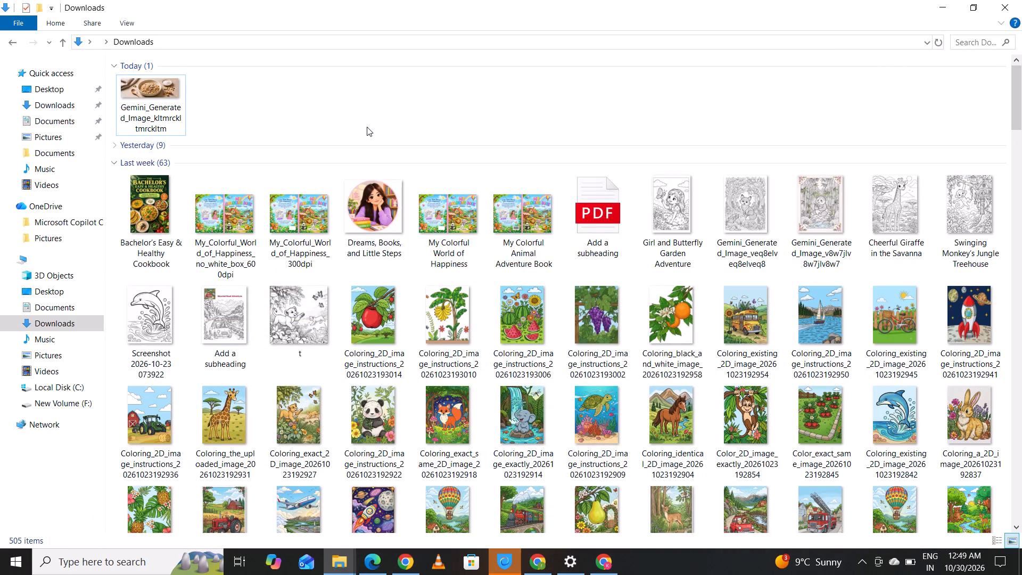
pyautogui.rightClick(140, 116)
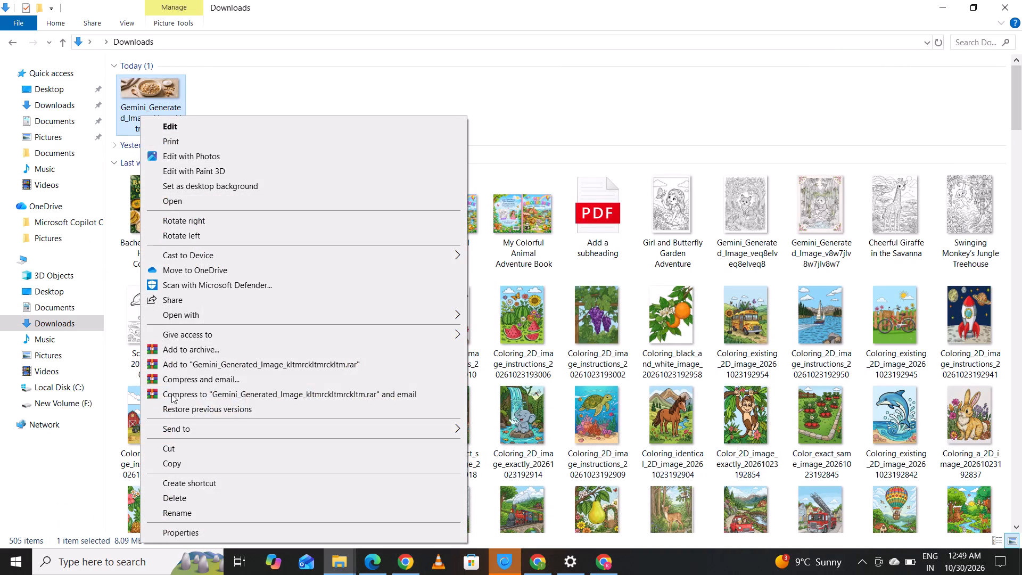
pyautogui.click(180, 492)
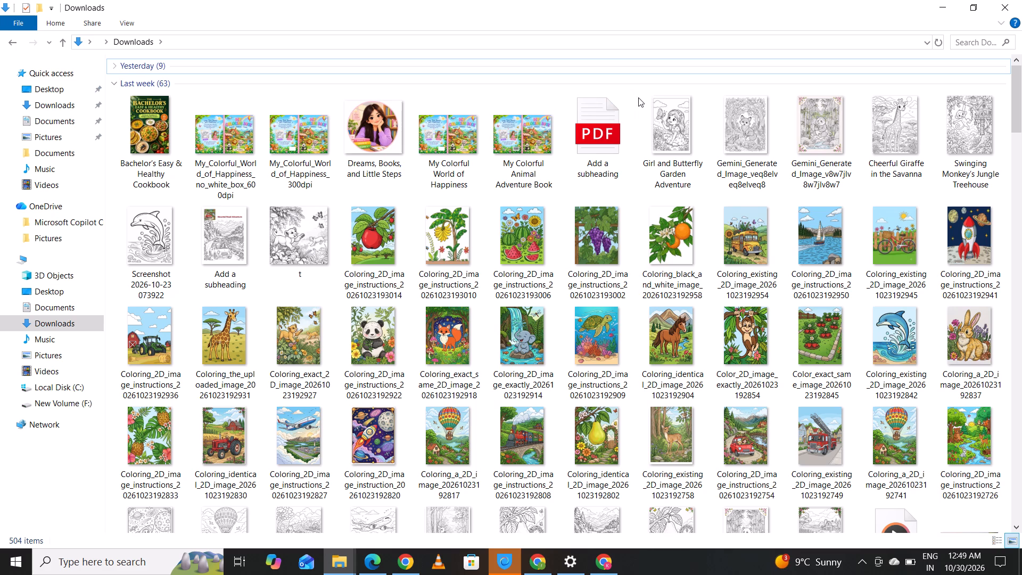
pyautogui.moveTo(633, 93); pyautogui.dragTo(891, 455)
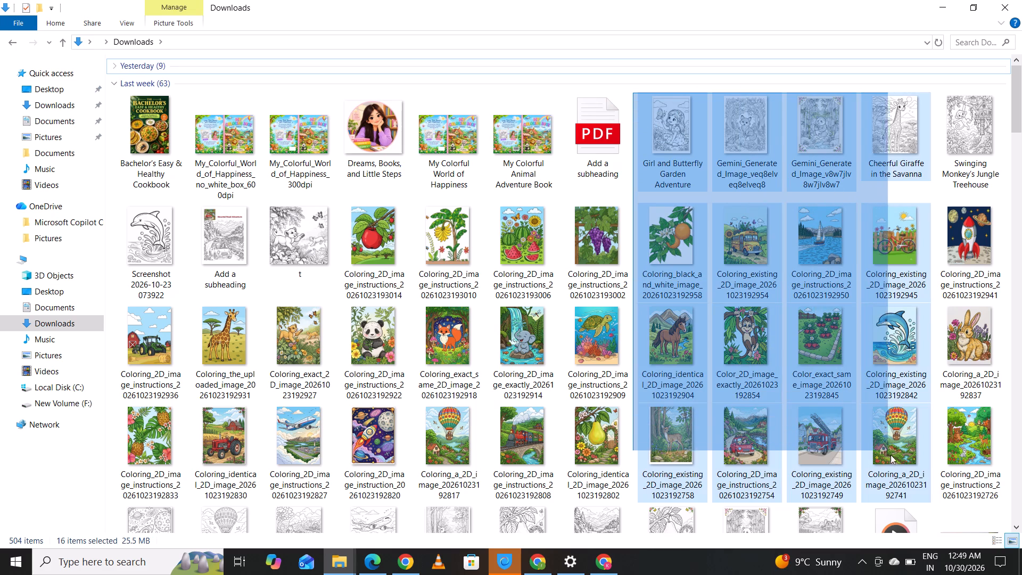
pyautogui.moveTo(891, 455); pyautogui.dragTo(942, 15)
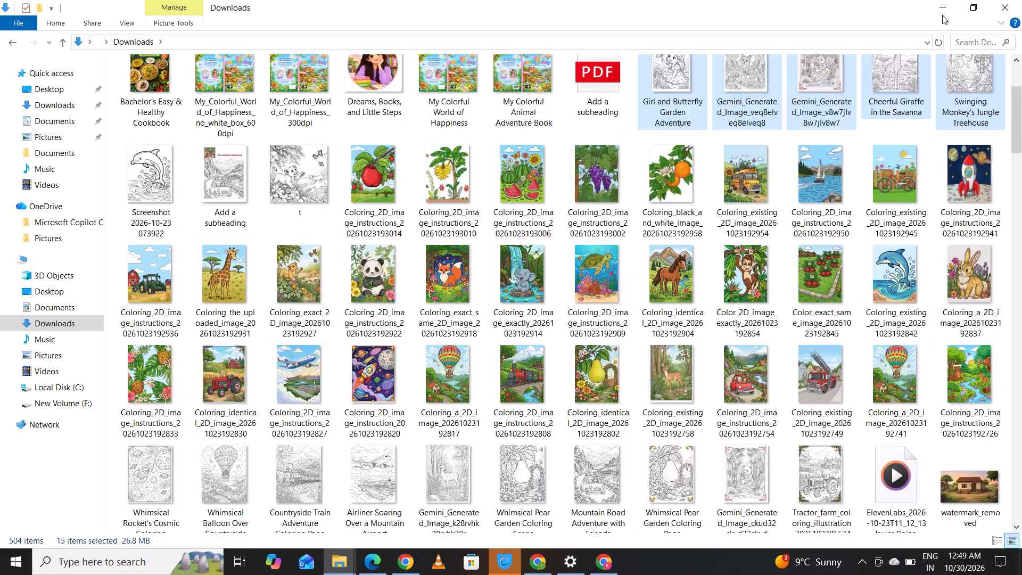
pyautogui.moveTo(942, 15); pyautogui.dragTo(1021, 489)
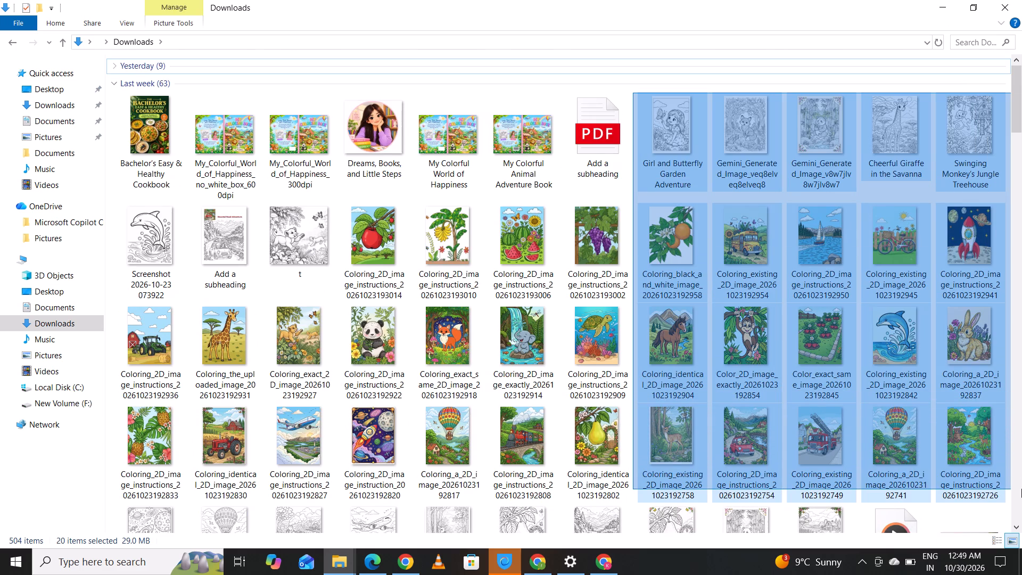
pyautogui.moveTo(1021, 489); pyautogui.dragTo(1021, 500)
pyautogui.rightClick(848, 266)
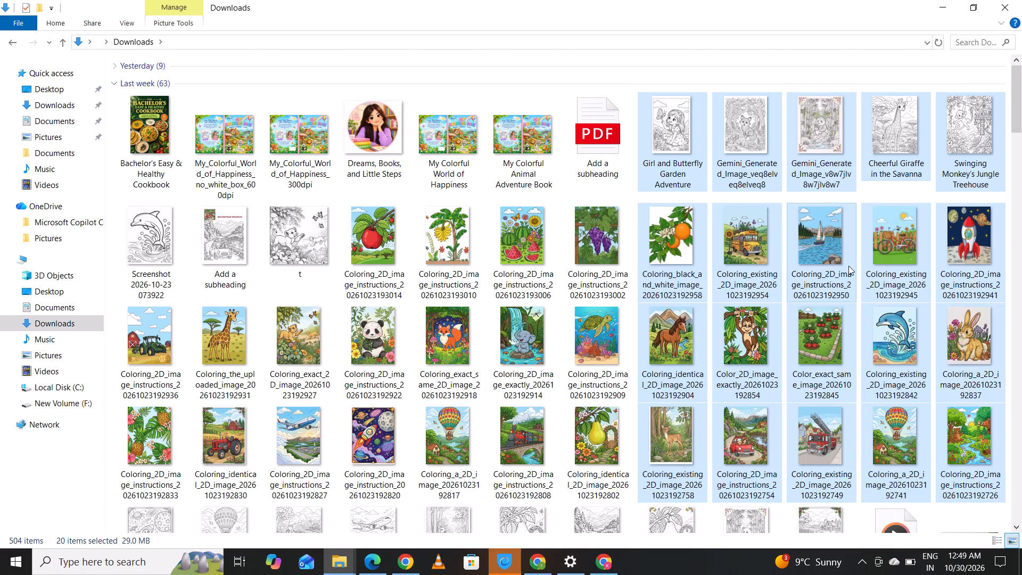
pyautogui.click(856, 504)
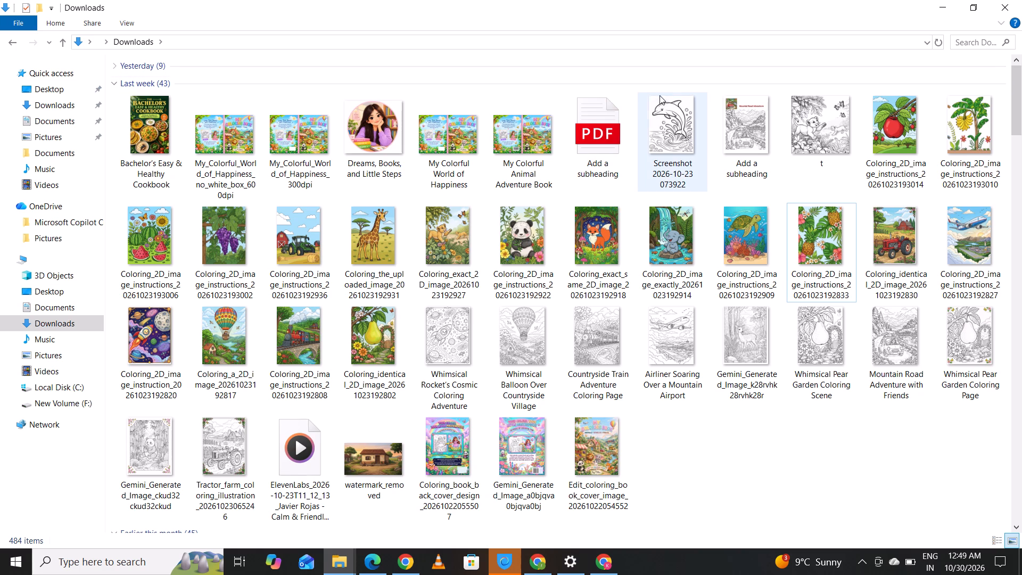
pyautogui.click(634, 89)
pyautogui.click(785, 480)
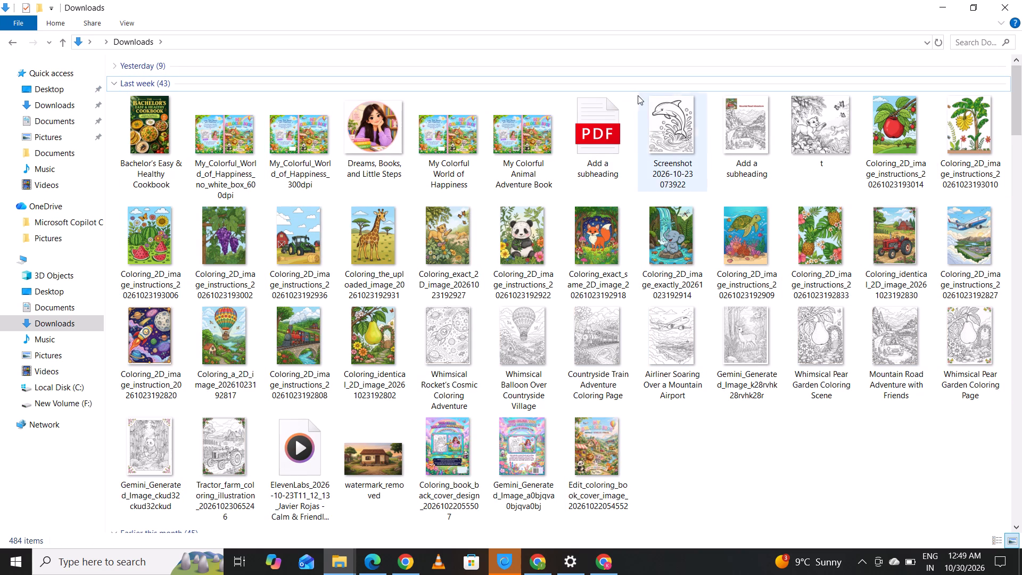
pyautogui.moveTo(638, 95); pyautogui.dragTo(959, 388)
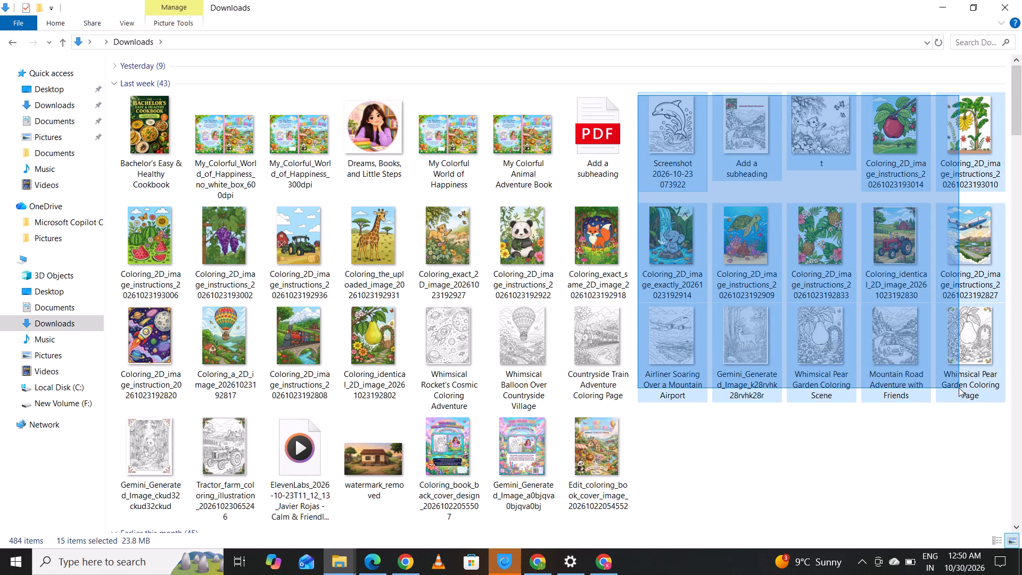
pyautogui.moveTo(959, 388); pyautogui.dragTo(997, 400)
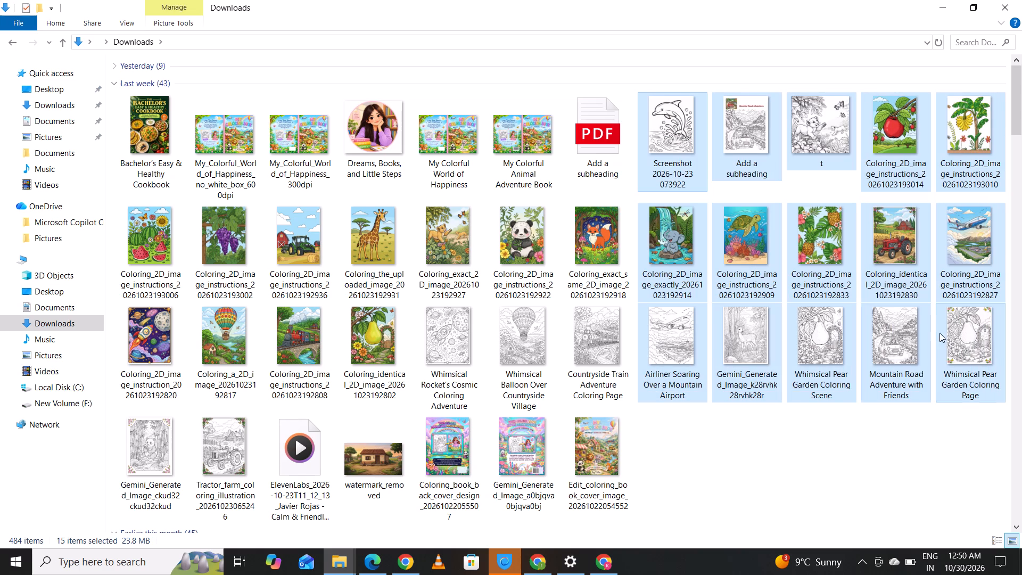
pyautogui.rightClick(833, 245)
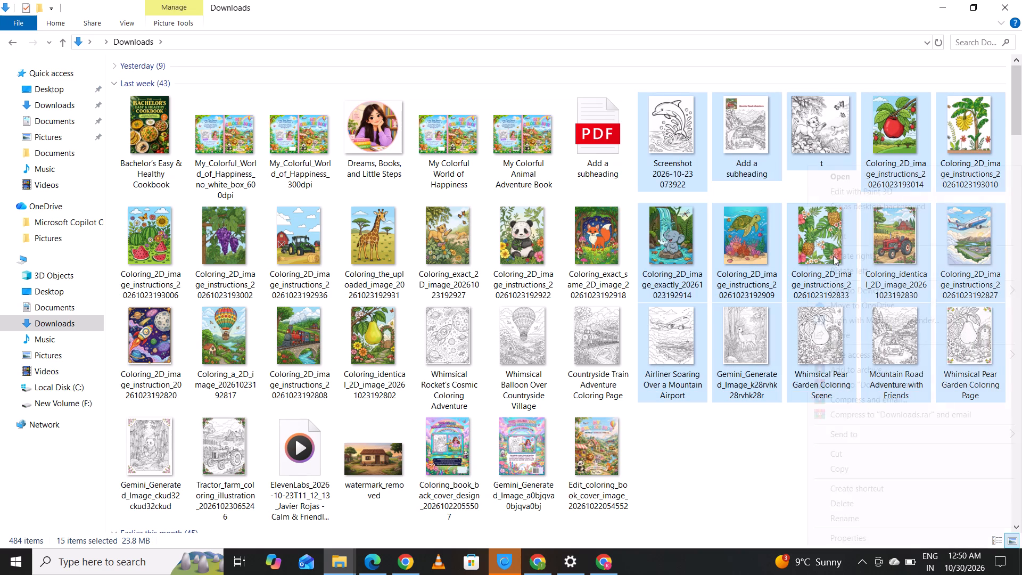
pyautogui.click(855, 502)
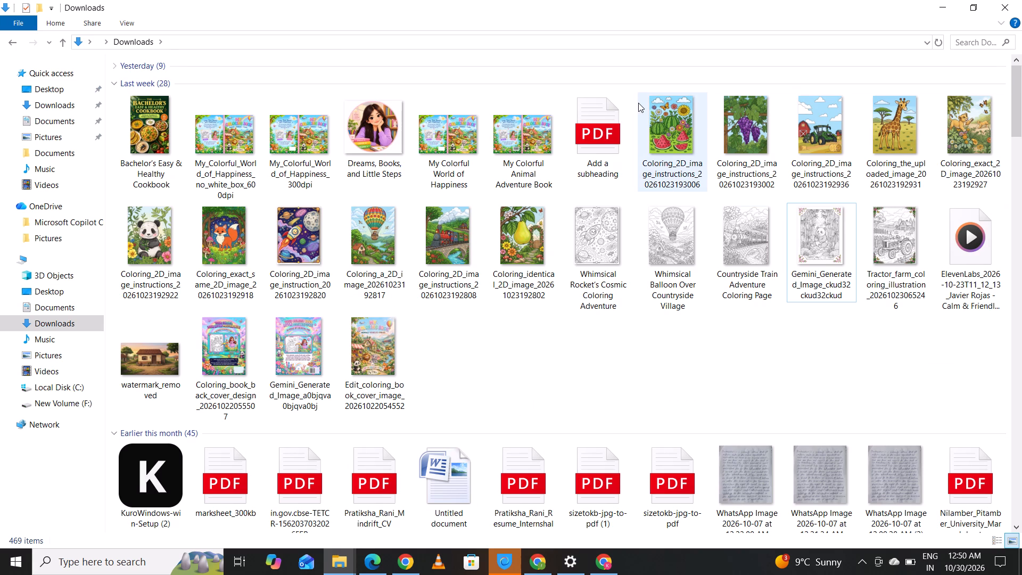
# Delete last week's remaining coloring page images in batches of eight, five and three, keeping the book covers, PDF, audio and watermark_removed files.
pyautogui.moveTo(634, 98); pyautogui.dragTo(806, 216)
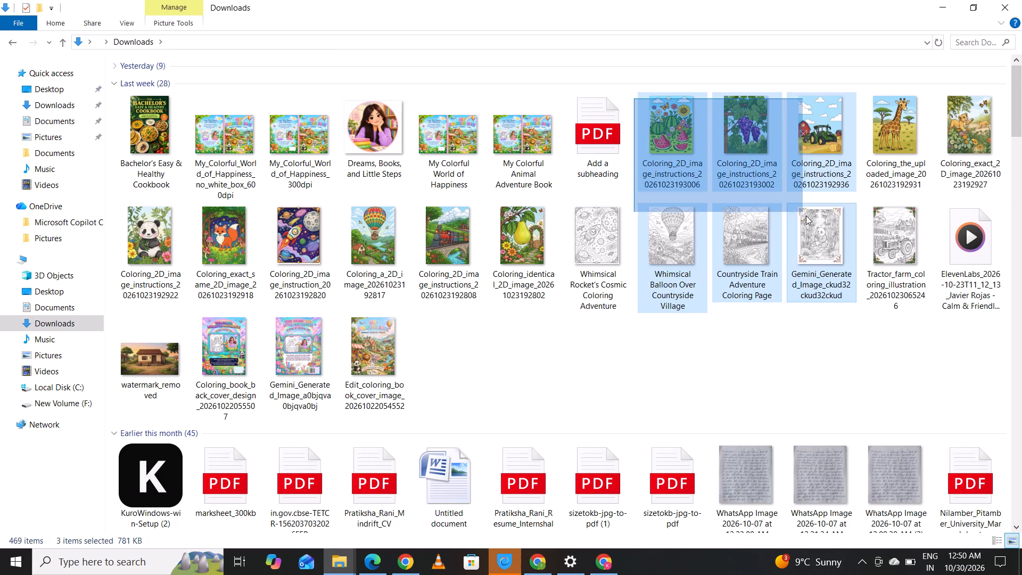
pyautogui.moveTo(806, 216); pyautogui.dragTo(925, 312)
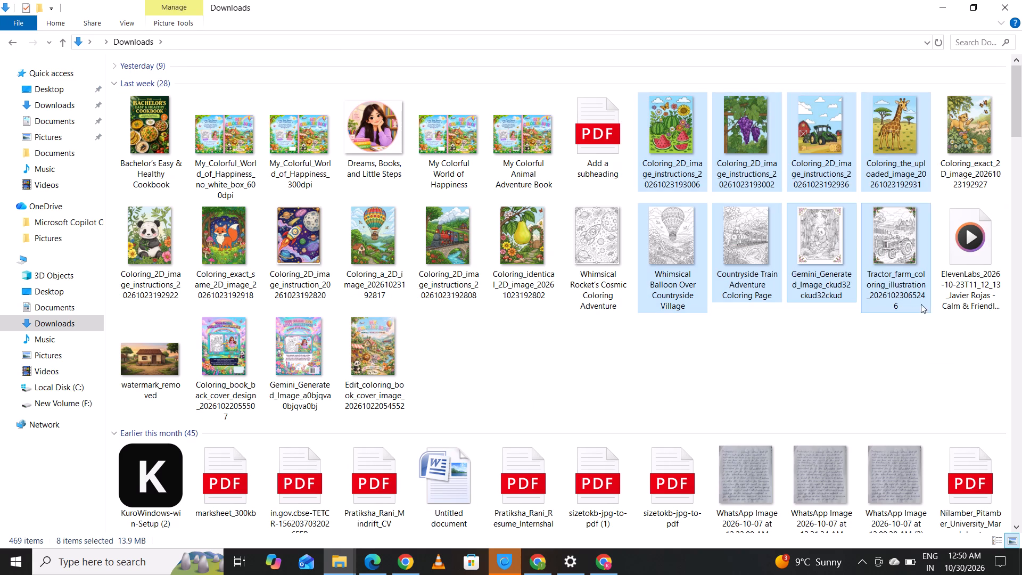
pyautogui.rightClick(831, 218)
pyautogui.click(850, 505)
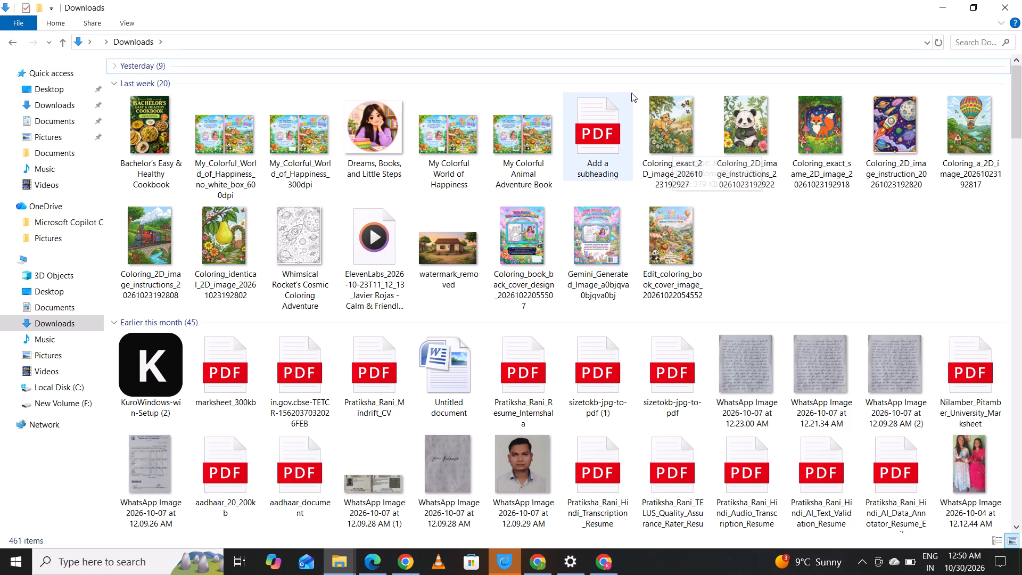
pyautogui.moveTo(637, 93); pyautogui.dragTo(663, 101)
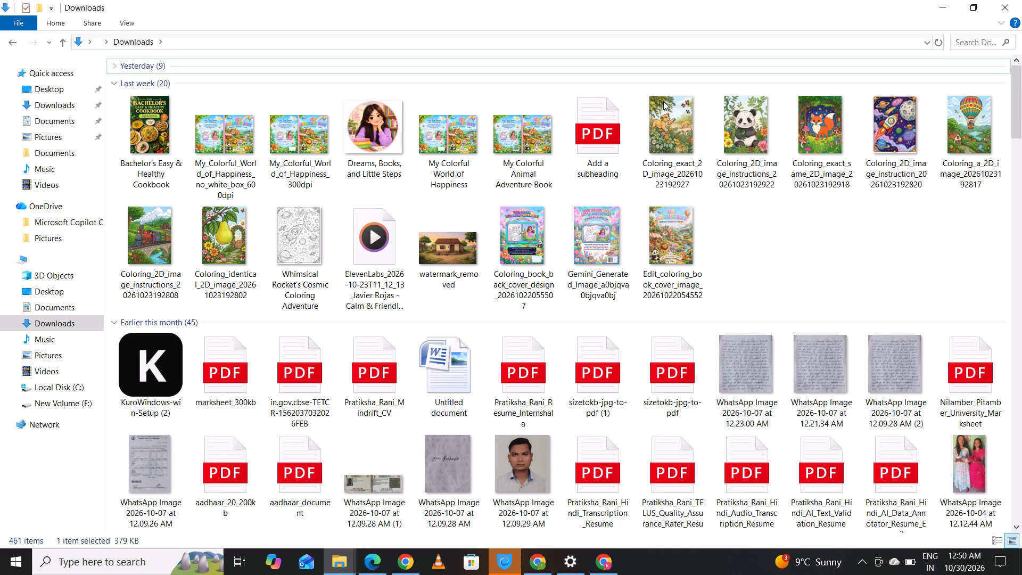
pyautogui.moveTo(663, 101); pyautogui.dragTo(1009, 196)
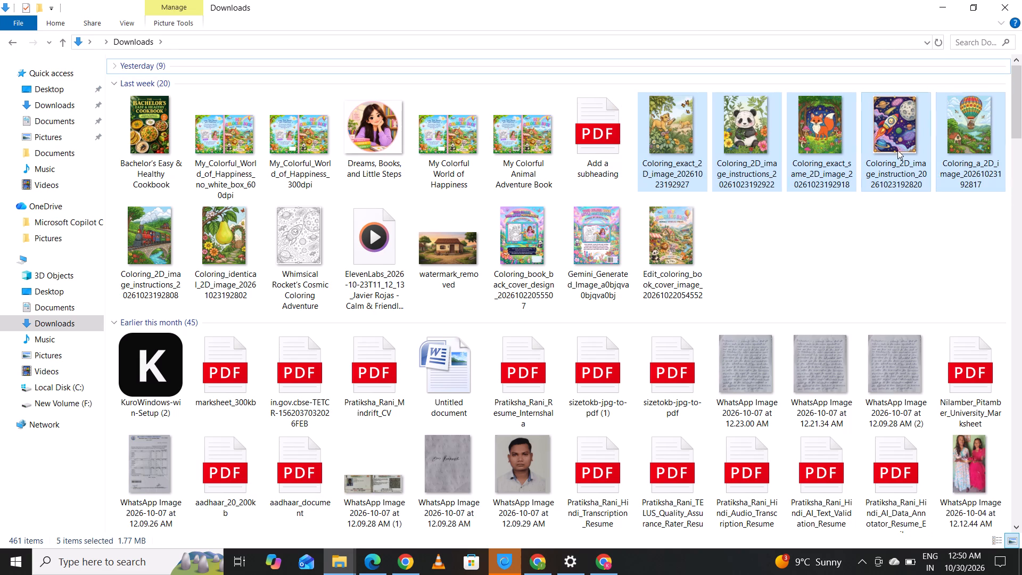
pyautogui.rightClick(833, 141)
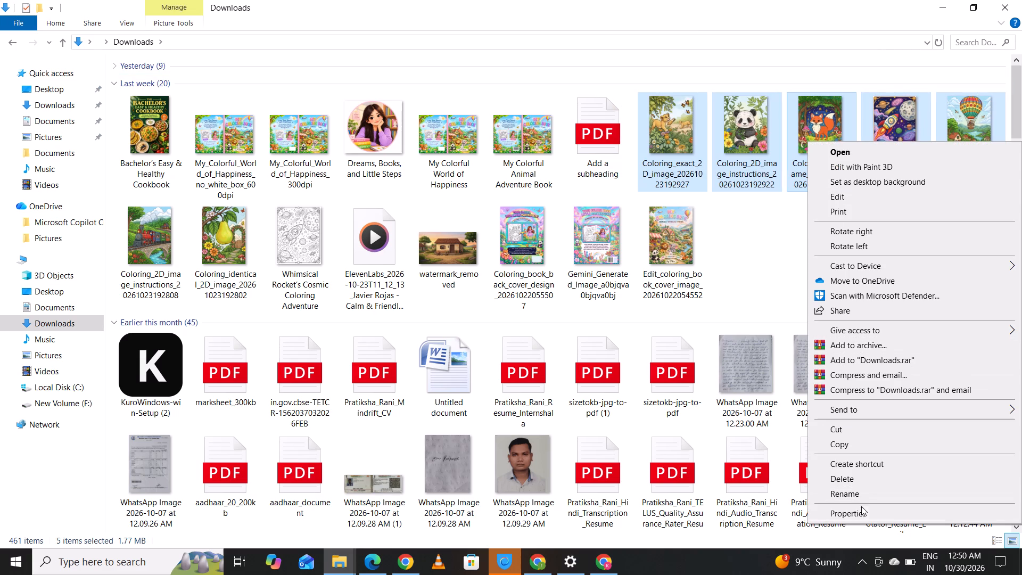
pyautogui.click(857, 483)
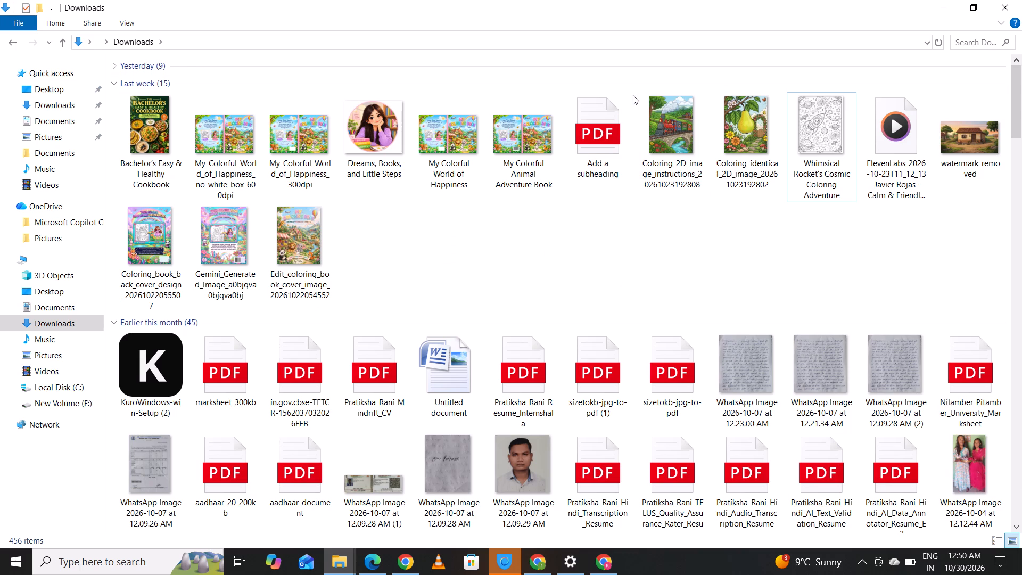
pyautogui.moveTo(633, 95); pyautogui.dragTo(774, 167)
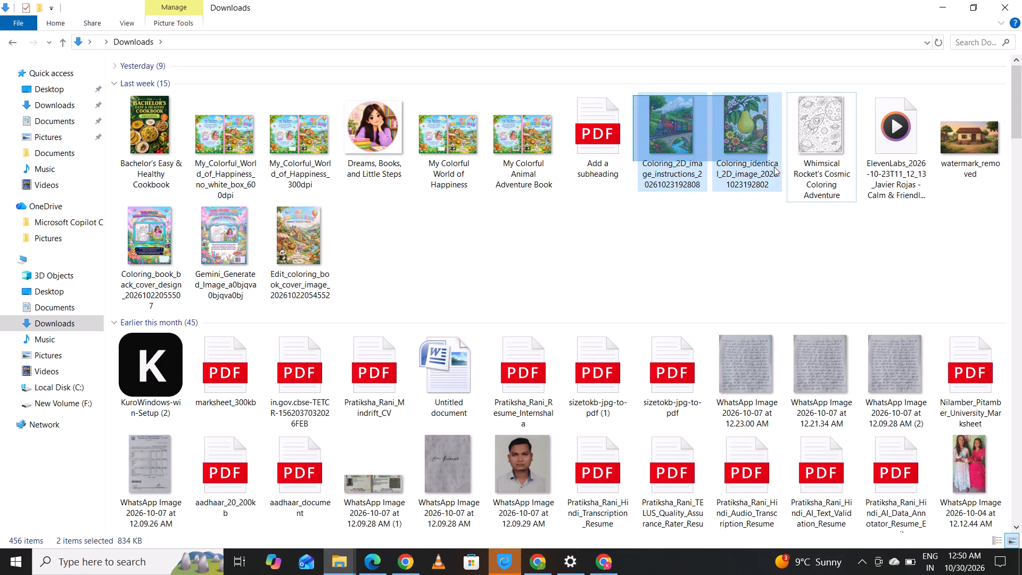
pyautogui.moveTo(774, 167); pyautogui.dragTo(855, 199)
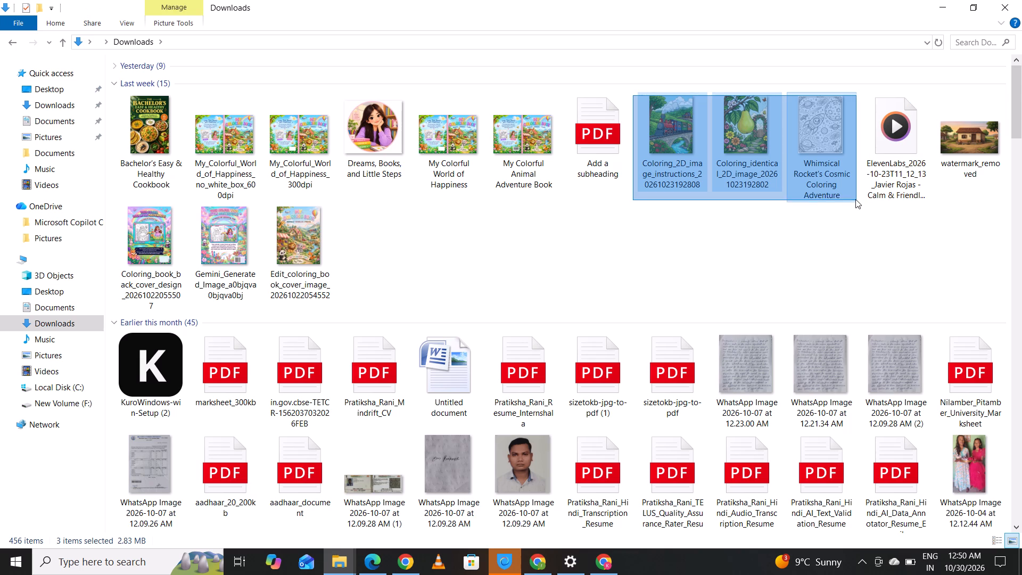
pyautogui.moveTo(855, 199); pyautogui.dragTo(849, 194)
pyautogui.rightClick(761, 146)
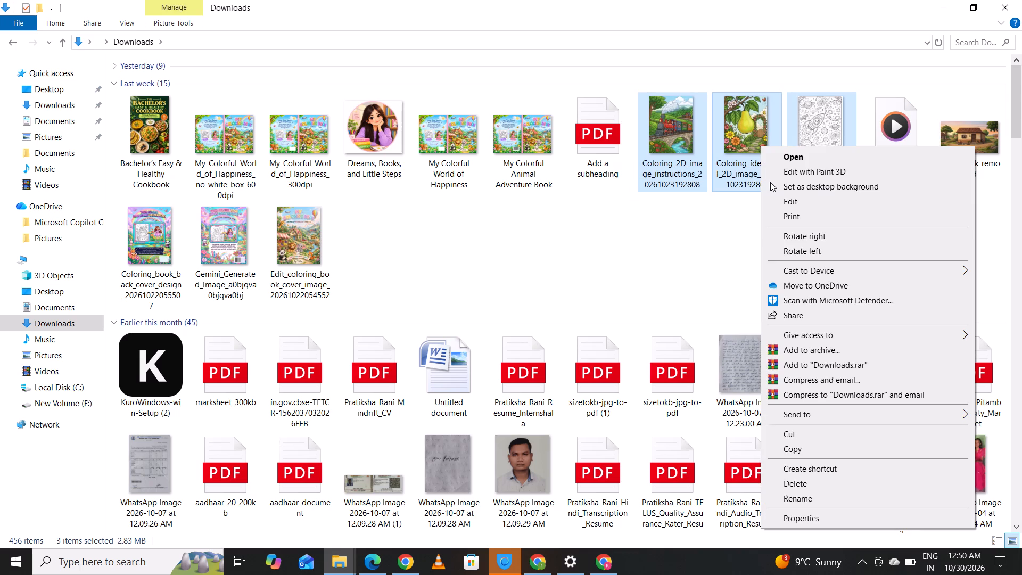
pyautogui.click(820, 485)
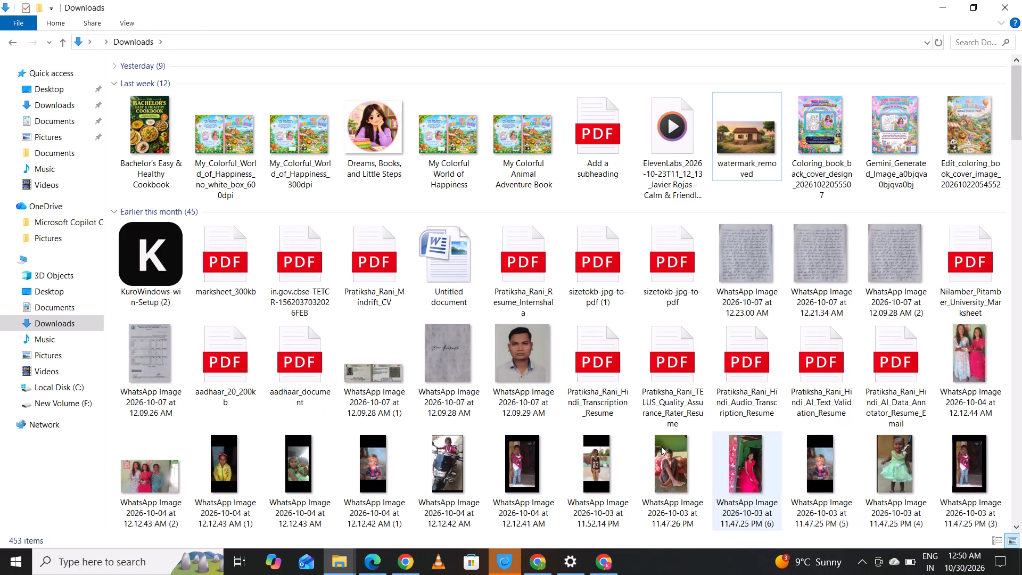
# Delete the My Colorful World of Happiness image, its 300dpi and no_white_box_600dpi versions, and the My Colorful Animal Adventure Book image.
pyautogui.rightClick(440, 111)
pyautogui.click(421, 140)
pyautogui.rightClick(421, 140)
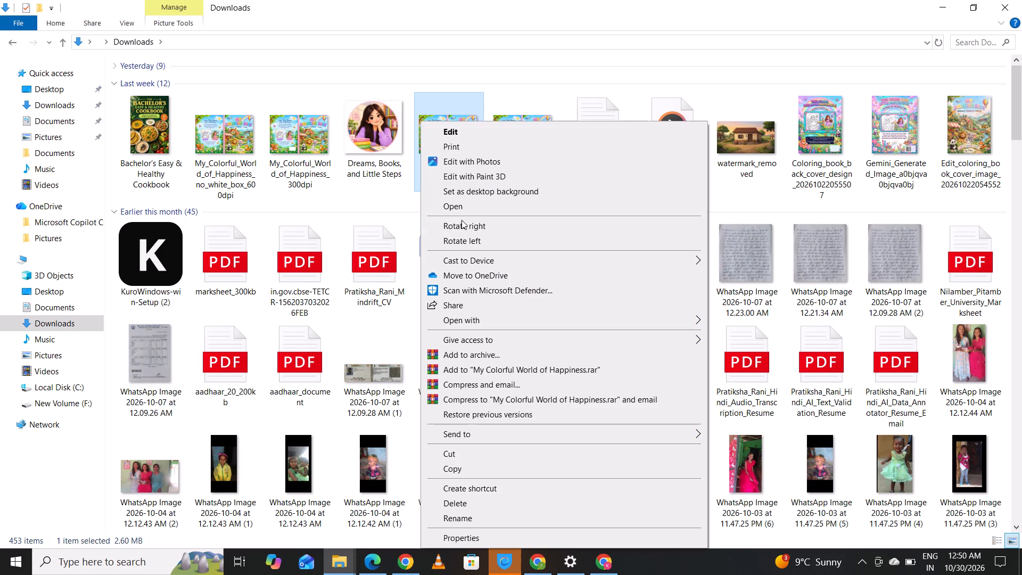
pyautogui.click(470, 505)
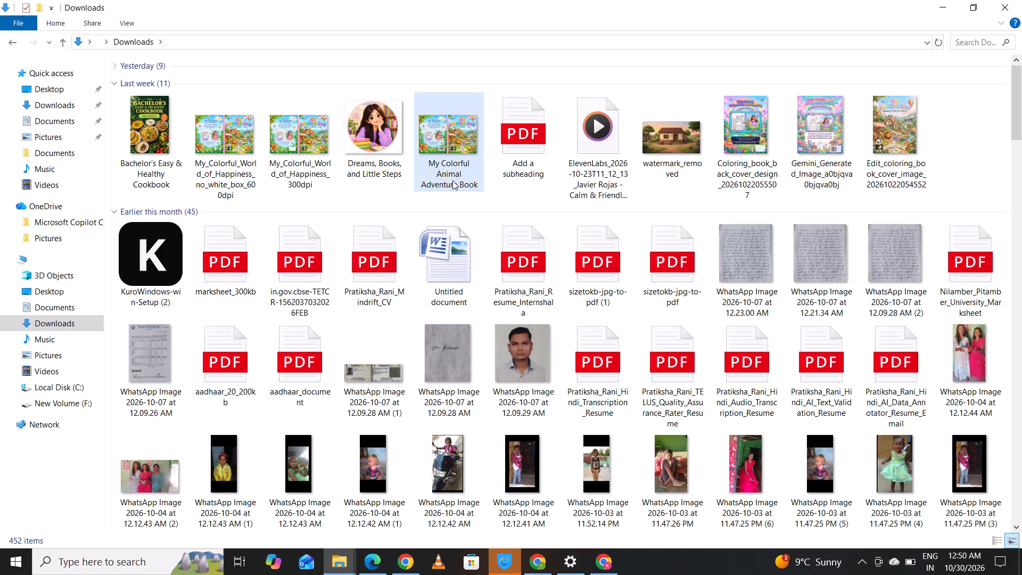
pyautogui.click(447, 159)
pyautogui.rightClick(447, 159)
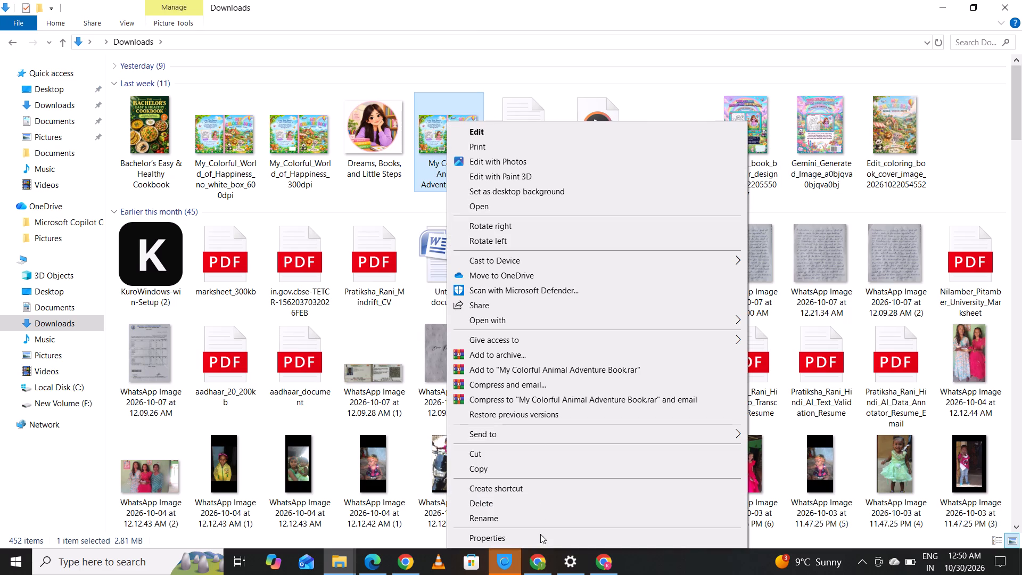
pyautogui.click(516, 500)
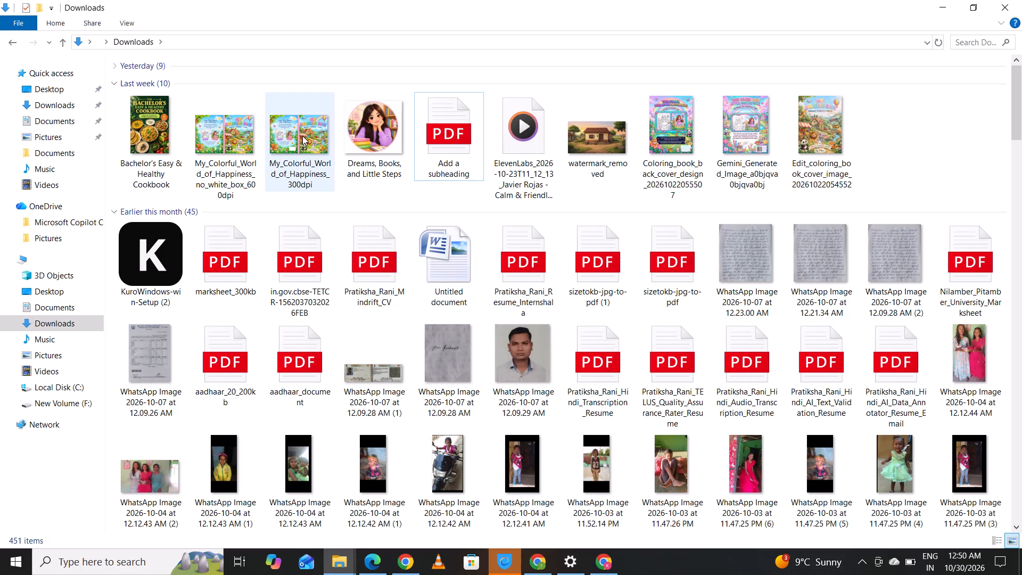
pyautogui.click(302, 136)
pyautogui.rightClick(302, 136)
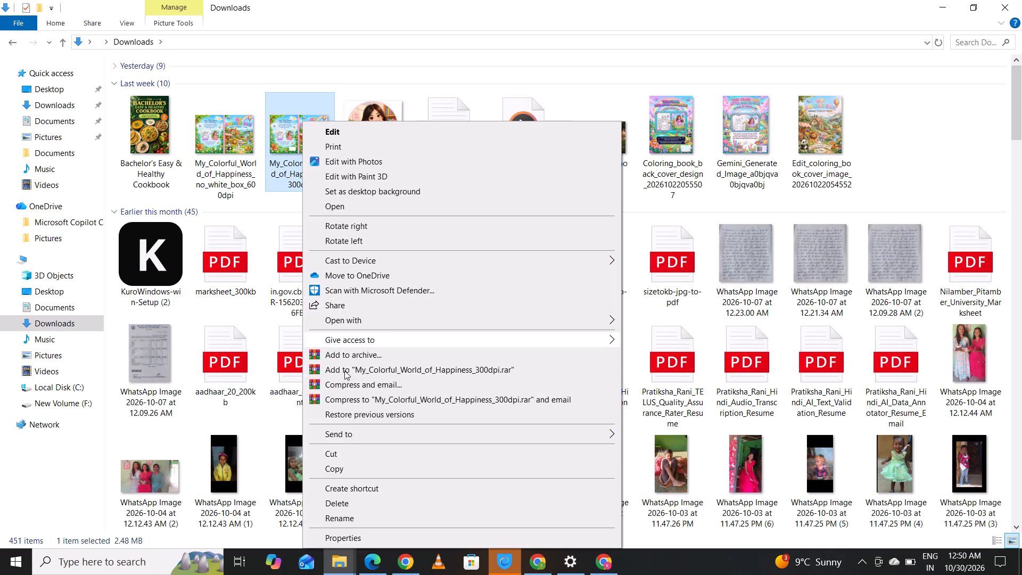
pyautogui.click(345, 506)
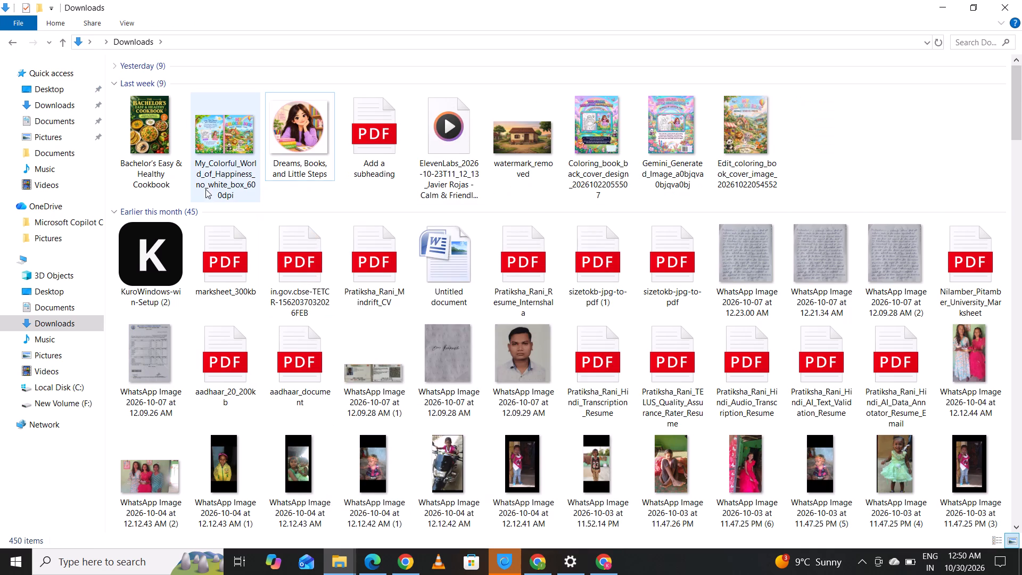
pyautogui.click(209, 168)
pyautogui.rightClick(209, 168)
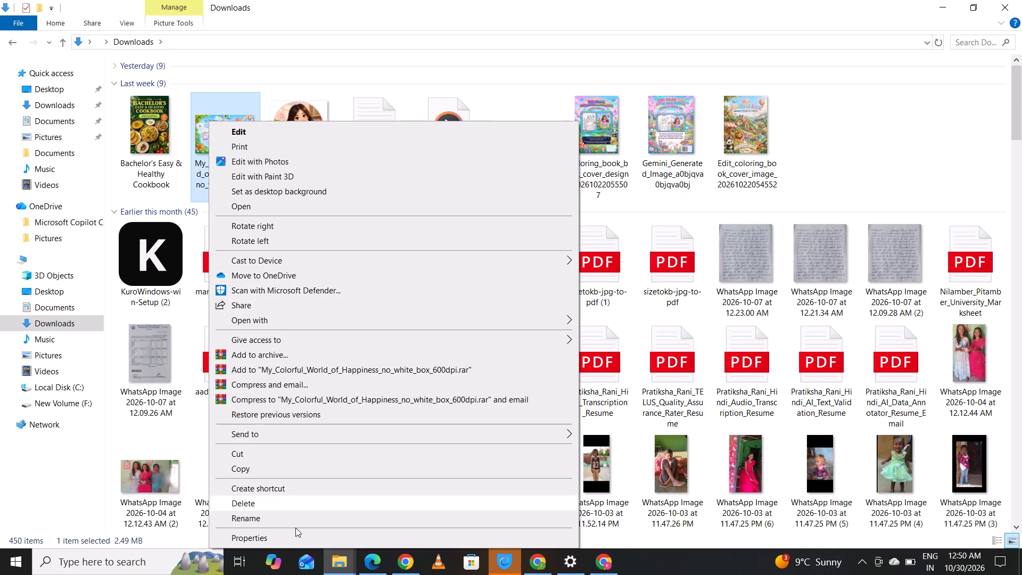
pyautogui.click(293, 504)
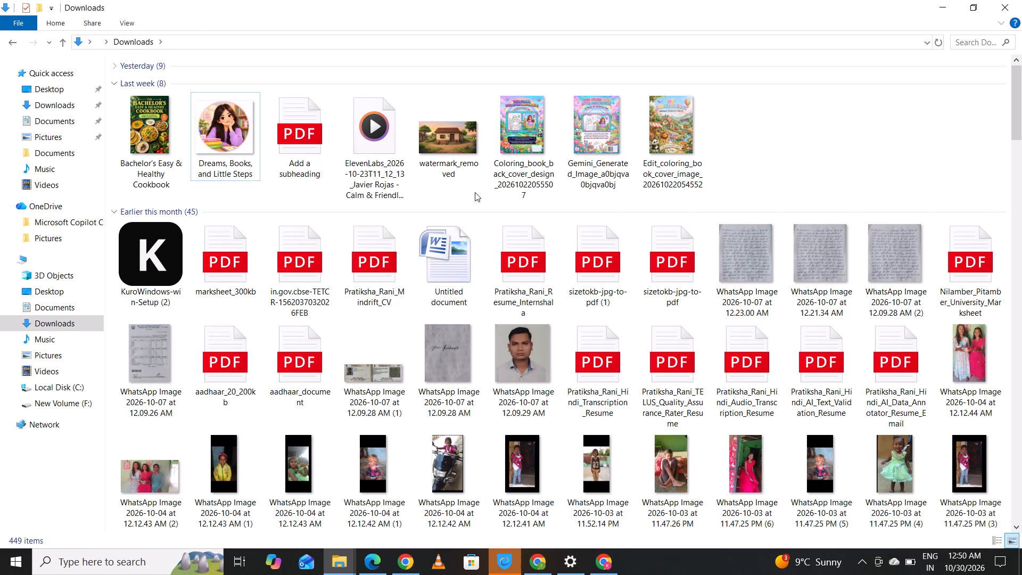
# Delete last week's Coloring_book_back_cover_design, Gemini_Generated_Image_a0bjqva0bjqva0bj and Edit_coloring_book_cover_image files one by one.
pyautogui.click(523, 134)
pyautogui.rightClick(523, 134)
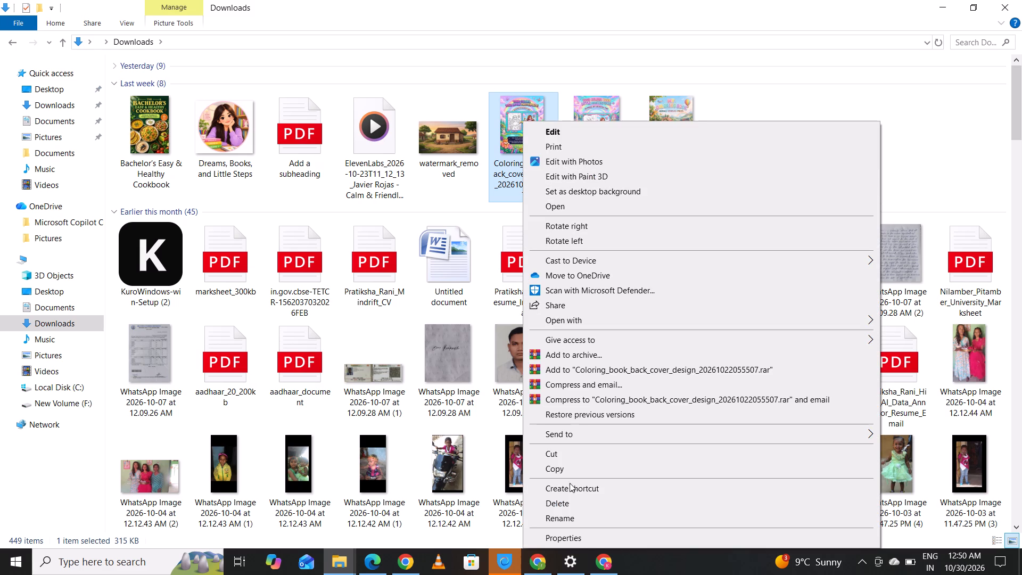
pyautogui.click(570, 500)
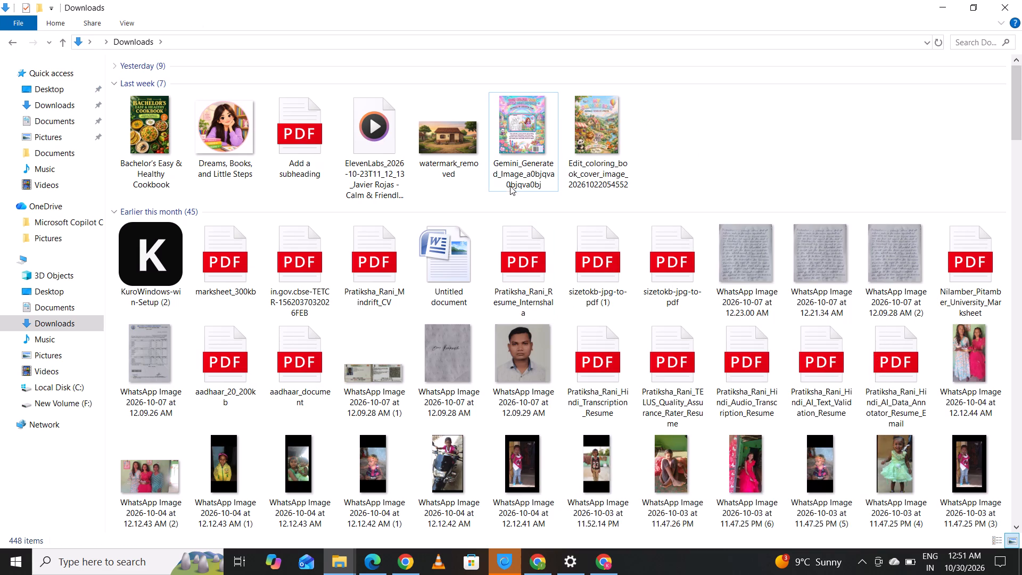
pyautogui.click(510, 132)
pyautogui.rightClick(510, 132)
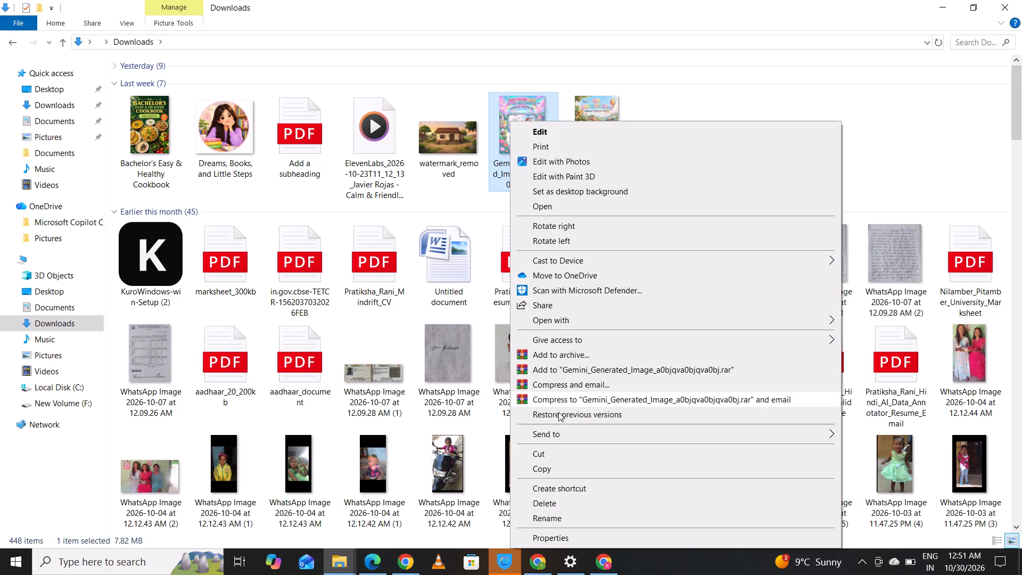
pyautogui.click(559, 506)
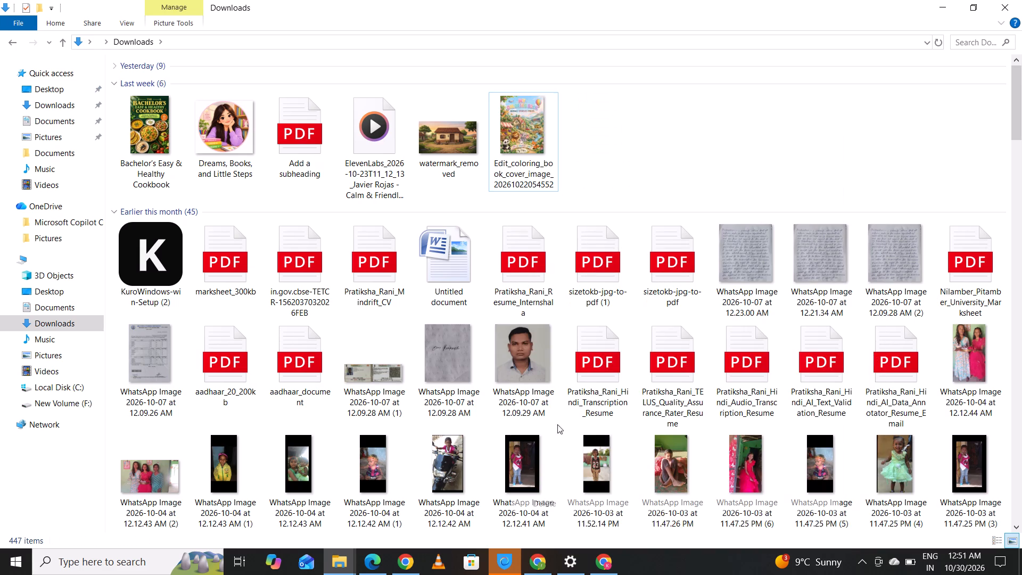
pyautogui.click(550, 112)
pyautogui.rightClick(550, 112)
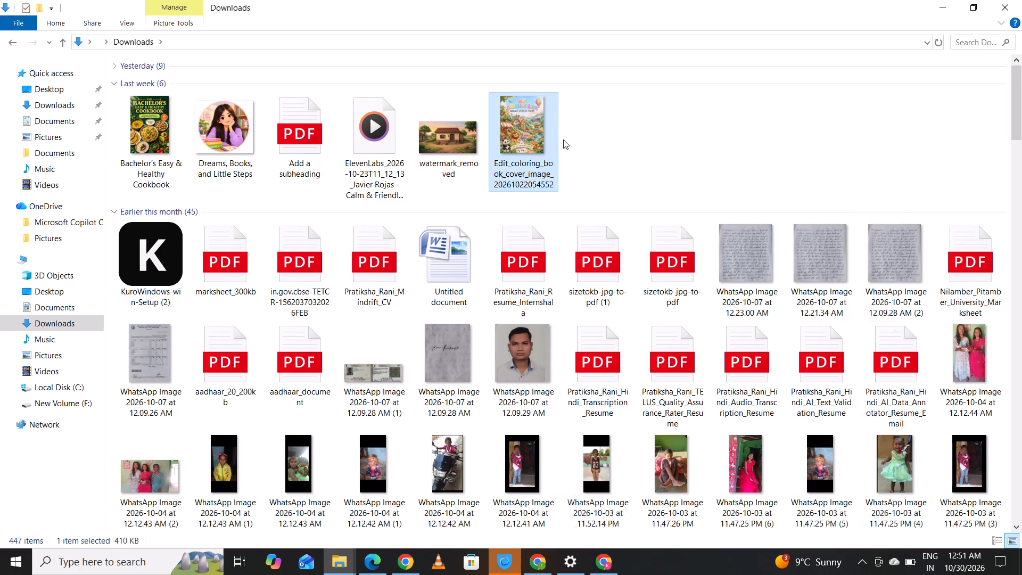
pyautogui.click(624, 497)
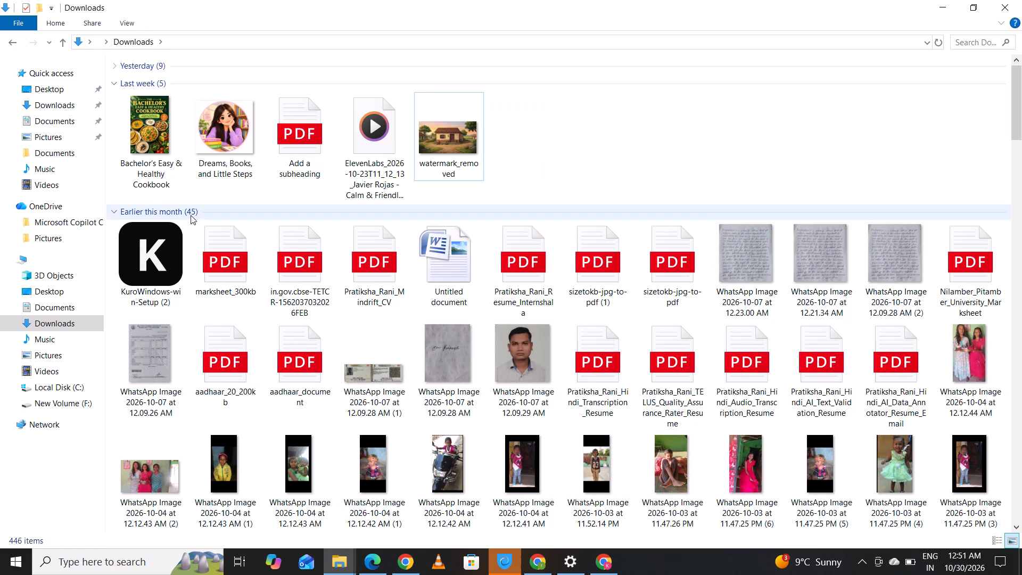
# Delete the Dreams, Books, and Little Steps image from last week's files.
pyautogui.click(207, 150)
pyautogui.rightClick(207, 150)
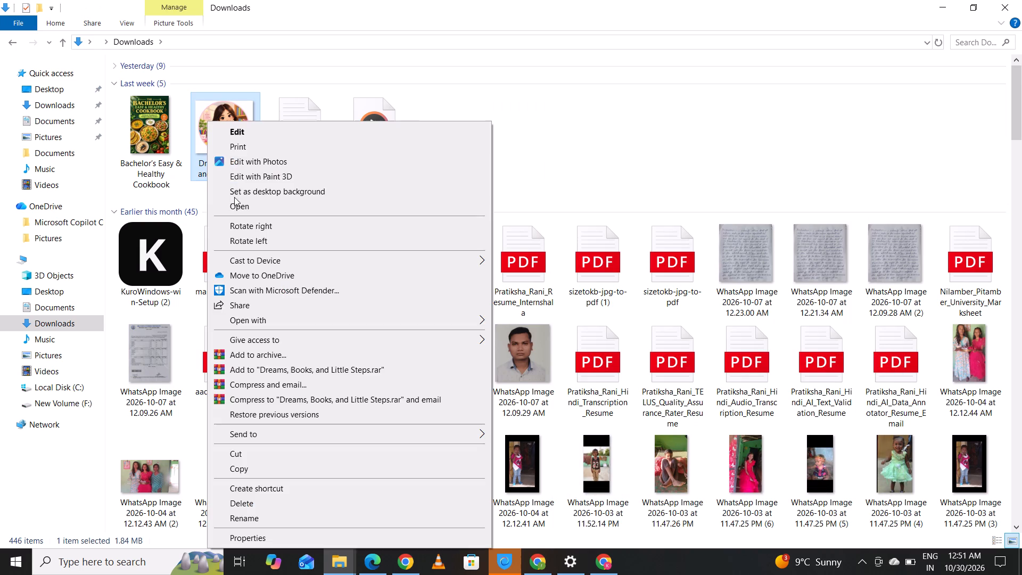
pyautogui.click(285, 497)
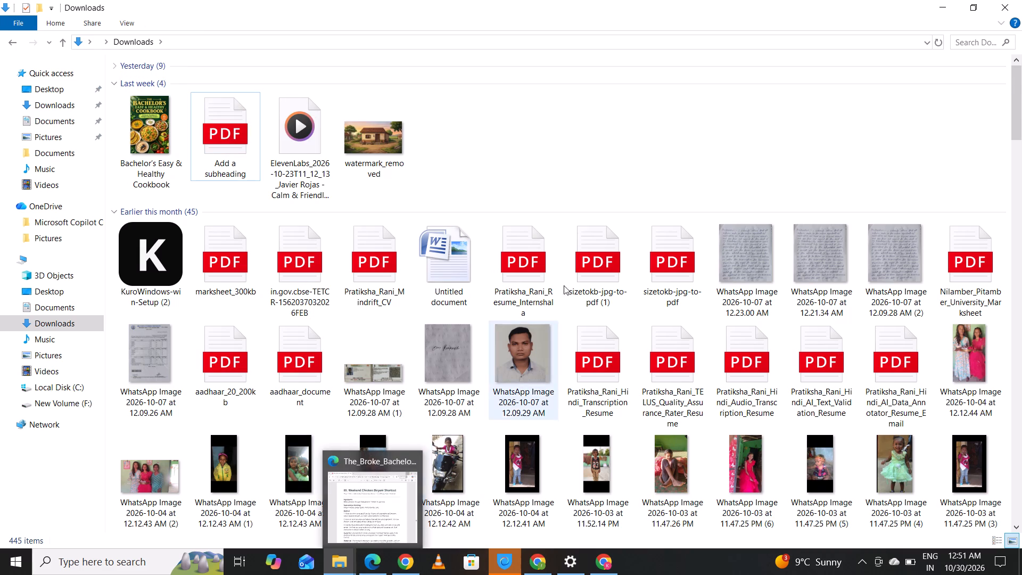
pyautogui.click(929, 6)
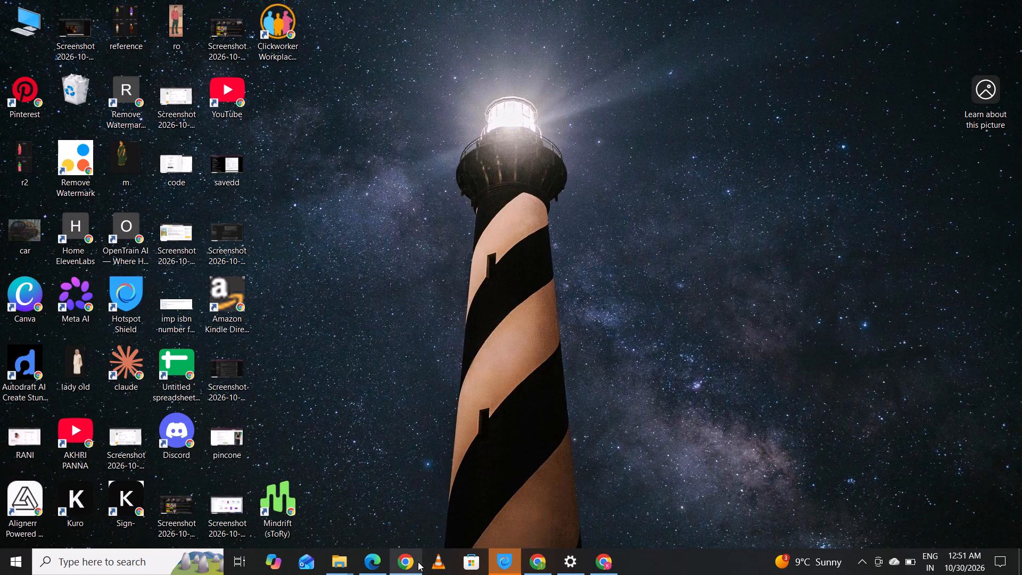
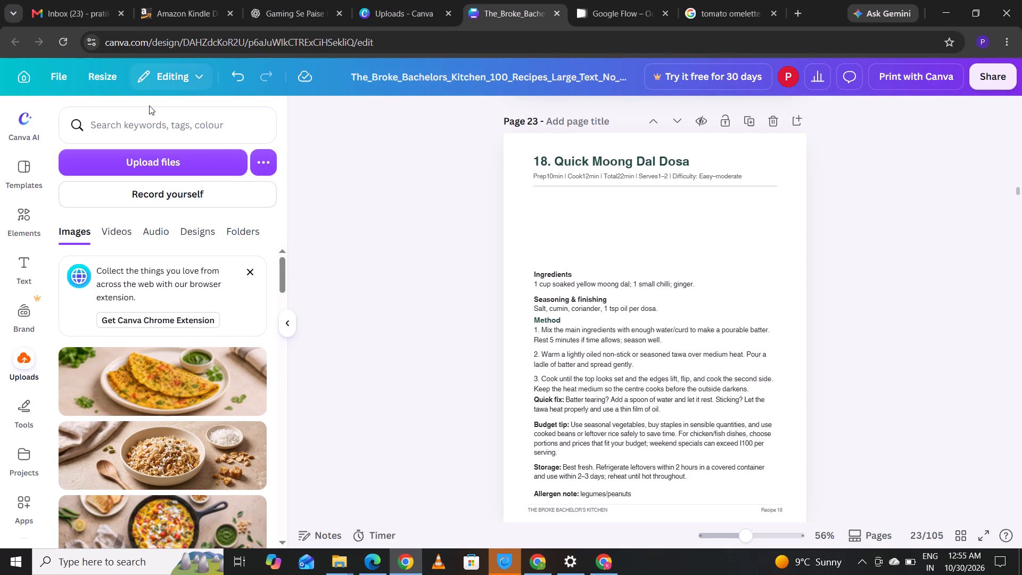
pyautogui.click(184, 166)
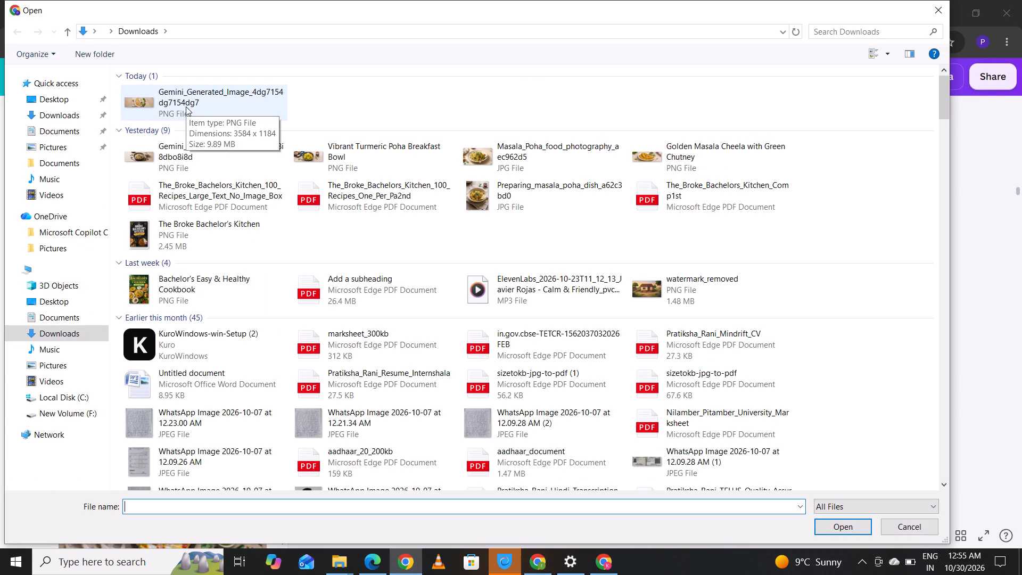
pyautogui.click(186, 106)
pyautogui.click(186, 106)
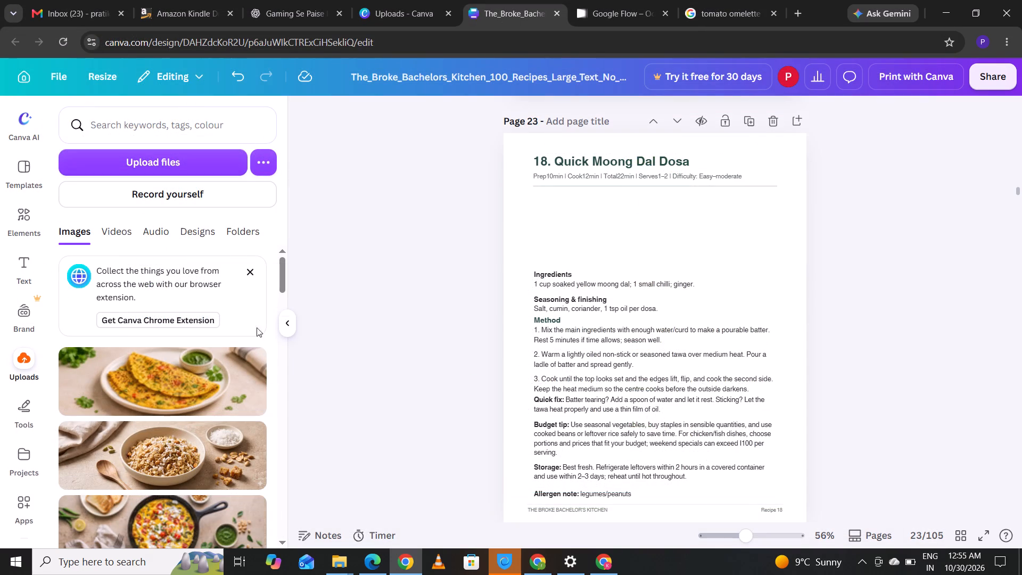
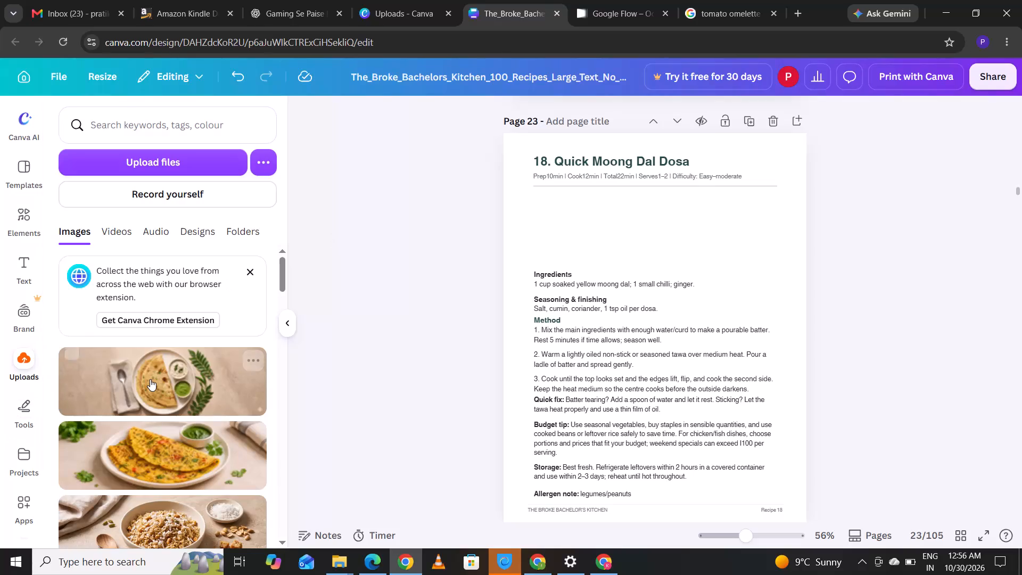
# Place the newly uploaded moong dal dosa photo in the gap between the divider and Ingredients on page 23.
pyautogui.moveTo(150, 379); pyautogui.dragTo(569, 230)
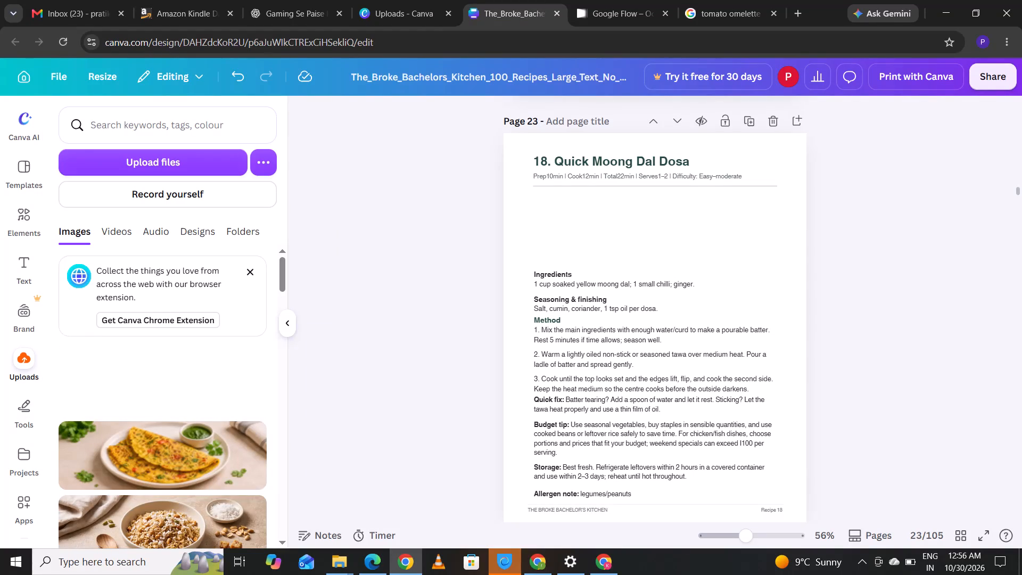
pyautogui.moveTo(569, 230); pyautogui.dragTo(438, 262)
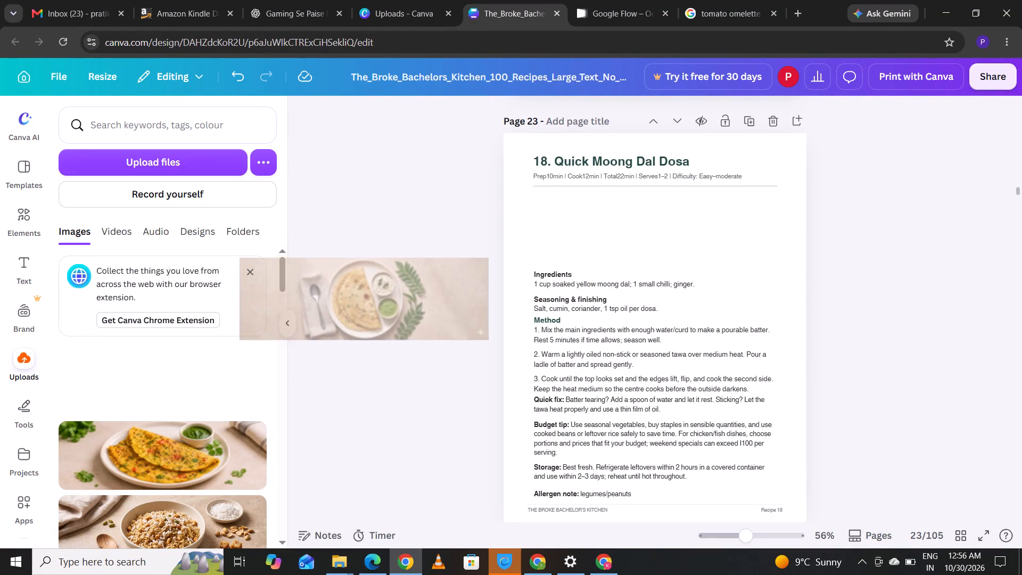
pyautogui.moveTo(438, 262); pyautogui.dragTo(626, 223)
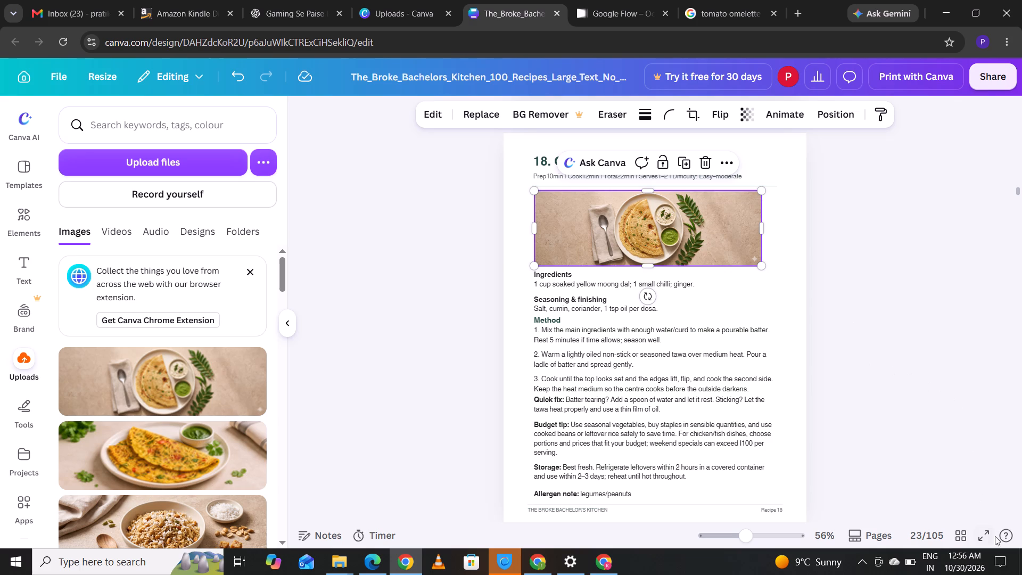
# Switch on Bluetooth in Windows for the OnePlus Nord Buds 2r and return to the Canva recipe page.
pyautogui.click(1002, 558)
pyautogui.click(901, 519)
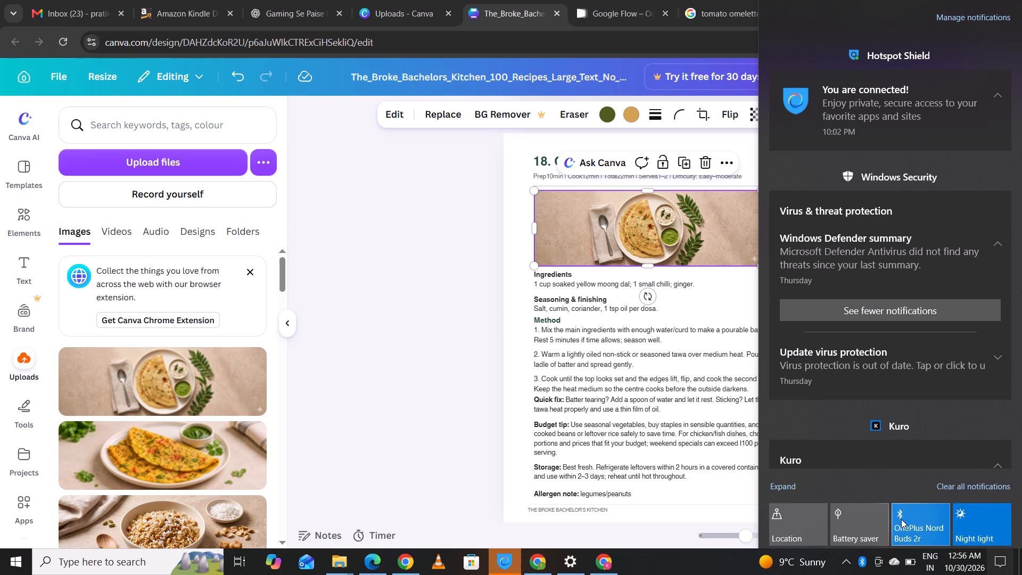
pyautogui.rightClick(901, 519)
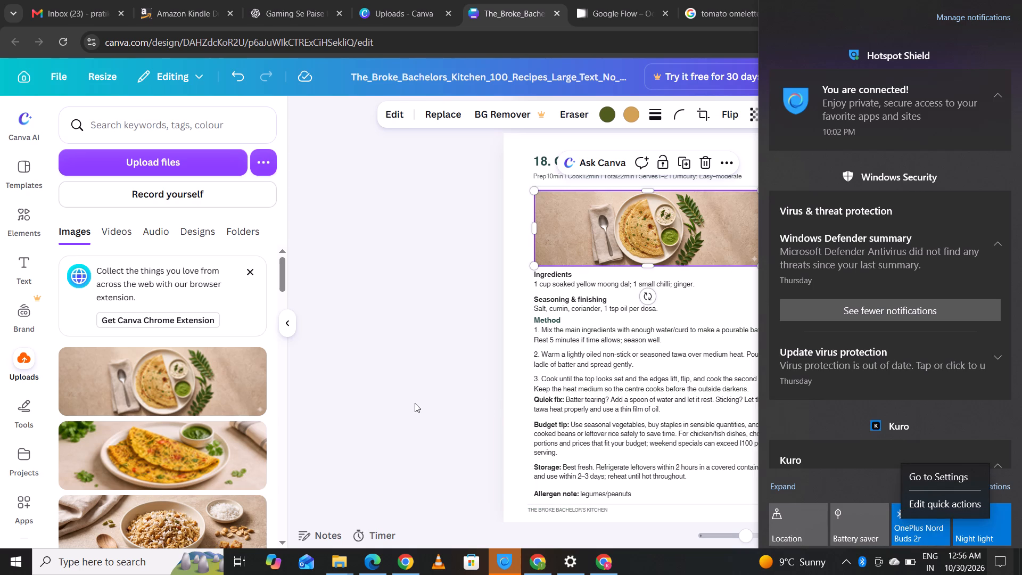
pyautogui.click(415, 403)
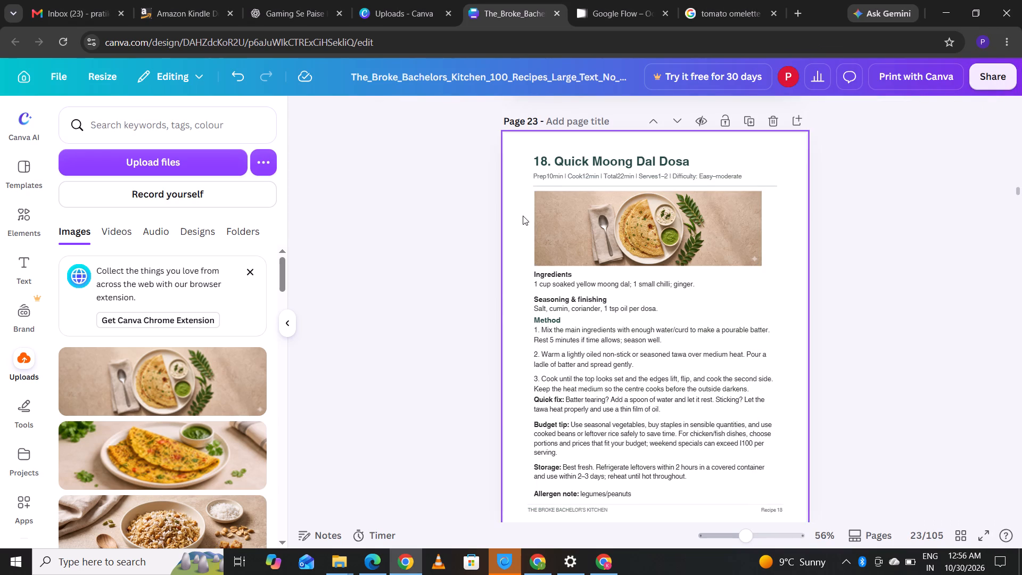
# Crop the dosa photo's right edge slightly and scale the photo up to fit the space above Ingredients.
pyautogui.click(753, 228)
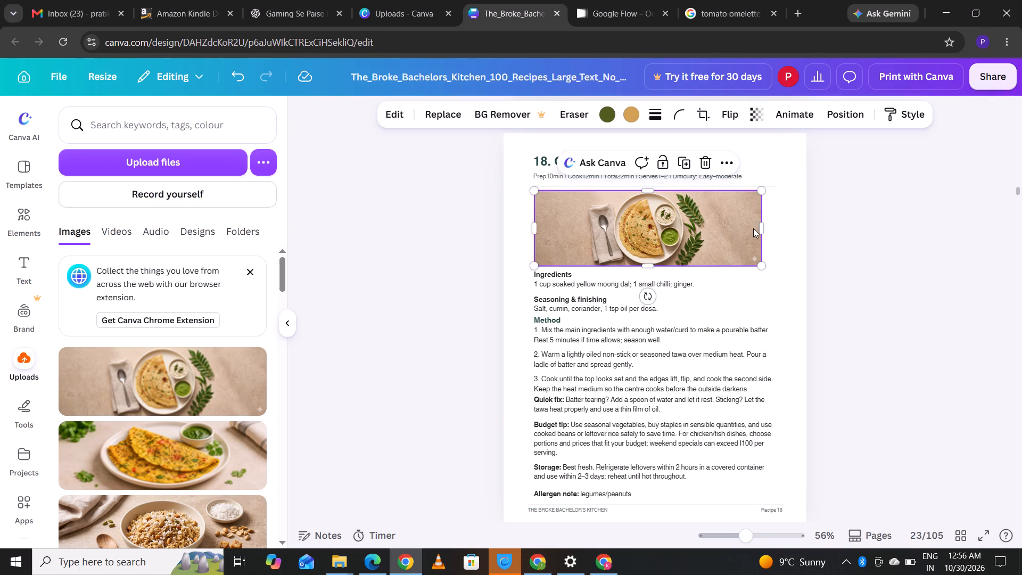
pyautogui.moveTo(760, 226); pyautogui.dragTo(748, 235)
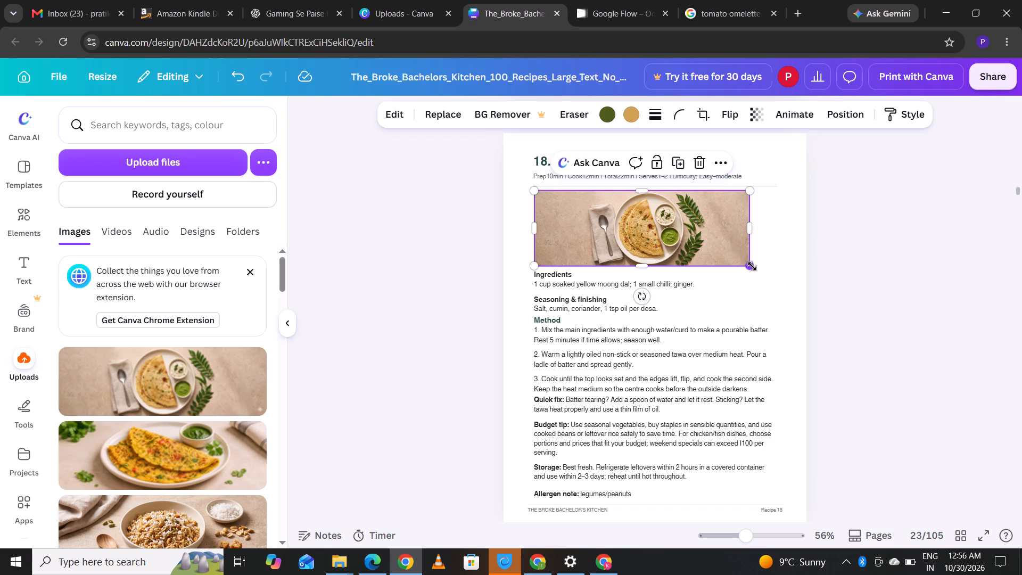
pyautogui.moveTo(752, 266); pyautogui.dragTo(759, 271)
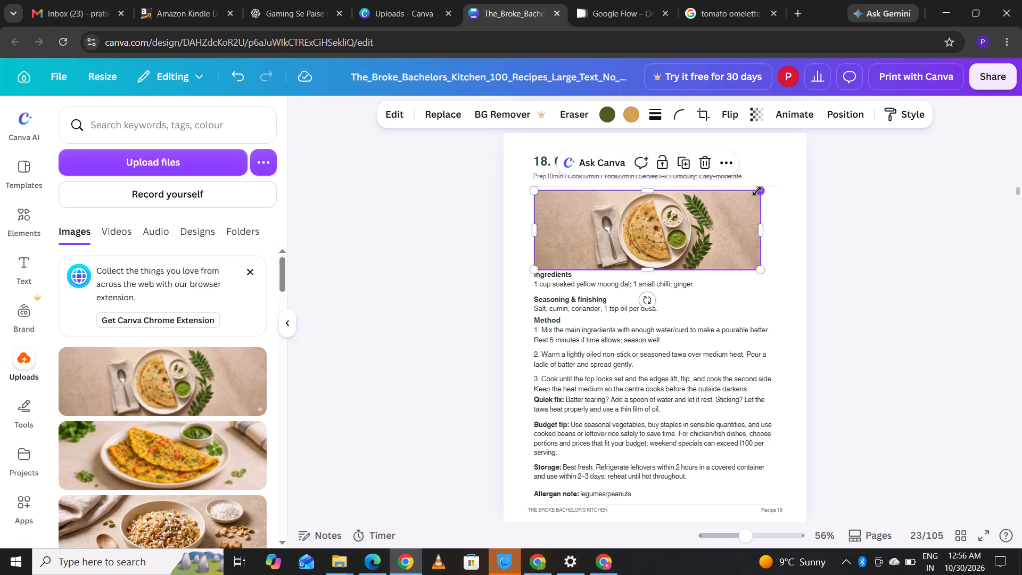
# Nudge the divider up on the Quick Moong Dal Dosa page and enlarge the dosa photo to the divider's width, filling the gap above Ingredients.
pyautogui.click(757, 191)
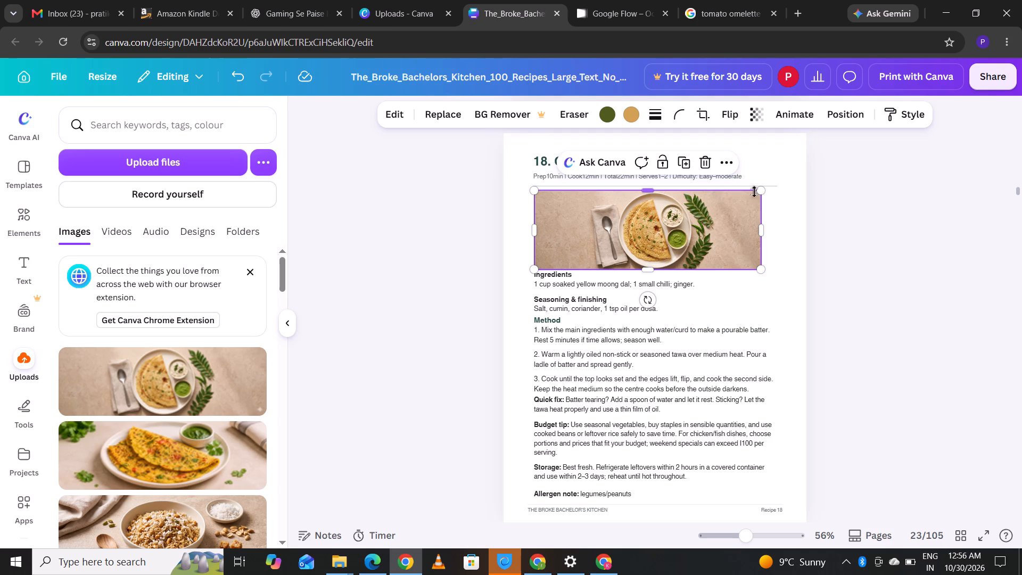
pyautogui.moveTo(763, 194); pyautogui.dragTo(750, 230)
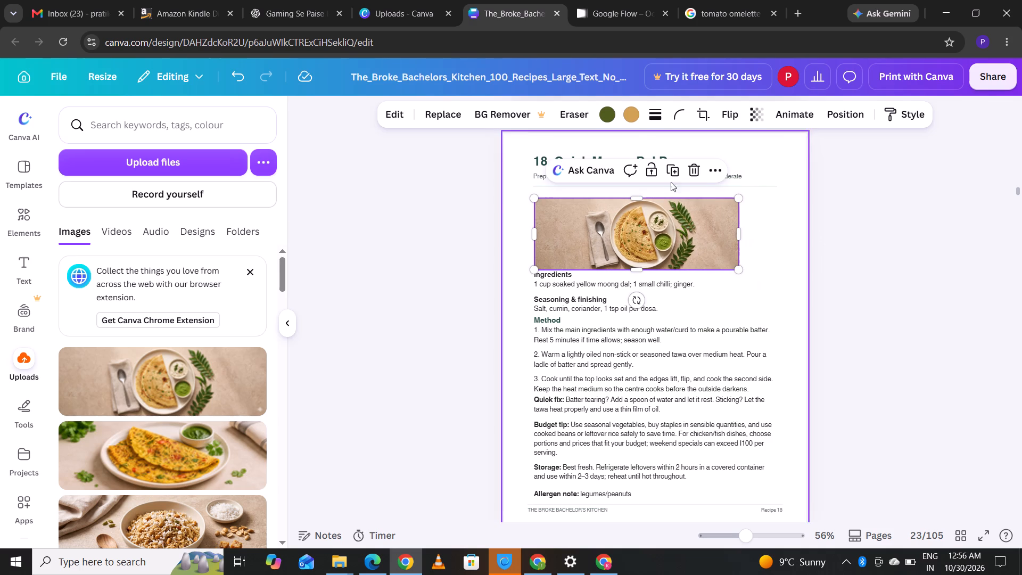
pyautogui.click(751, 186)
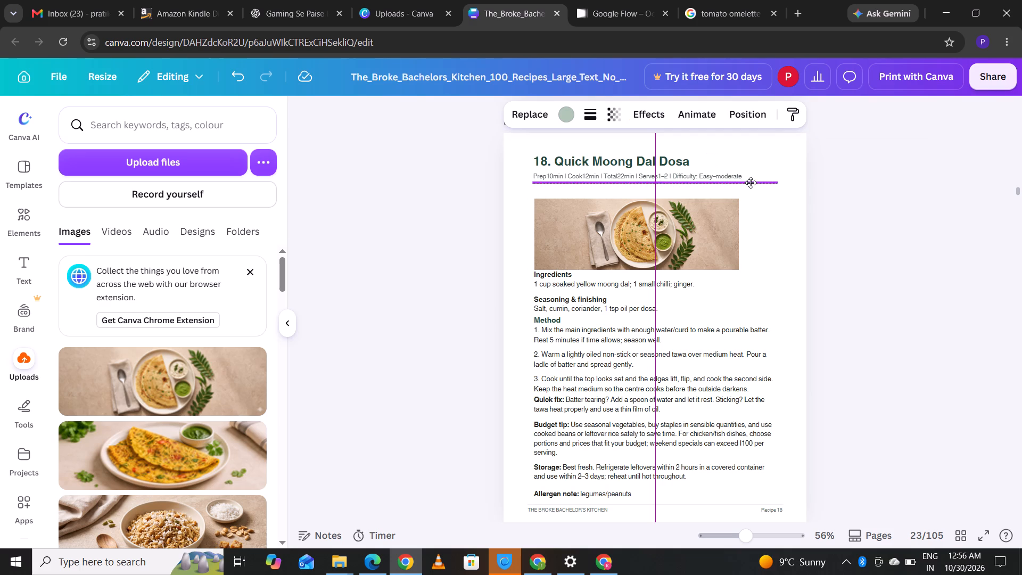
pyautogui.click(727, 216)
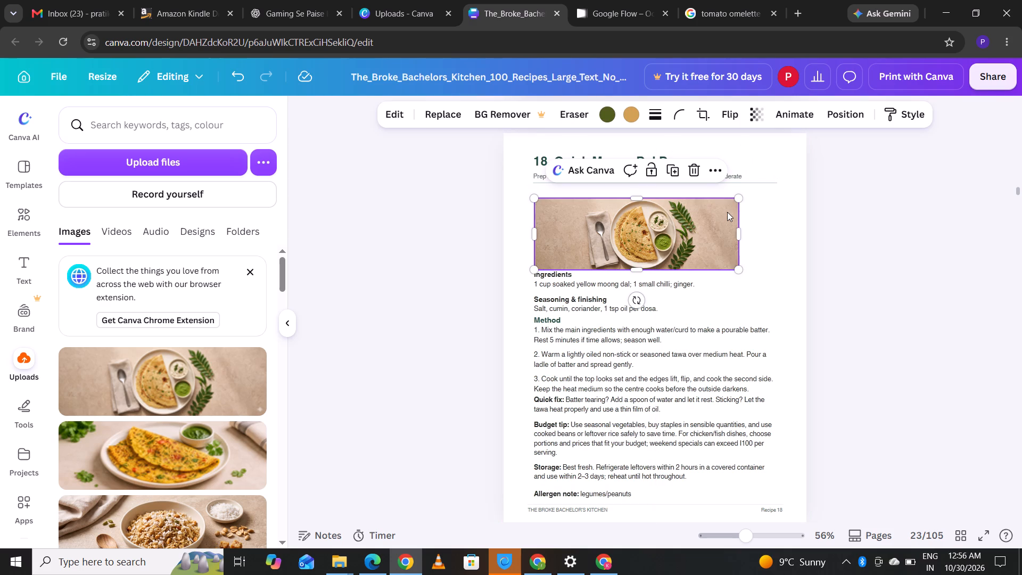
pyautogui.moveTo(736, 198); pyautogui.dragTo(744, 195)
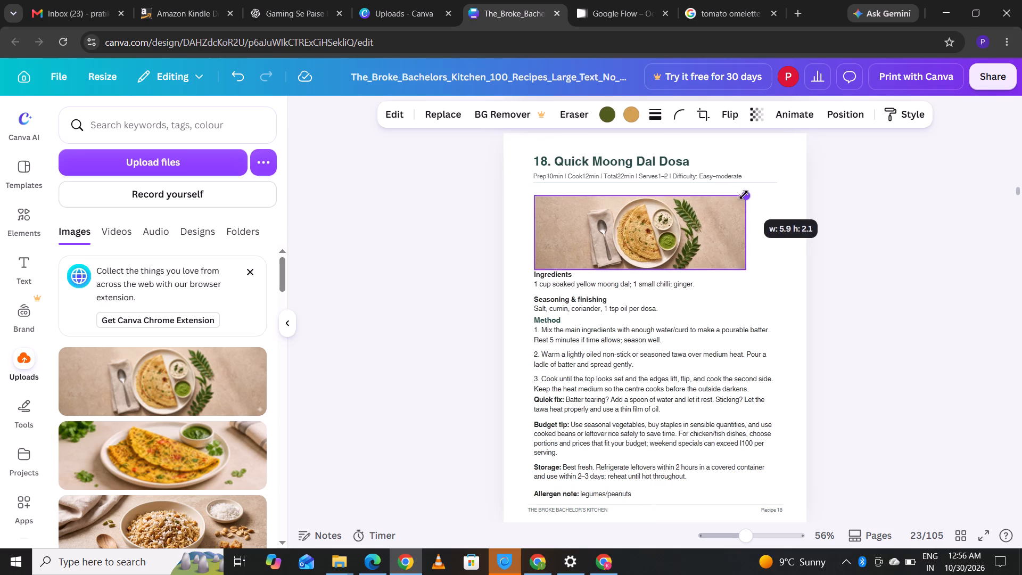
pyautogui.moveTo(744, 195); pyautogui.dragTo(771, 178)
pyautogui.click(828, 192)
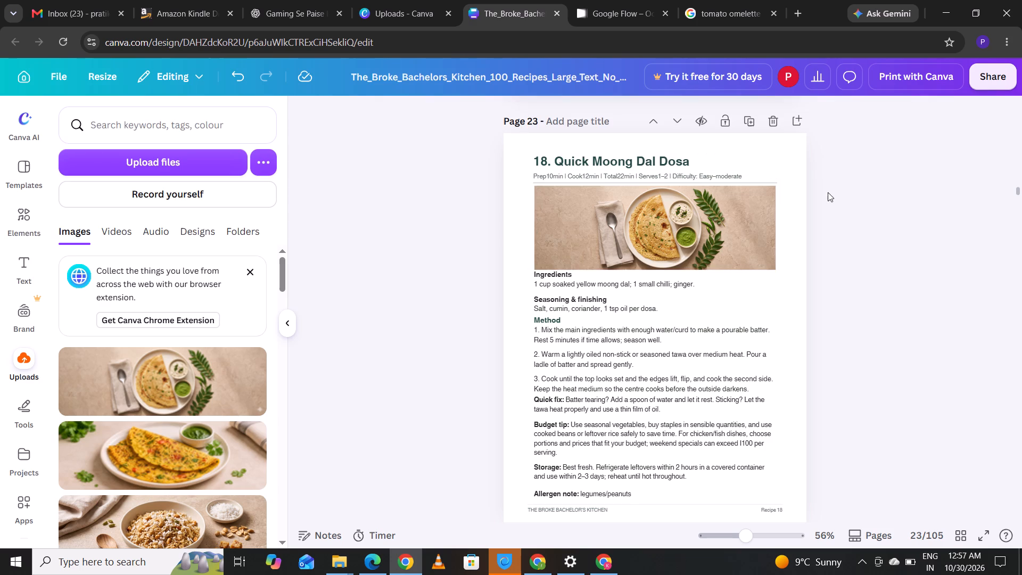
# Go to the next recipe page, 19. Potato Sandwich, and look over its layout.
pyautogui.click(1018, 191)
pyautogui.press('Down')
pyautogui.press('Down')
pyautogui.press('Down')
pyautogui.press('Down')
pyautogui.press('Down')
pyautogui.press('Down')
pyautogui.press('Down')
pyautogui.press('Down')
pyautogui.press('Down')
pyautogui.press('Down')
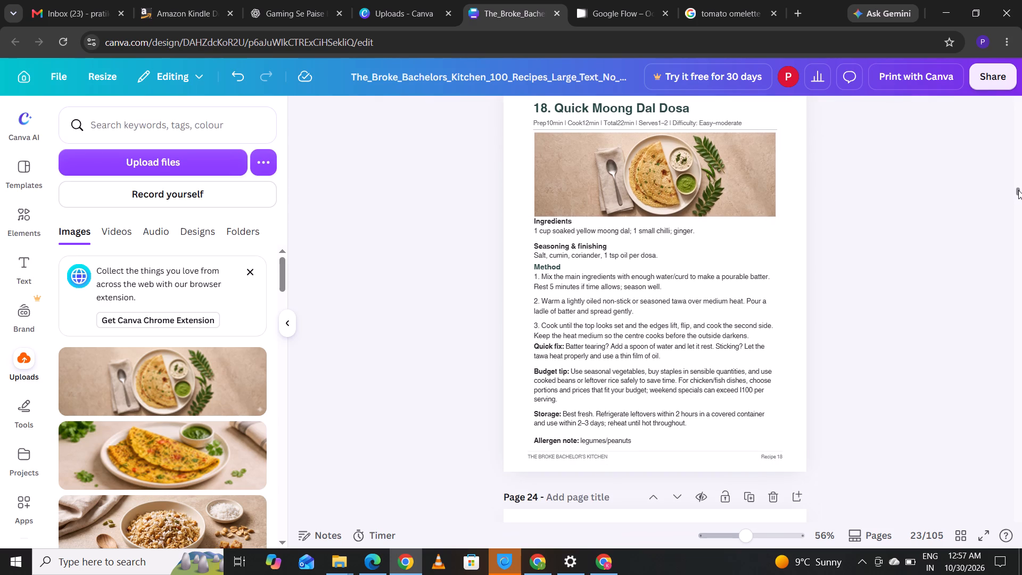
pyautogui.press('Down')
pyautogui.press('Down')
pyautogui.press('Down')
pyautogui.press('Down')
pyautogui.press('Down')
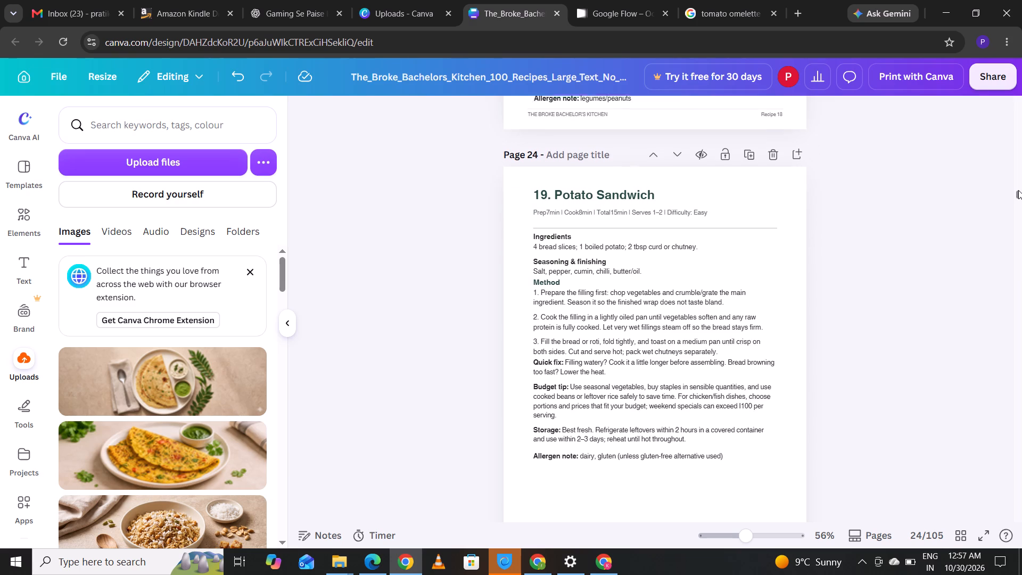
pyautogui.press('Down')
pyautogui.press('Down')
pyautogui.press('Down')
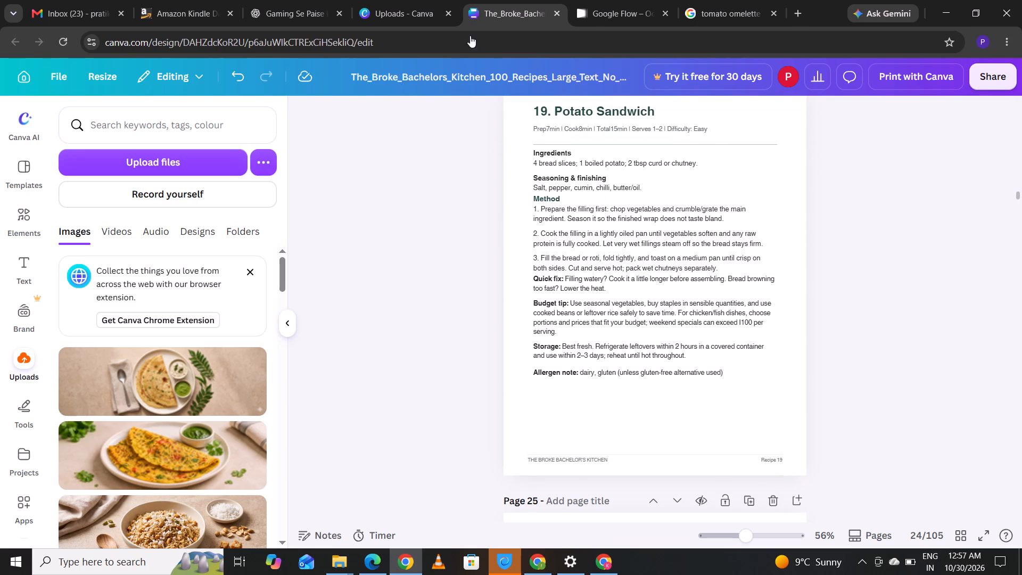
pyautogui.click(540, 562)
pyautogui.click(106, 0)
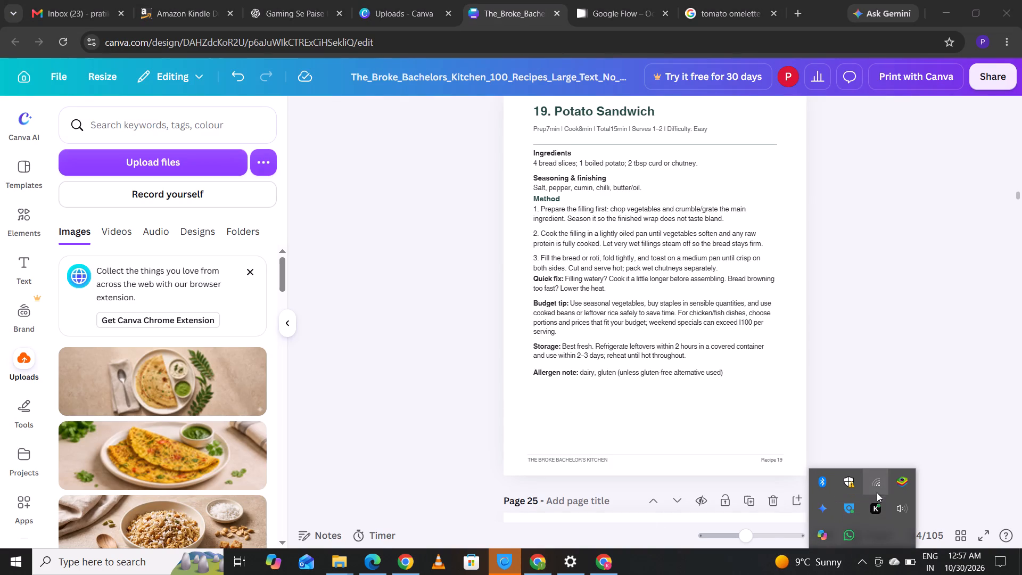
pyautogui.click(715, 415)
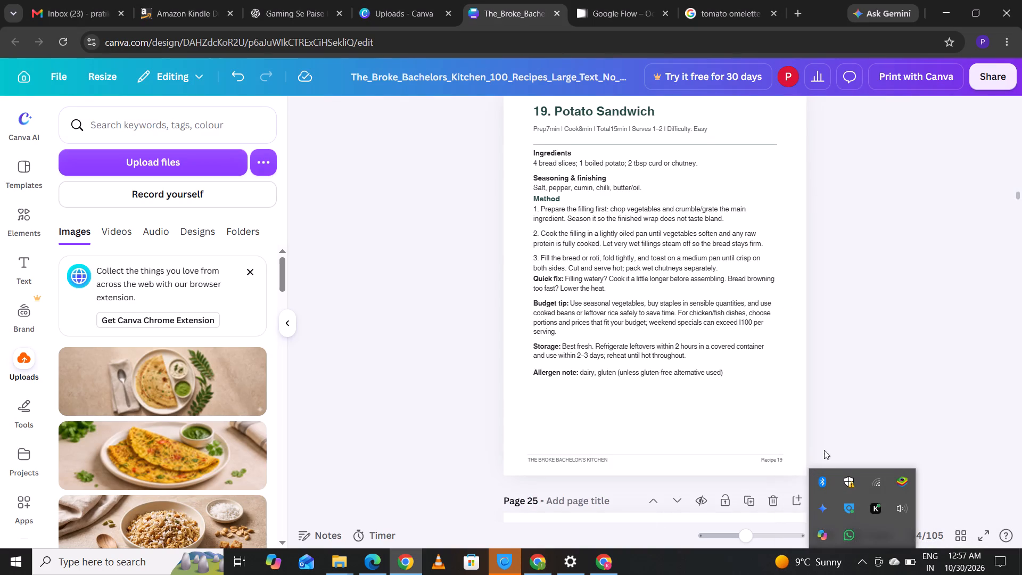
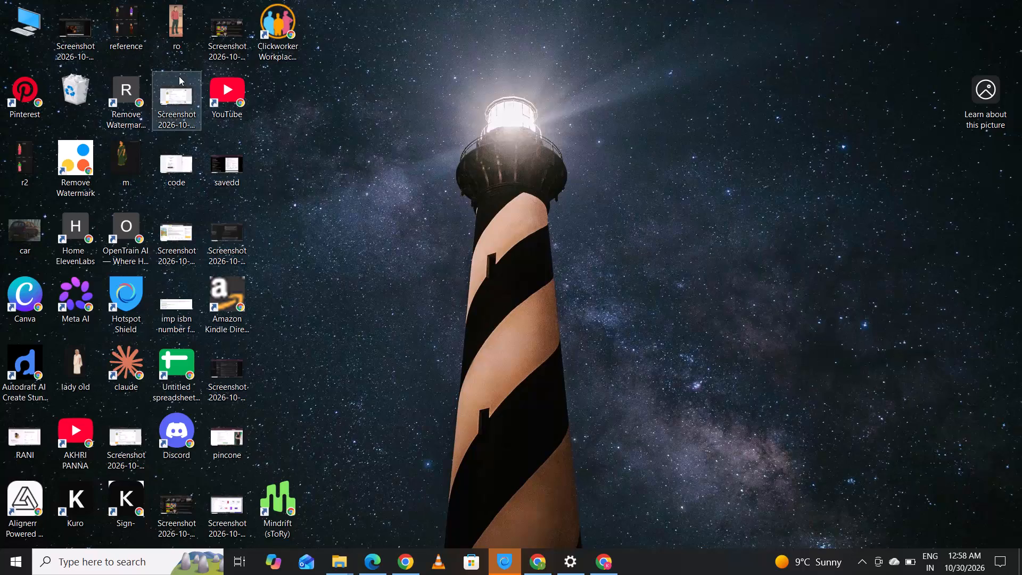
# Open YouTube in the browser from the desktop.
pyautogui.doubleClick(218, 88)
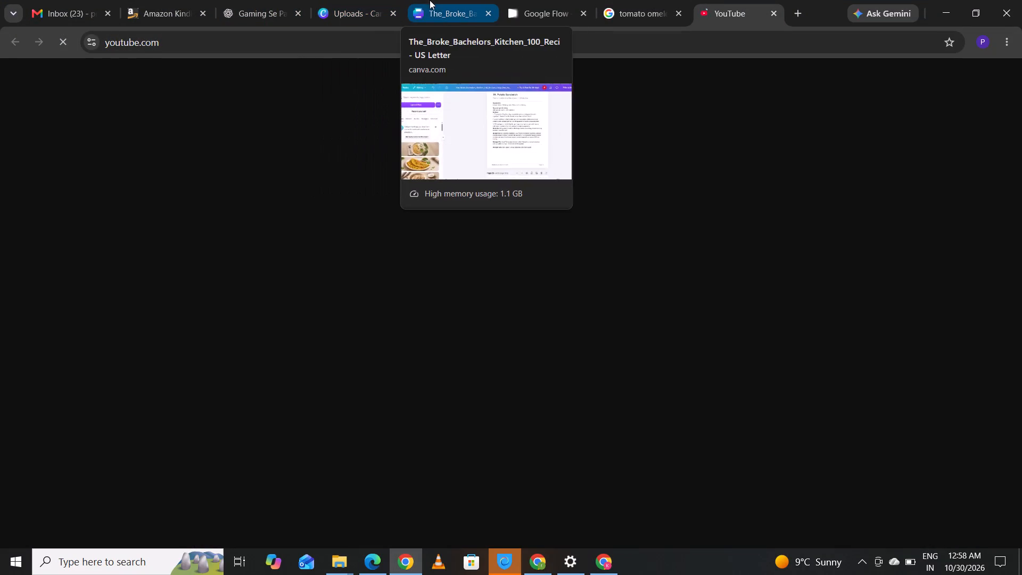
# Return to the Canva design and move the 19. Potato Sandwich recipe text block down to the footer, leaving a photo gap above Ingredients.
pyautogui.click(432, 8)
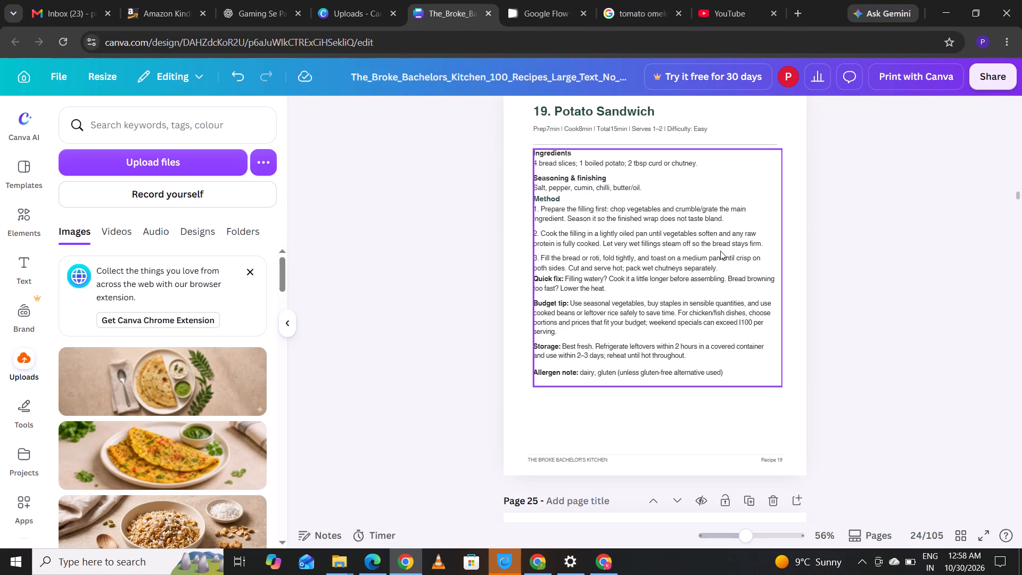
pyautogui.moveTo(637, 243); pyautogui.dragTo(636, 282)
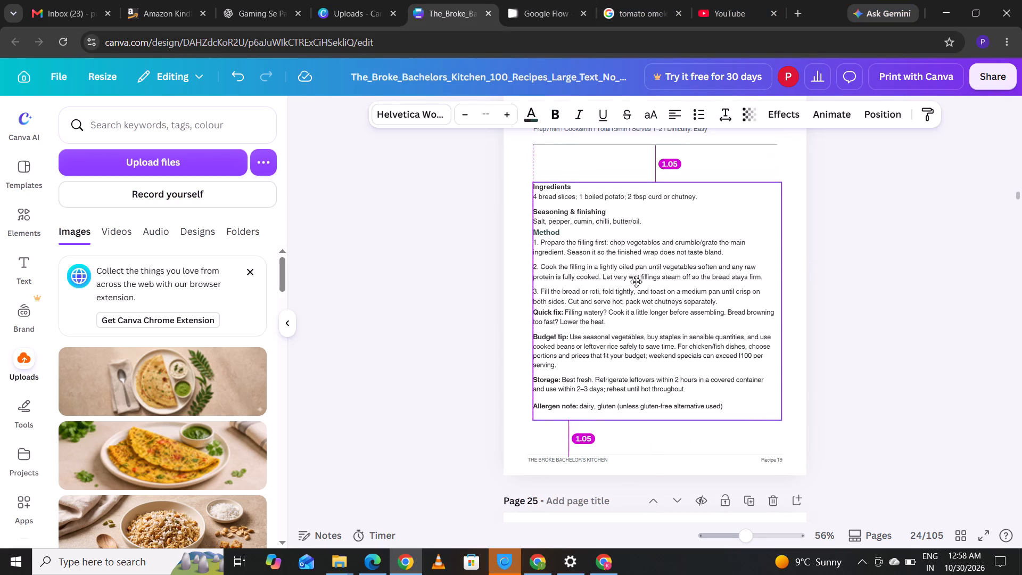
pyautogui.moveTo(636, 282); pyautogui.dragTo(636, 312)
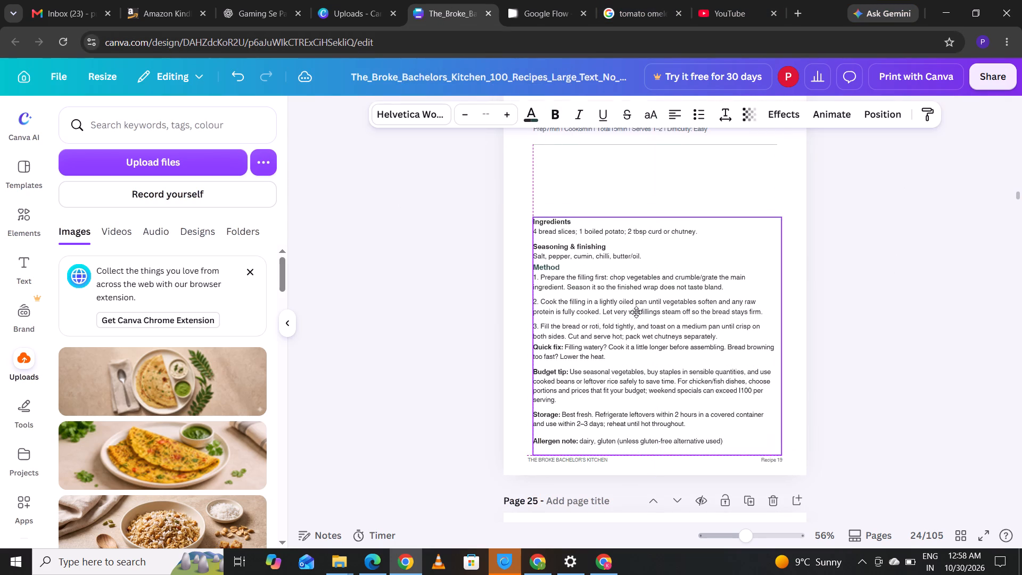
pyautogui.moveTo(636, 312); pyautogui.dragTo(636, 314)
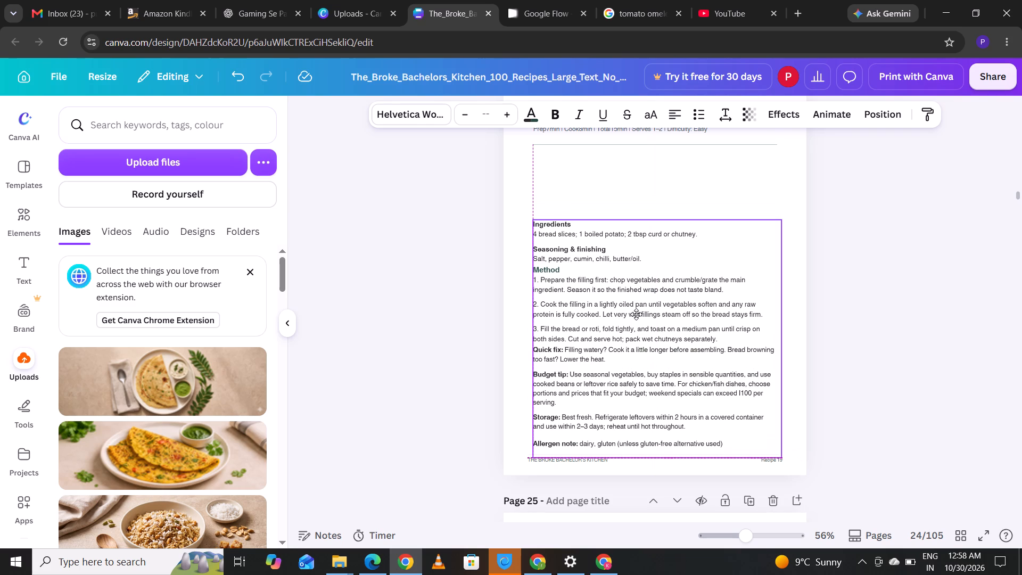
pyautogui.moveTo(636, 314); pyautogui.dragTo(636, 315)
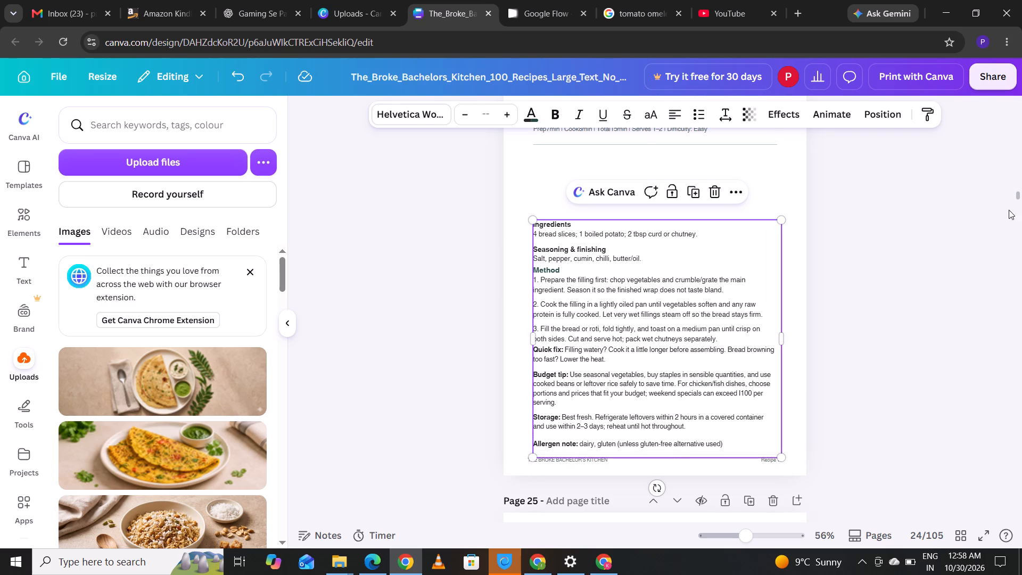
# Raise the prep and cook time line to just below the 19. Potato Sandwich title and move the divider up directly beneath it.
pyautogui.click(1018, 195)
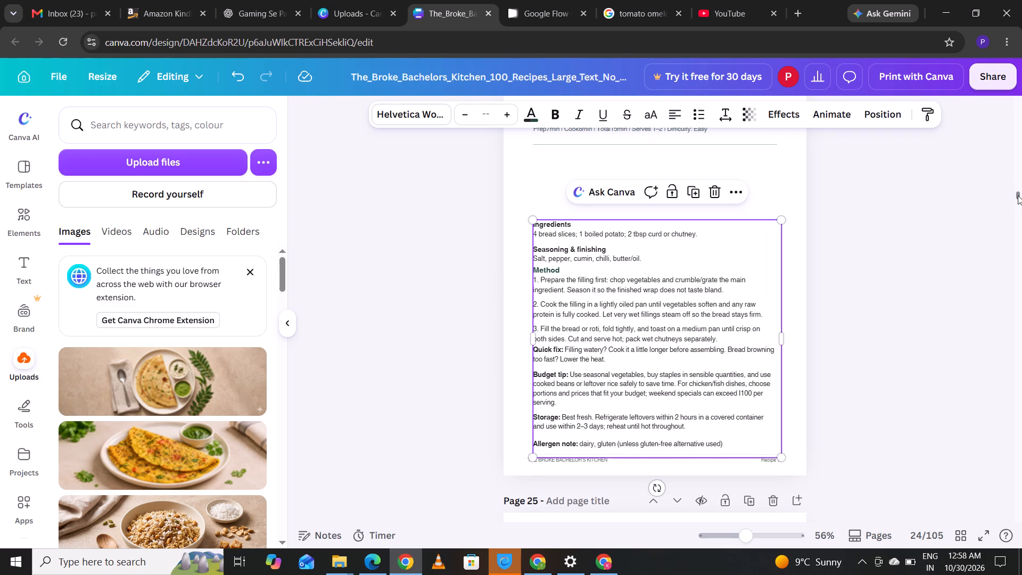
pyautogui.press('Up')
pyautogui.press('Up')
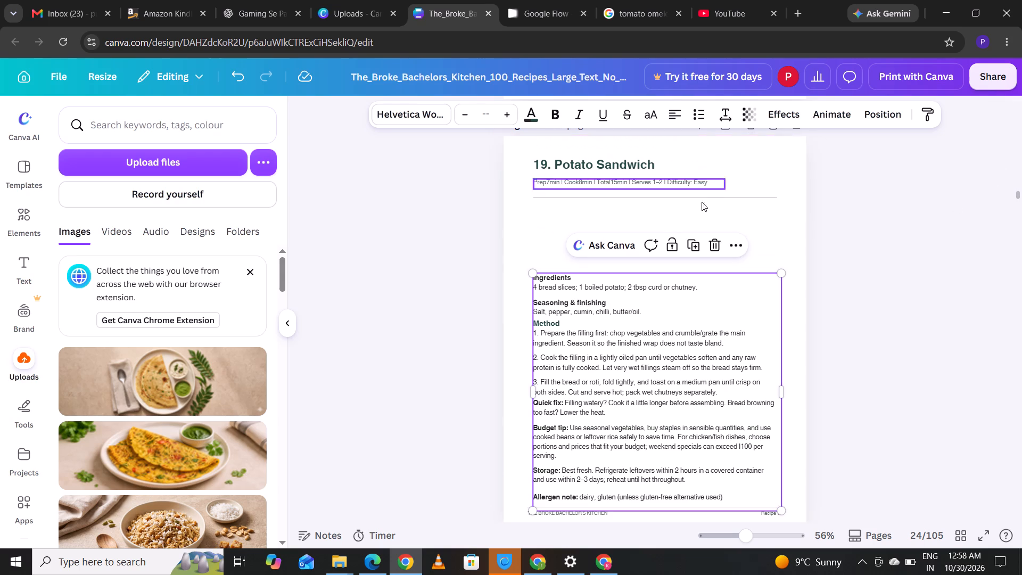
pyautogui.moveTo(680, 178); pyautogui.dragTo(680, 177)
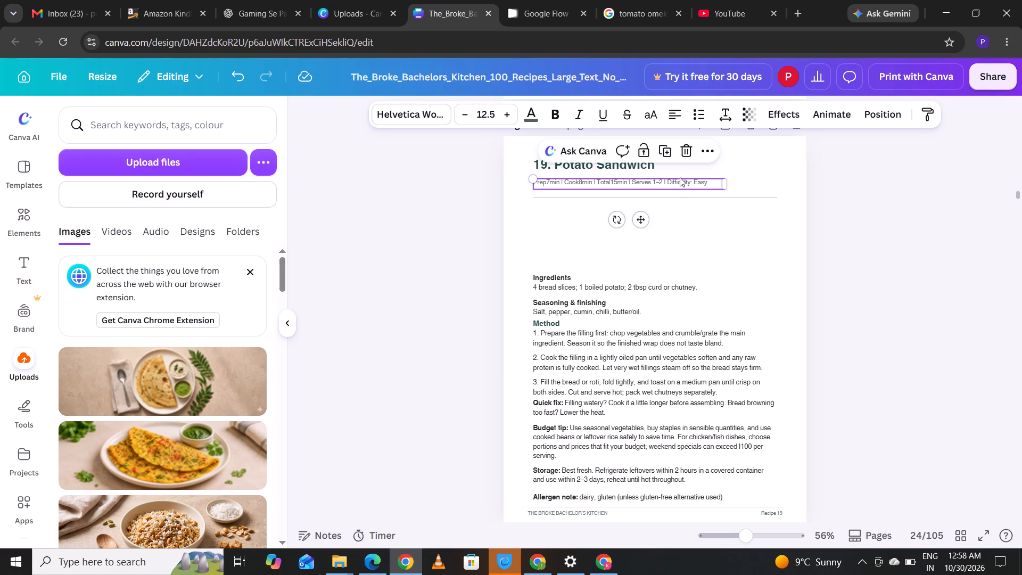
pyautogui.moveTo(680, 177); pyautogui.dragTo(680, 174)
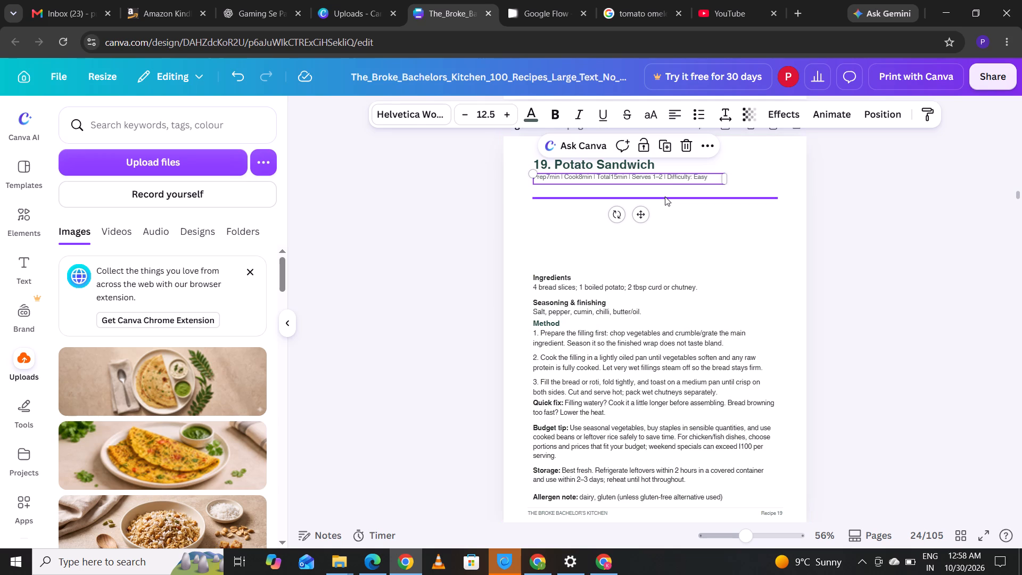
pyautogui.moveTo(665, 198); pyautogui.dragTo(665, 196)
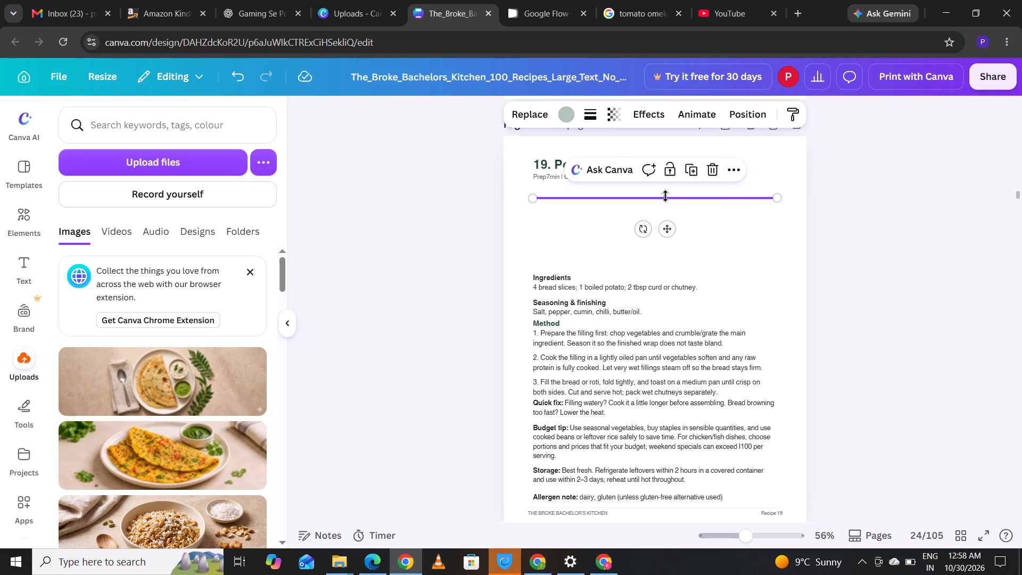
pyautogui.moveTo(665, 196); pyautogui.dragTo(665, 186)
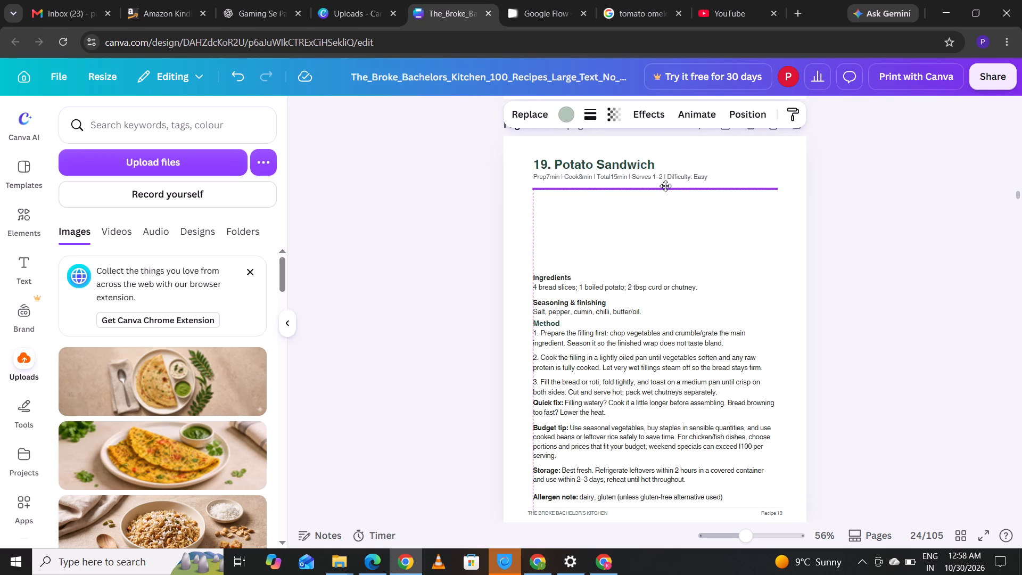
pyautogui.moveTo(665, 186); pyautogui.dragTo(665, 182)
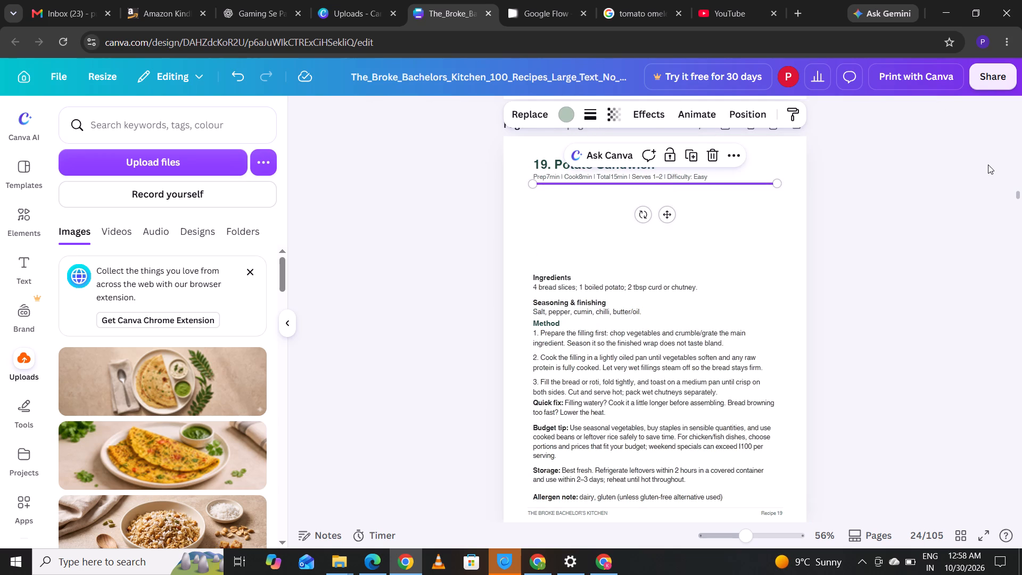
pyautogui.click(988, 165)
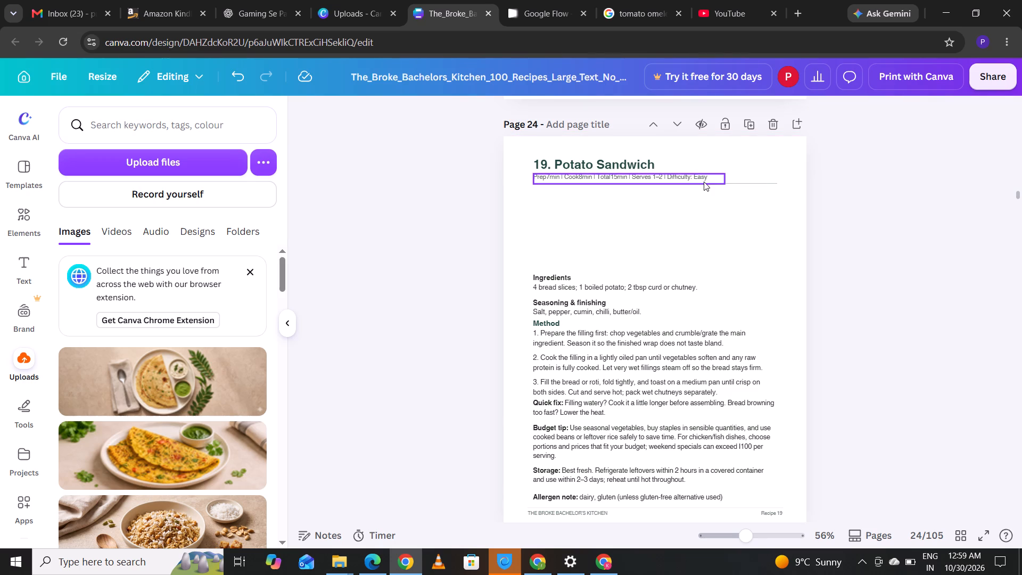
pyautogui.click(759, 183)
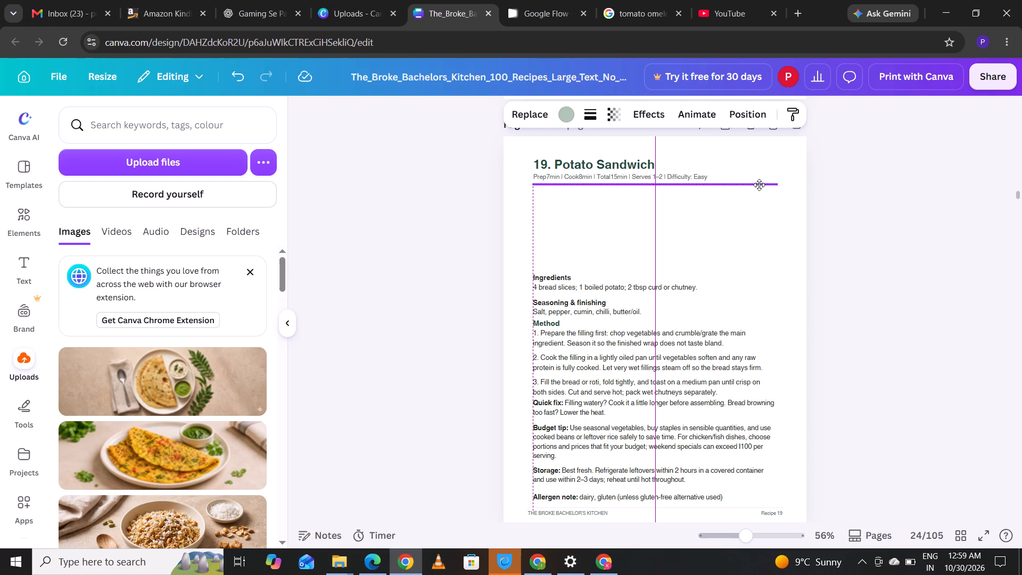
pyautogui.click(679, 175)
pyautogui.click(679, 175)
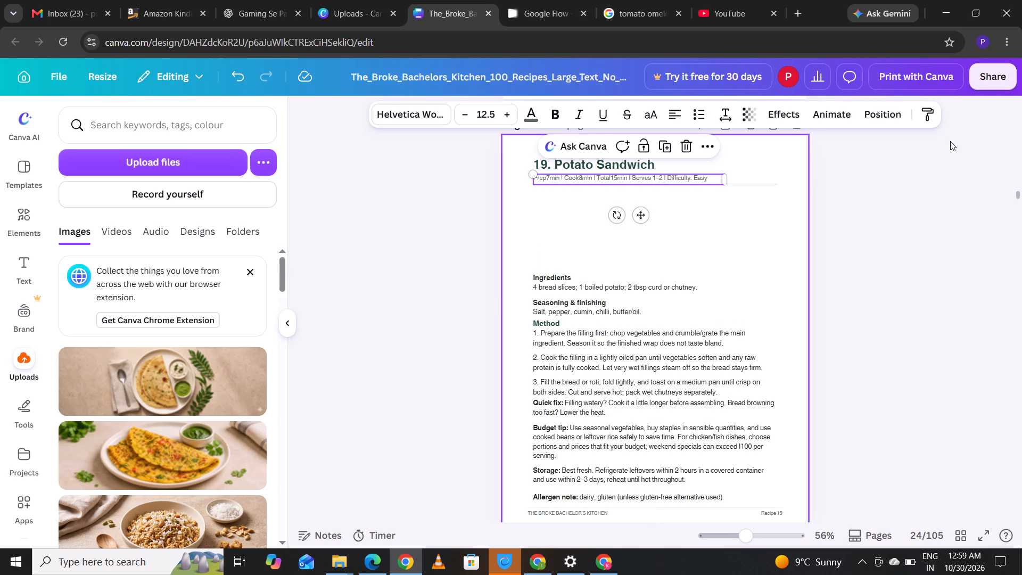
pyautogui.click(968, 172)
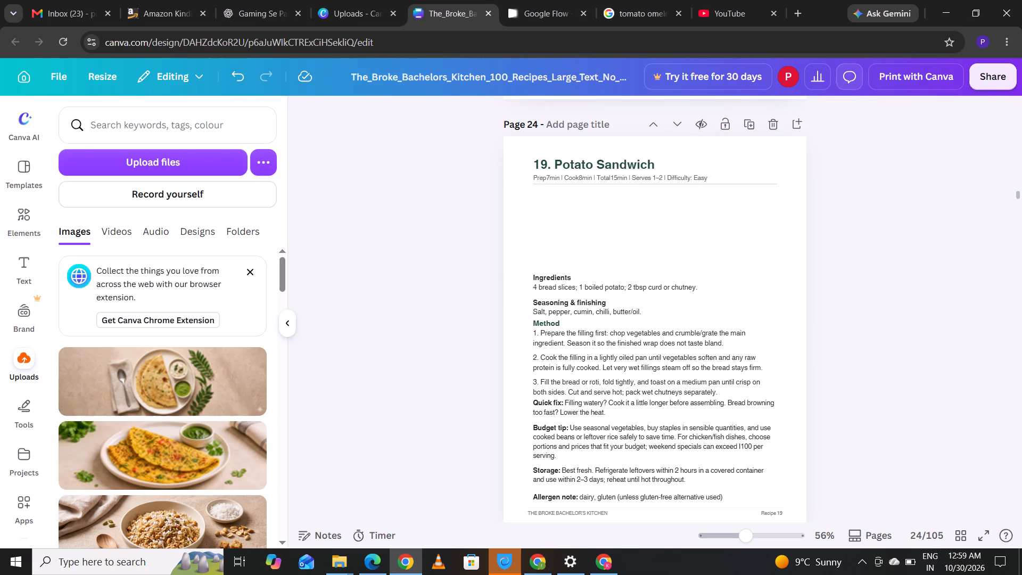
pyautogui.click(736, 0)
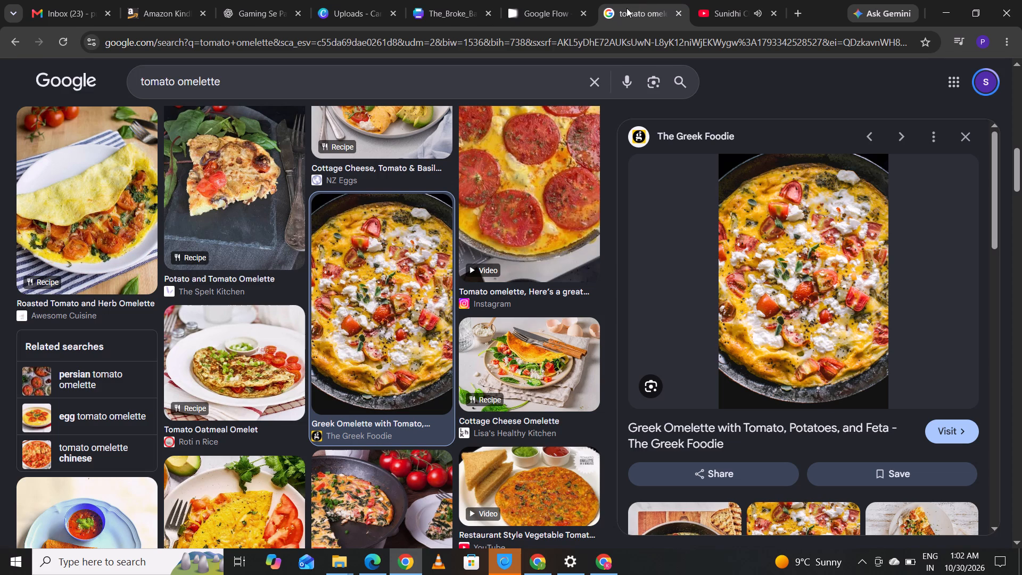
pyautogui.click(557, 7)
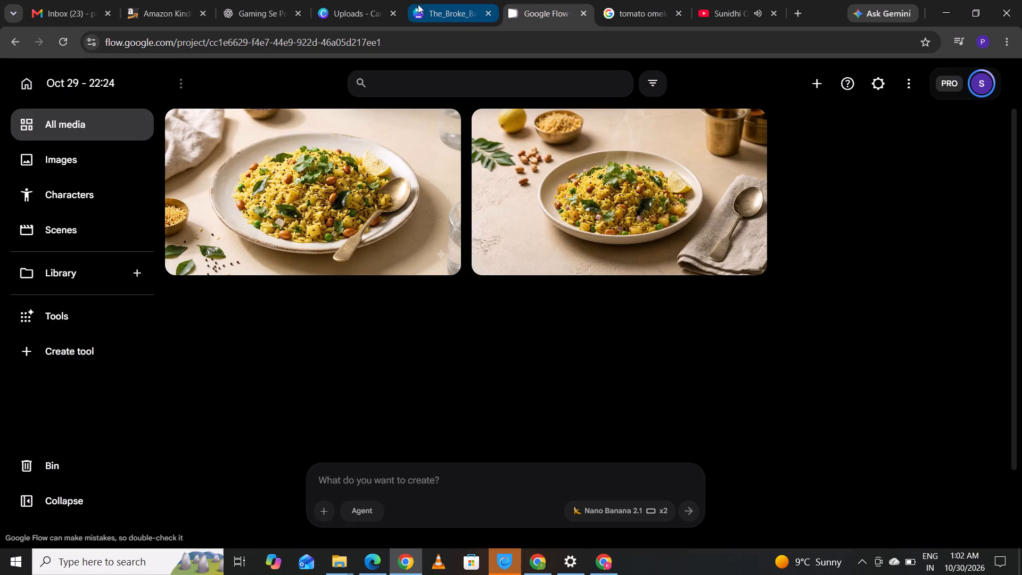
pyautogui.click(418, 4)
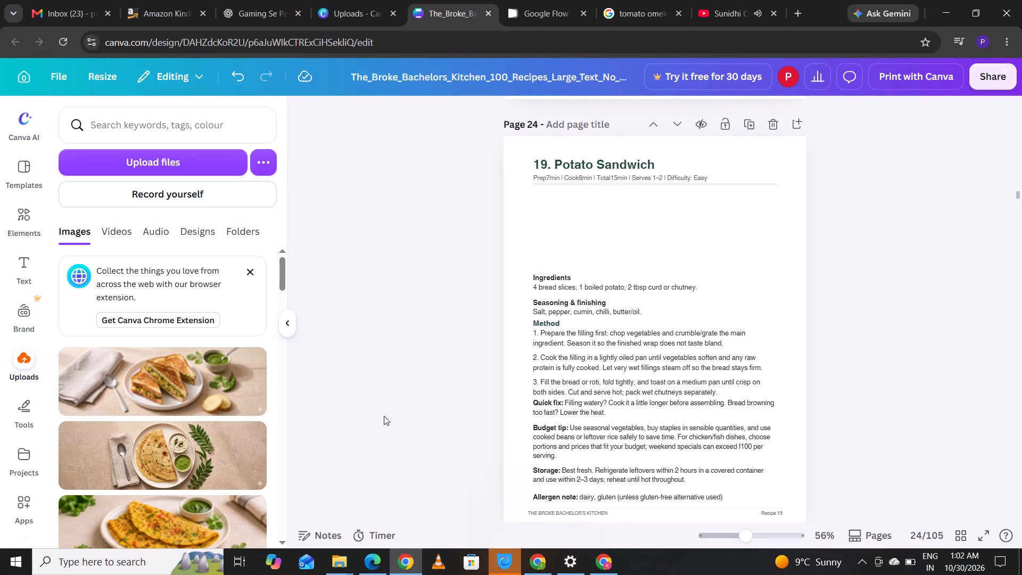
pyautogui.moveTo(172, 381); pyautogui.dragTo(525, 245)
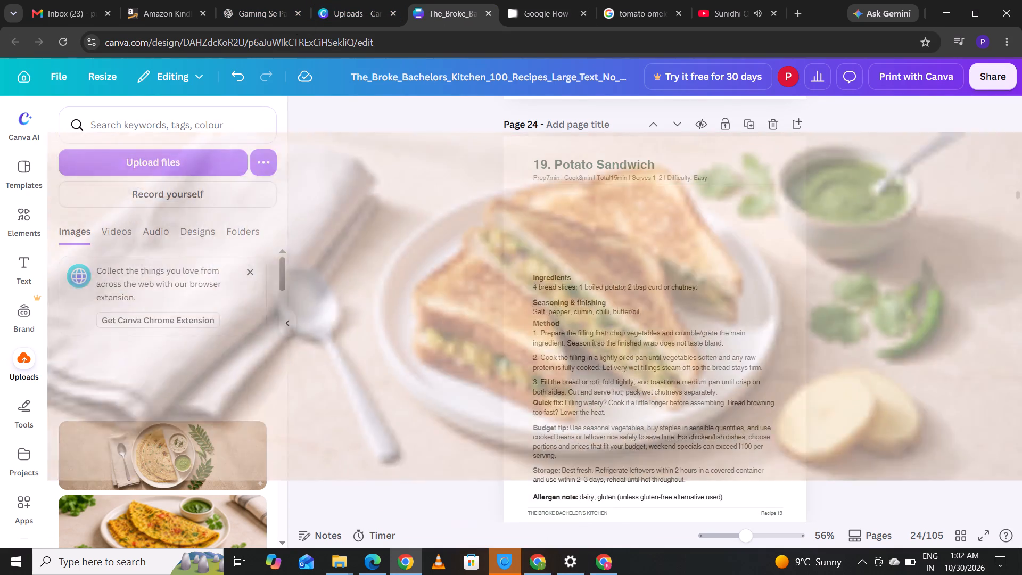
pyautogui.moveTo(525, 245); pyautogui.dragTo(650, 224)
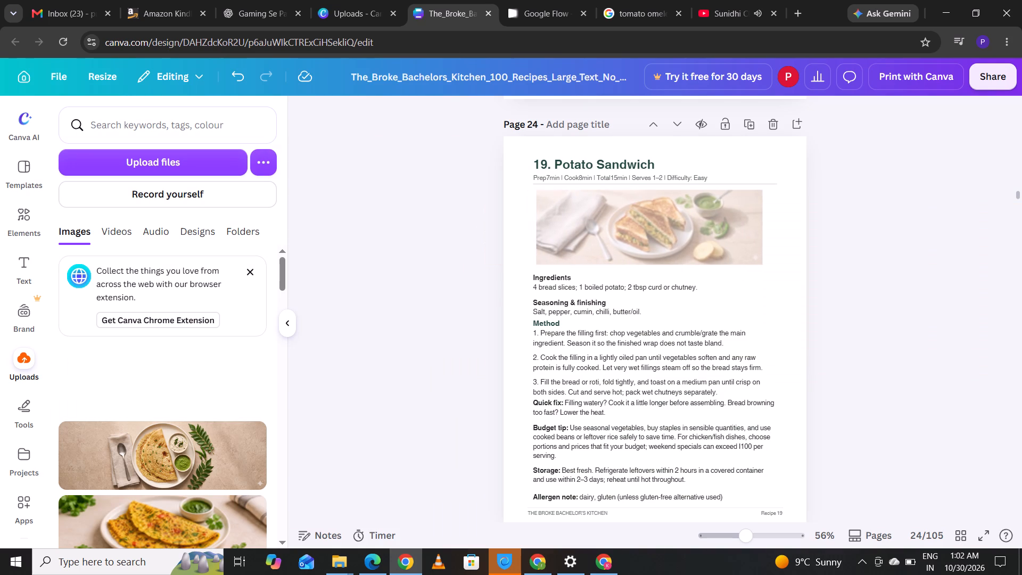
pyautogui.moveTo(650, 224); pyautogui.dragTo(647, 221)
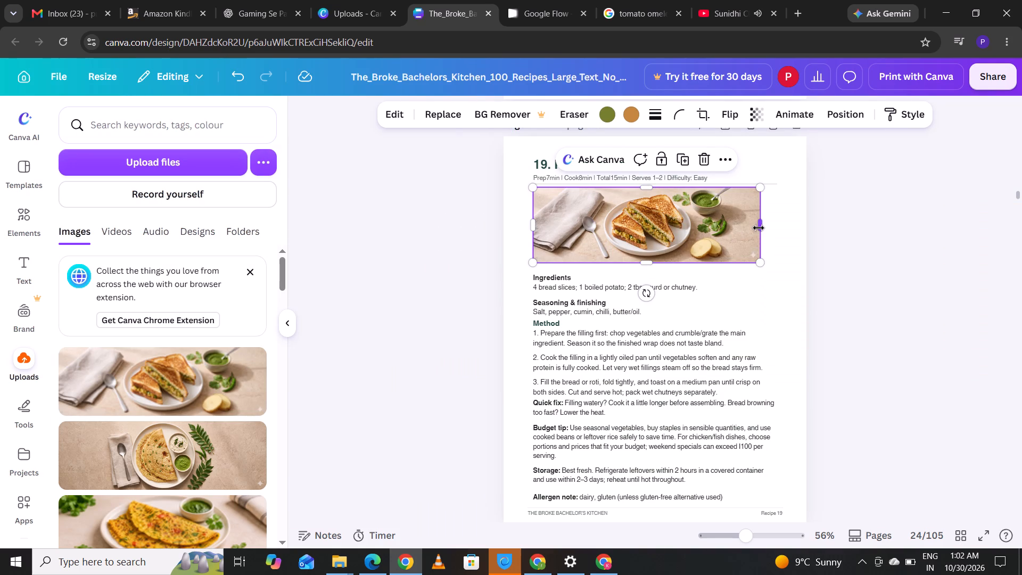
# Crop the potato sandwich photo's right side to about 6.1 wide, then enlarge it proportionally to span the divider line's full width.
pyautogui.moveTo(759, 228); pyautogui.dragTo(748, 230)
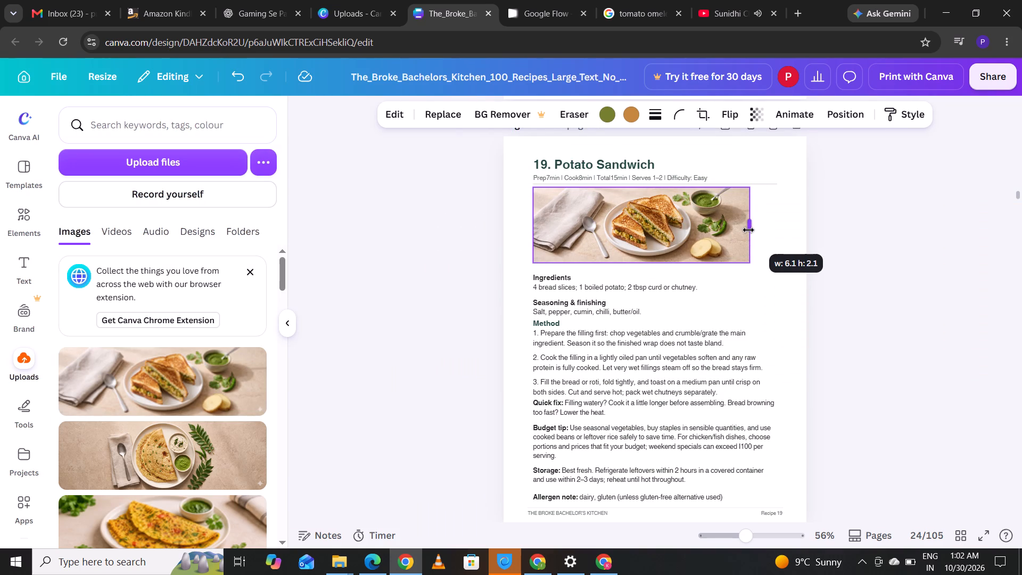
pyautogui.moveTo(748, 230); pyautogui.dragTo(747, 231)
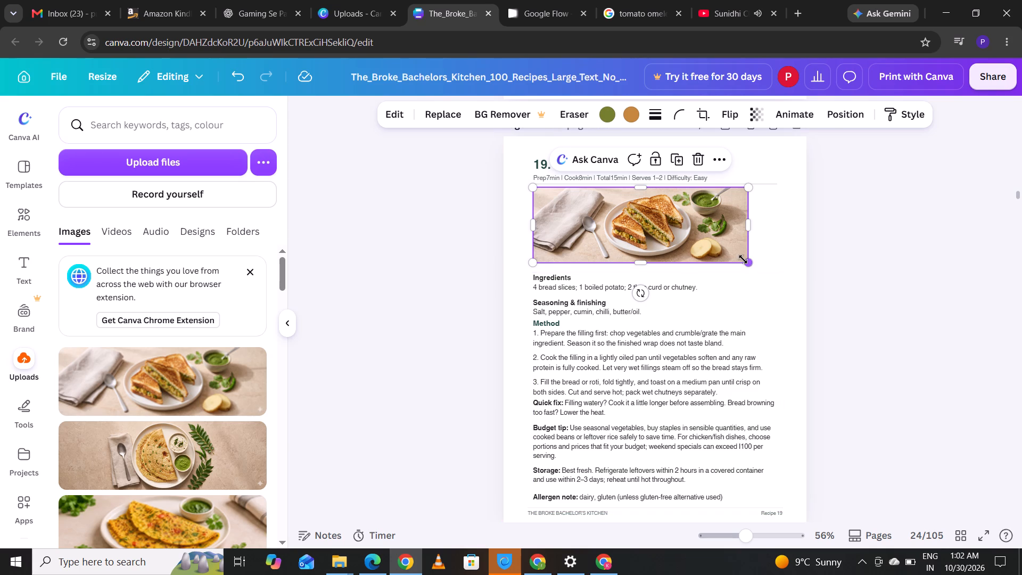
pyautogui.moveTo(749, 266); pyautogui.dragTo(769, 274)
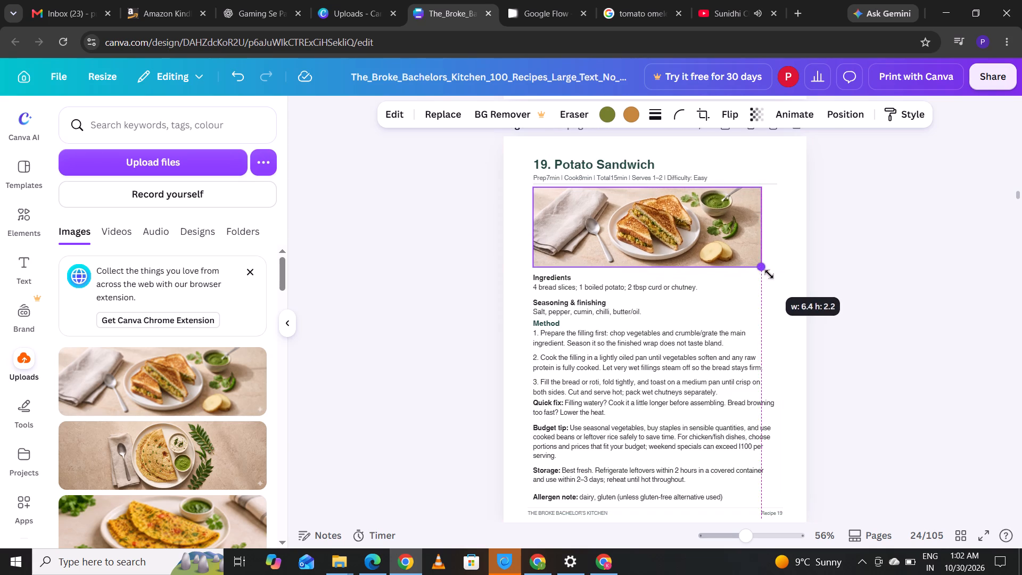
pyautogui.moveTo(769, 274); pyautogui.dragTo(776, 276)
pyautogui.click(873, 257)
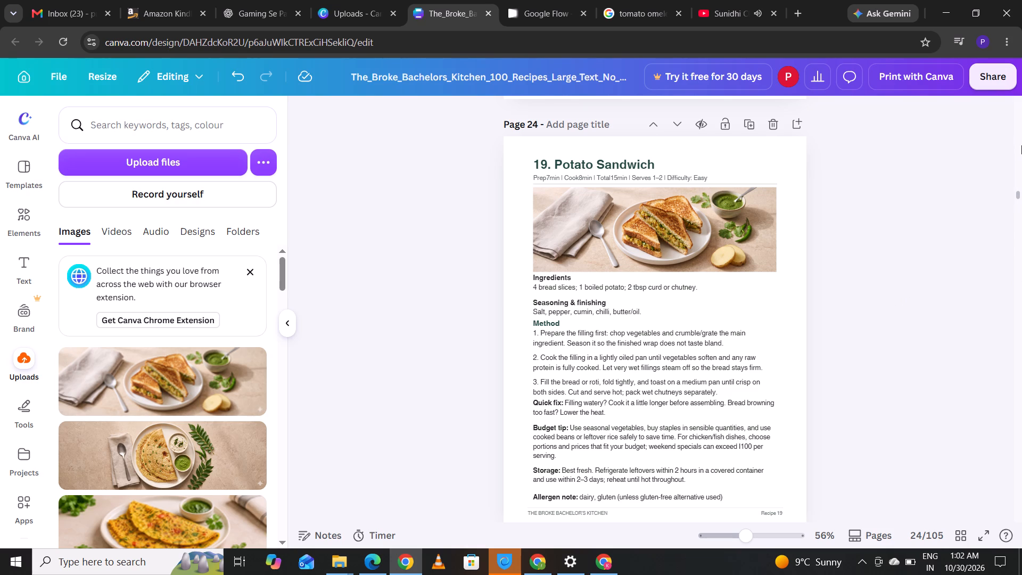
# On page 25, 20. Apple Cinnamon Suji Bowl, move the recipe body text down to the footer to make room for a photo.
pyautogui.click(1019, 196)
pyautogui.press('Down')
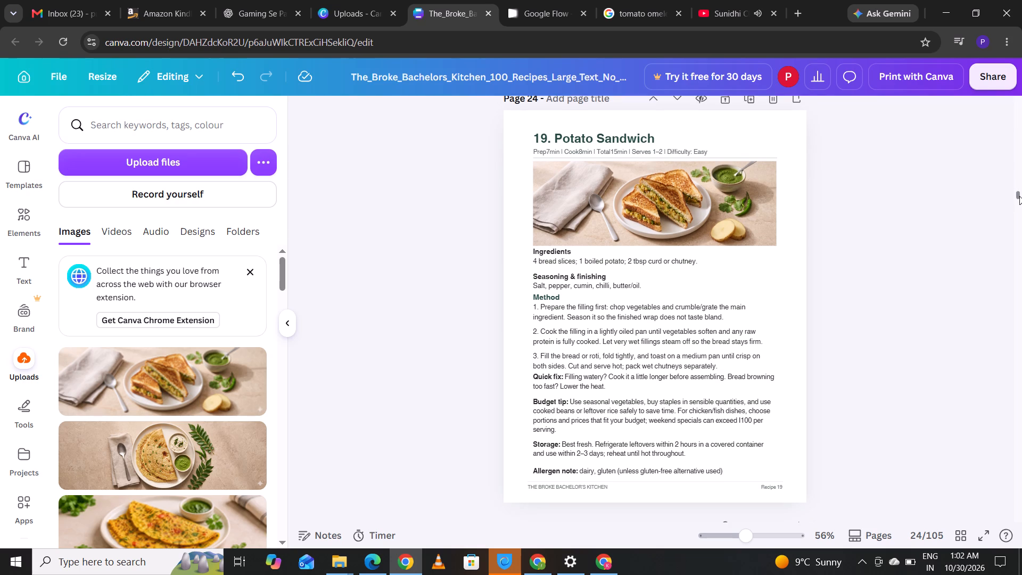
pyautogui.press('Down')
pyautogui.press('Down')
pyautogui.press('Down')
pyautogui.press('Down')
pyautogui.press('Down')
pyautogui.press('Down')
pyautogui.press('Down')
pyautogui.press('Down')
pyautogui.press('Down')
pyautogui.press('Down')
pyautogui.press('Down')
pyautogui.press('Down')
pyautogui.press('Down')
pyautogui.press('Down')
pyautogui.press('Down')
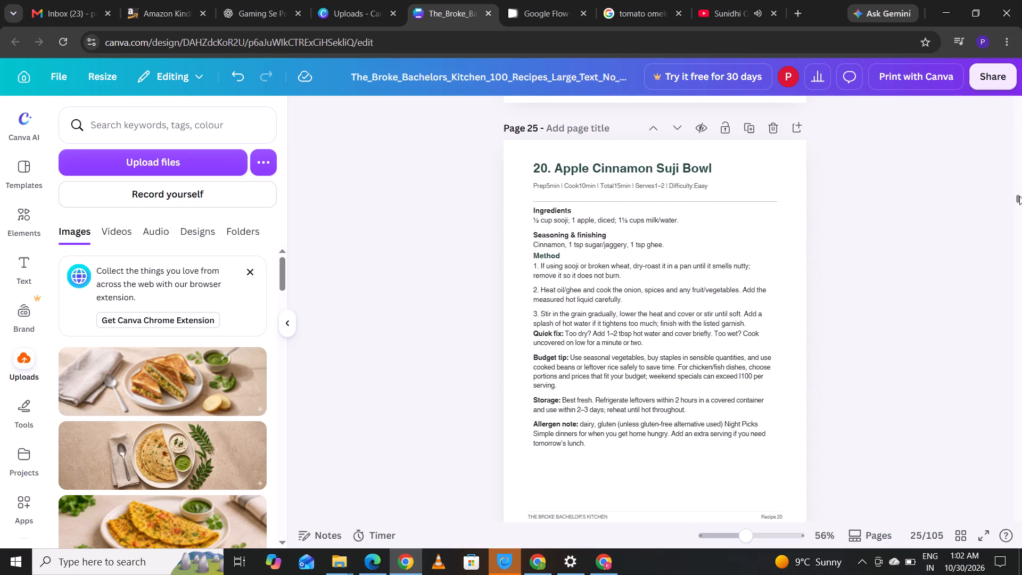
pyautogui.press('Down')
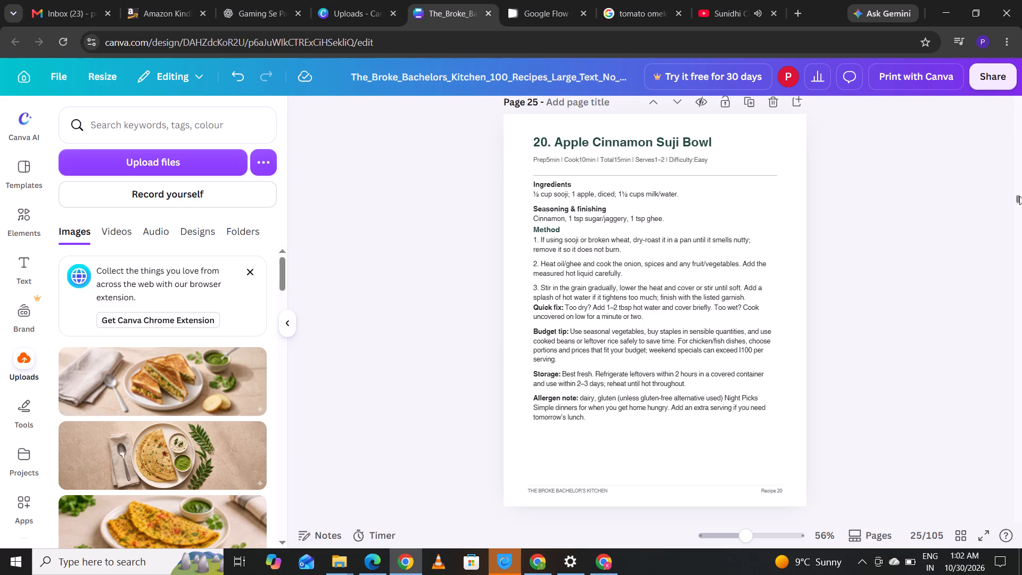
pyautogui.moveTo(635, 251); pyautogui.dragTo(635, 265)
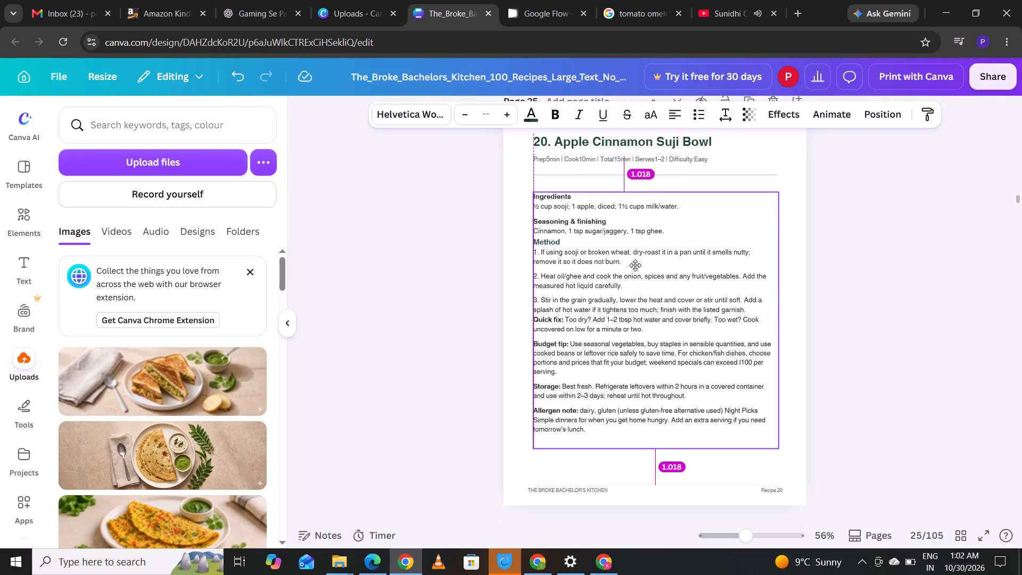
pyautogui.moveTo(635, 265); pyautogui.dragTo(635, 298)
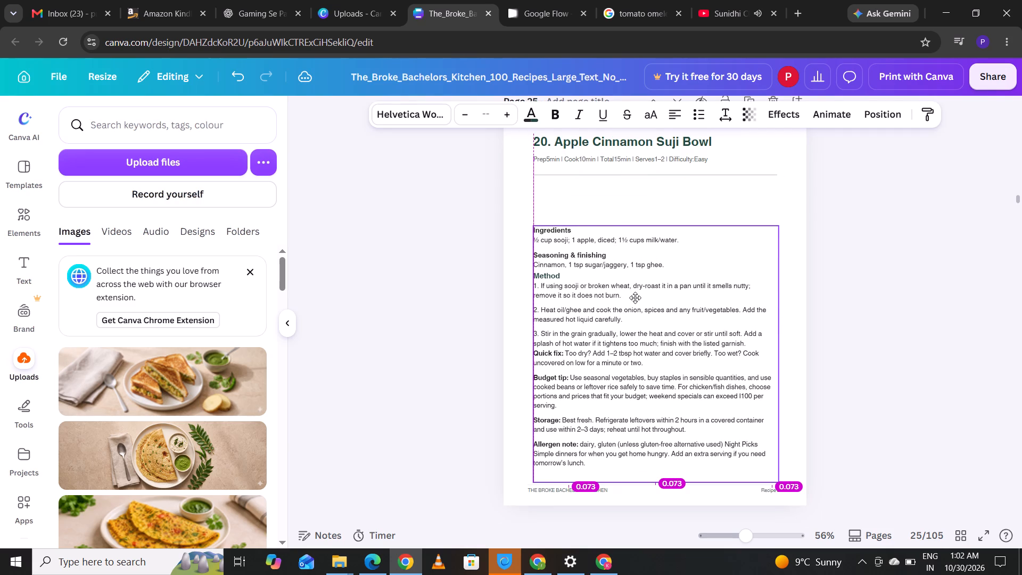
pyautogui.moveTo(635, 298); pyautogui.dragTo(635, 313)
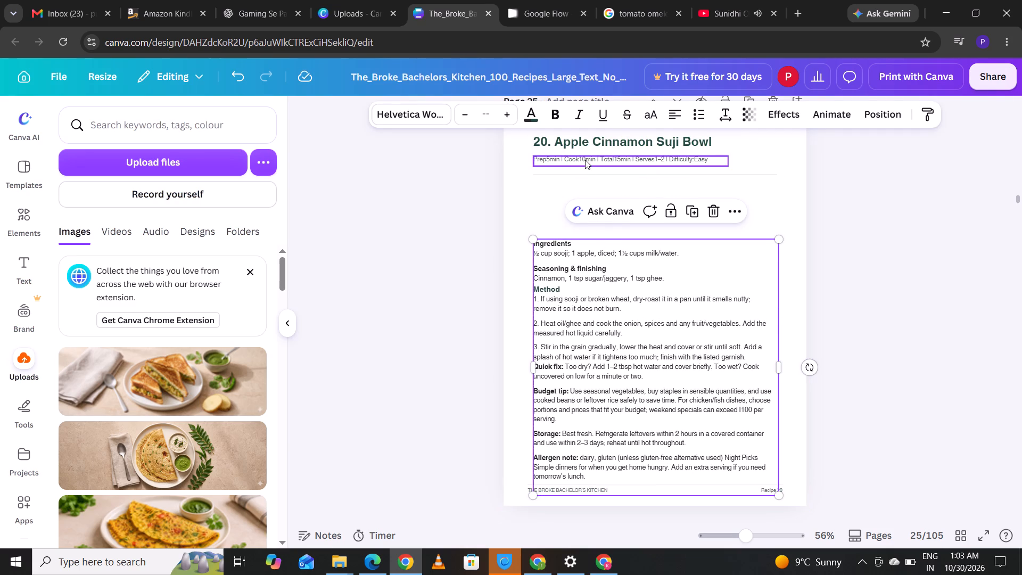
# Move the Apple Cinnamon Suji Bowl prep-time line up closer to the title and the divider line up just beneath it.
pyautogui.click(585, 160)
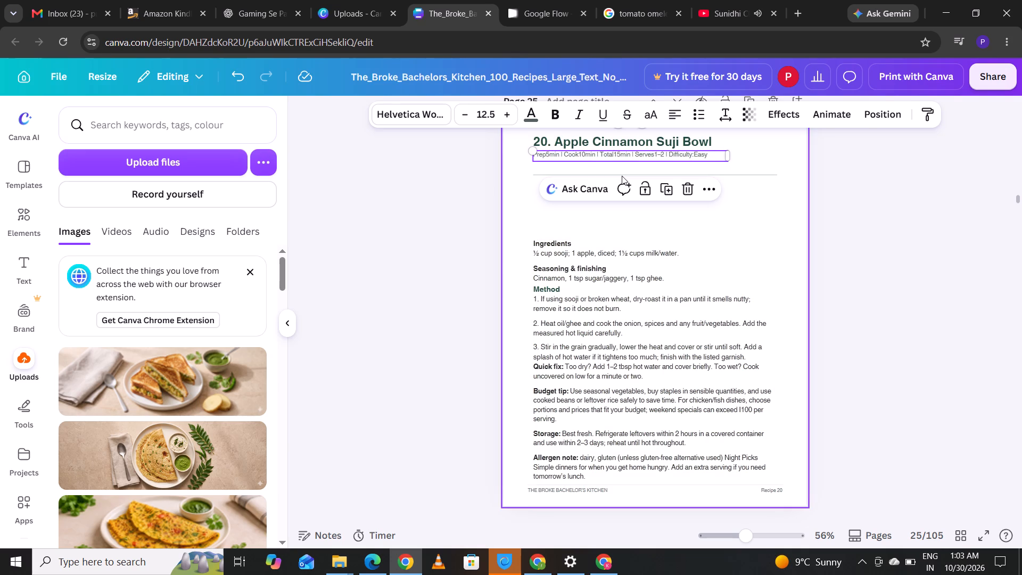
pyautogui.moveTo(622, 175); pyautogui.dragTo(622, 171)
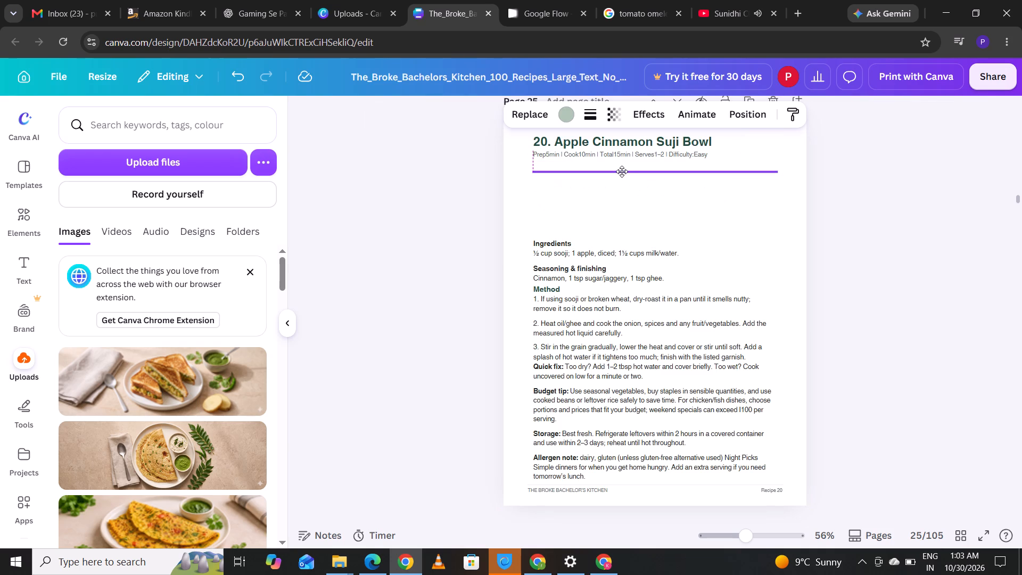
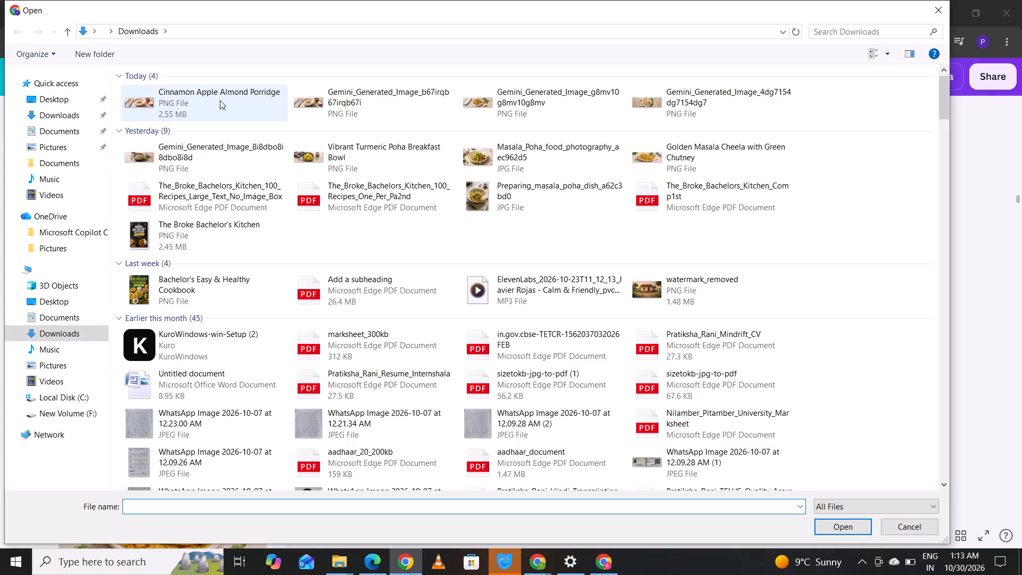
pyautogui.doubleClick(220, 100)
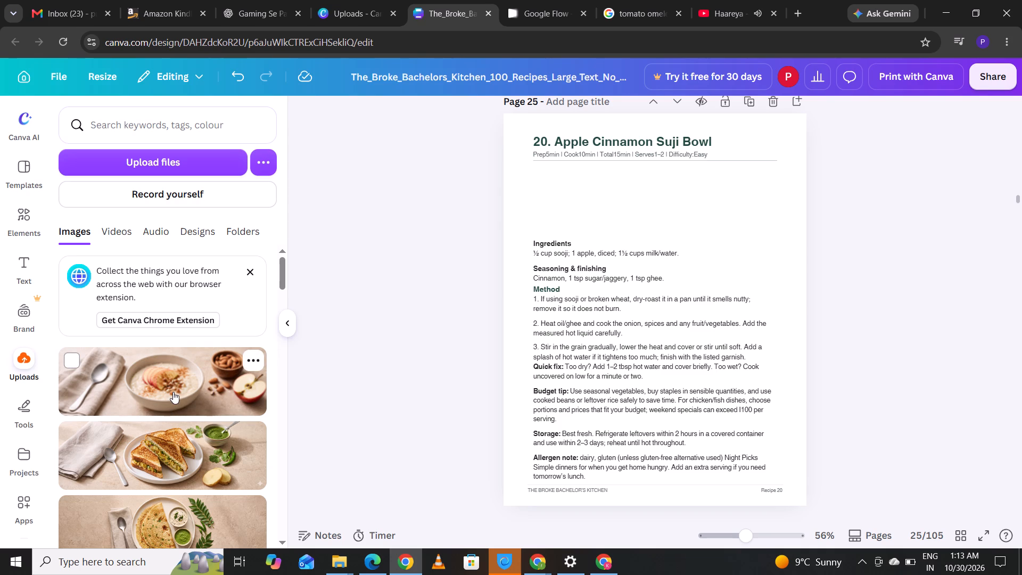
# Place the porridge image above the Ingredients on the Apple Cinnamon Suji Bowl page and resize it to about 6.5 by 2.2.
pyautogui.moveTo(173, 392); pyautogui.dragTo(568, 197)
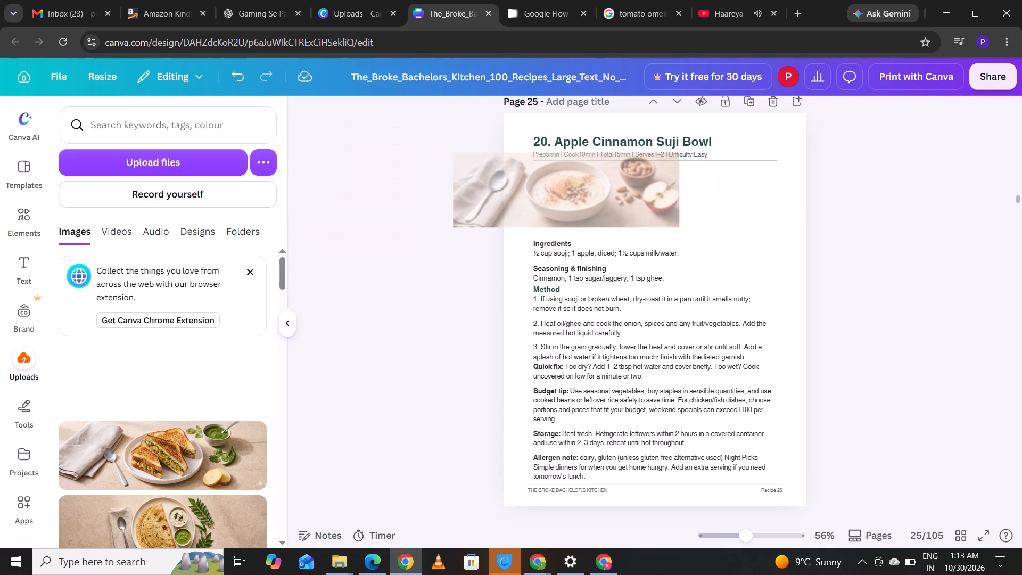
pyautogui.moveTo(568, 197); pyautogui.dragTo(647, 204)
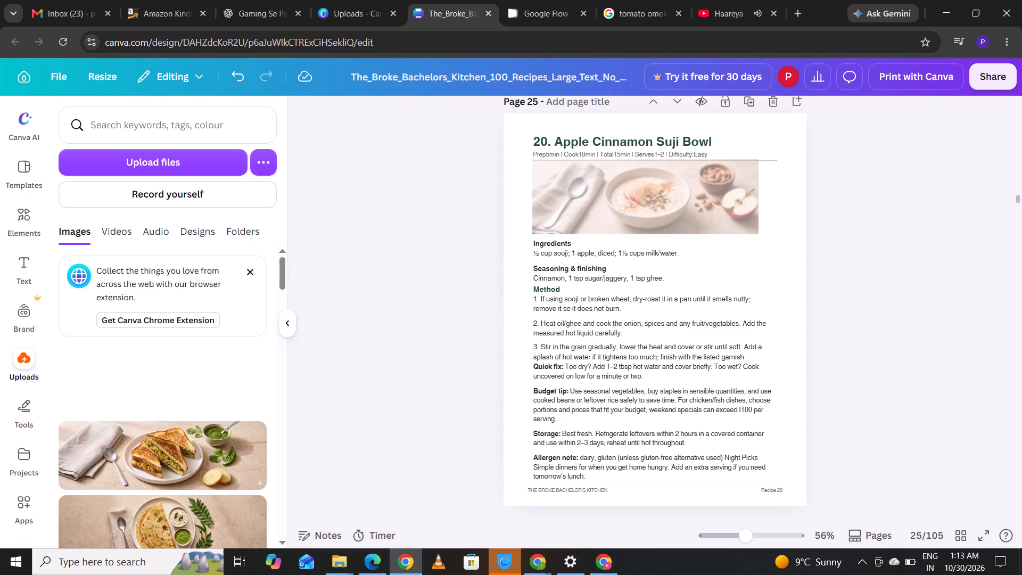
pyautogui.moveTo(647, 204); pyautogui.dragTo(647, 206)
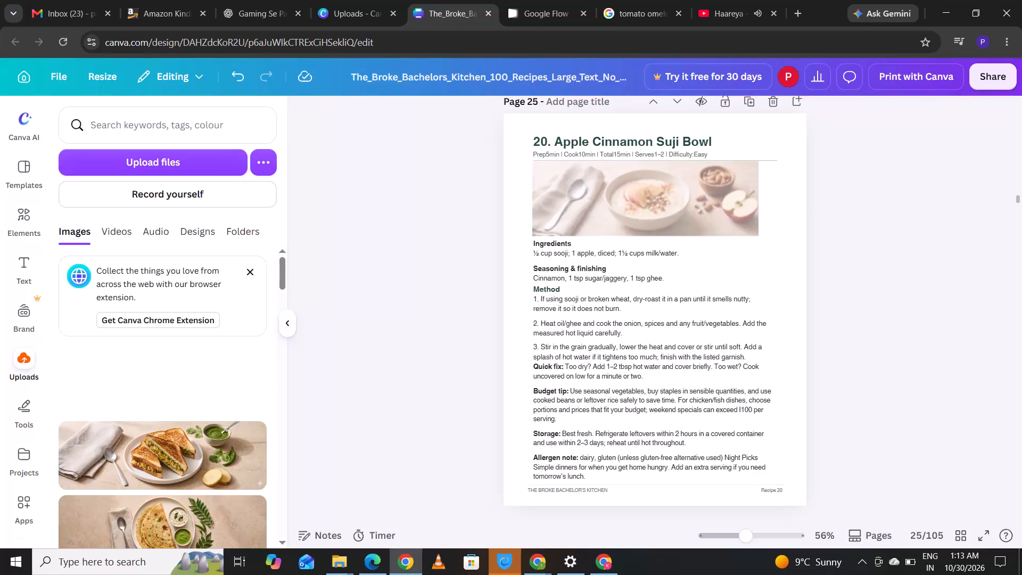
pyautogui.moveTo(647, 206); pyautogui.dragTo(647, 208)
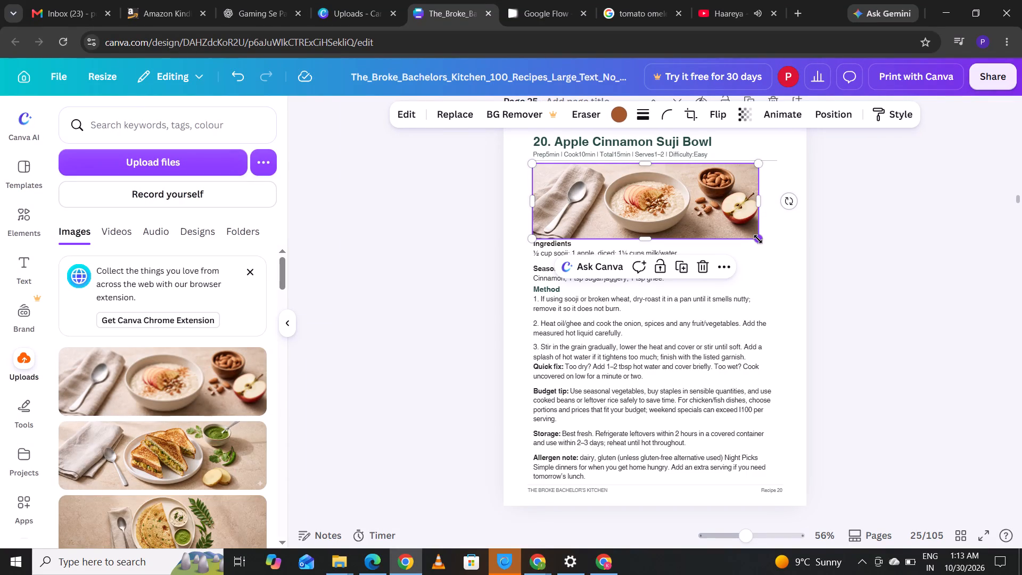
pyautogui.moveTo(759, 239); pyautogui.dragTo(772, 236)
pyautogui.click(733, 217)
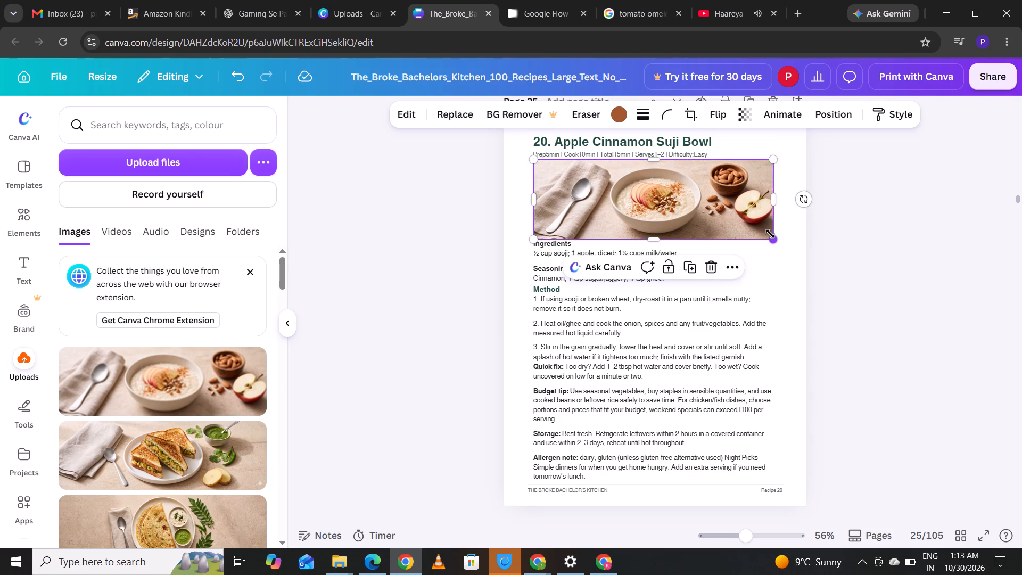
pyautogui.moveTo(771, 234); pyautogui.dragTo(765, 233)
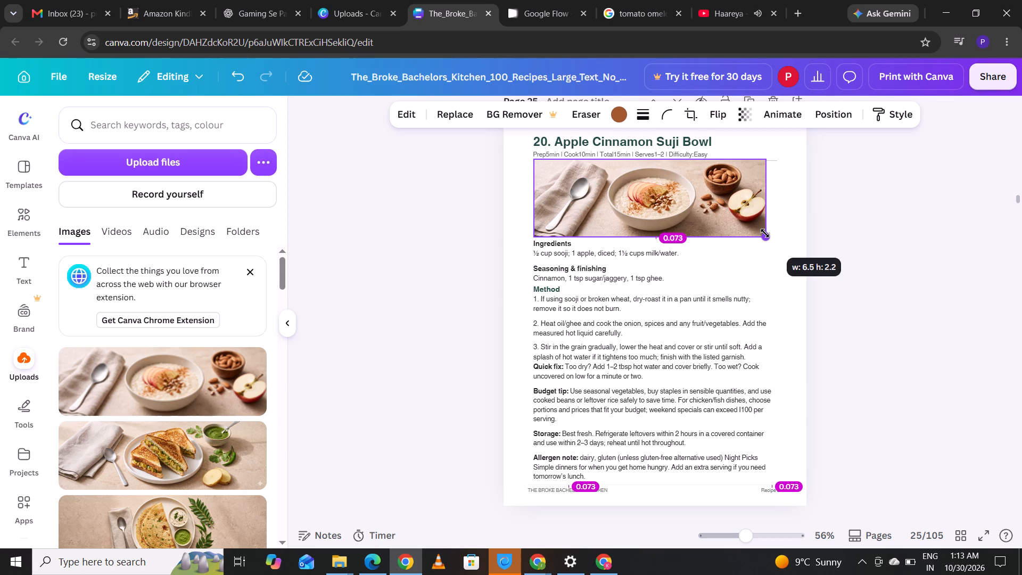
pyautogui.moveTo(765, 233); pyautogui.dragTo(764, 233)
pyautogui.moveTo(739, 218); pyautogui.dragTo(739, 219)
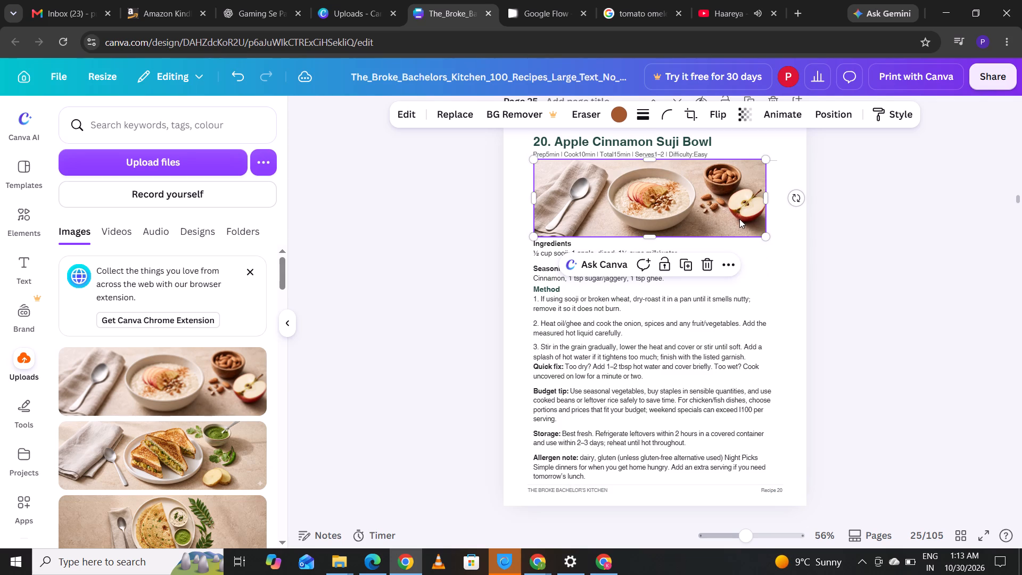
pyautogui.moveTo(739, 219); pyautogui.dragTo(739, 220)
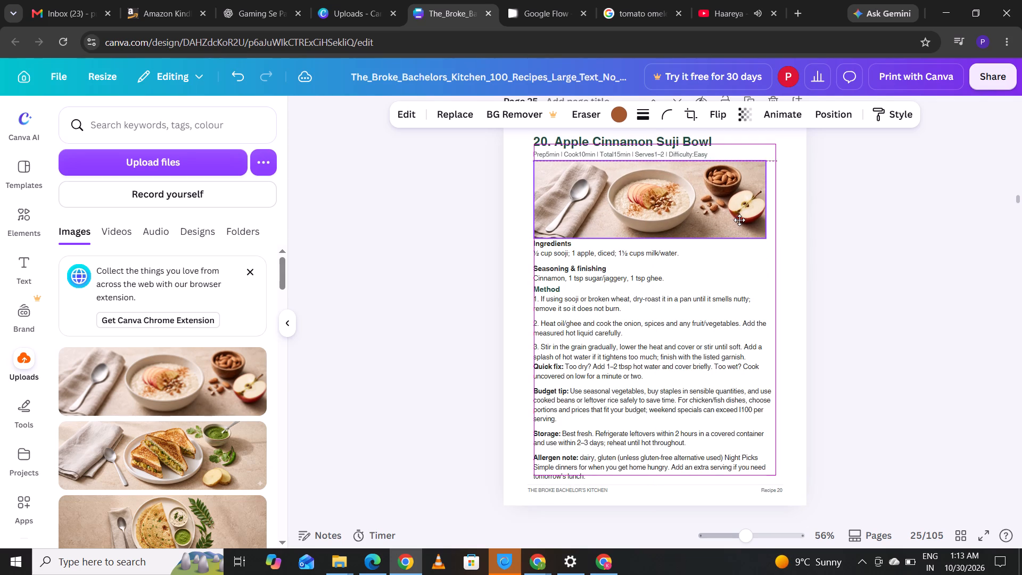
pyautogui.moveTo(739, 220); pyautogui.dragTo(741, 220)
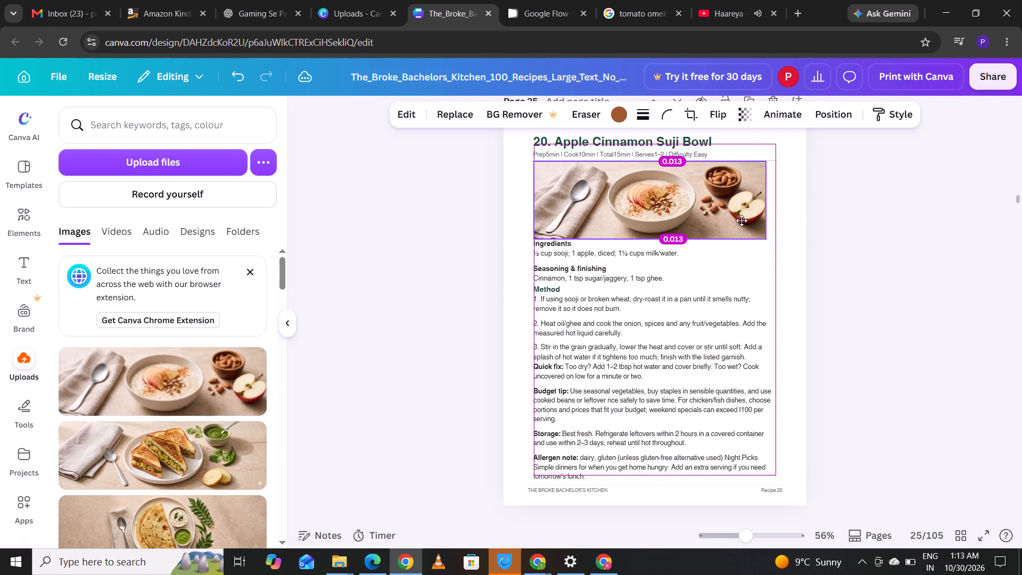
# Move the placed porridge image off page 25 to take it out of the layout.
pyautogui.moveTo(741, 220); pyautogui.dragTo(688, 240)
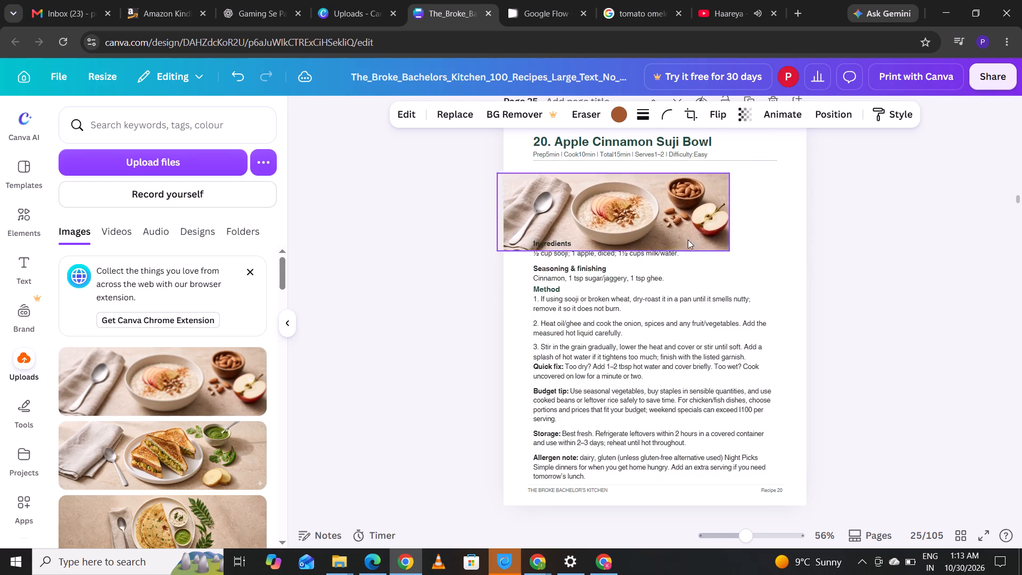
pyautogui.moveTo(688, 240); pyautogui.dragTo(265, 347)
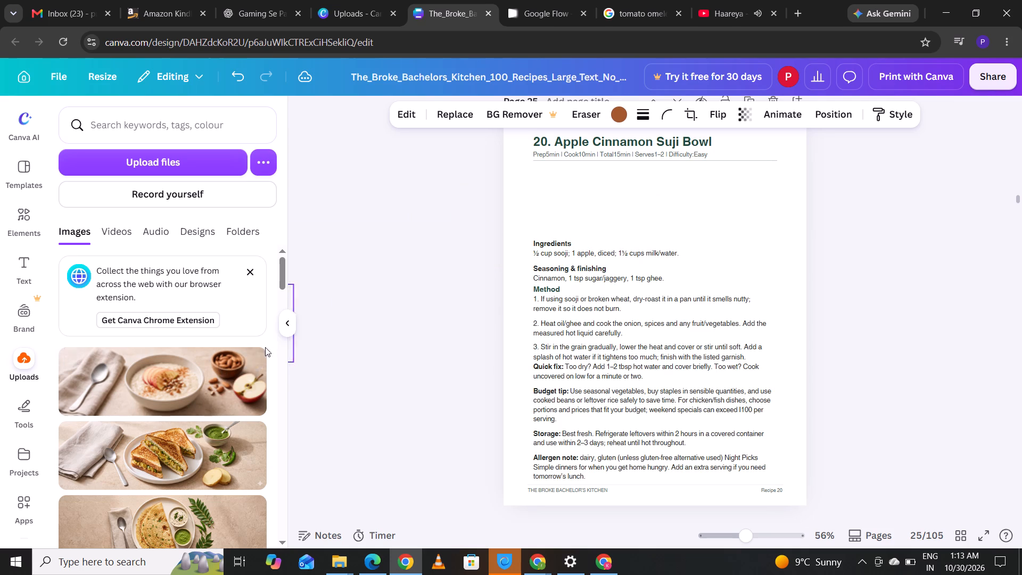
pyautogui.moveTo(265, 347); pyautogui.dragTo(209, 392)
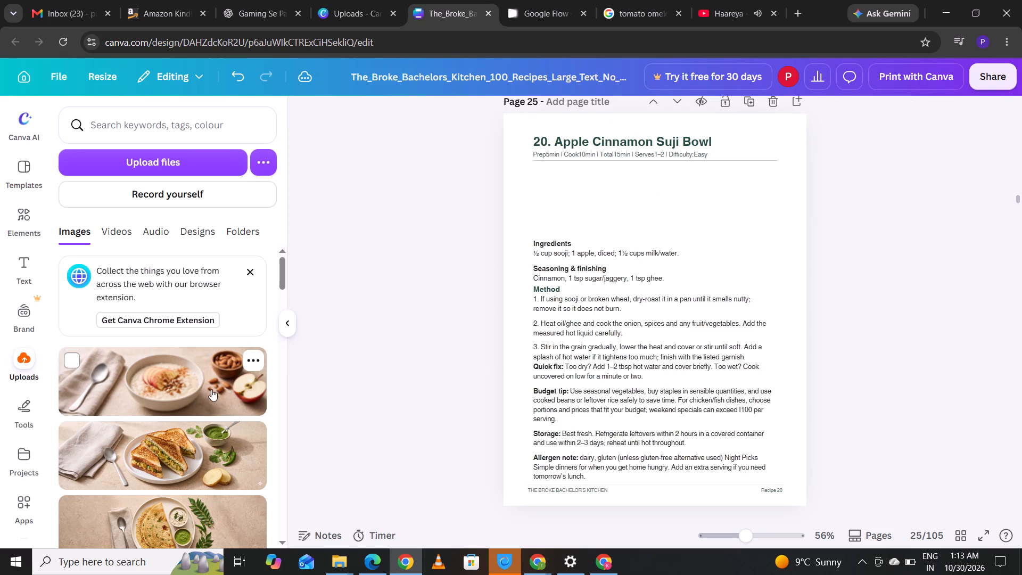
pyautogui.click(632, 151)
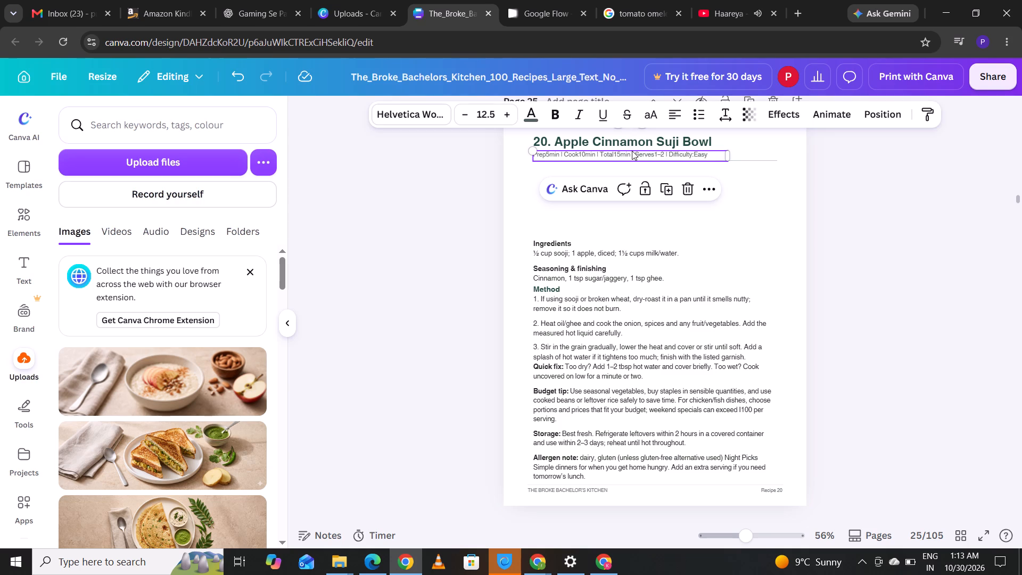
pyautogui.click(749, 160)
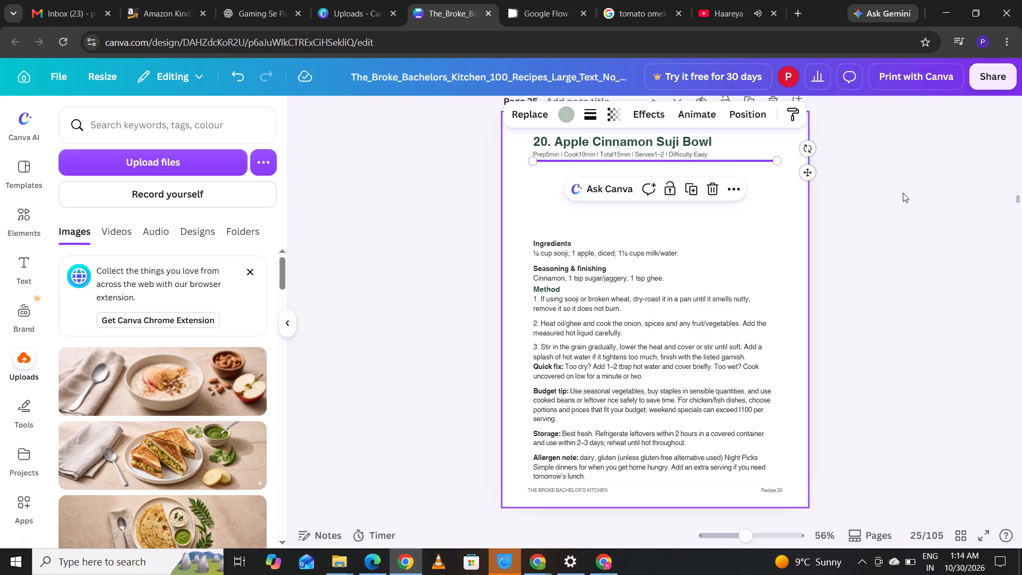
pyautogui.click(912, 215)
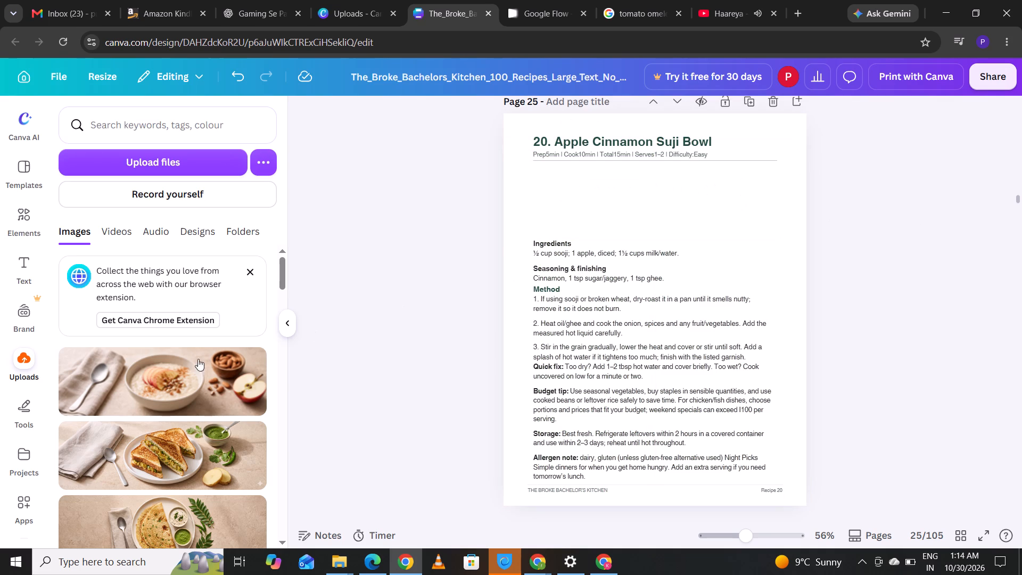
# Place the porridge image between the divider line and Ingredients on page 25, enlarging it to about 6.4 by 2.1.
pyautogui.moveTo(145, 367); pyautogui.dragTo(455, 232)
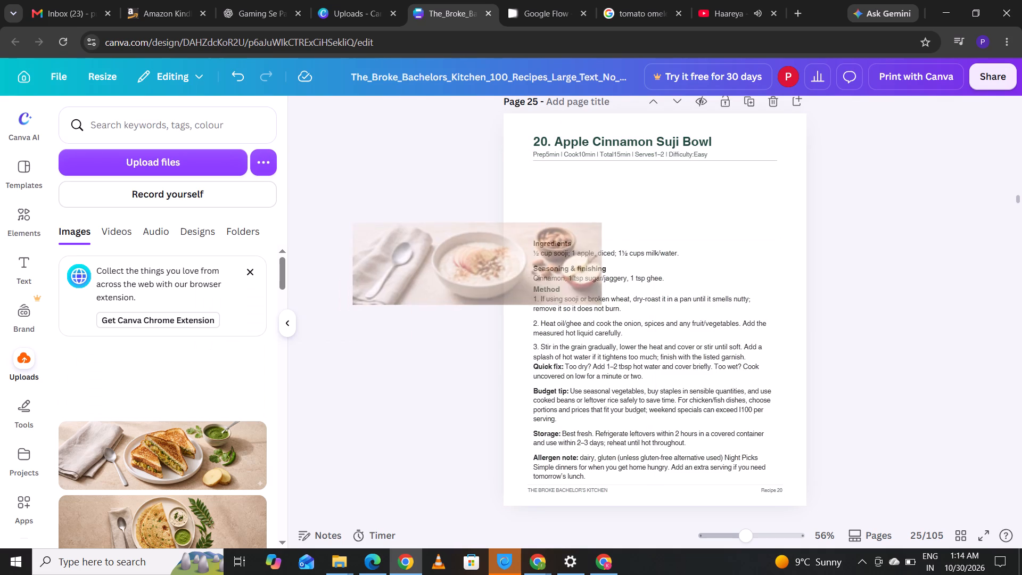
pyautogui.moveTo(455, 232); pyautogui.dragTo(613, 179)
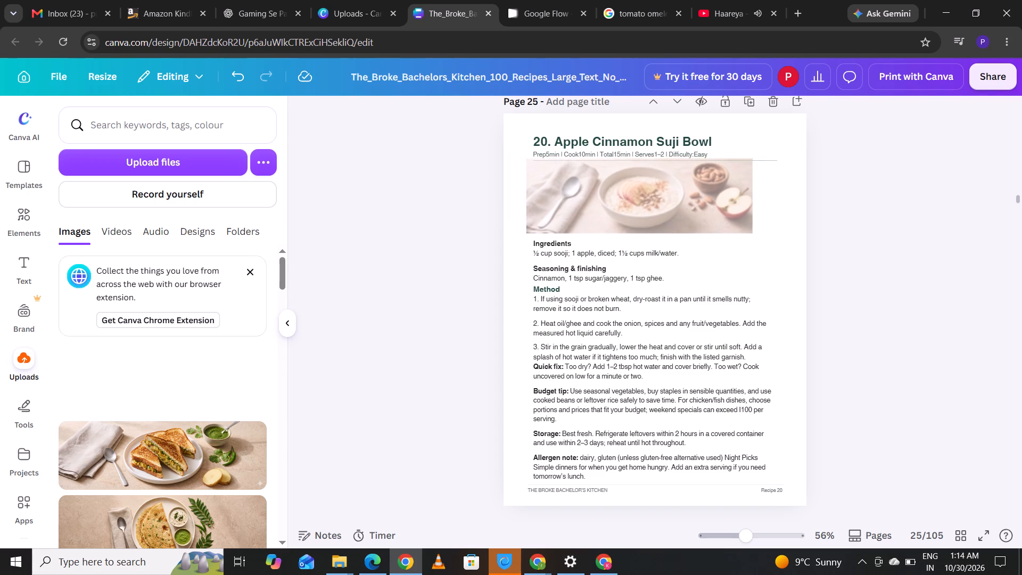
pyautogui.moveTo(613, 179); pyautogui.dragTo(618, 181)
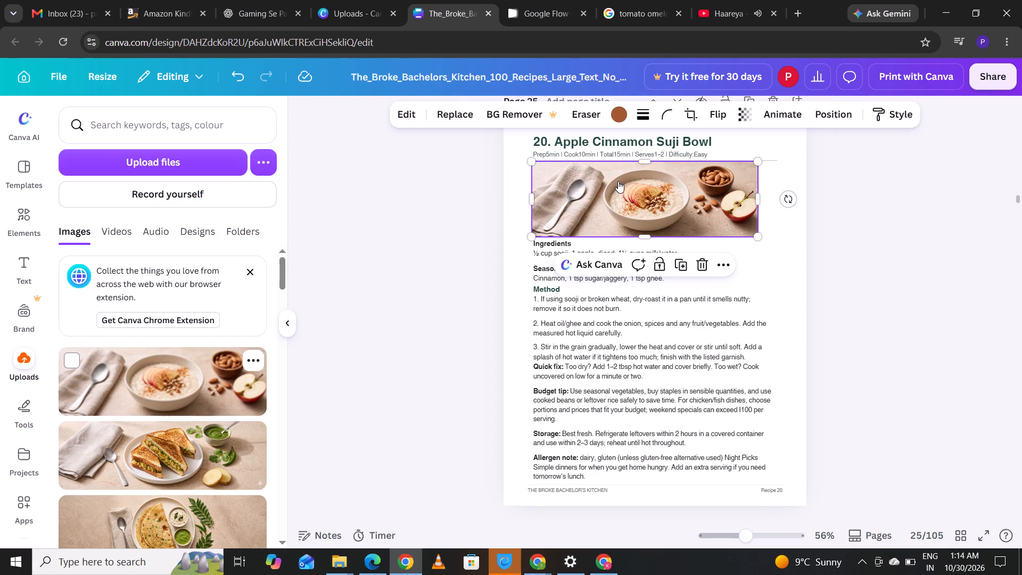
pyautogui.click(614, 186)
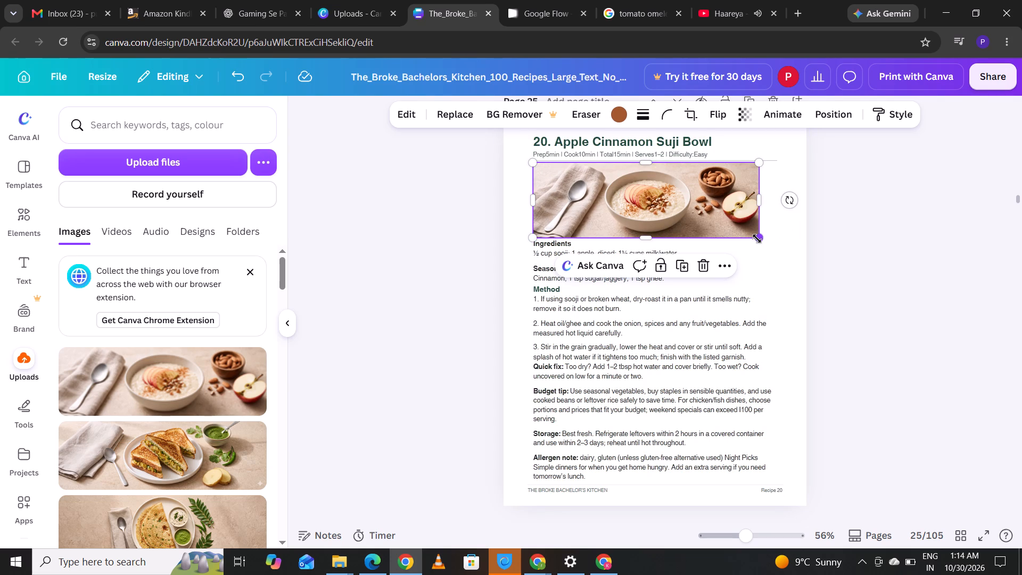
pyautogui.moveTo(757, 239); pyautogui.dragTo(760, 244)
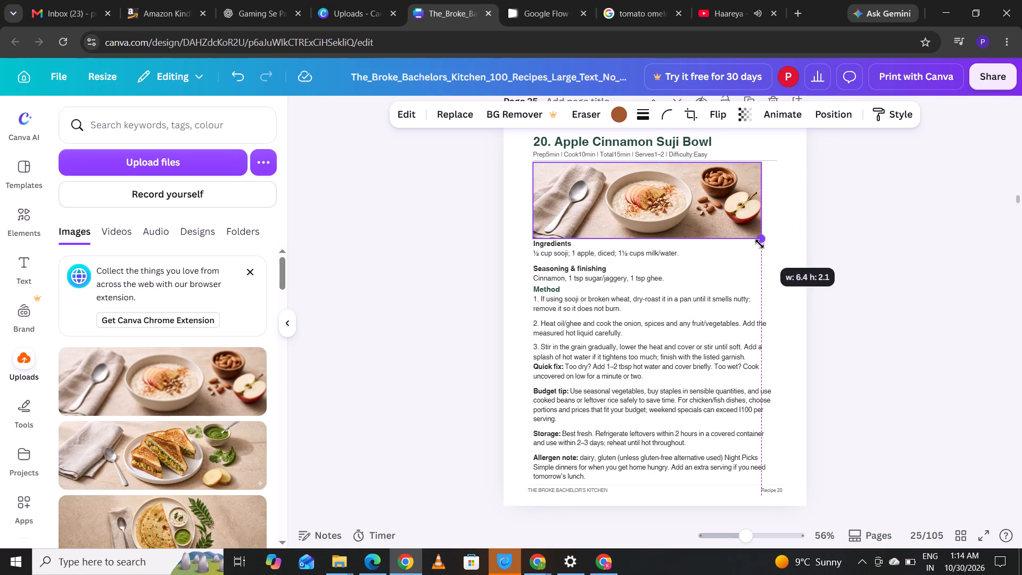
pyautogui.moveTo(760, 244); pyautogui.dragTo(760, 244)
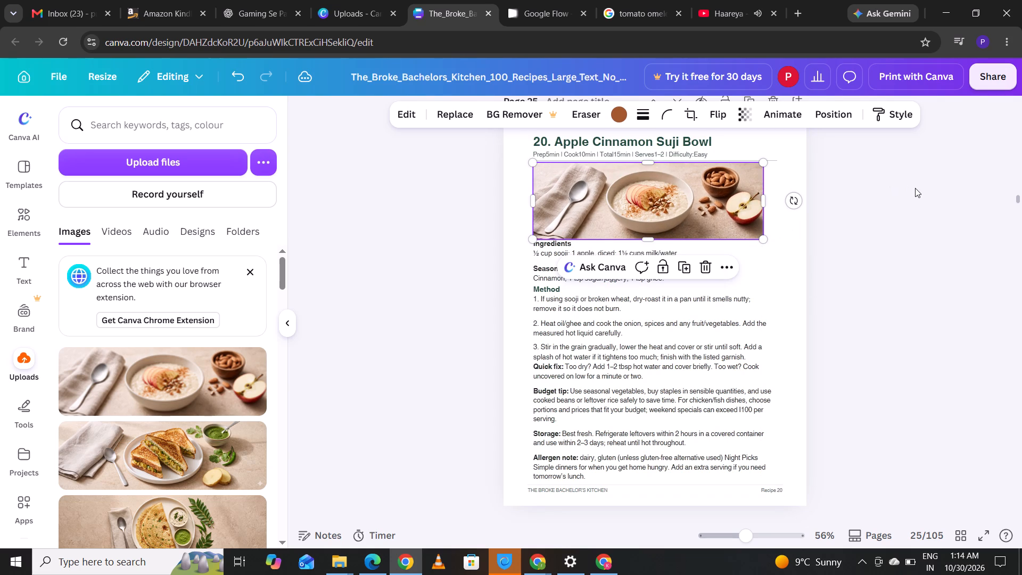
pyautogui.click(917, 188)
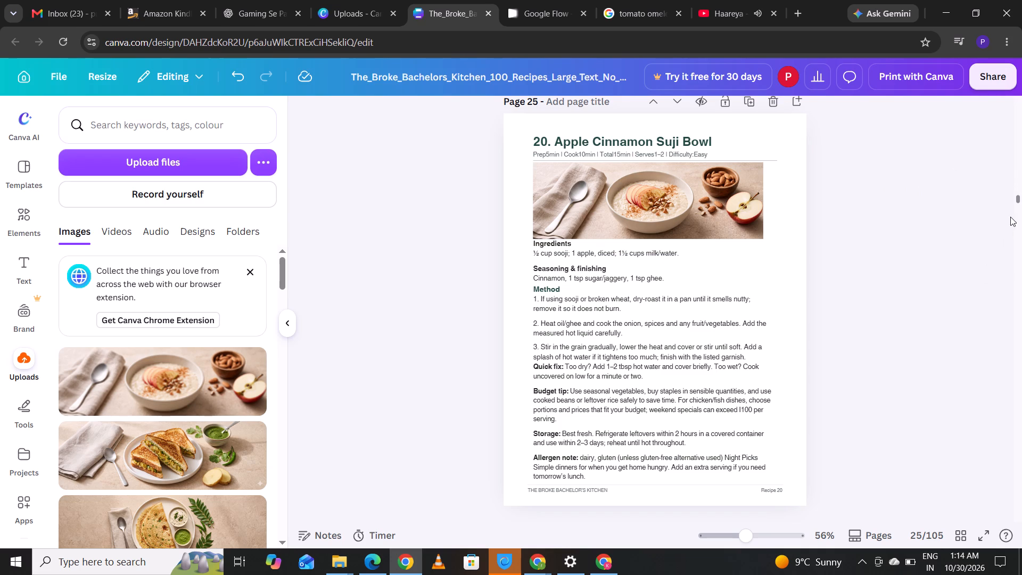
# On page 26, One-Pot Vegetable Khichdi, move the ingredients and method text block down to just above the footer, leaving space for an image.
pyautogui.click(1017, 198)
pyautogui.press('Down')
pyautogui.press('Down')
pyautogui.press('Down')
pyautogui.press('Down')
pyautogui.press('Down')
pyautogui.press('Down')
pyautogui.press('Down')
pyautogui.press('Down')
pyautogui.press('Down')
pyautogui.press('Down')
pyautogui.press('Down')
pyautogui.press('Down')
pyautogui.press('Down')
pyautogui.press('Down')
pyautogui.press('Down')
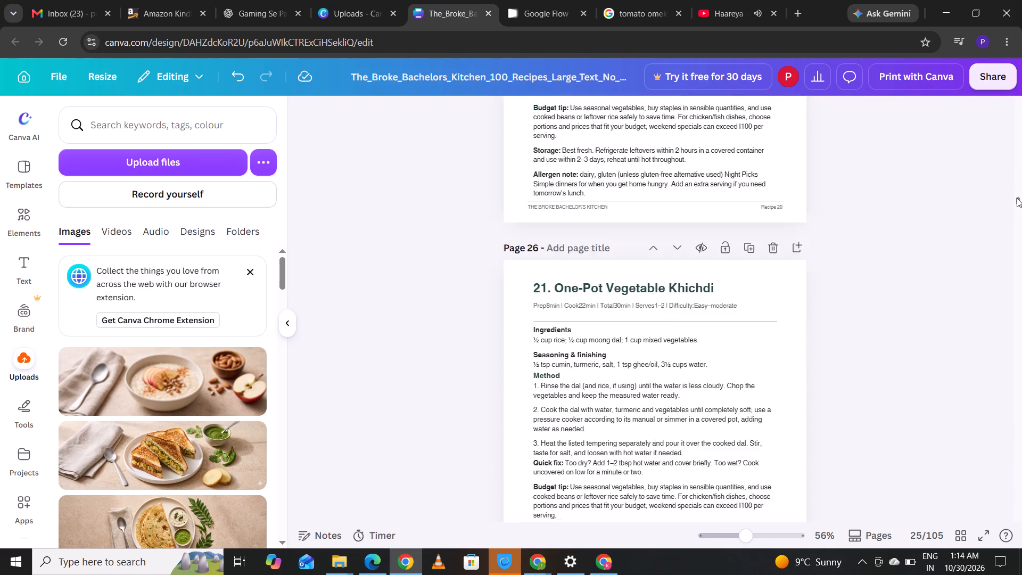
pyautogui.press('Down')
pyautogui.press('Down')
pyautogui.press('Up')
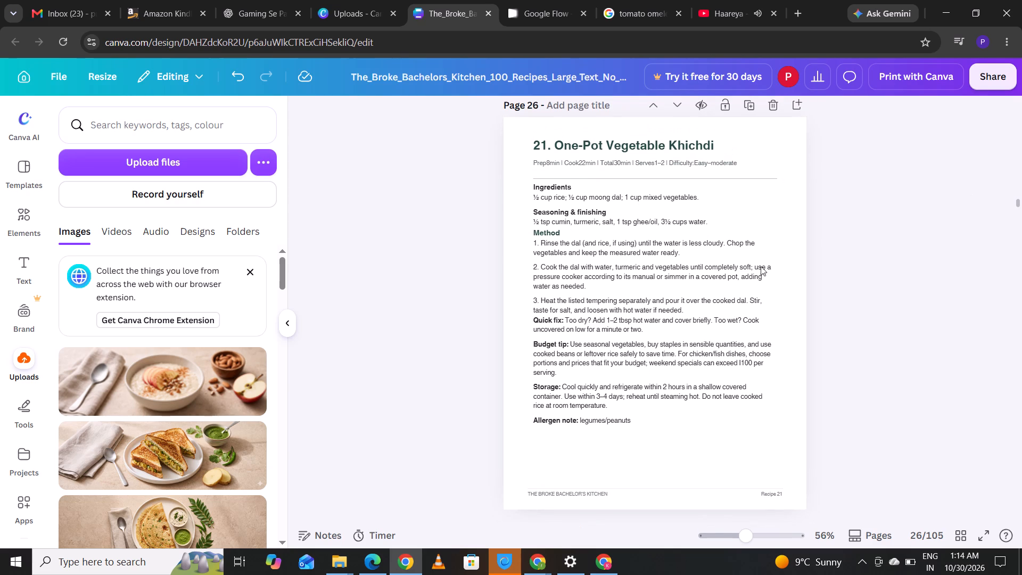
pyautogui.moveTo(700, 303); pyautogui.dragTo(700, 306)
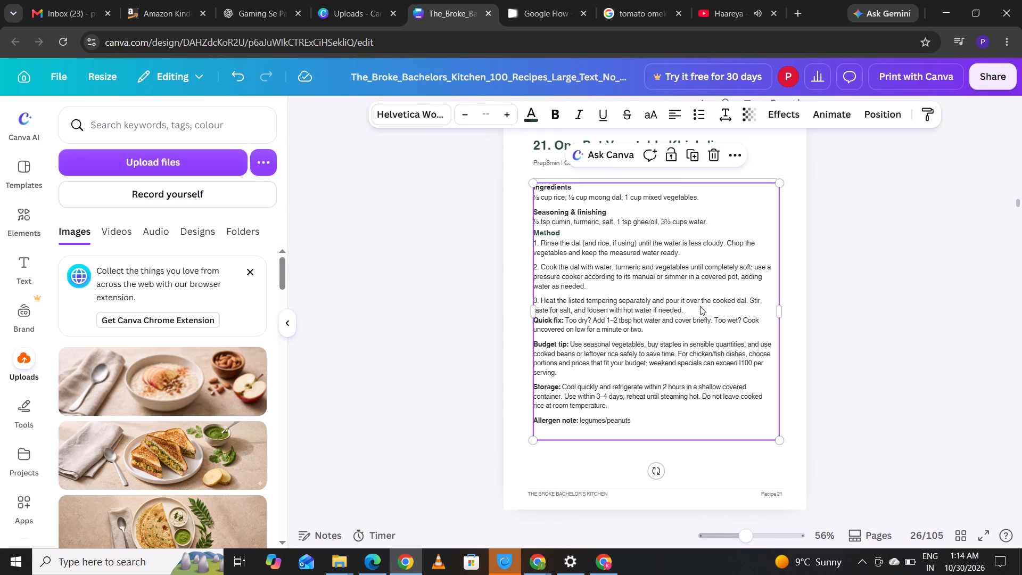
pyautogui.moveTo(700, 306); pyautogui.dragTo(701, 348)
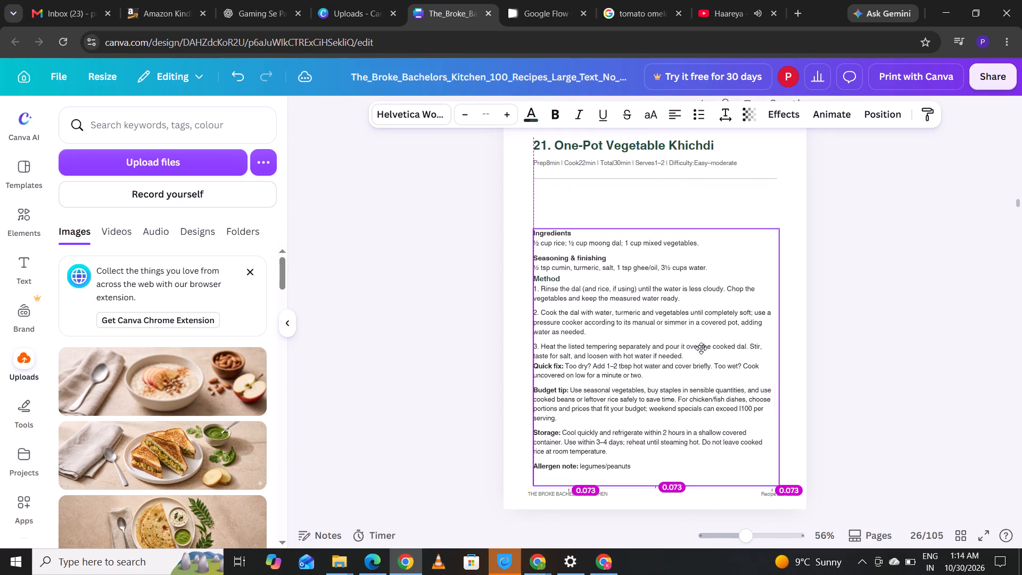
pyautogui.moveTo(701, 348); pyautogui.dragTo(702, 364)
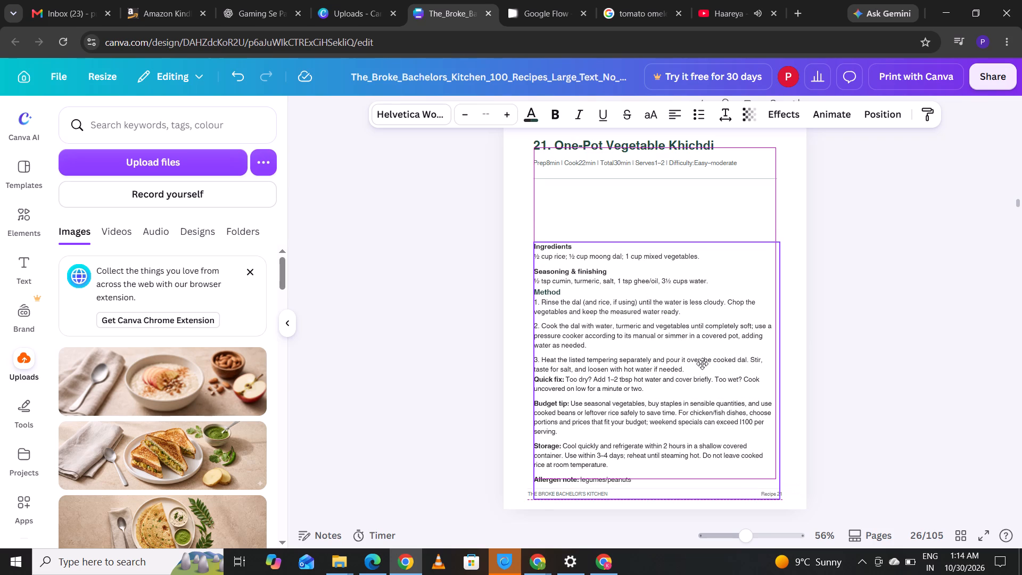
pyautogui.moveTo(702, 364); pyautogui.dragTo(702, 361)
pyautogui.moveTo(702, 361); pyautogui.dragTo(702, 360)
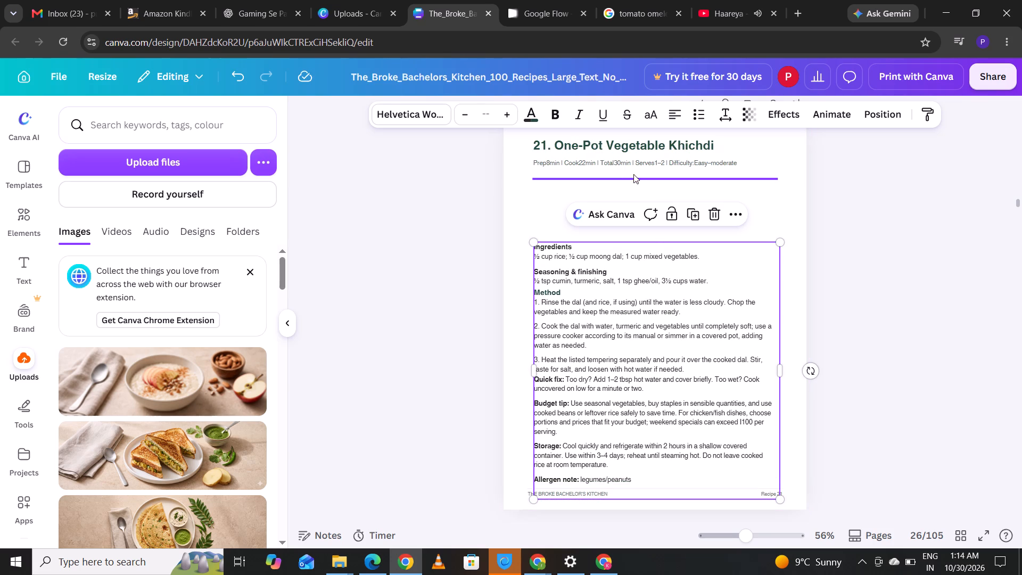
# Move the prep and cook time line up closer beneath the One-Pot Vegetable Khichdi title.
pyautogui.moveTo(632, 166); pyautogui.dragTo(631, 162)
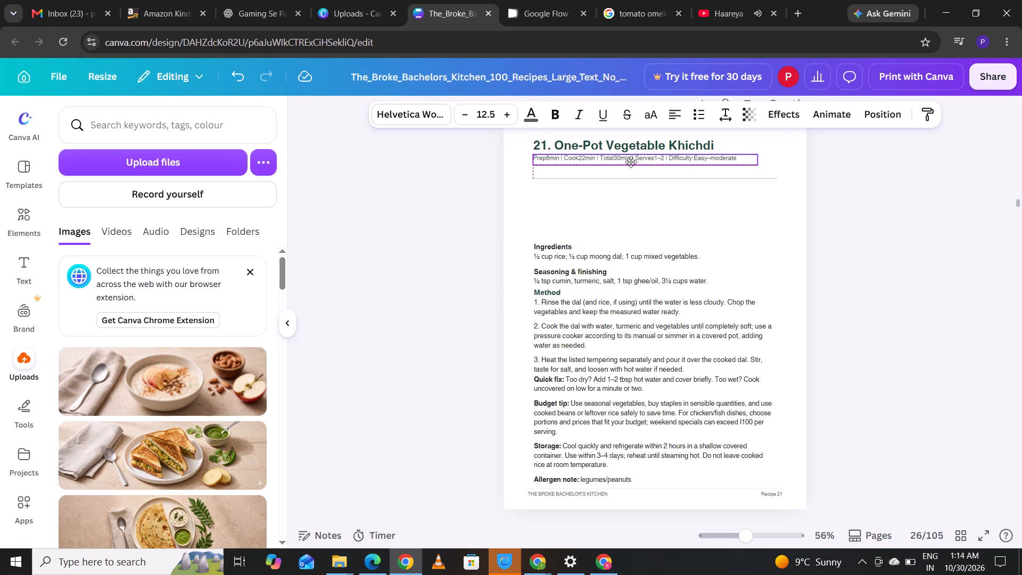
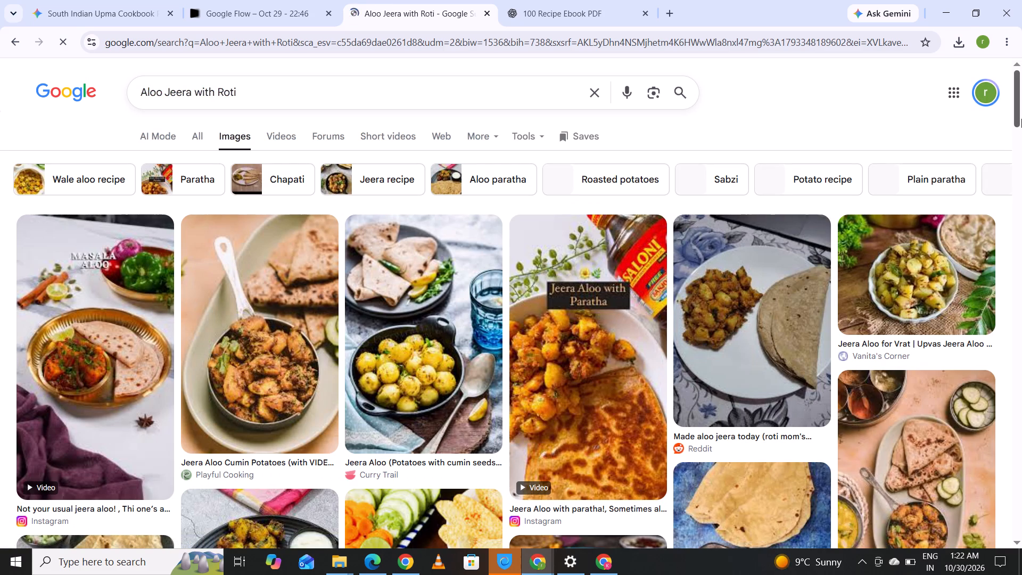
# Look through the Aloo Jeera with Roti image results for a suitable reference photo of the dish.
pyautogui.moveTo(1017, 86); pyautogui.dragTo(1018, 93)
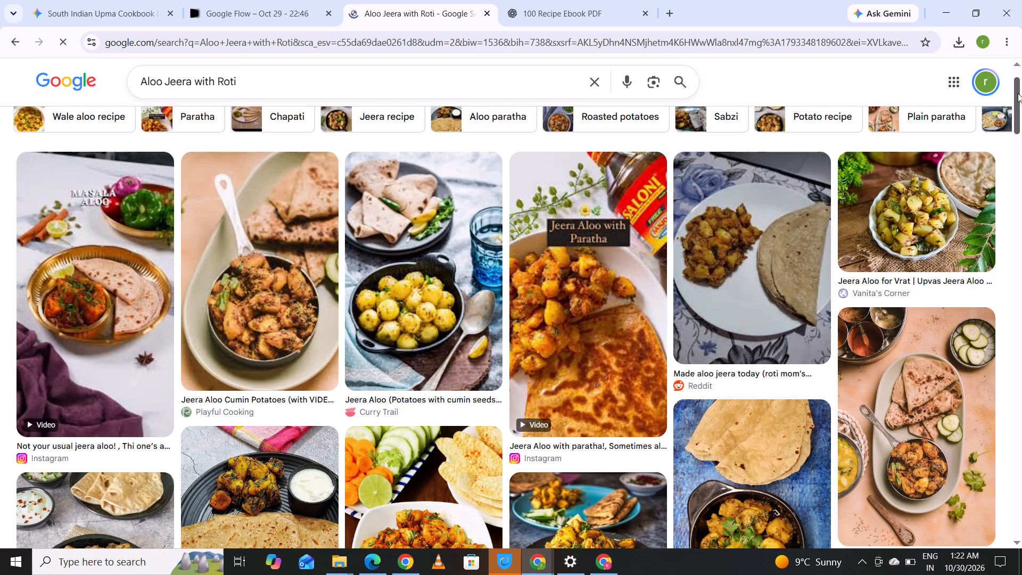
pyautogui.moveTo(1018, 93); pyautogui.dragTo(1019, 100)
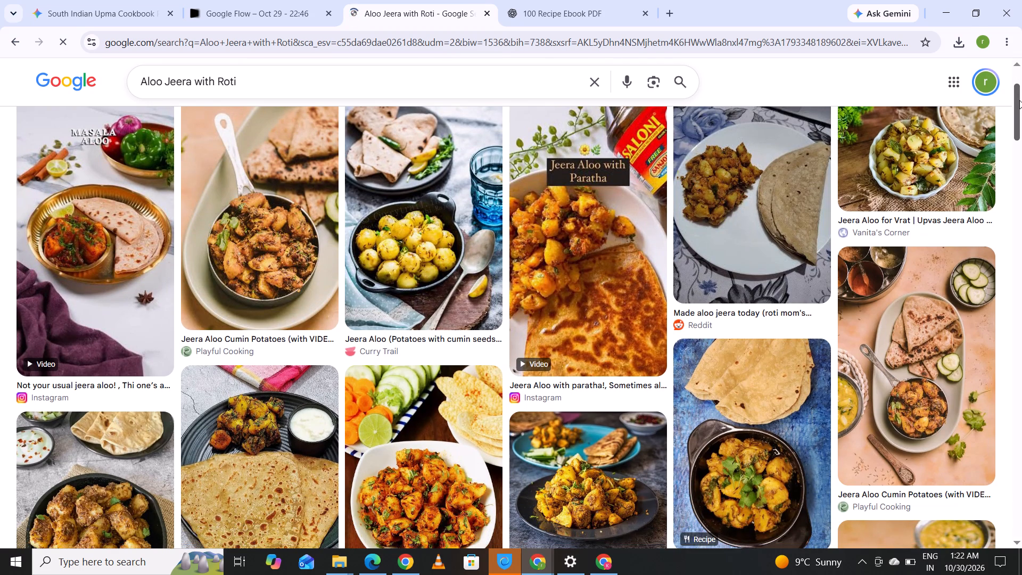
pyautogui.moveTo(1019, 100); pyautogui.dragTo(1019, 118)
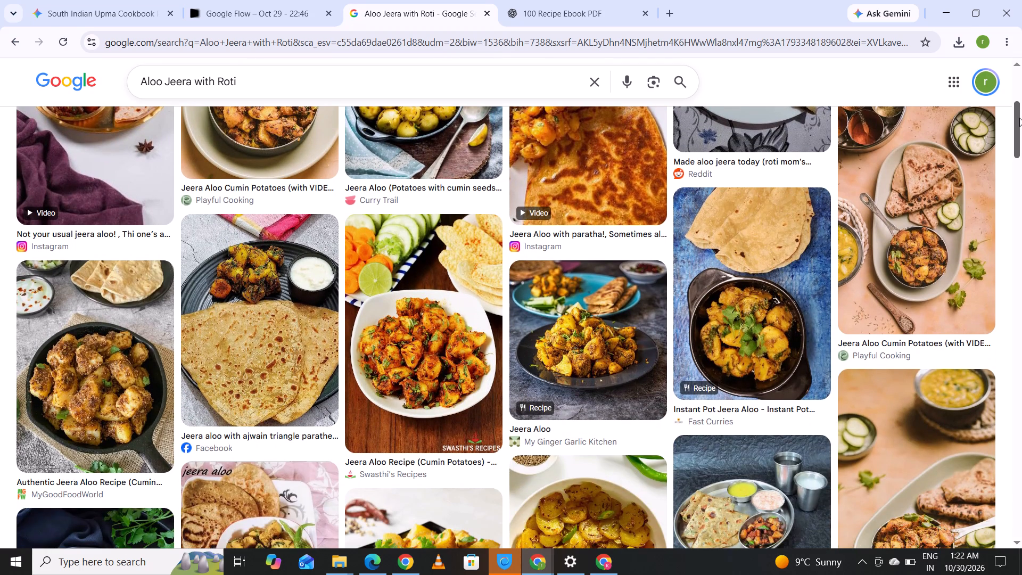
pyautogui.moveTo(1019, 118); pyautogui.dragTo(1019, 124)
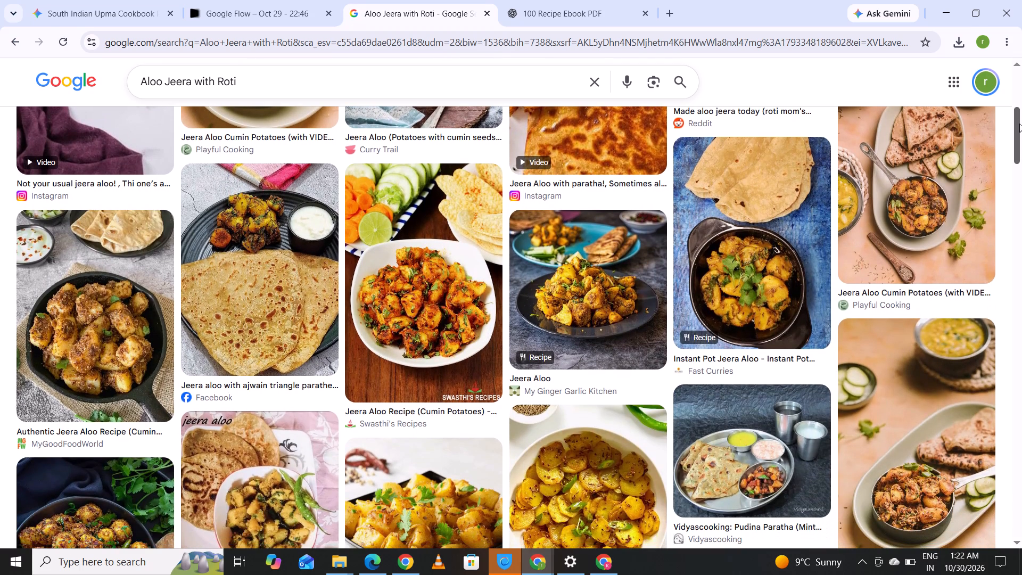
pyautogui.moveTo(1019, 124); pyautogui.dragTo(1019, 124)
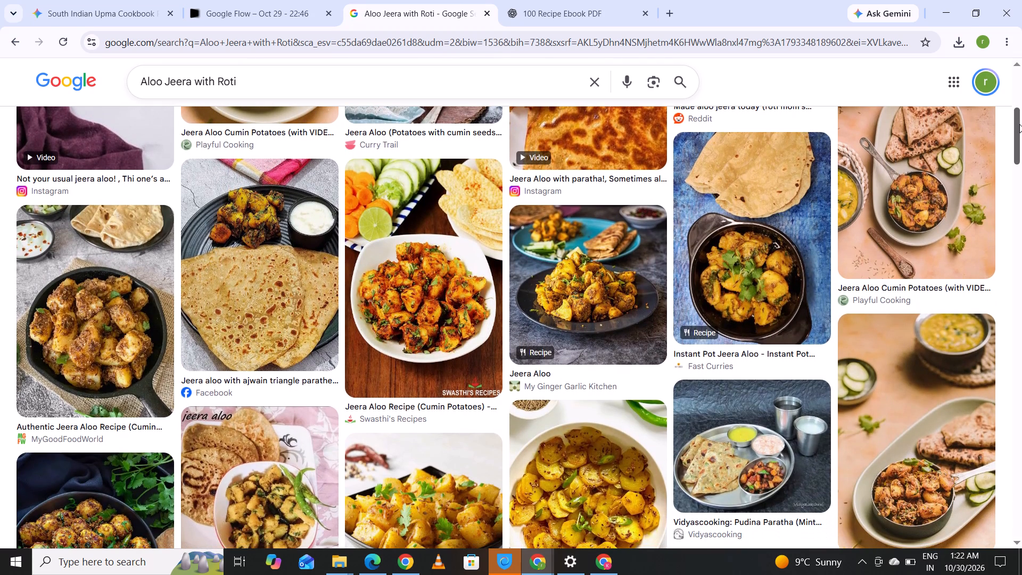
pyautogui.moveTo(1019, 124); pyautogui.dragTo(1020, 124)
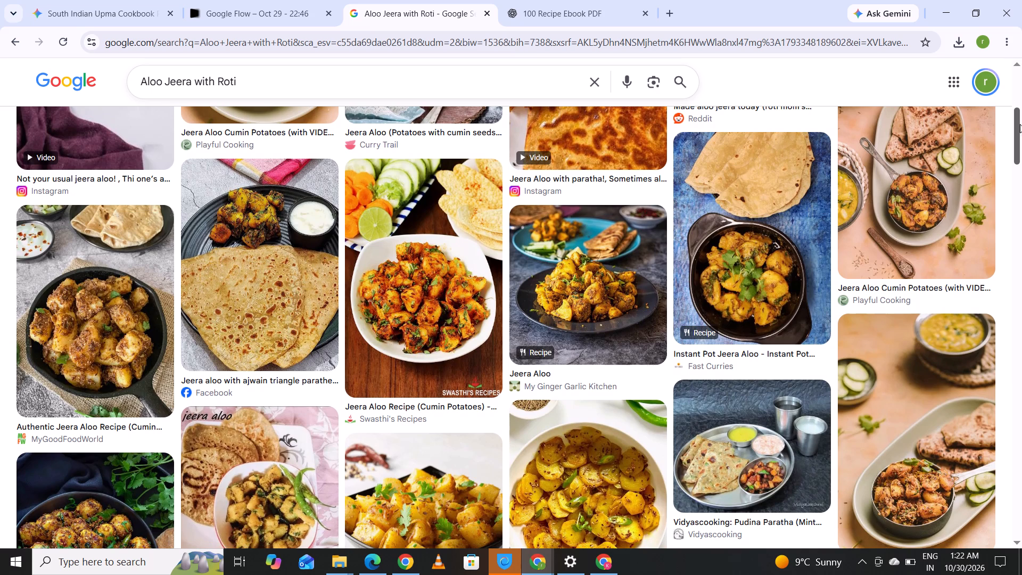
pyautogui.moveTo(1017, 125); pyautogui.dragTo(1017, 133)
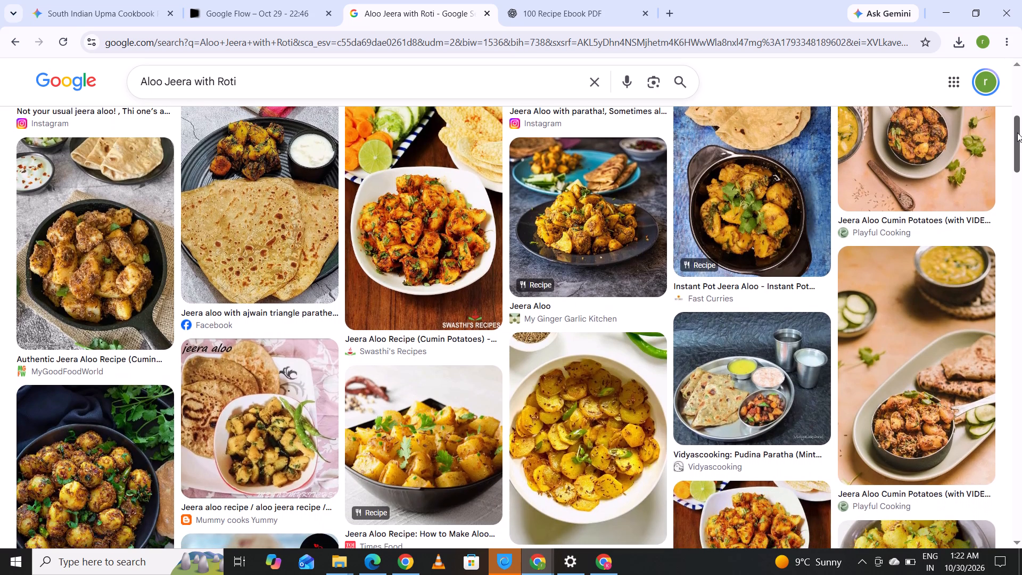
pyautogui.moveTo(1017, 133); pyautogui.dragTo(1019, 144)
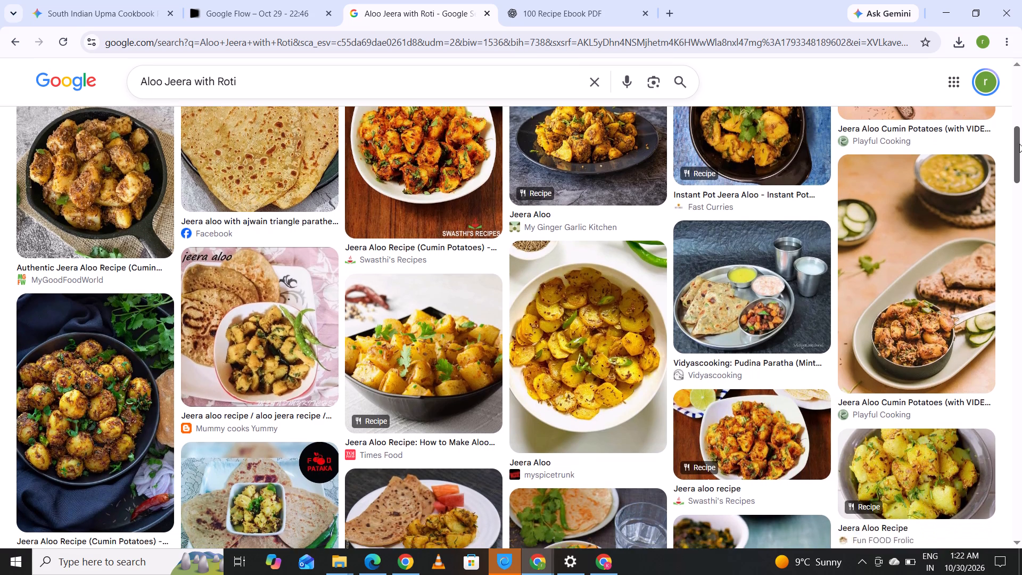
pyautogui.moveTo(1019, 144); pyautogui.dragTo(1019, 145)
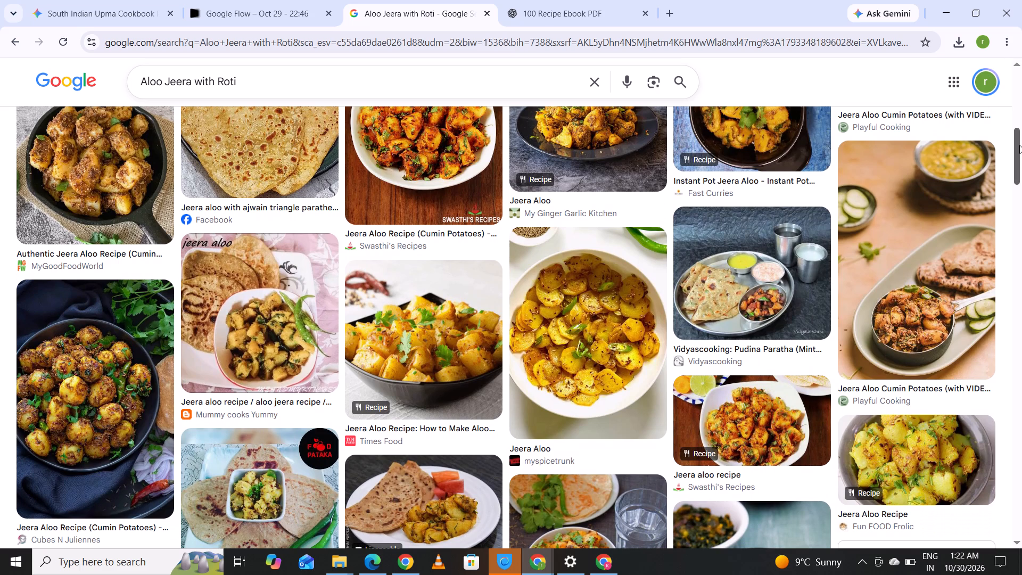
pyautogui.moveTo(1019, 145); pyautogui.dragTo(1020, 143)
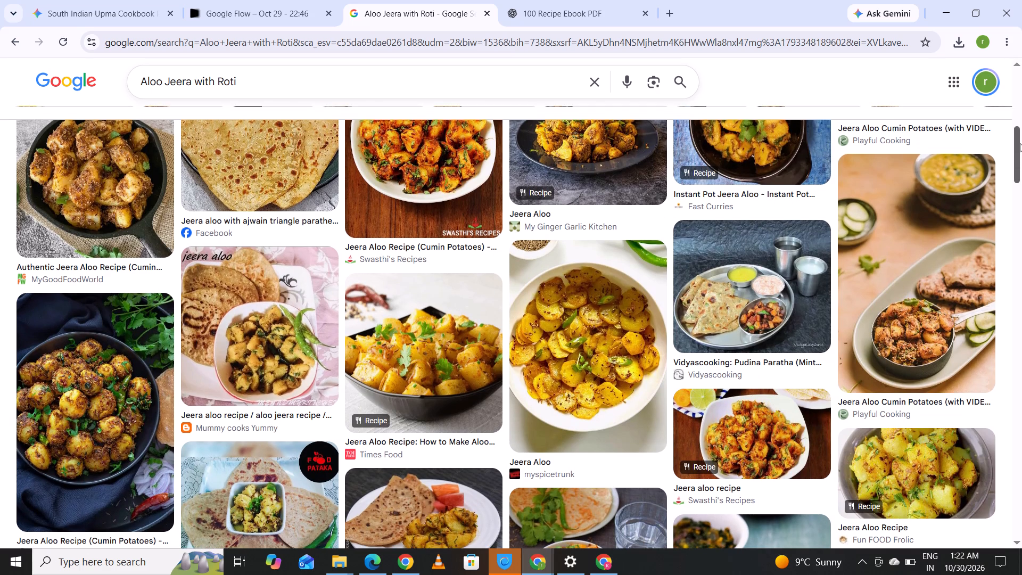
pyautogui.moveTo(1020, 143); pyautogui.dragTo(1021, 135)
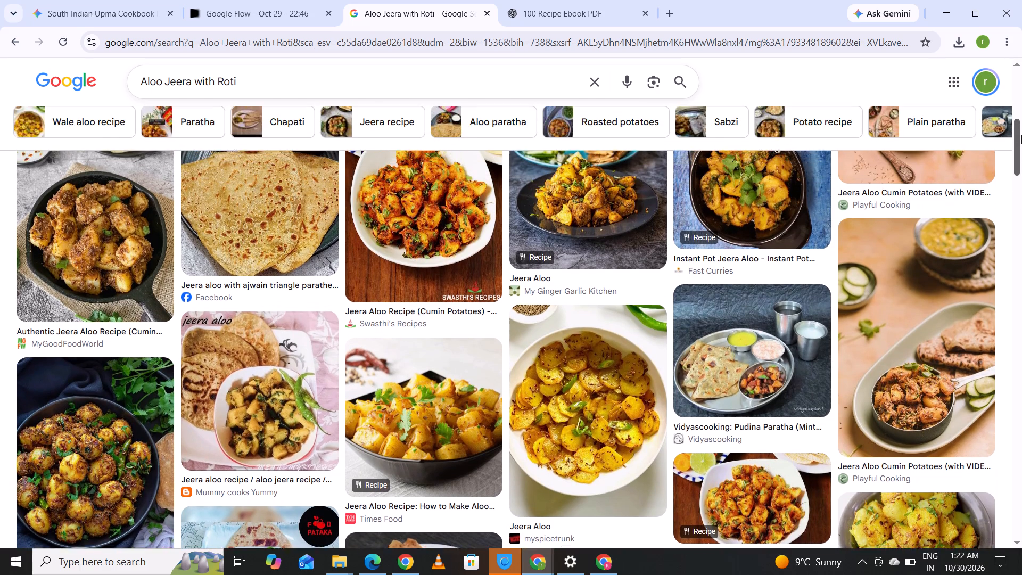
pyautogui.moveTo(1021, 135); pyautogui.dragTo(1011, 120)
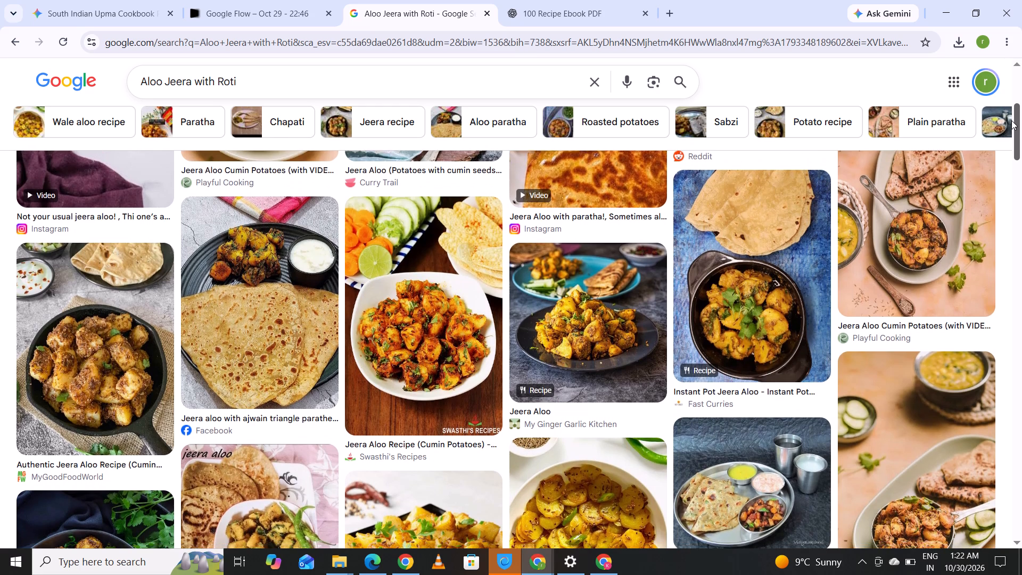
pyautogui.moveTo(1011, 120); pyautogui.dragTo(1011, 121)
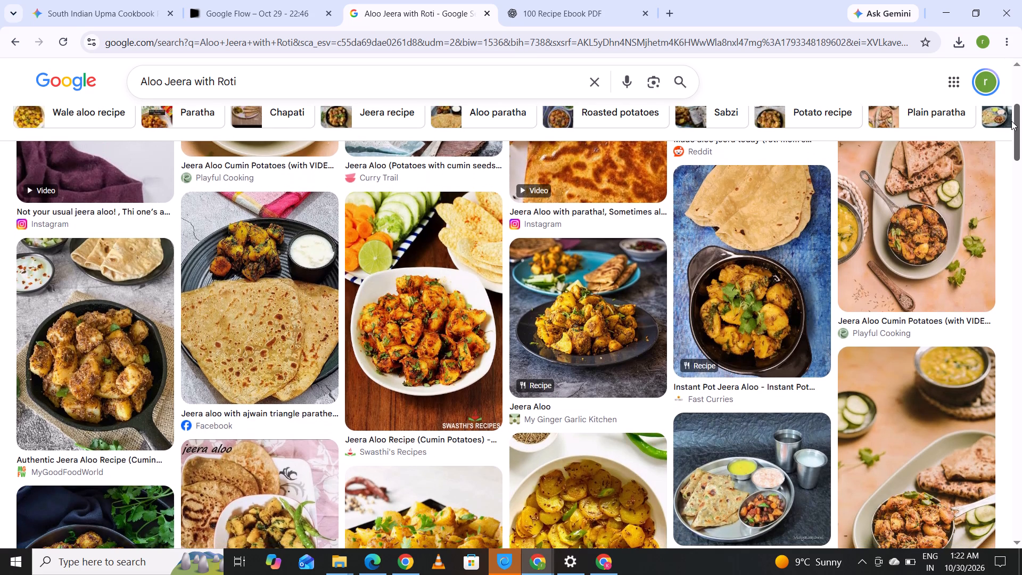
pyautogui.moveTo(1011, 121); pyautogui.dragTo(1011, 118)
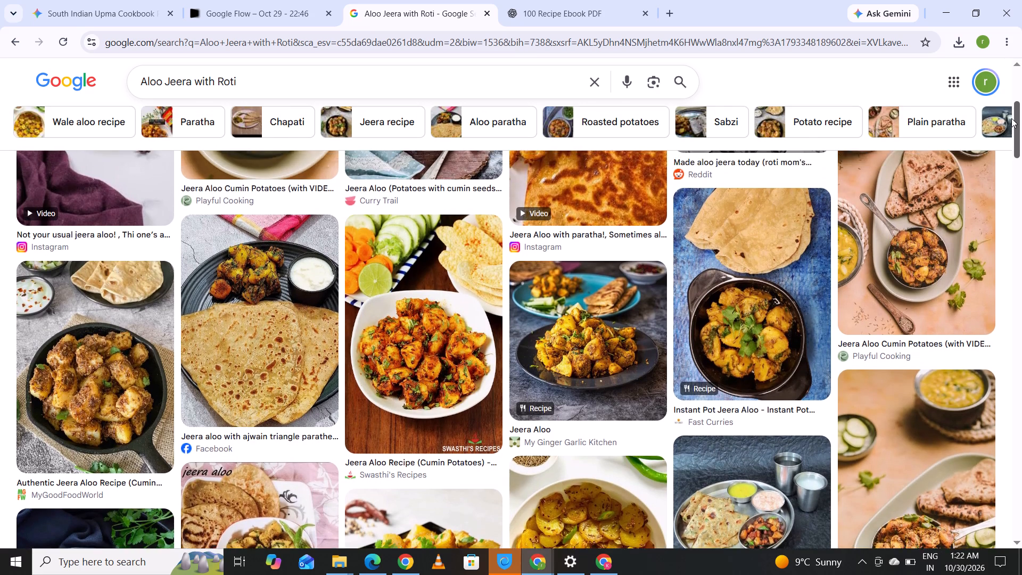
pyautogui.moveTo(1011, 118); pyautogui.dragTo(1013, 134)
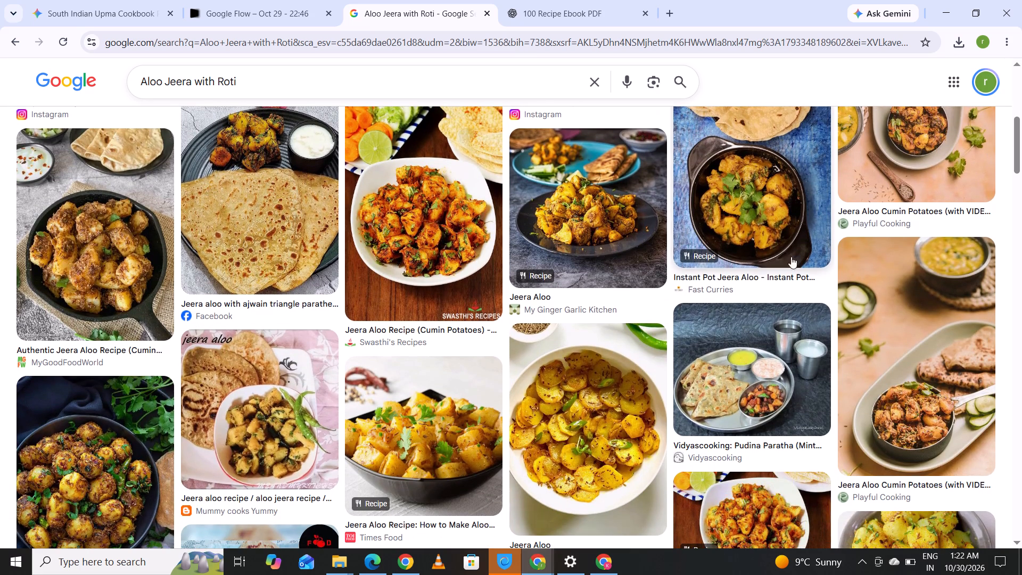
# Open the myspicetrunk Jeera Aloo photo, snip the bowl of potatoes, save the snip with Snip & Sketch's default settings and close it.
pyautogui.click(613, 383)
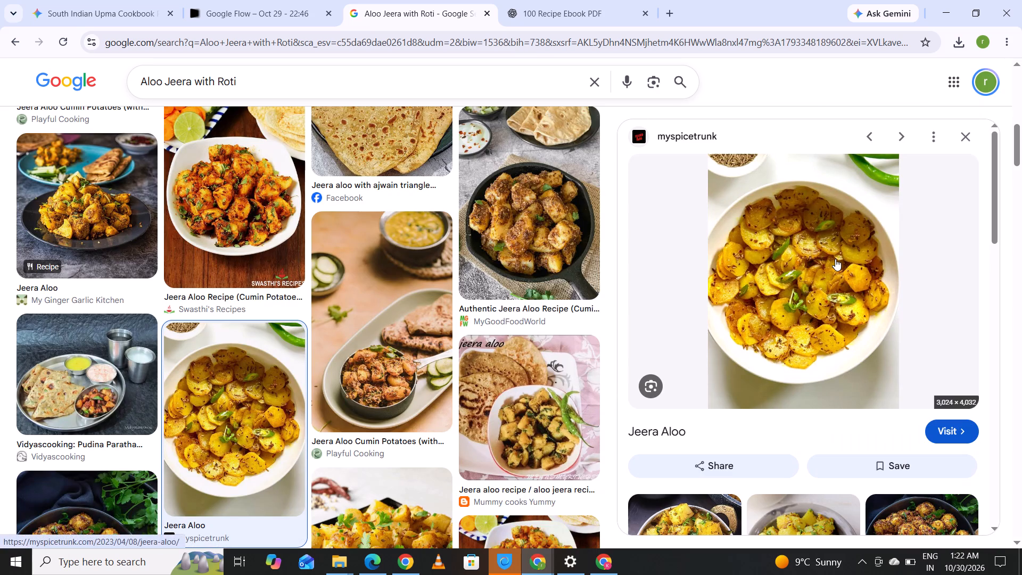
pyautogui.press('shift+super+s')
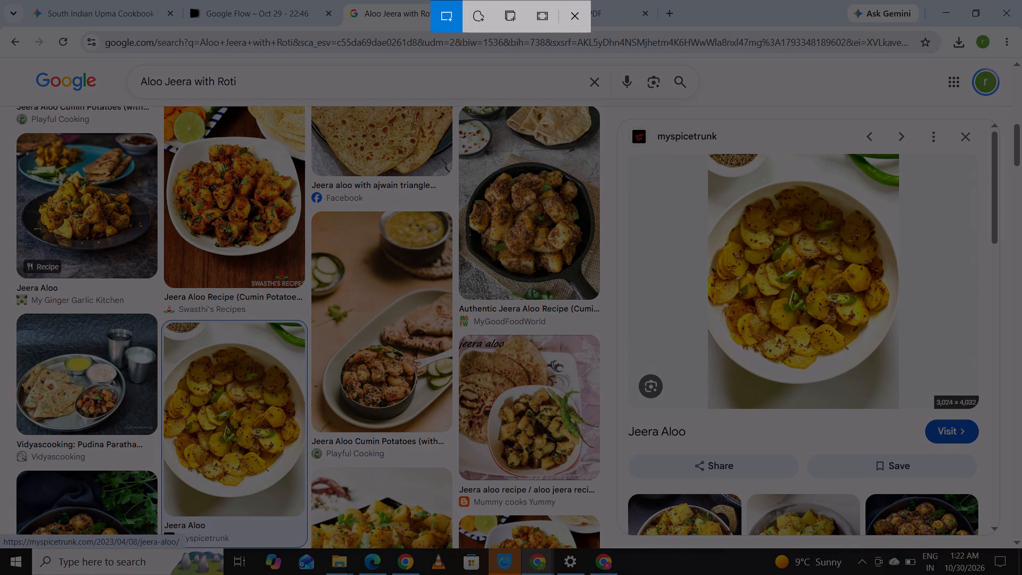
pyautogui.moveTo(718, 162); pyautogui.dragTo(824, 320)
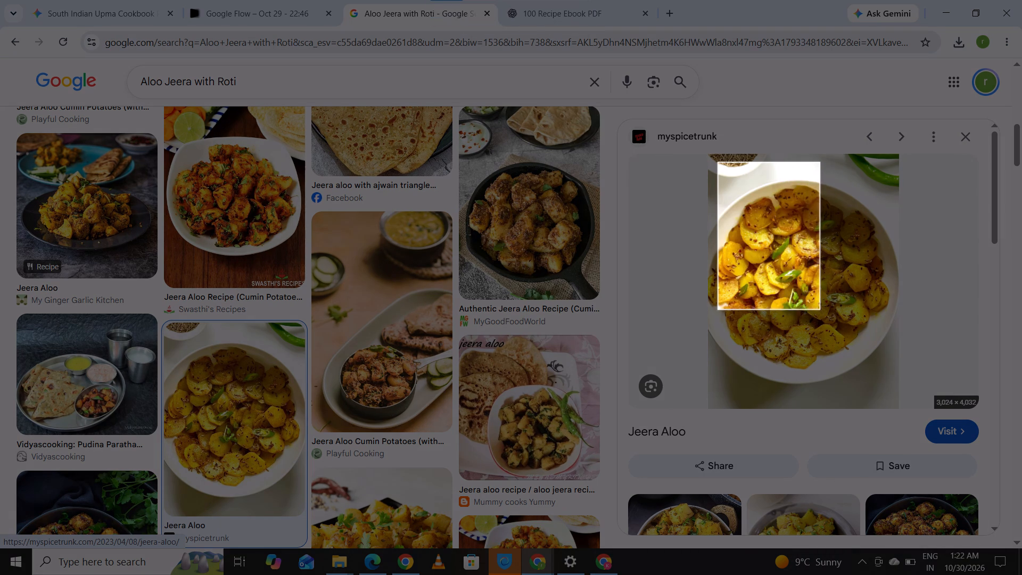
pyautogui.moveTo(824, 320); pyautogui.dragTo(902, 388)
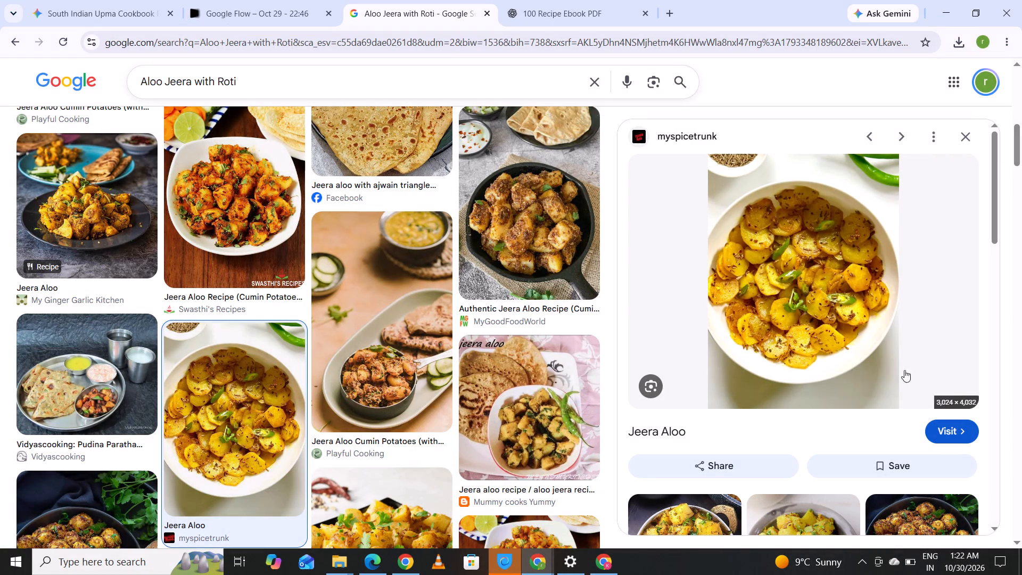
pyautogui.click(921, 393)
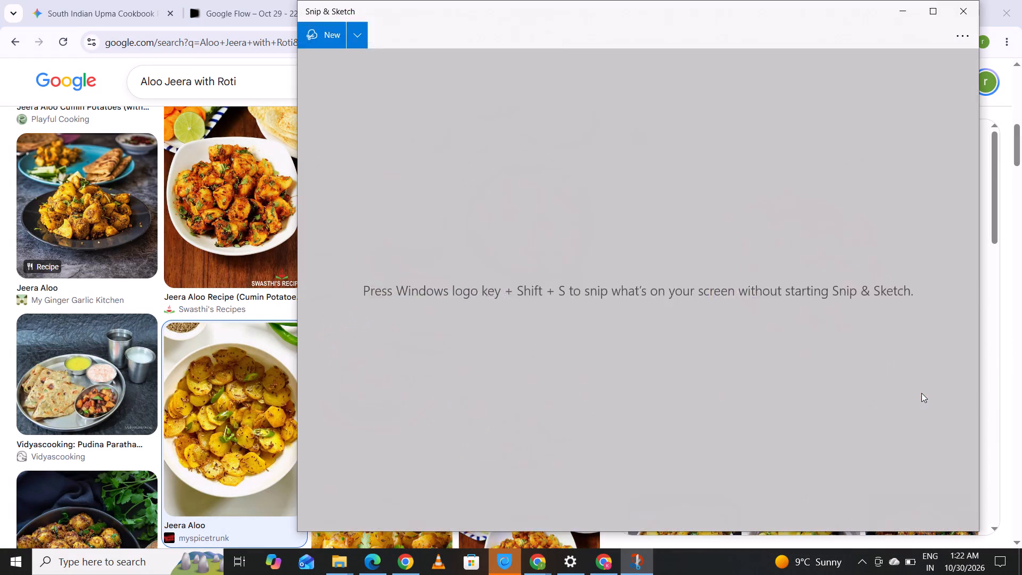
pyautogui.hotkey('ctrl', 's')
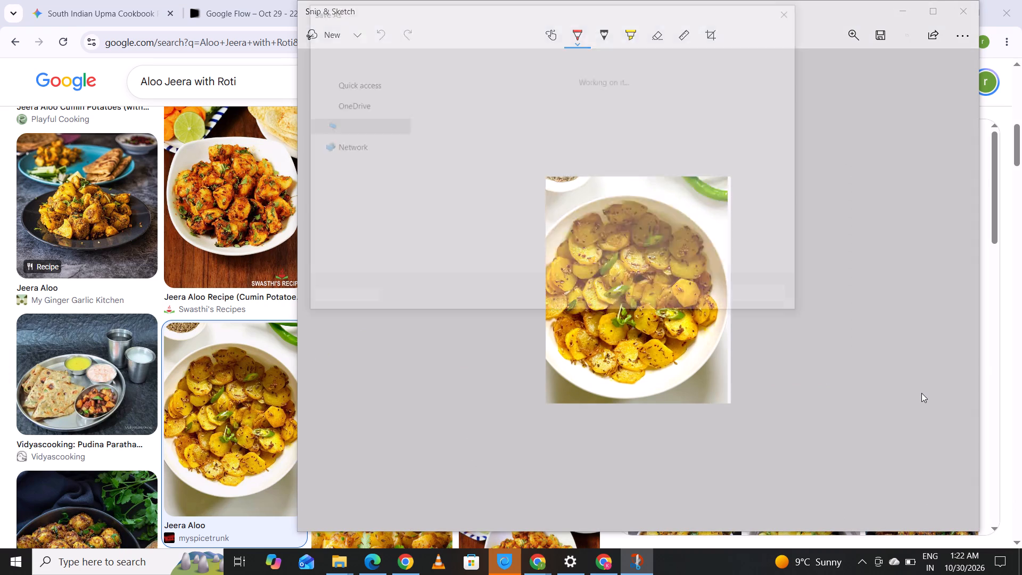
pyautogui.press('Return')
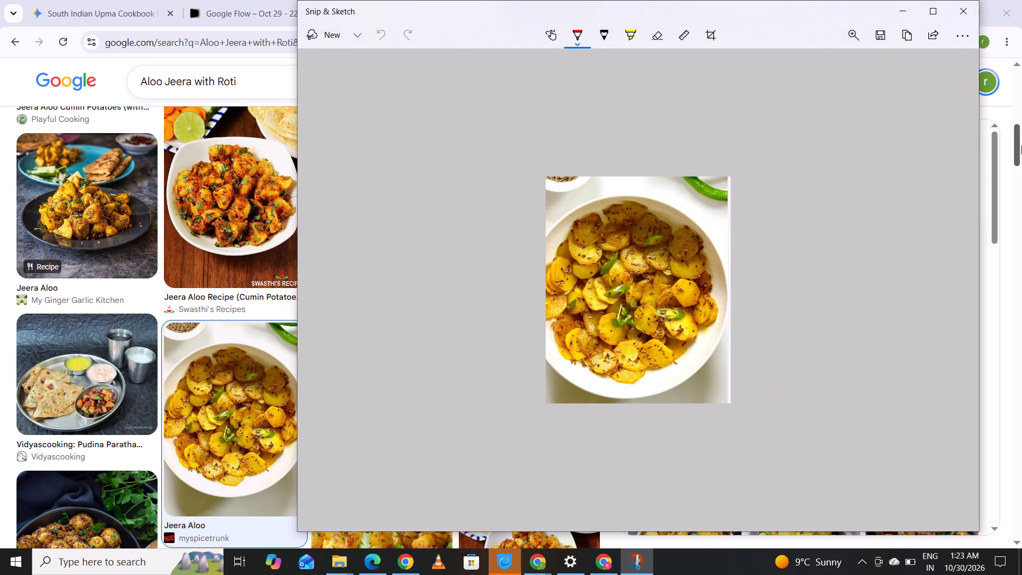
pyautogui.click(950, 9)
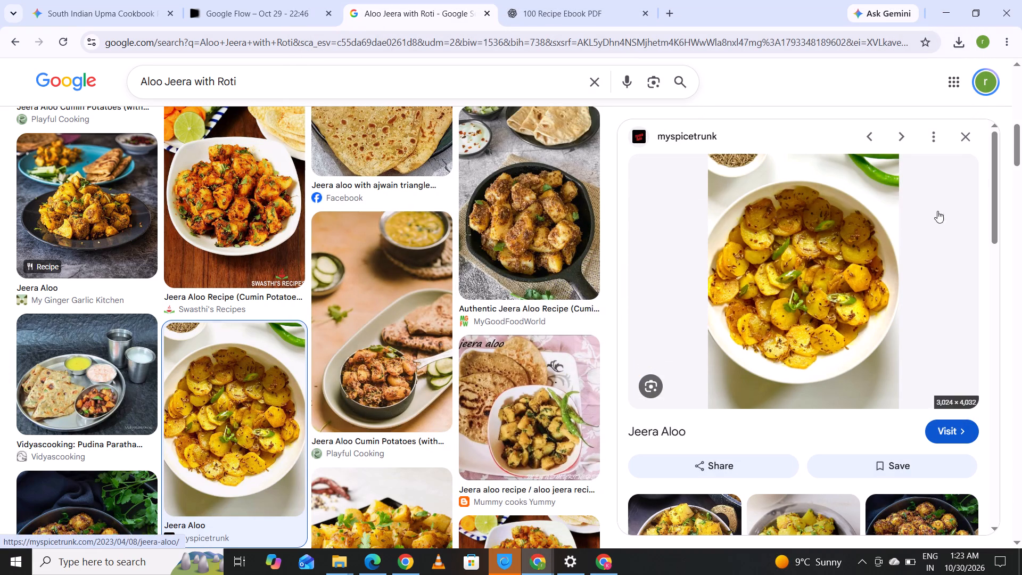
# Look through more Aloo Jeera with Roti image results for other reference photos and close the myspicetrunk preview.
pyautogui.moveTo(1018, 158); pyautogui.dragTo(1018, 152)
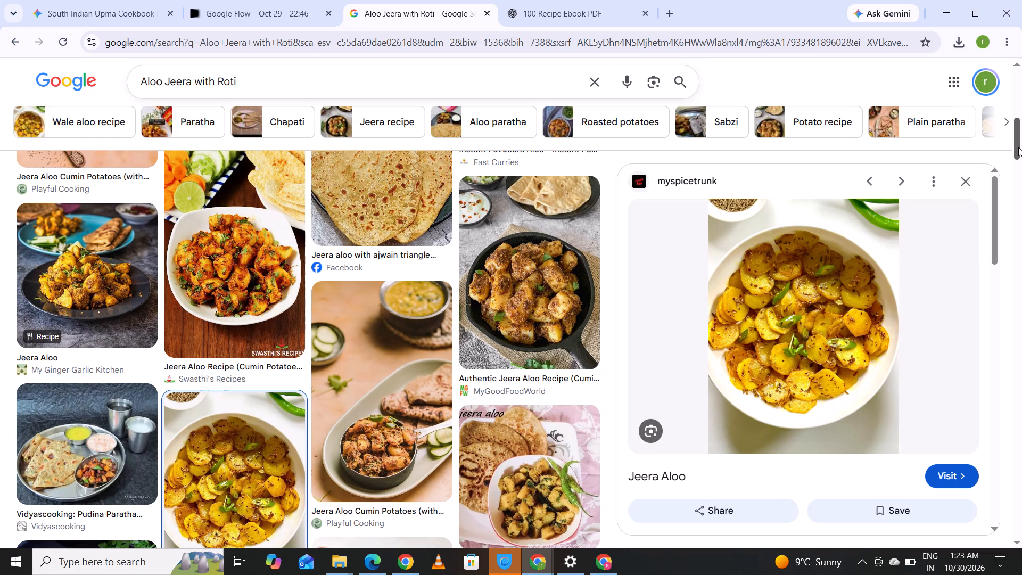
pyautogui.moveTo(1018, 146); pyautogui.dragTo(1018, 188)
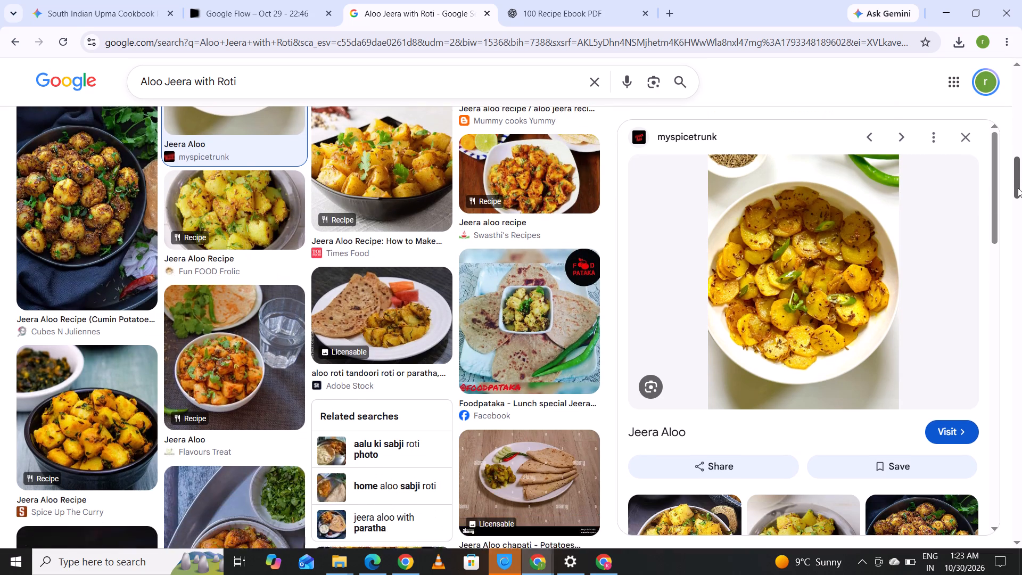
pyautogui.moveTo(1018, 188); pyautogui.dragTo(1015, 208)
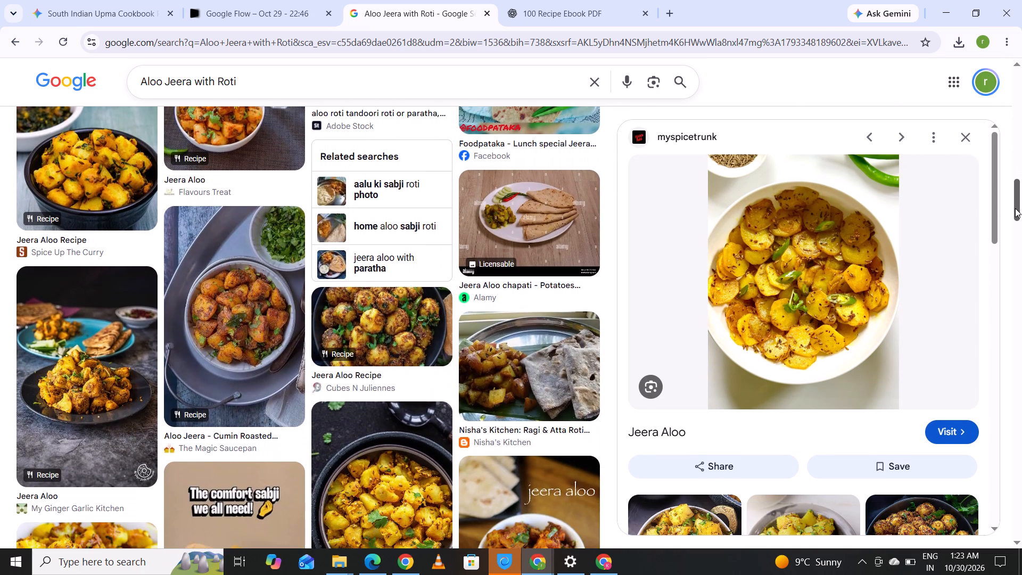
pyautogui.moveTo(1015, 208); pyautogui.dragTo(1015, 208)
pyautogui.moveTo(1018, 202); pyautogui.dragTo(1019, 219)
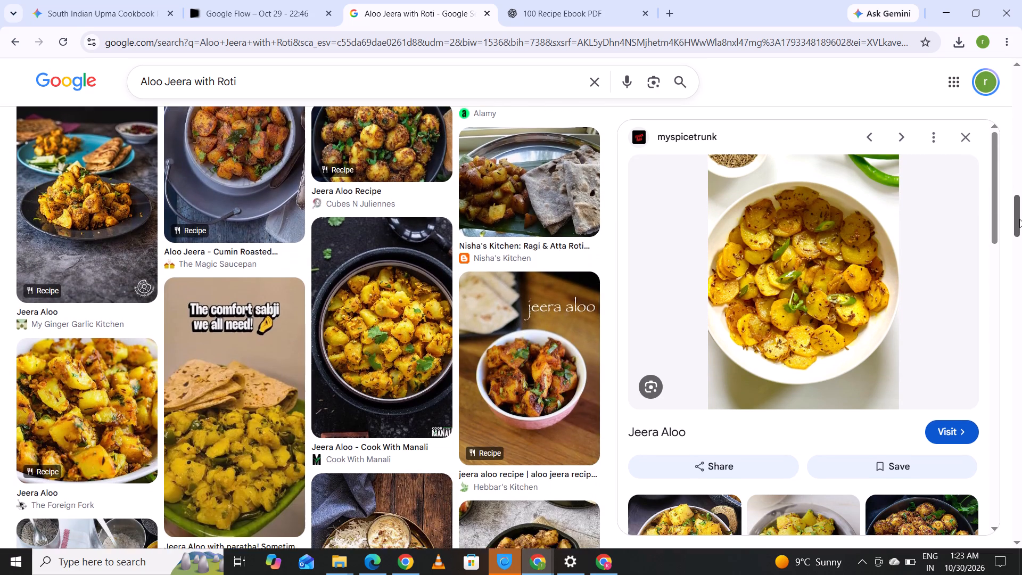
pyautogui.moveTo(1019, 219); pyautogui.dragTo(1021, 250)
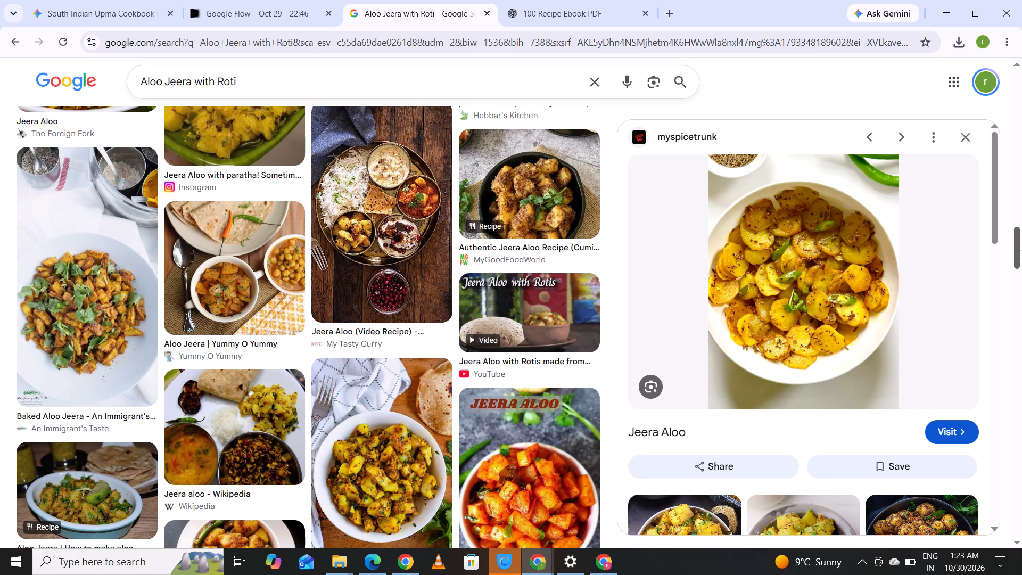
pyautogui.moveTo(1021, 250); pyautogui.dragTo(1020, 260)
pyautogui.moveTo(1020, 260); pyautogui.dragTo(1020, 283)
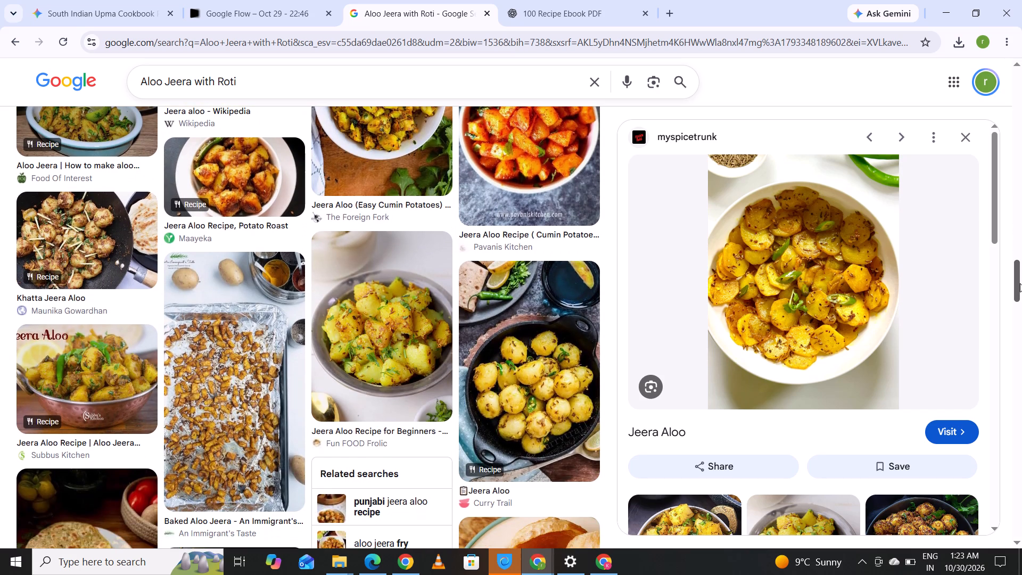
pyautogui.moveTo(1020, 283); pyautogui.dragTo(1017, 308)
pyautogui.moveTo(1016, 308); pyautogui.dragTo(1016, 319)
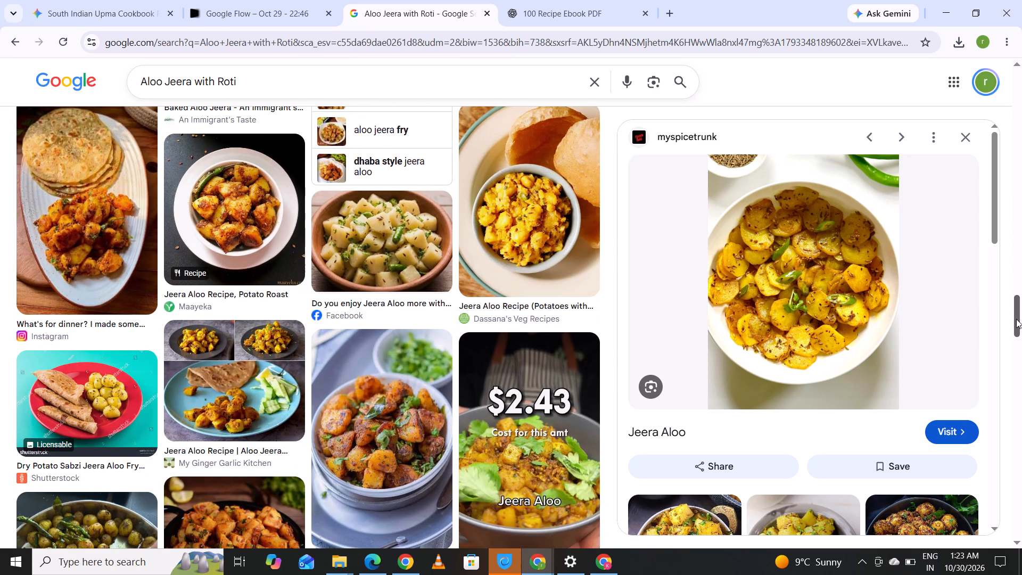
pyautogui.moveTo(1016, 319); pyautogui.dragTo(1011, 294)
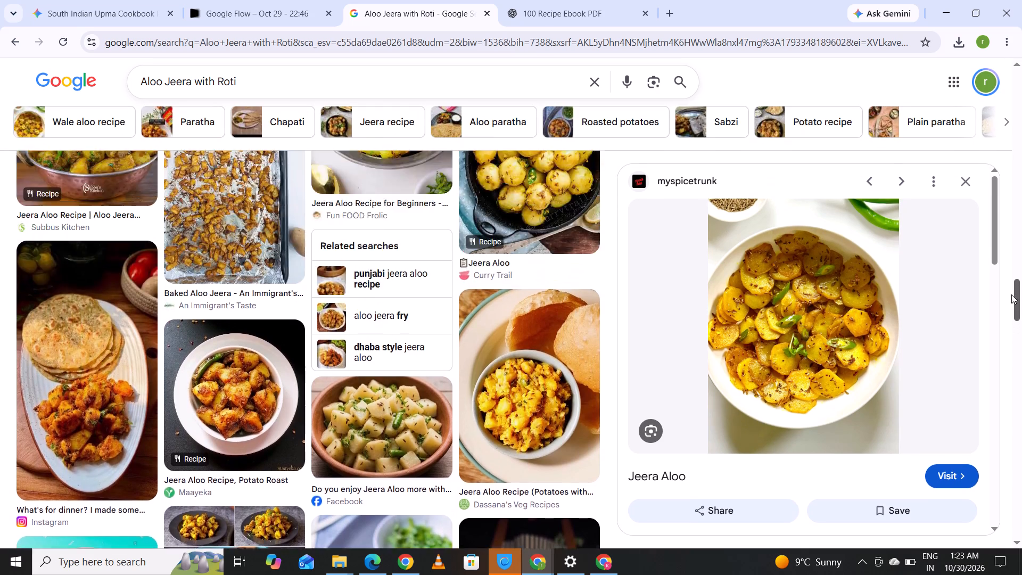
pyautogui.moveTo(1011, 294); pyautogui.dragTo(1010, 246)
pyautogui.click(963, 185)
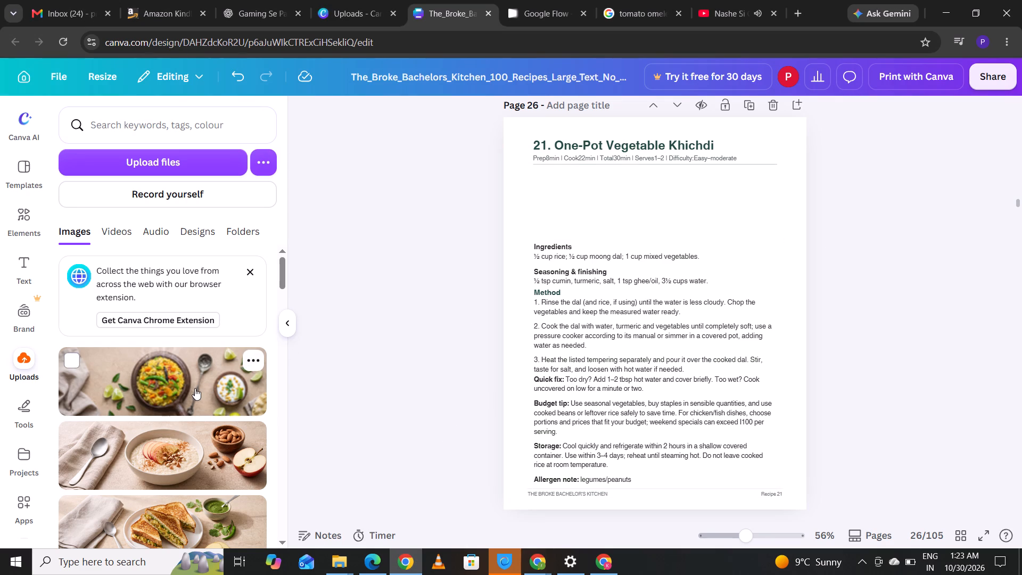
pyautogui.moveTo(195, 388); pyautogui.dragTo(668, 207)
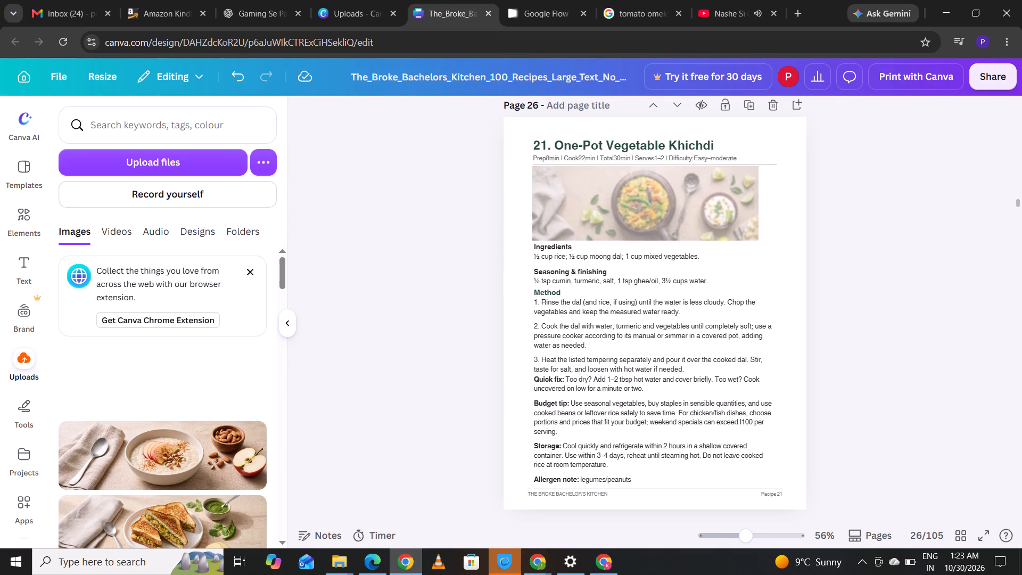
pyautogui.moveTo(668, 207); pyautogui.dragTo(669, 207)
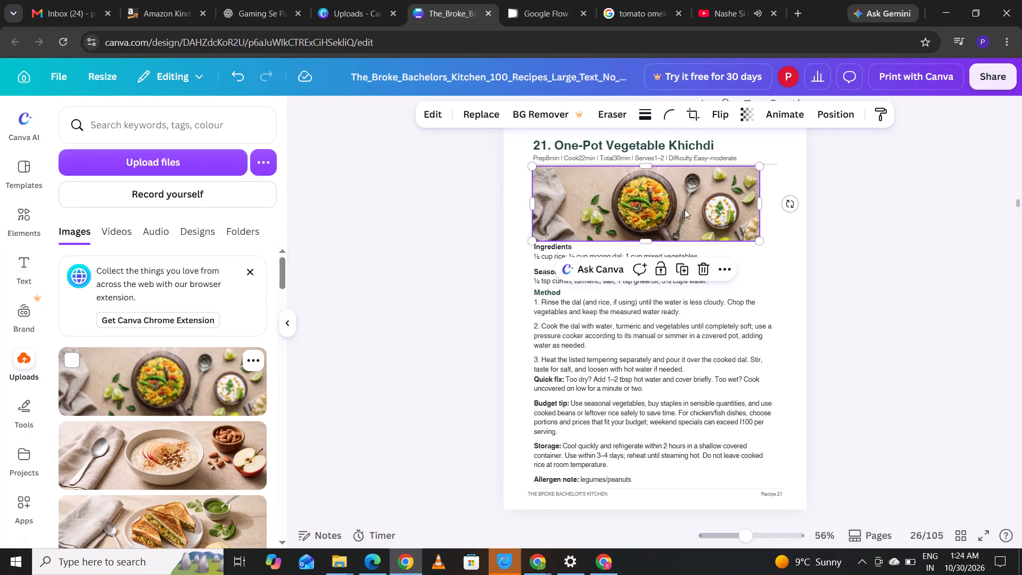
pyautogui.click(862, 245)
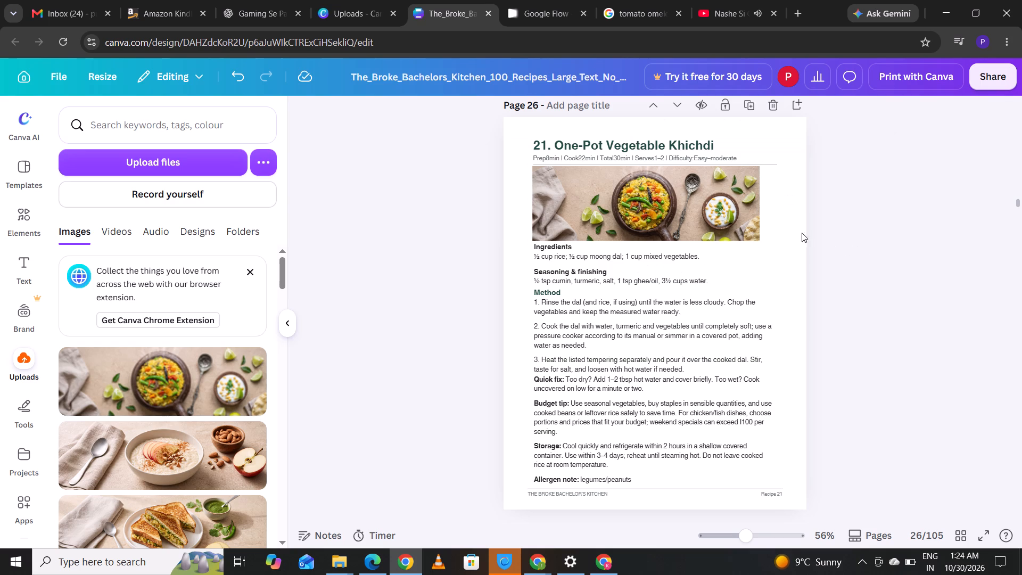
# Align the khichdi photo with the recipe text's left margin and enlarge it to about 6.5 wide by 2.1 high.
pyautogui.moveTo(756, 225); pyautogui.dragTo(745, 221)
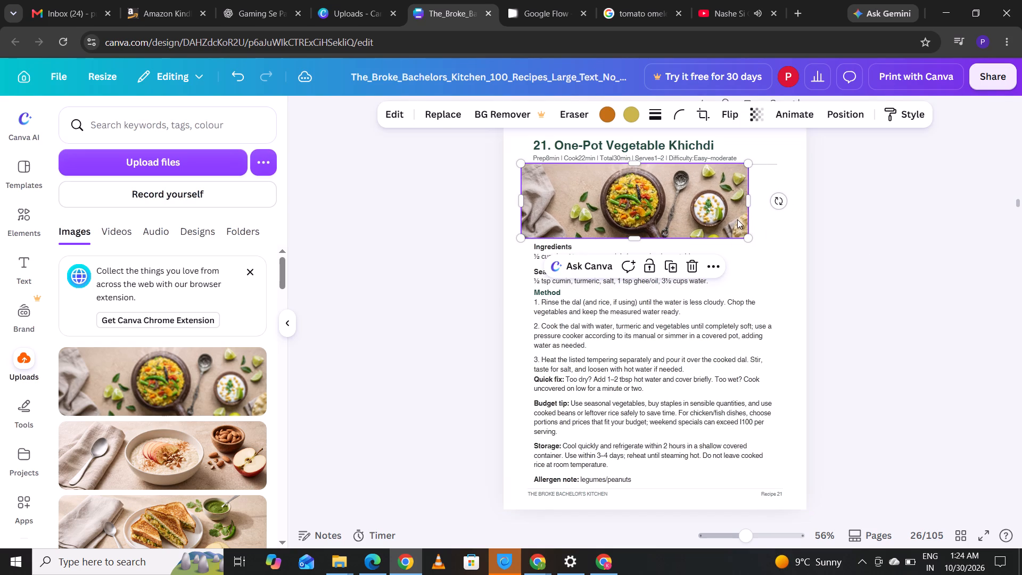
pyautogui.moveTo(728, 219); pyautogui.dragTo(728, 218)
pyautogui.moveTo(728, 218); pyautogui.dragTo(742, 218)
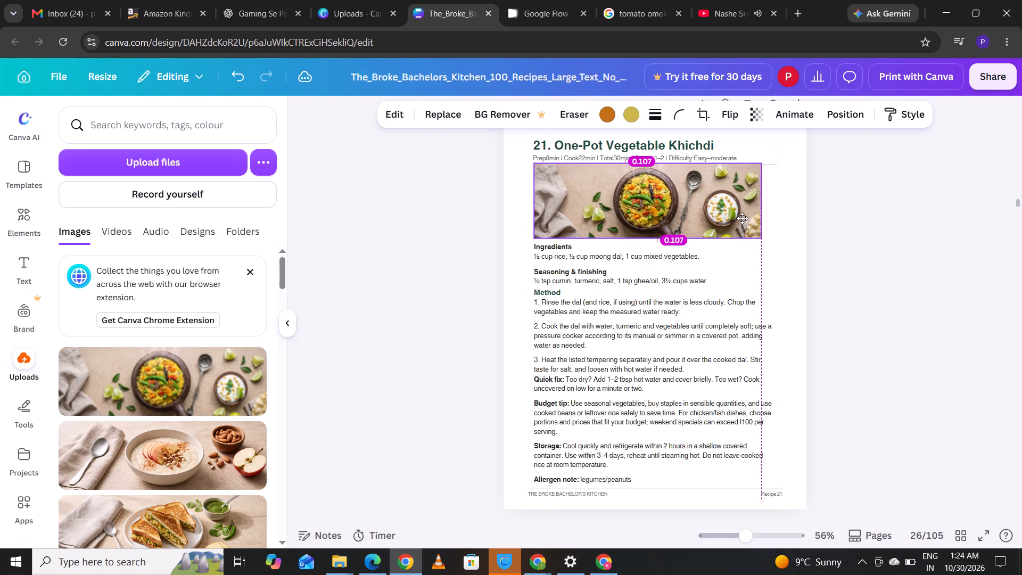
pyautogui.moveTo(742, 218); pyautogui.dragTo(742, 221)
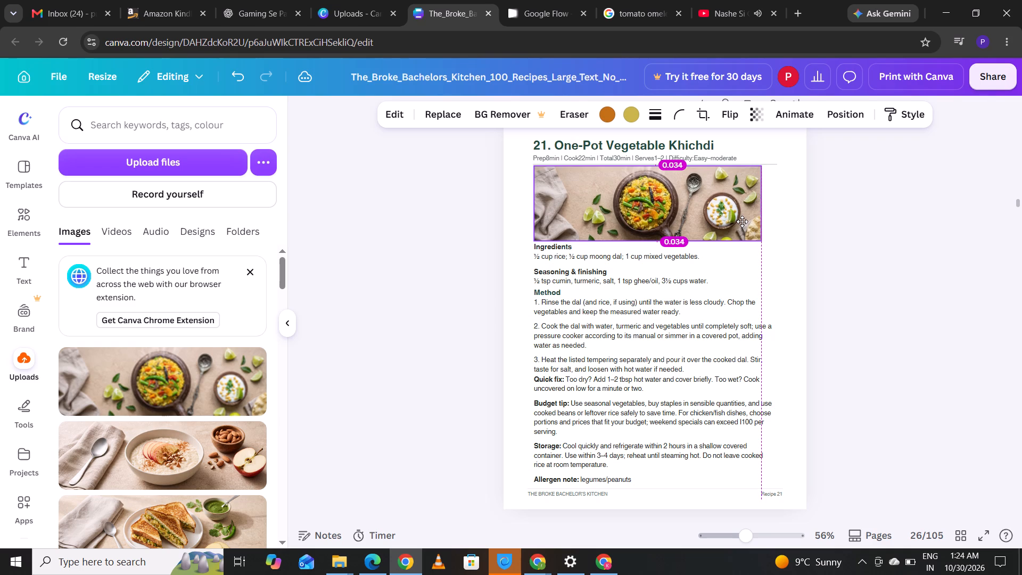
pyautogui.moveTo(742, 221); pyautogui.dragTo(742, 223)
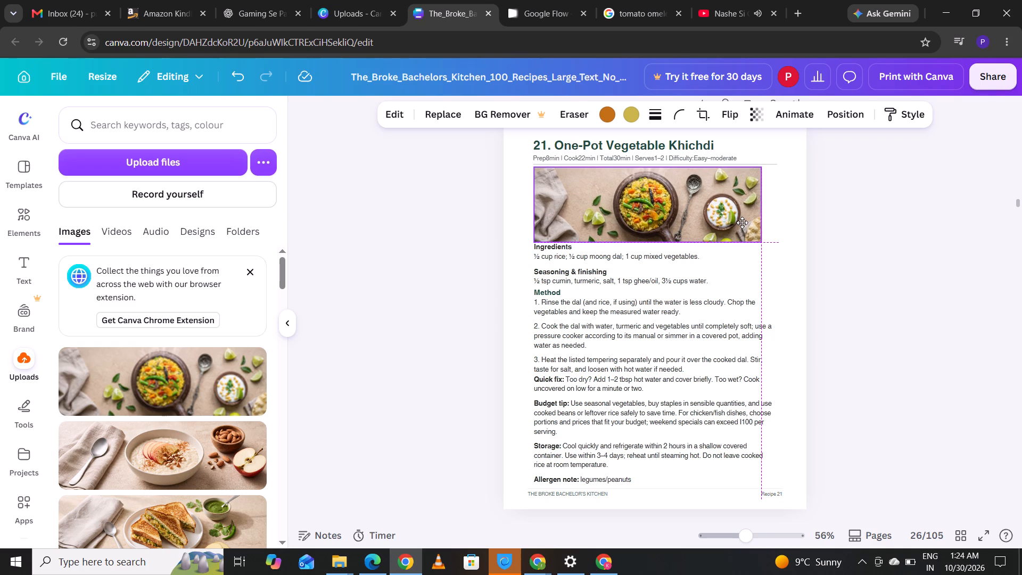
pyautogui.moveTo(742, 223); pyautogui.dragTo(742, 221)
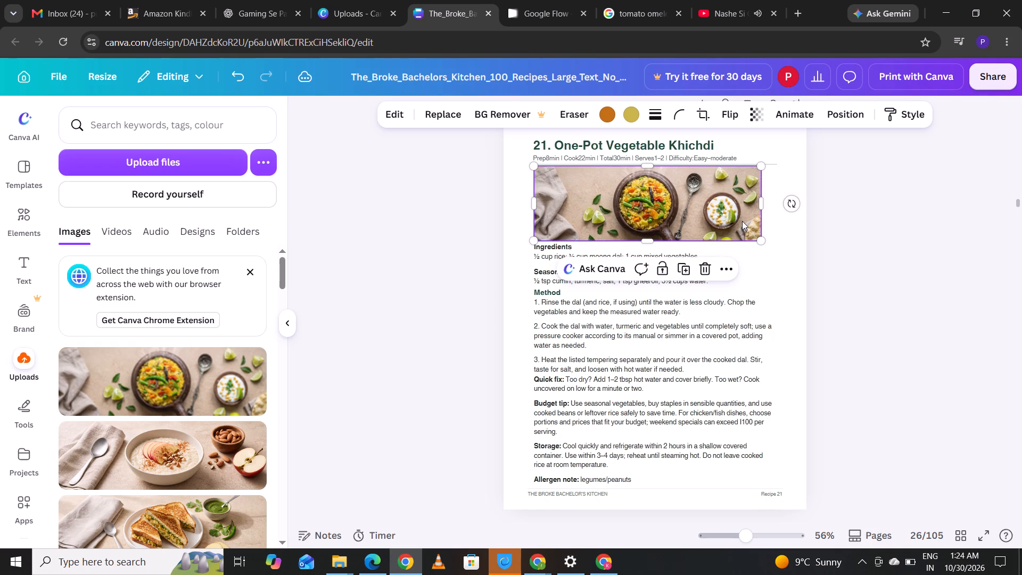
pyautogui.moveTo(760, 237); pyautogui.dragTo(761, 237)
pyautogui.moveTo(761, 237); pyautogui.dragTo(767, 242)
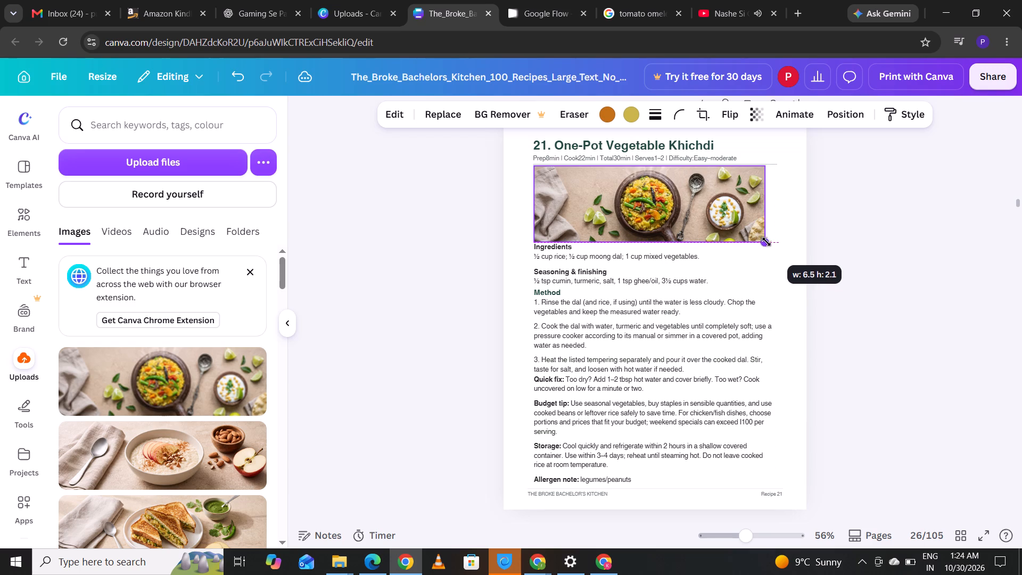
pyautogui.moveTo(767, 242); pyautogui.dragTo(766, 240)
pyautogui.click(854, 207)
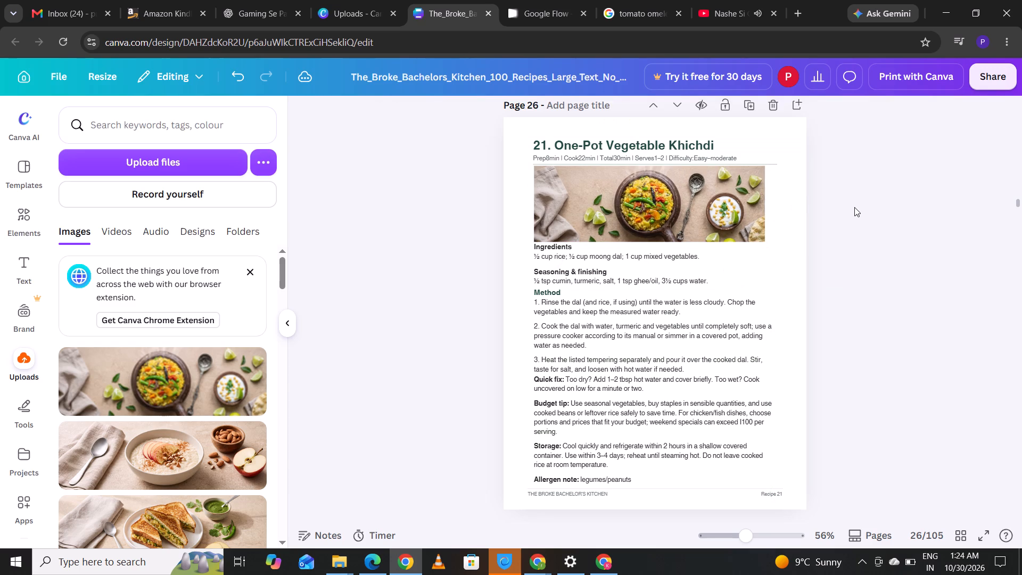
# Move the Aloo Jeera with Roti recipe text block on page 27 down to the footer, keeping its left alignment, to open a photo gap.
pyautogui.click(1018, 201)
pyautogui.press('Down')
pyautogui.press('Down')
pyautogui.press('Down')
pyautogui.press('Down')
pyautogui.press('Down')
pyautogui.press('Down')
pyautogui.press('Down')
pyautogui.press('Down')
pyautogui.press('Down')
pyautogui.press('Down')
pyautogui.press('Down')
pyautogui.press('Down')
pyautogui.press('Down')
pyautogui.press('Down')
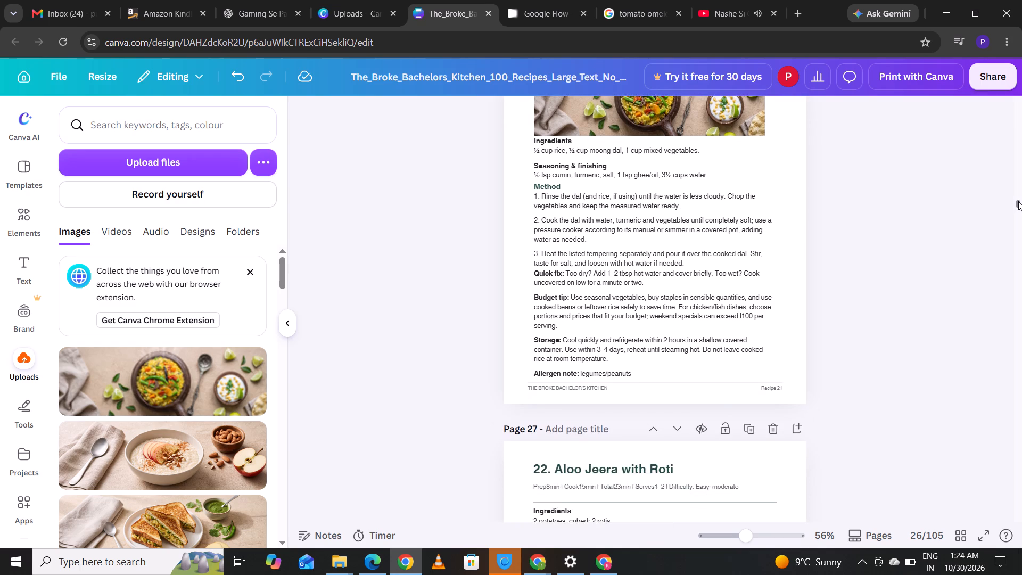
pyautogui.press('Down')
pyautogui.press('Down')
pyautogui.press('Down')
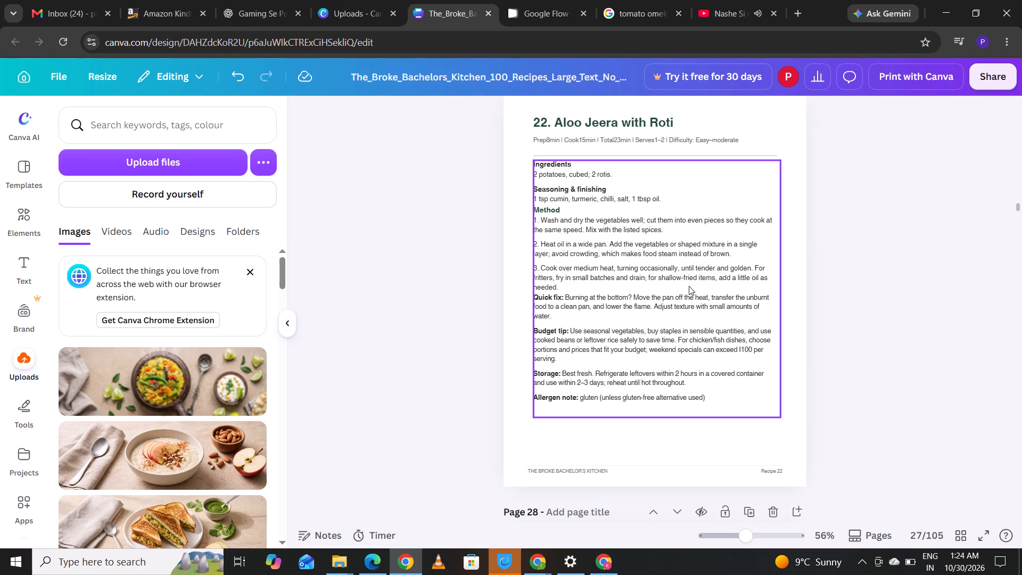
pyautogui.moveTo(689, 286); pyautogui.dragTo(690, 326)
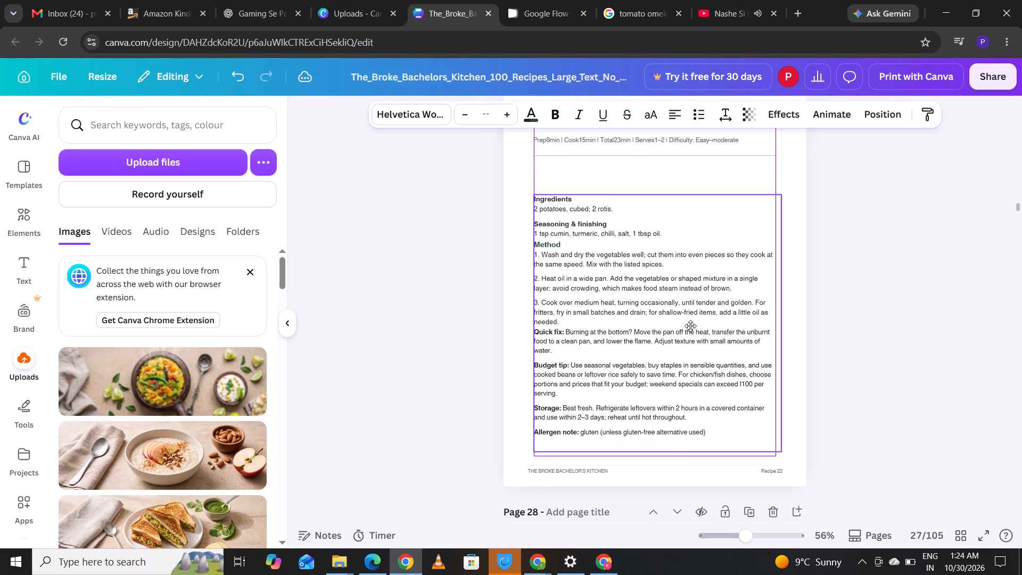
pyautogui.moveTo(690, 326); pyautogui.dragTo(688, 337)
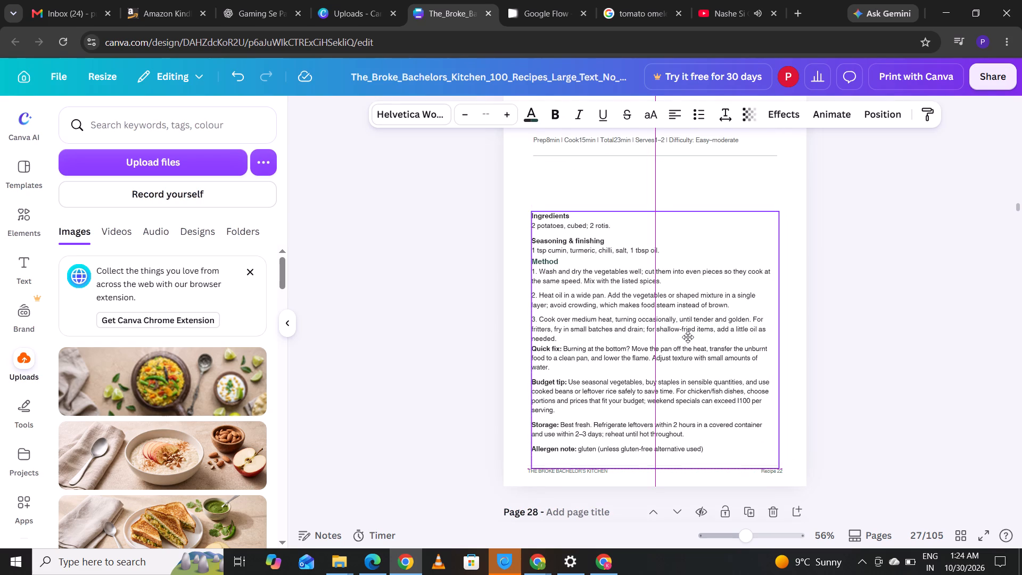
pyautogui.moveTo(688, 337); pyautogui.dragTo(691, 345)
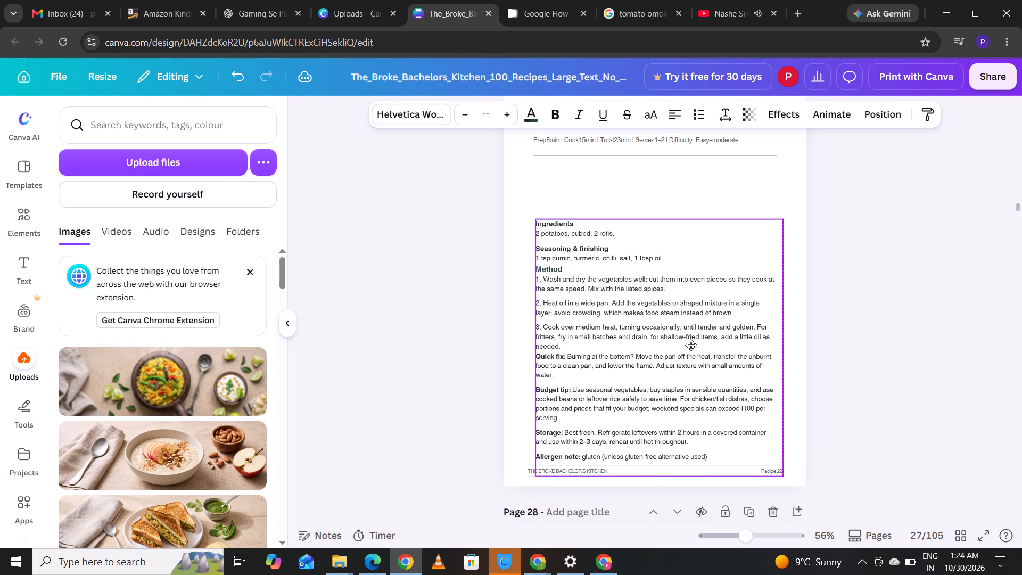
pyautogui.moveTo(691, 345); pyautogui.dragTo(688, 346)
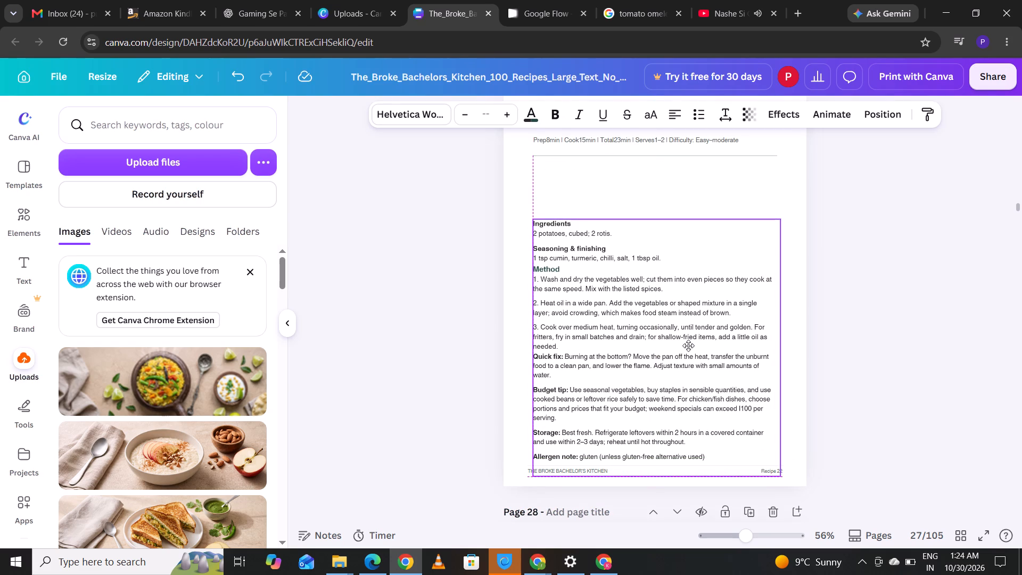
pyautogui.moveTo(688, 346); pyautogui.dragTo(688, 348)
pyautogui.moveTo(688, 348); pyautogui.dragTo(688, 346)
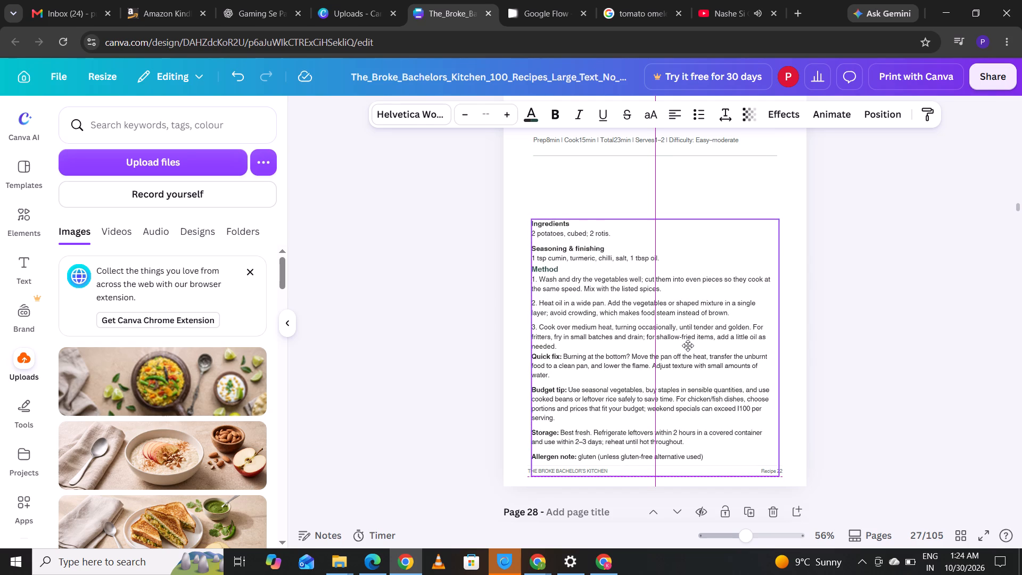
pyautogui.moveTo(688, 346); pyautogui.dragTo(690, 348)
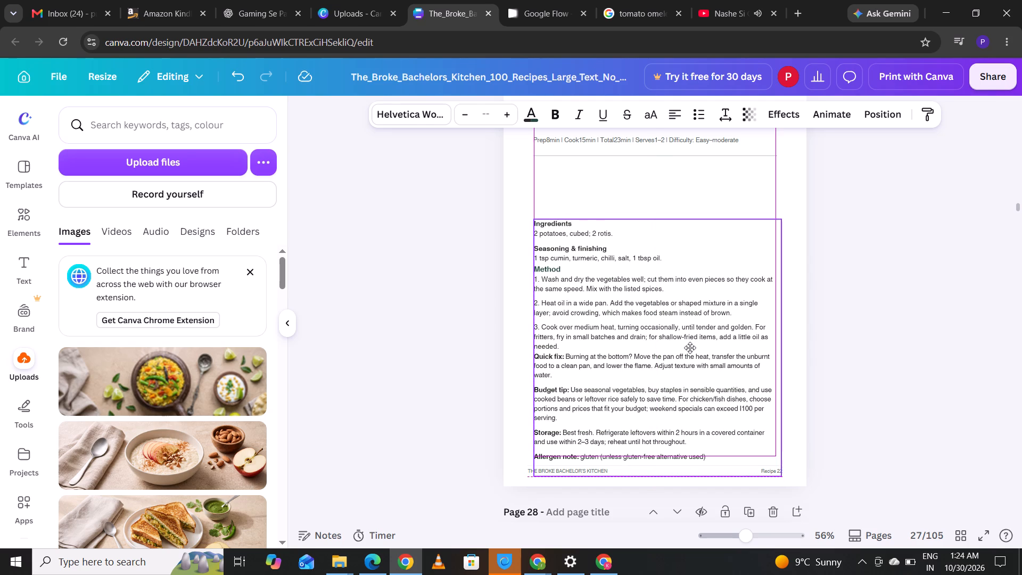
pyautogui.moveTo(690, 348); pyautogui.dragTo(690, 349)
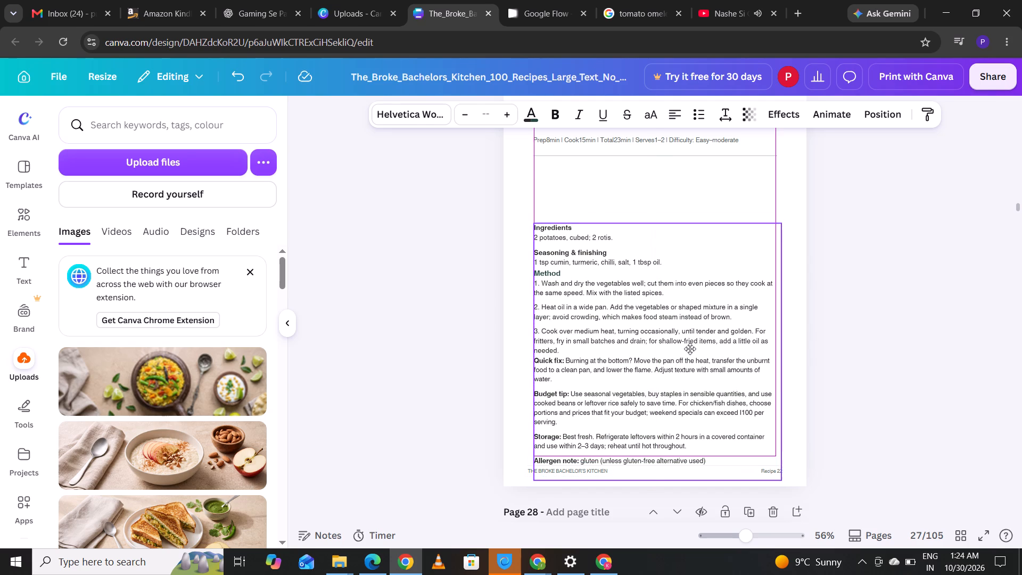
pyautogui.moveTo(690, 349); pyautogui.dragTo(689, 346)
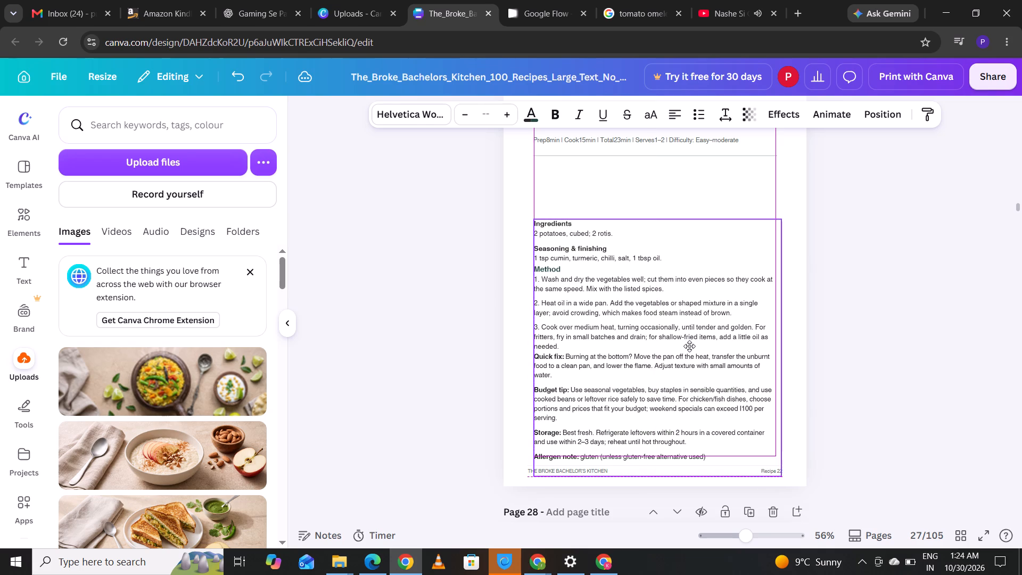
pyautogui.moveTo(689, 346); pyautogui.dragTo(689, 345)
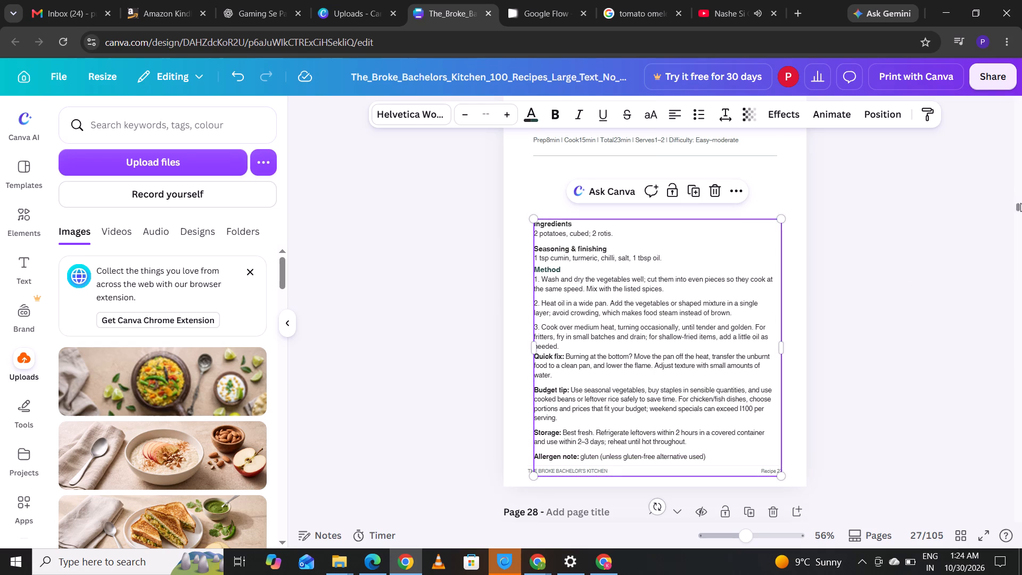
# Move the prep and cook details line and the divider up close beneath the Aloo Jeera with Roti title.
pyautogui.click(1017, 208)
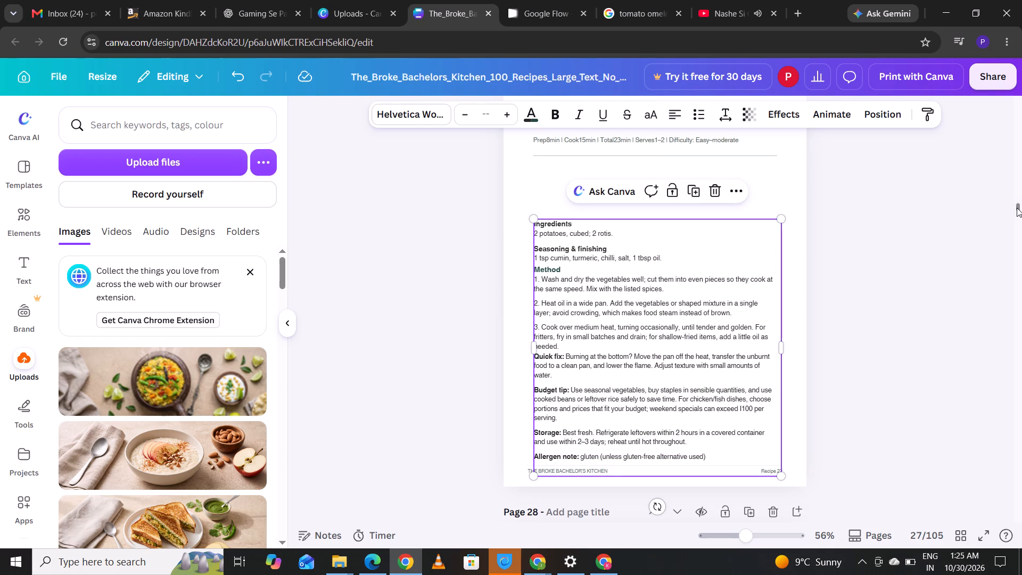
pyautogui.press('Up')
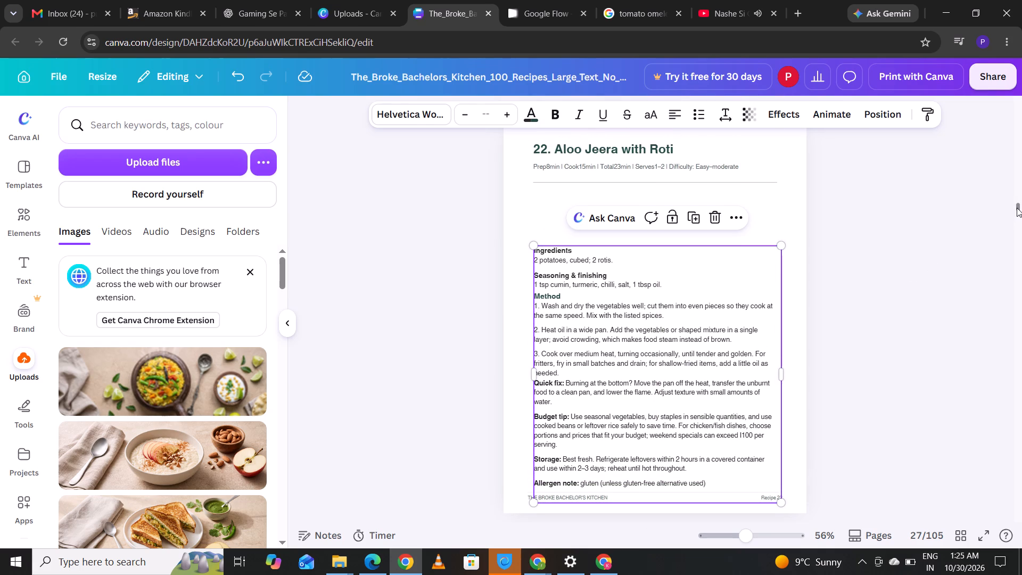
pyautogui.click(979, 202)
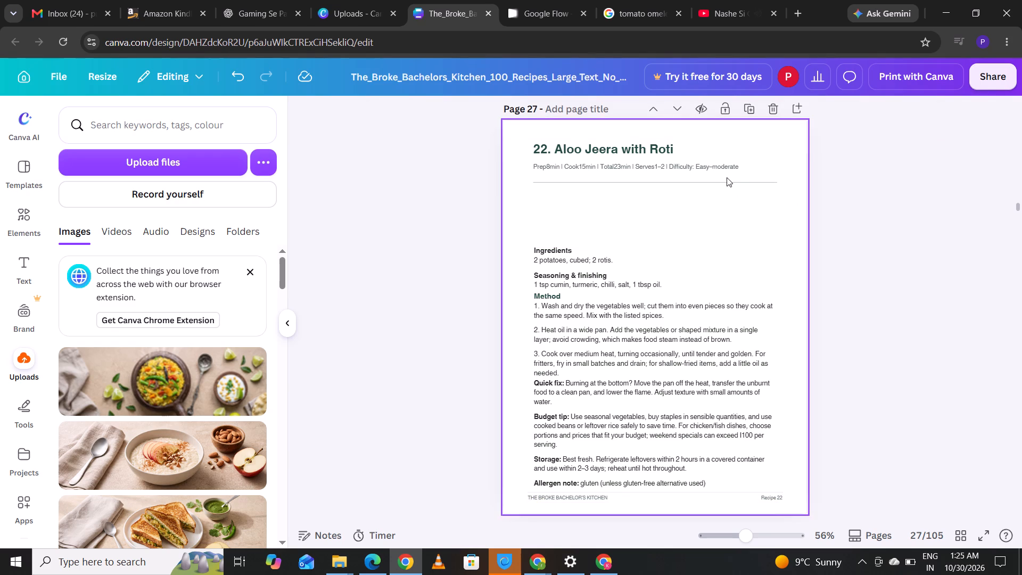
pyautogui.moveTo(714, 166); pyautogui.dragTo(713, 160)
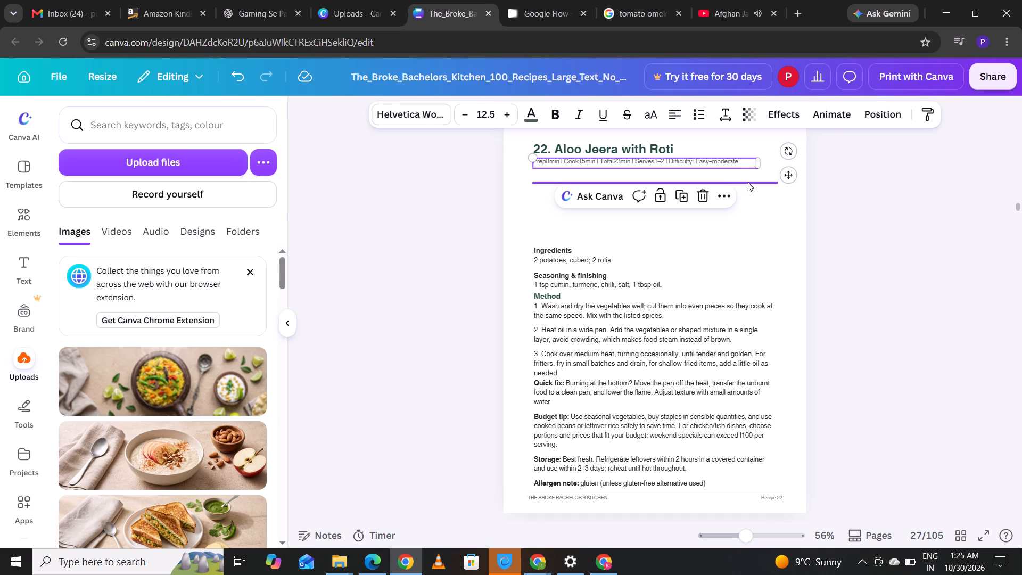
pyautogui.moveTo(748, 182); pyautogui.dragTo(748, 177)
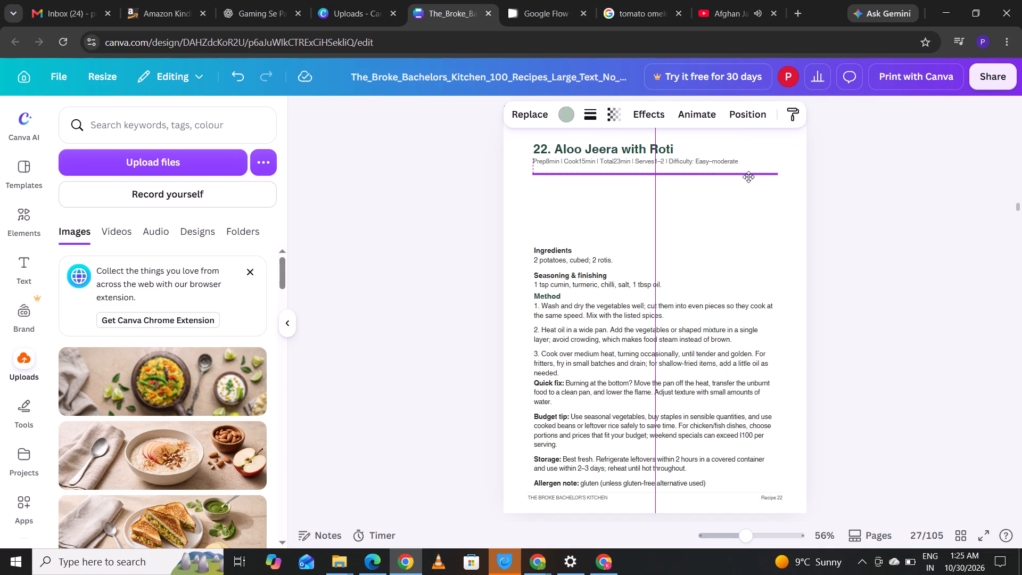
pyautogui.moveTo(748, 177); pyautogui.dragTo(748, 169)
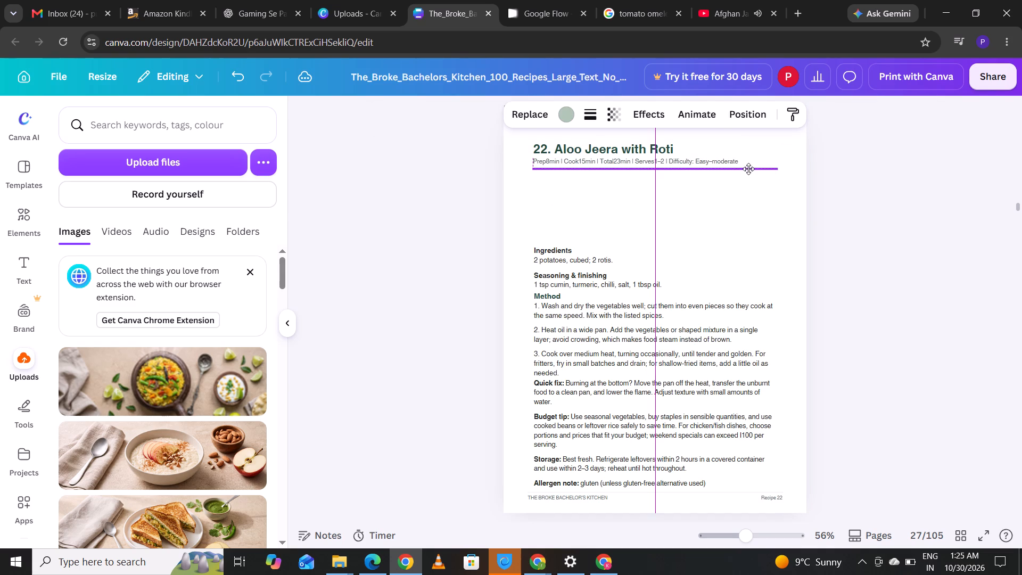
pyautogui.moveTo(748, 169); pyautogui.dragTo(748, 167)
pyautogui.click(878, 151)
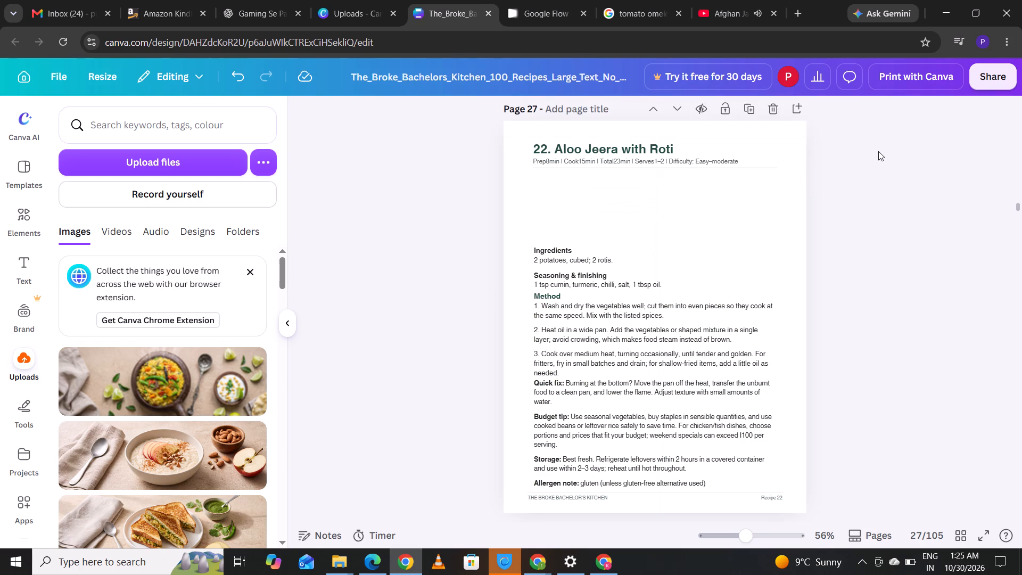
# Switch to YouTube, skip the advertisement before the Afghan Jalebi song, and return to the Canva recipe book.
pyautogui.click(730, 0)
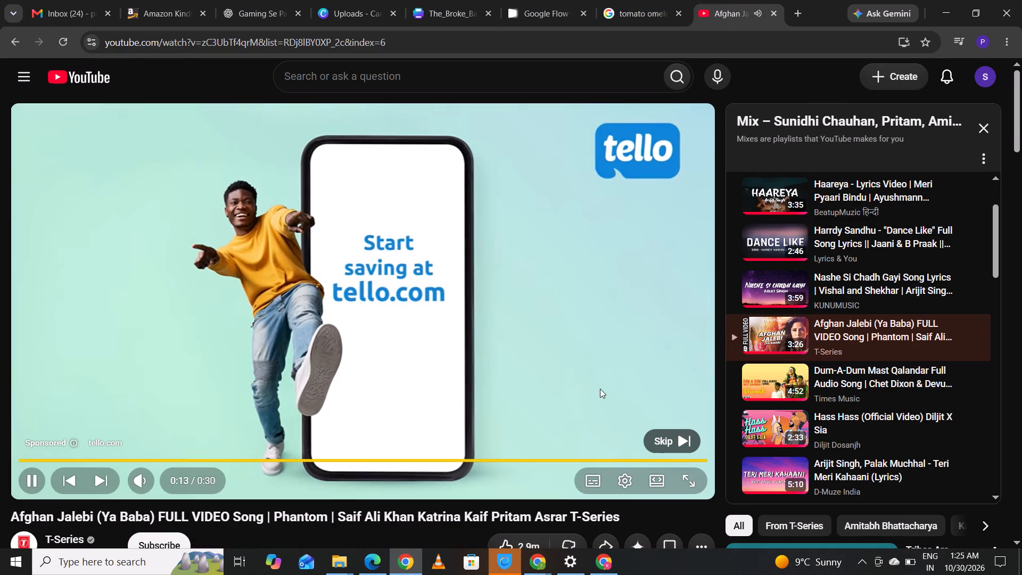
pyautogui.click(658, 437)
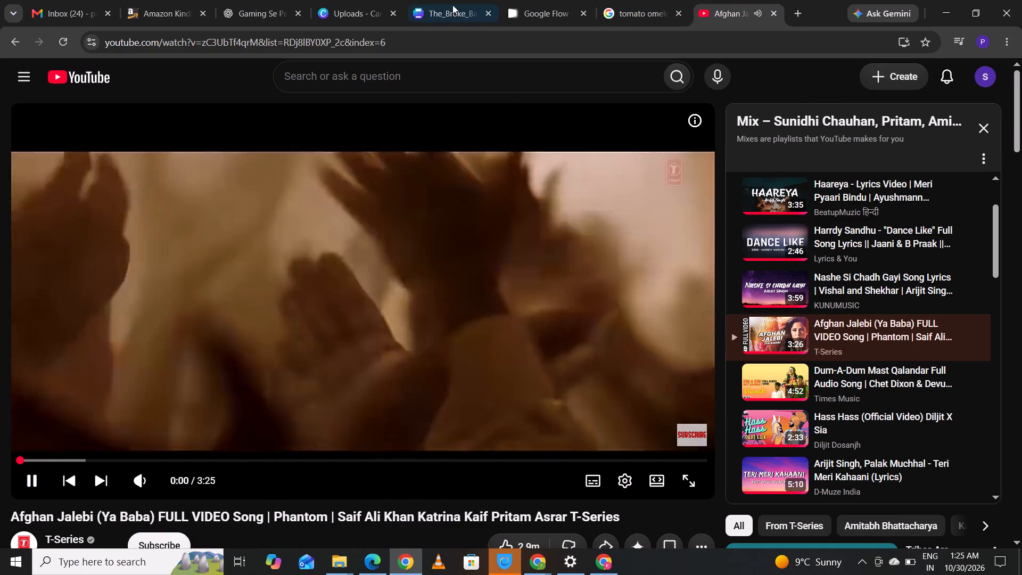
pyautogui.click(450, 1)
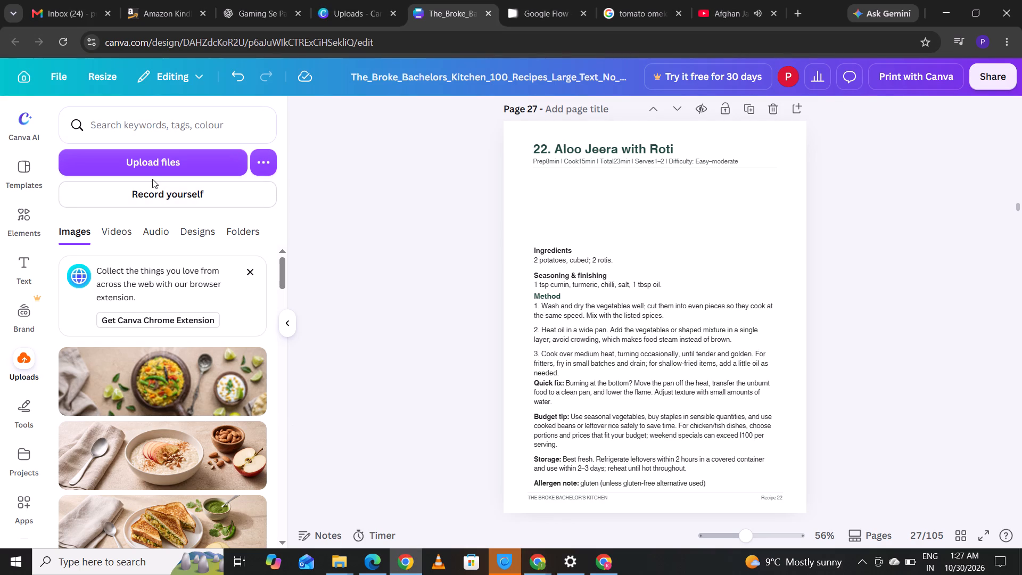
pyautogui.click(151, 166)
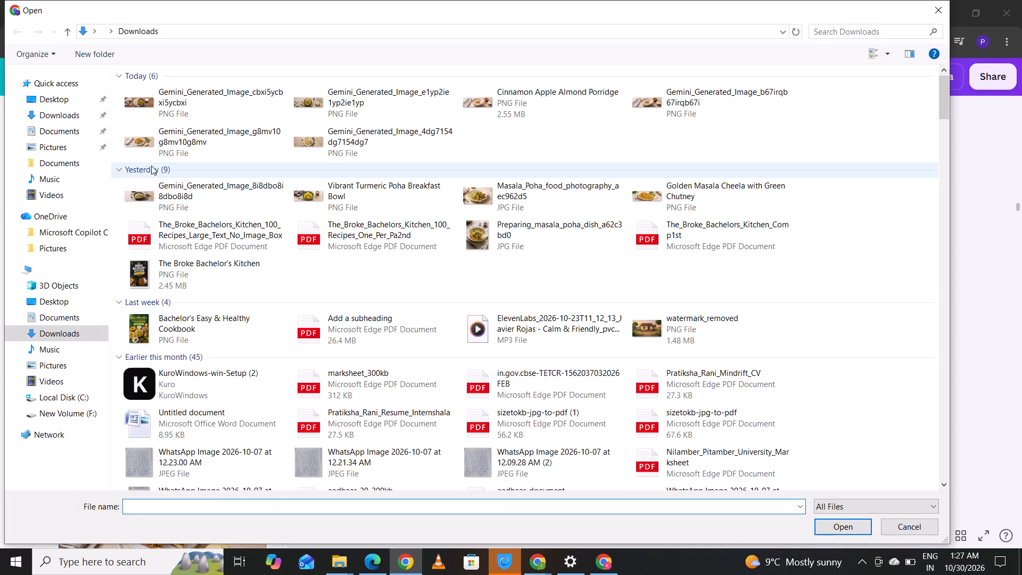
pyautogui.doubleClick(218, 96)
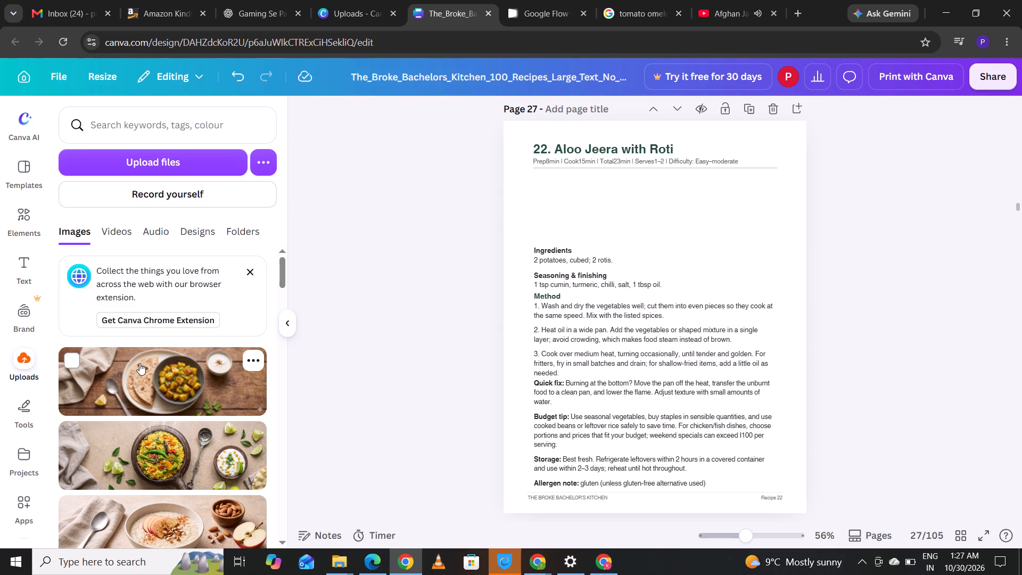
# Place the Aloo Jeera photo between the divider and Ingredients on page 27, cropping its width and scaling it to about 6.1 by 2.1.
pyautogui.moveTo(139, 363); pyautogui.dragTo(625, 176)
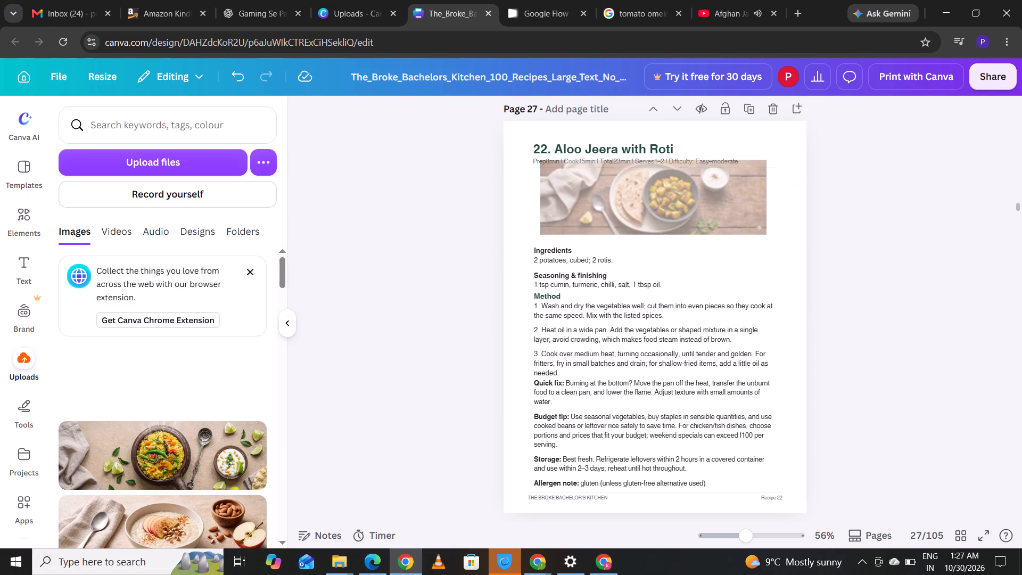
pyautogui.moveTo(625, 176); pyautogui.dragTo(612, 187)
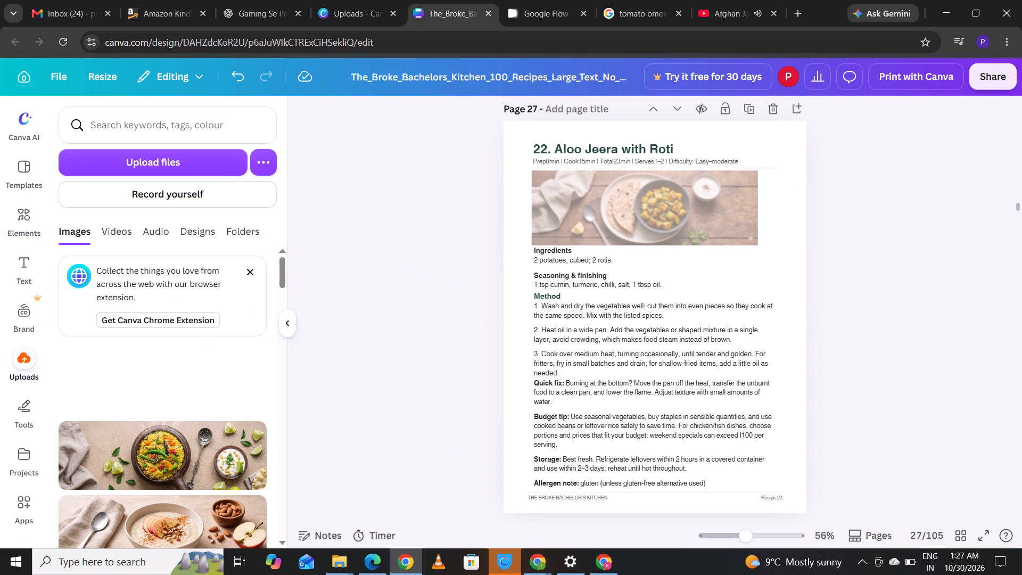
pyautogui.moveTo(612, 187); pyautogui.dragTo(614, 186)
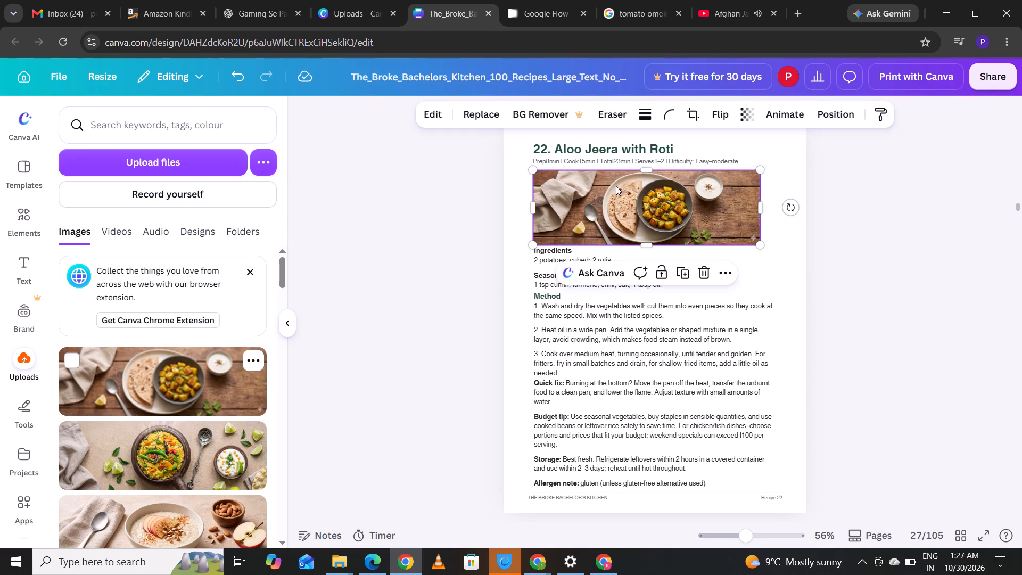
pyautogui.moveTo(759, 208); pyautogui.dragTo(748, 211)
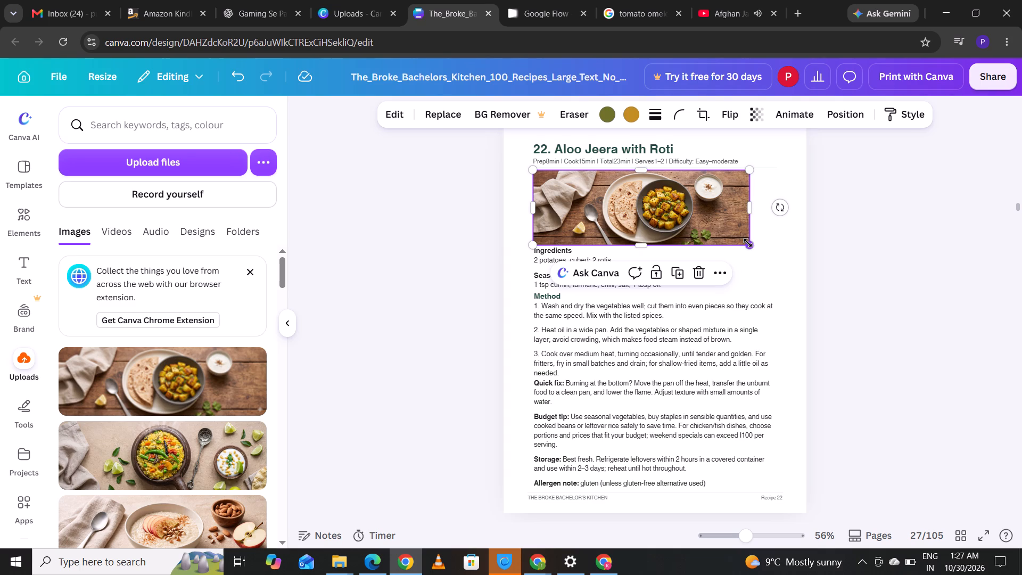
pyautogui.click(748, 243)
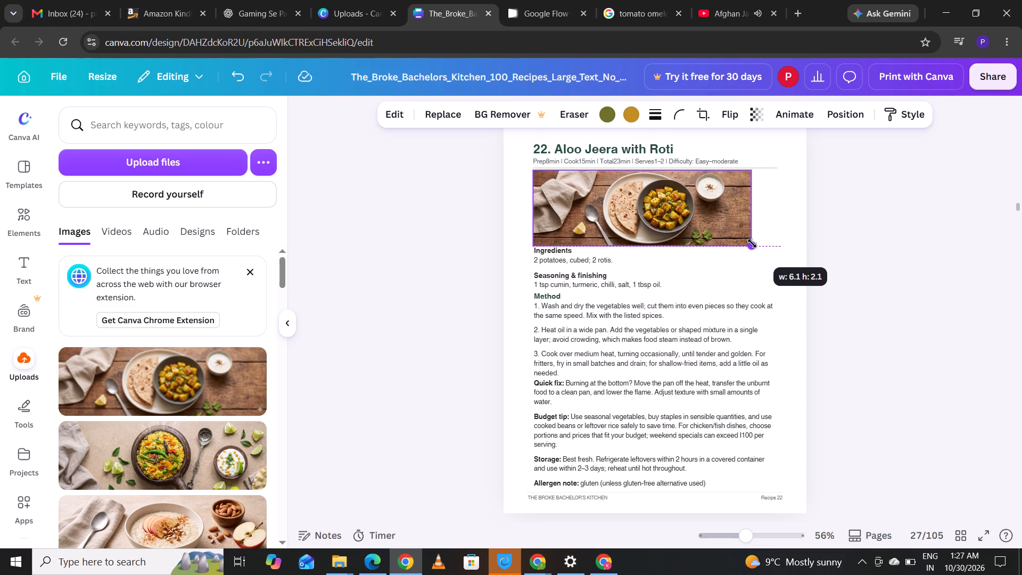
pyautogui.click(872, 168)
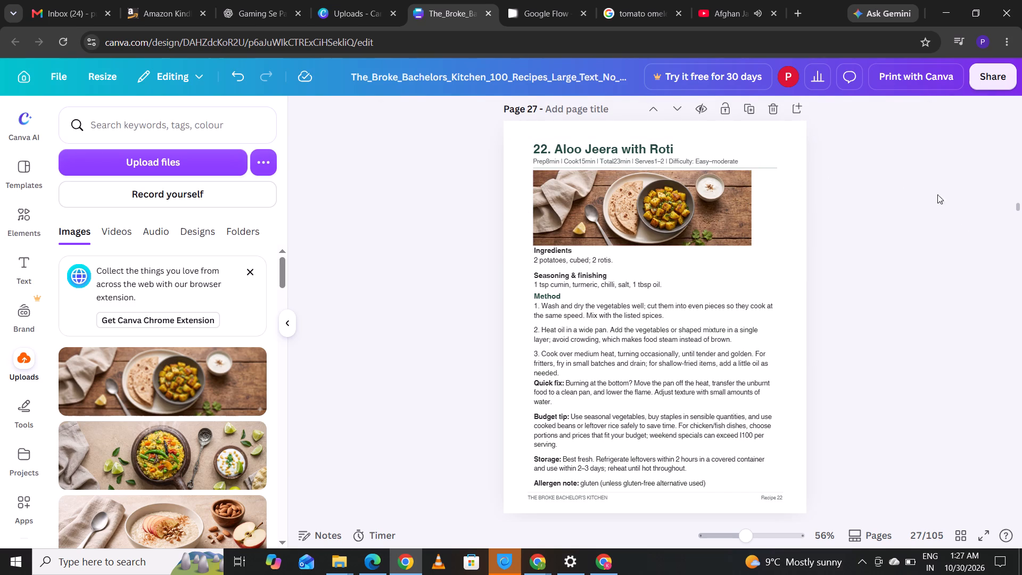
# On page 28, move the Tomato Egg Curry recipe text block down to the footer, leaving photo space below the divider.
pyautogui.click(1018, 206)
pyautogui.press('Down')
pyautogui.press('Down')
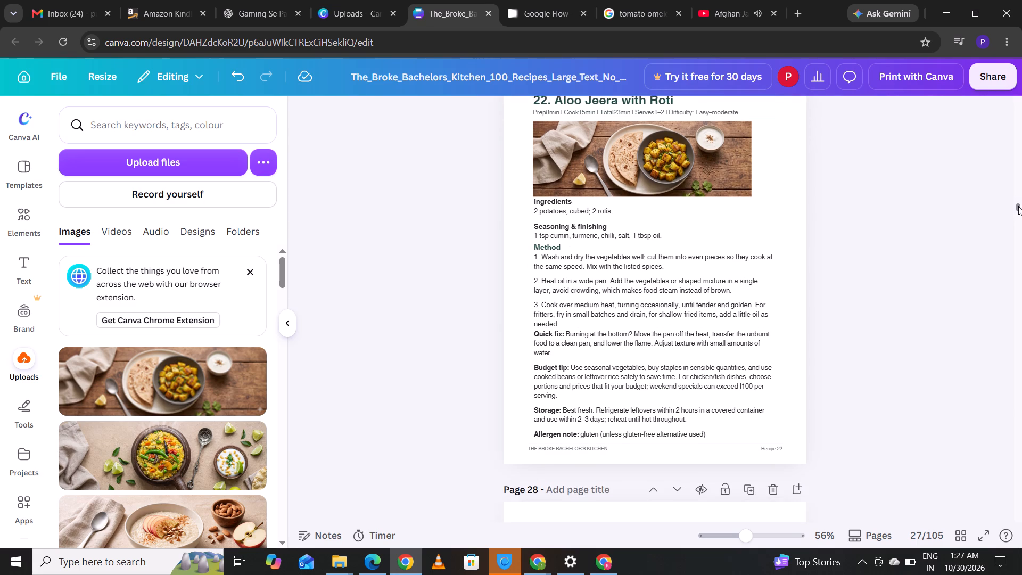
pyautogui.press('Down')
pyautogui.press('Down')
pyautogui.press('Down')
pyautogui.press('Down')
pyautogui.press('Down')
pyautogui.press('Down')
pyautogui.press('Down')
pyautogui.press('Down')
pyautogui.press('Down')
pyautogui.press('Down')
pyautogui.press('Down')
pyautogui.press('Down')
pyautogui.press('Down')
pyautogui.press('Down')
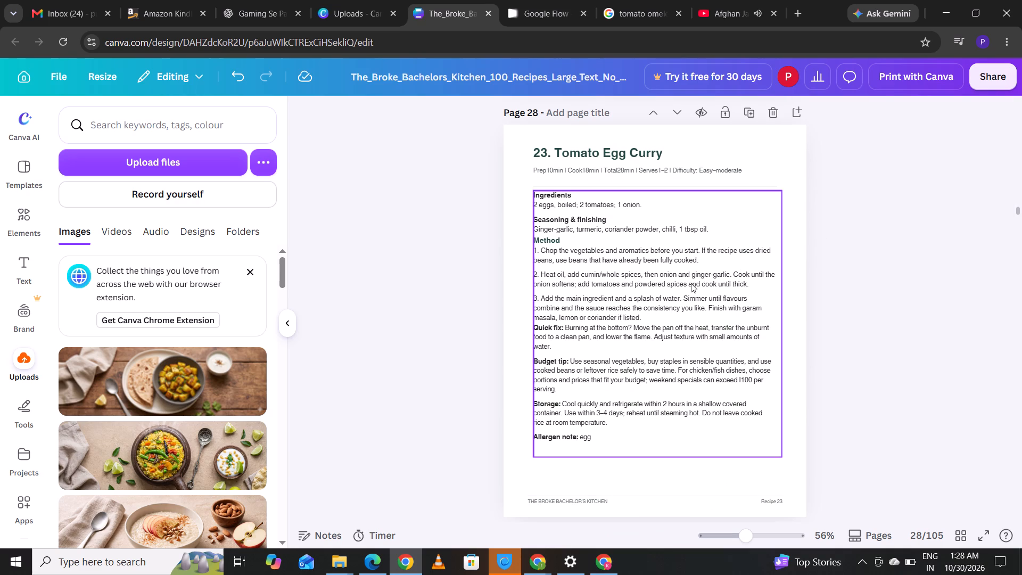
pyautogui.moveTo(691, 283); pyautogui.dragTo(690, 304)
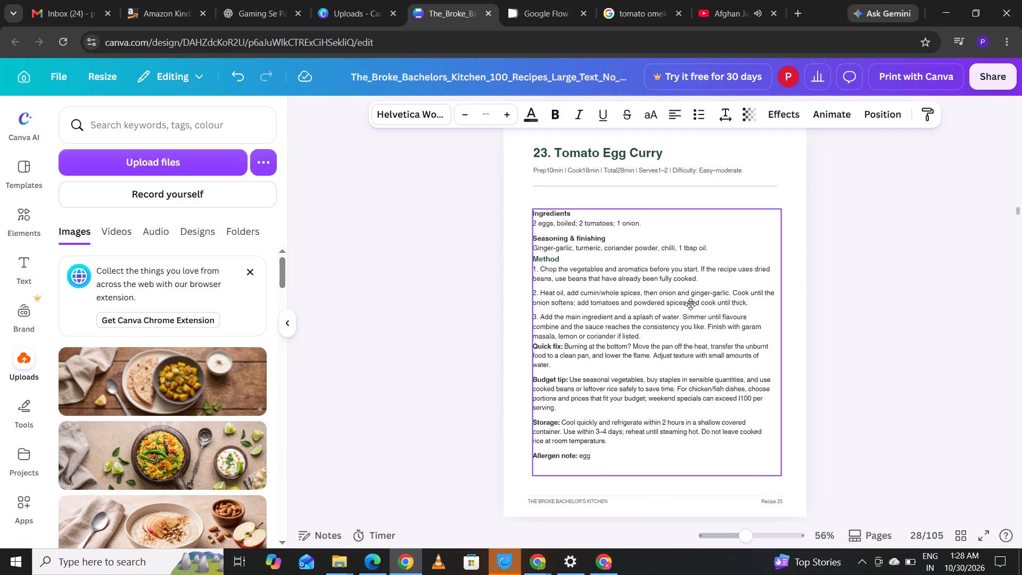
pyautogui.moveTo(690, 304); pyautogui.dragTo(688, 335)
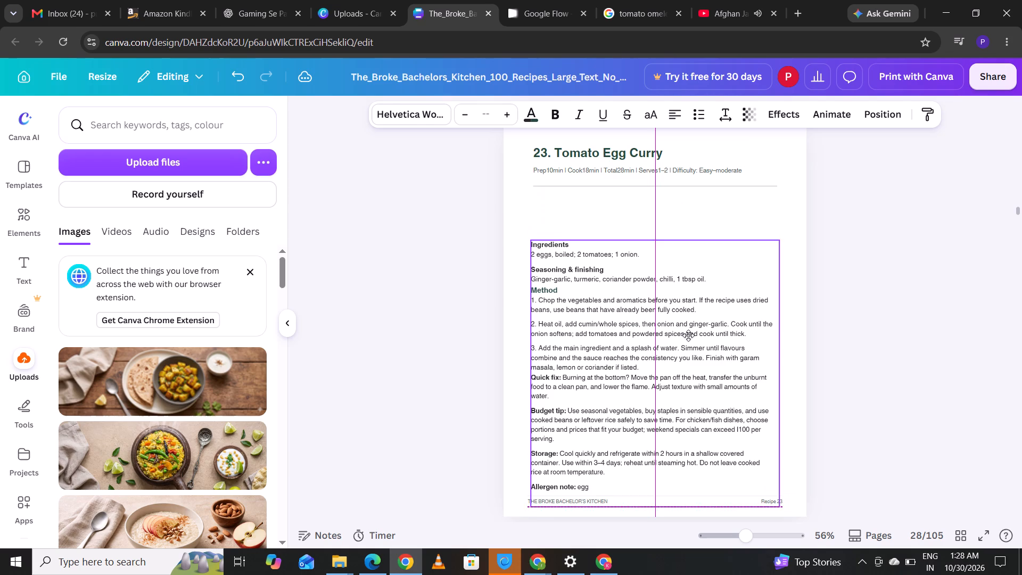
pyautogui.moveTo(688, 335); pyautogui.dragTo(689, 337)
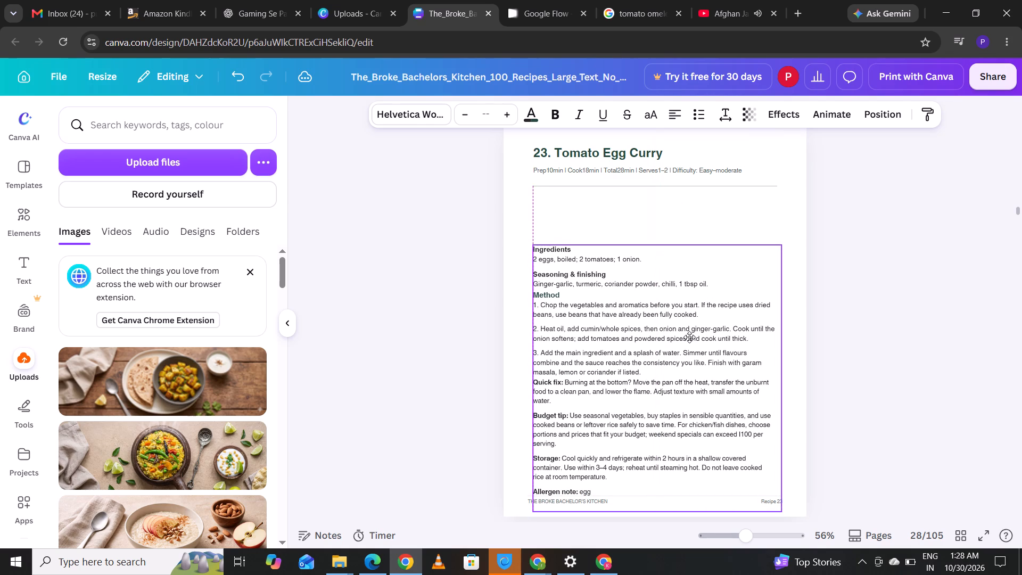
pyautogui.moveTo(689, 337); pyautogui.dragTo(690, 339)
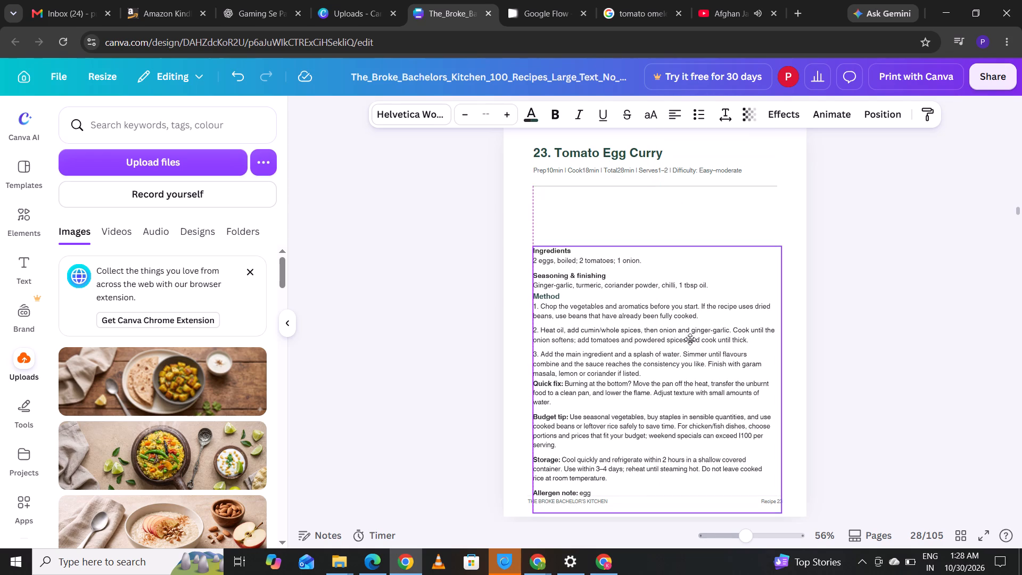
pyautogui.moveTo(690, 339); pyautogui.dragTo(690, 338)
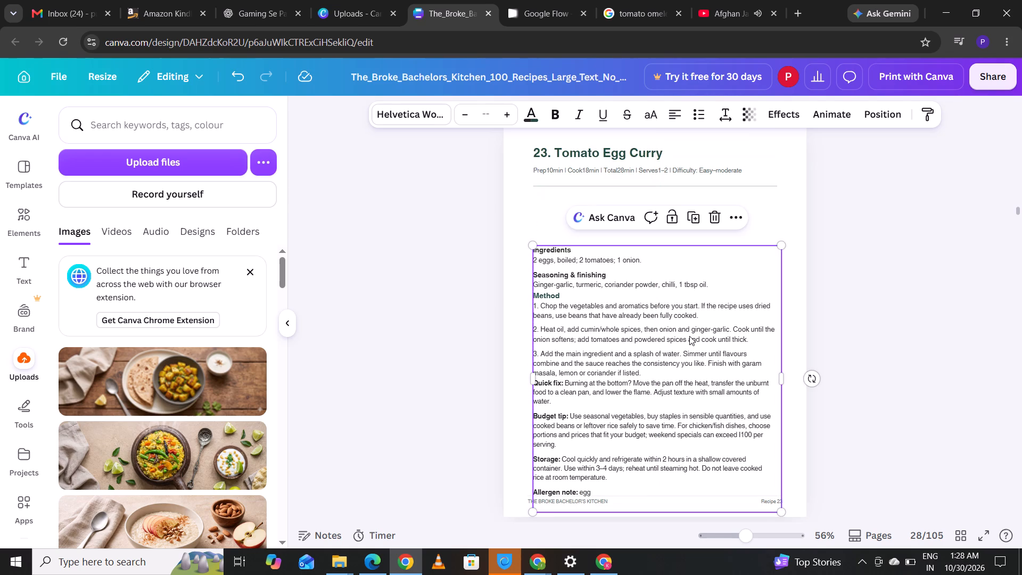
pyautogui.click(715, 308)
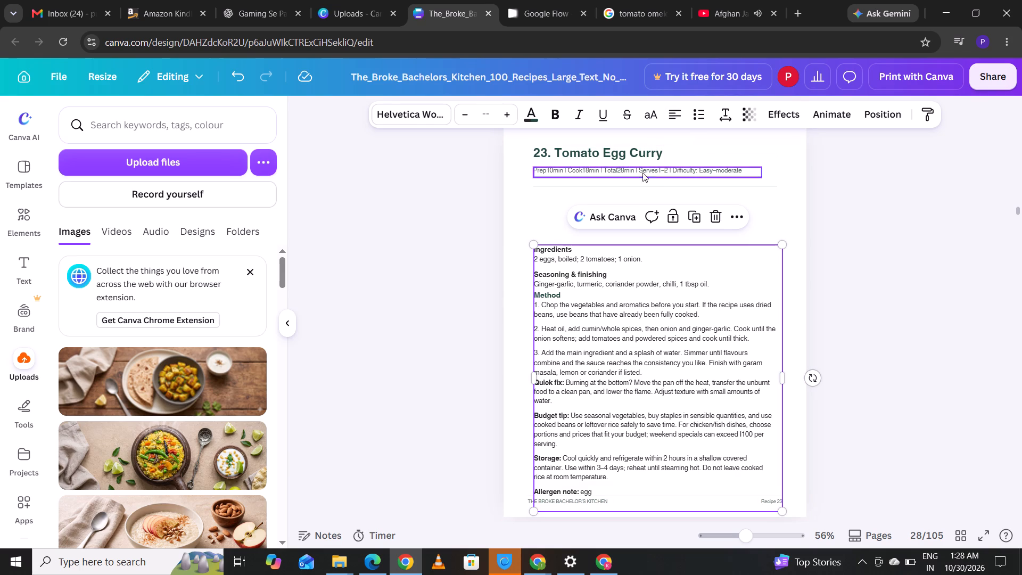
# Move the prep and cook details line and the divider up close beneath the Tomato Egg Curry title.
pyautogui.moveTo(640, 172); pyautogui.dragTo(640, 169)
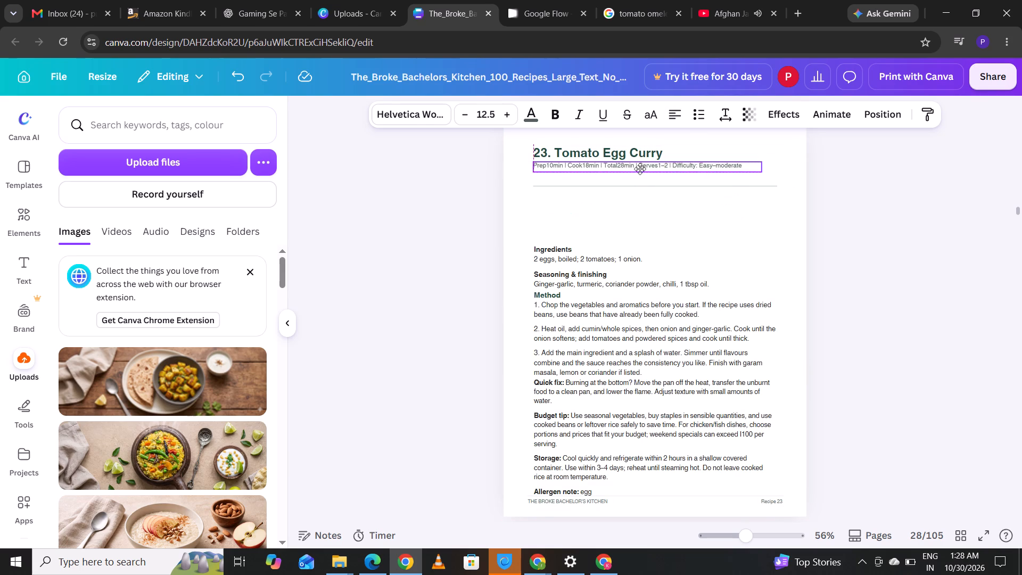
pyautogui.moveTo(640, 169); pyautogui.dragTo(640, 167)
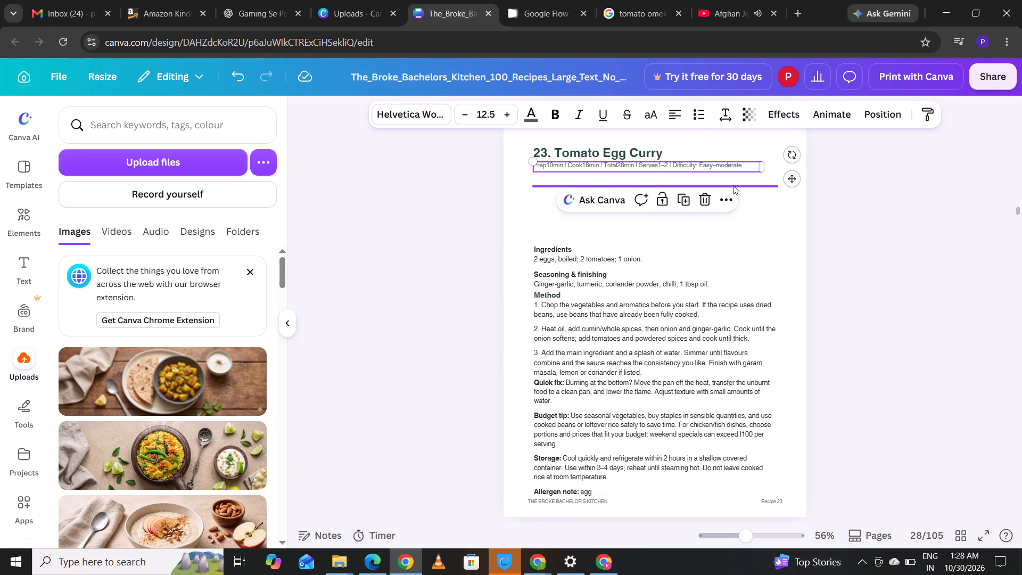
pyautogui.moveTo(745, 185); pyautogui.dragTo(743, 178)
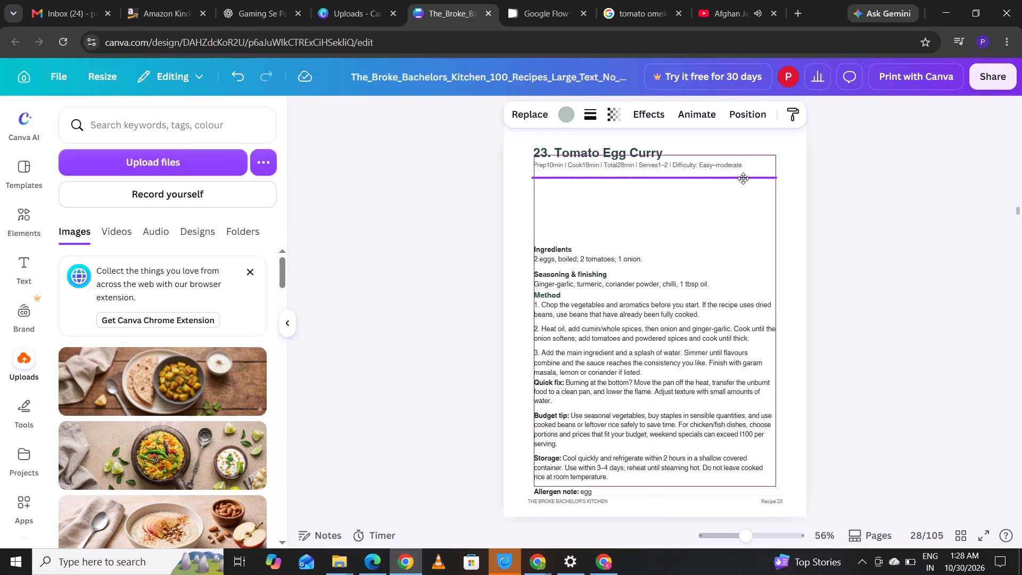
pyautogui.moveTo(743, 178); pyautogui.dragTo(743, 170)
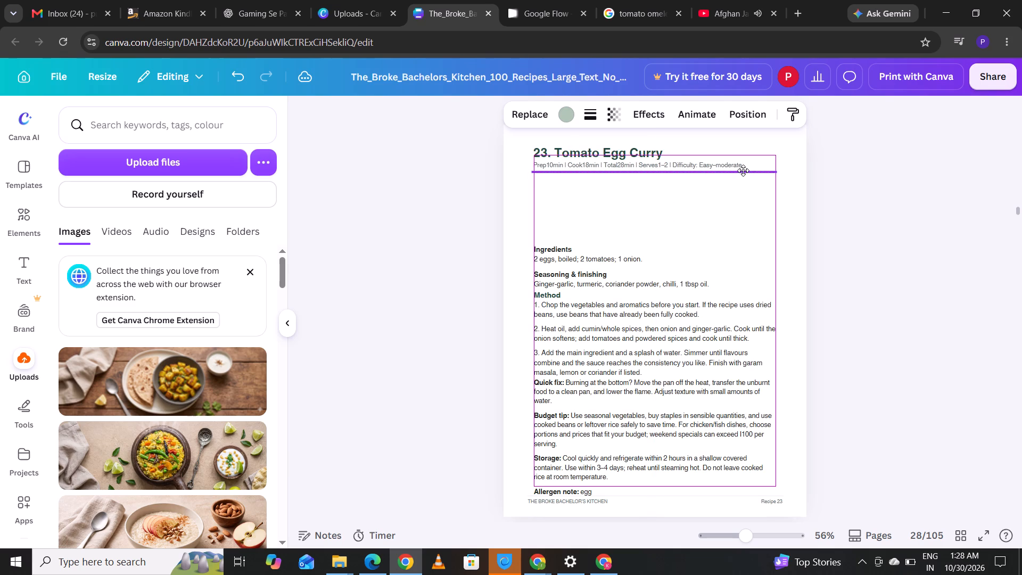
pyautogui.moveTo(743, 170); pyautogui.dragTo(744, 171)
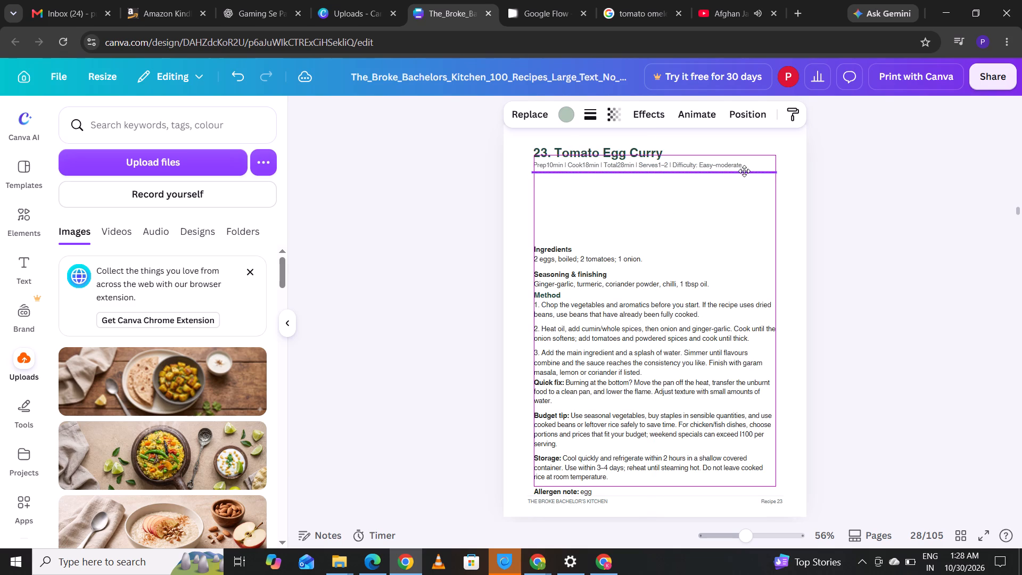
pyautogui.moveTo(744, 171); pyautogui.dragTo(744, 168)
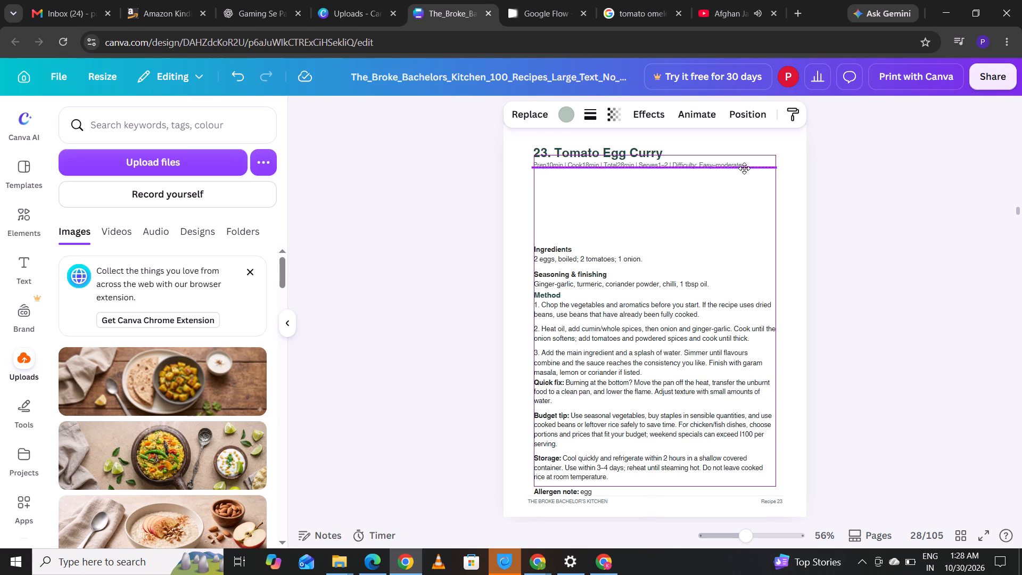
pyautogui.moveTo(744, 168); pyautogui.dragTo(744, 170)
pyautogui.click(890, 182)
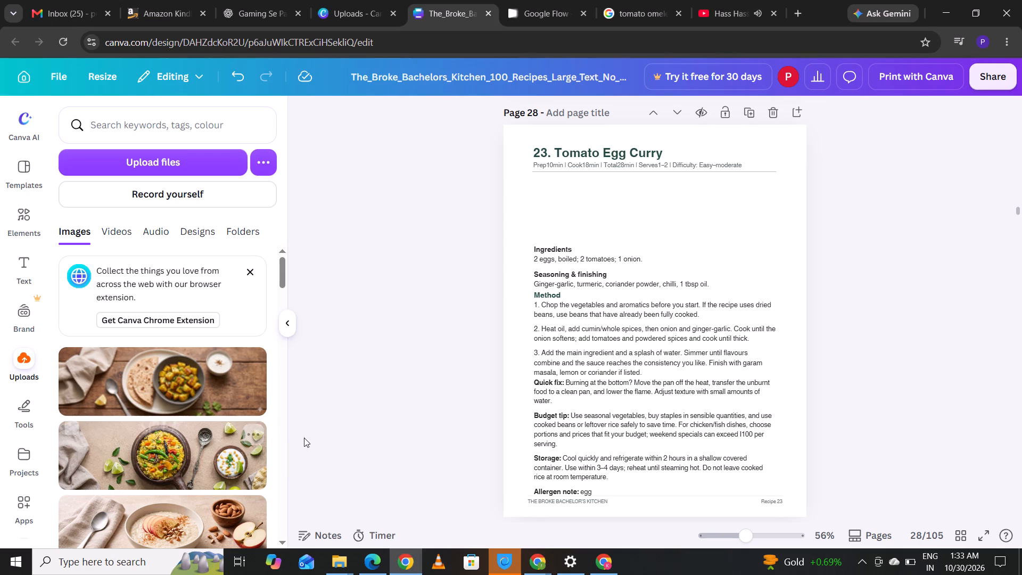
pyautogui.click(195, 166)
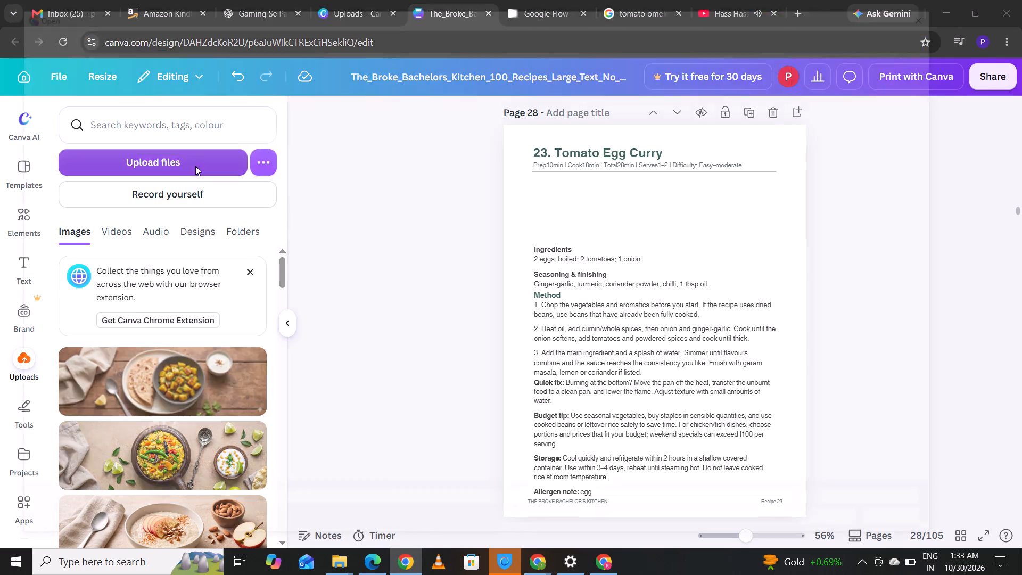
pyautogui.doubleClick(248, 100)
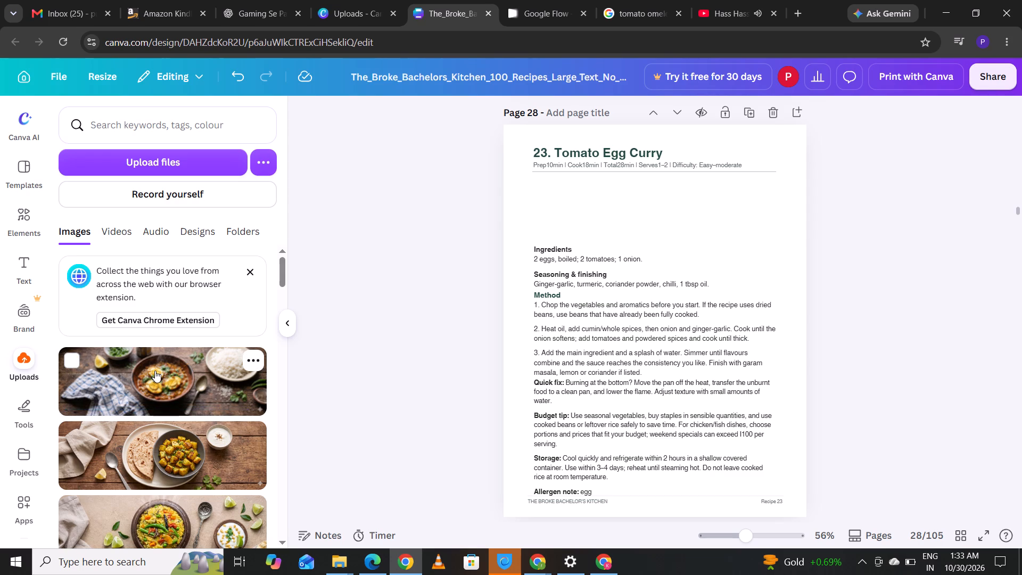
# Place the egg curry picture under the header line of the Tomato Egg Curry page, cropped to about 6.2 by 2 above Ingredients.
pyautogui.moveTo(155, 371); pyautogui.dragTo(624, 200)
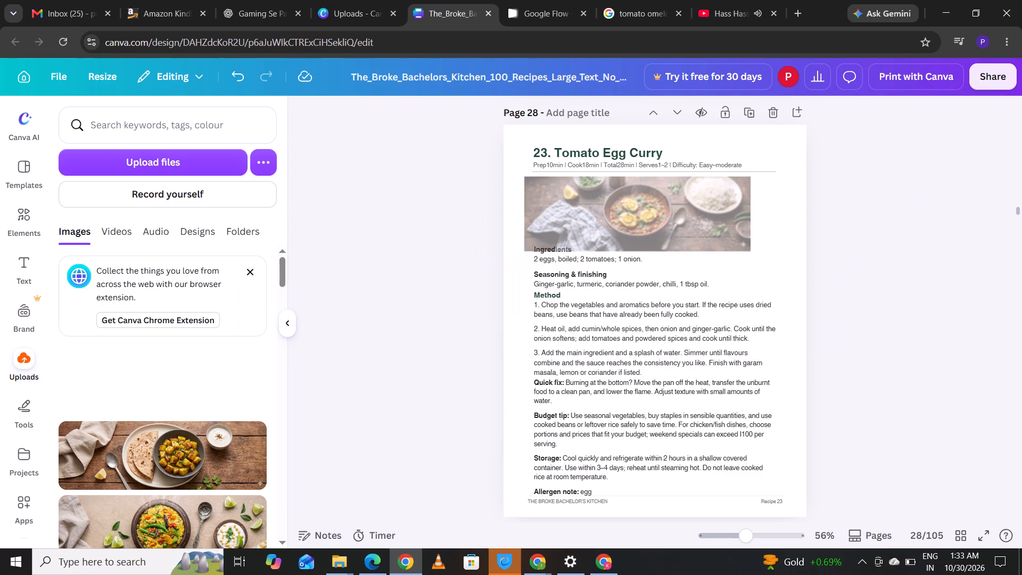
pyautogui.moveTo(624, 200); pyautogui.dragTo(628, 196)
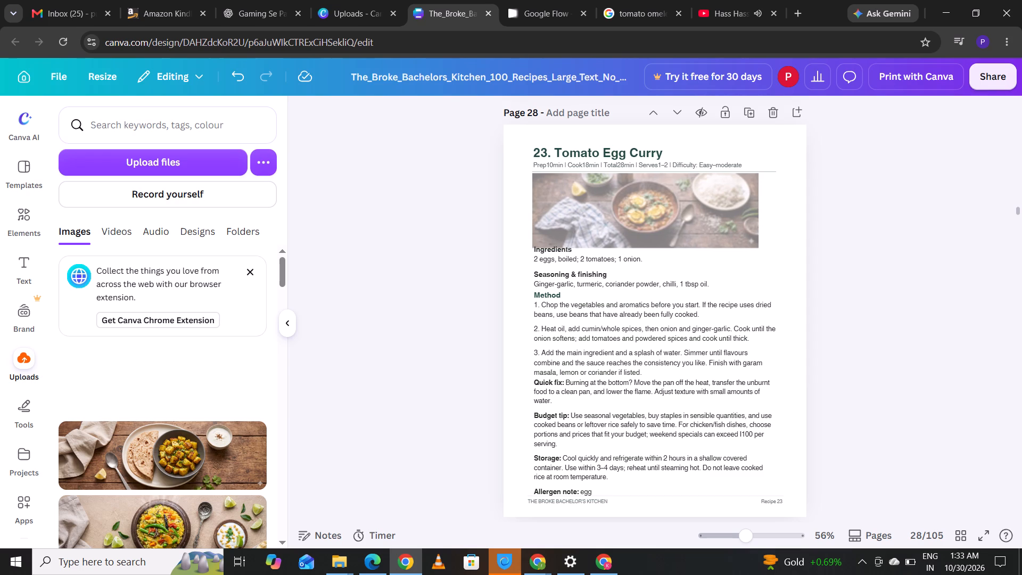
pyautogui.moveTo(628, 196); pyautogui.dragTo(628, 196)
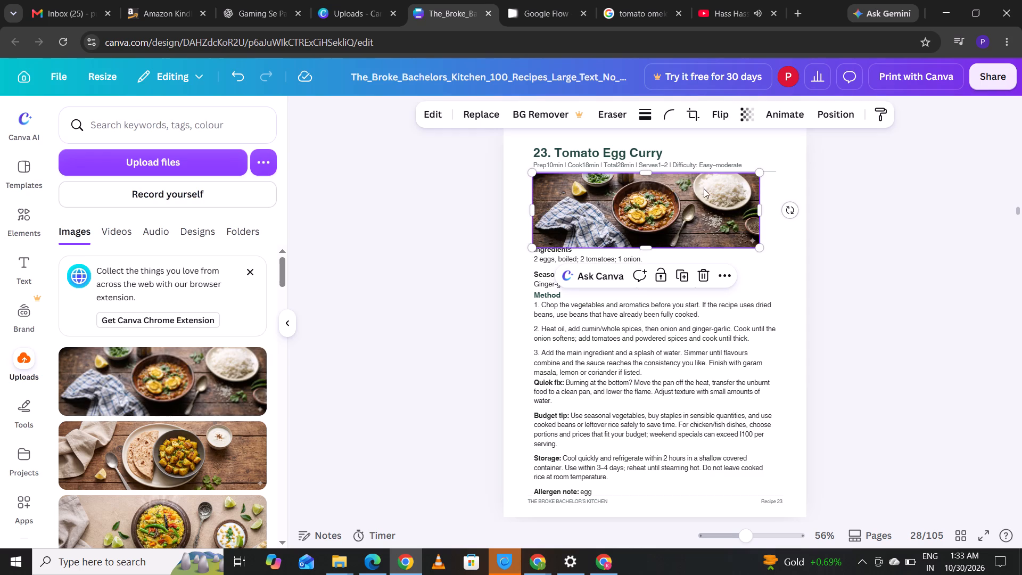
pyautogui.click(644, 246)
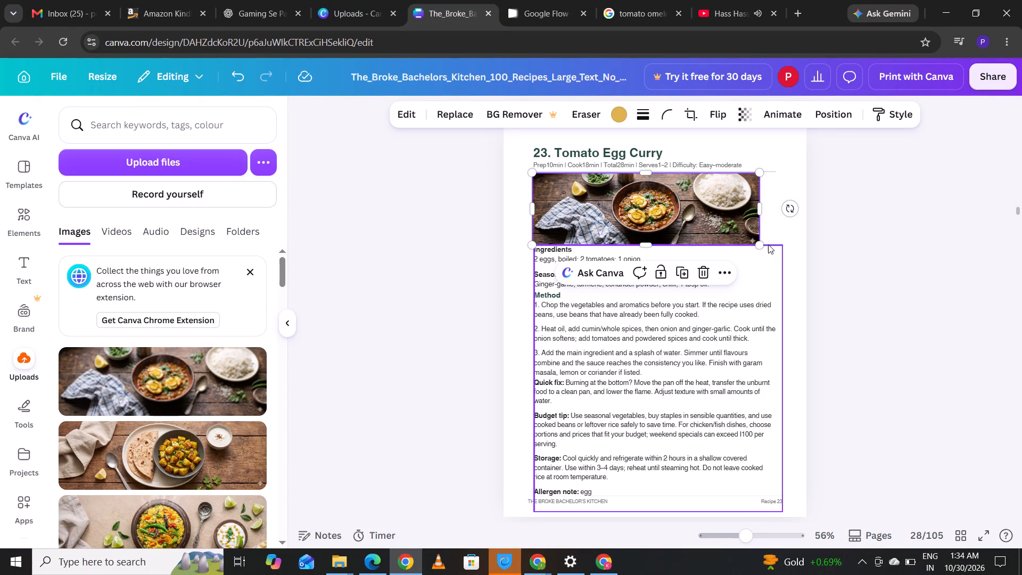
pyautogui.moveTo(757, 215); pyautogui.dragTo(750, 218)
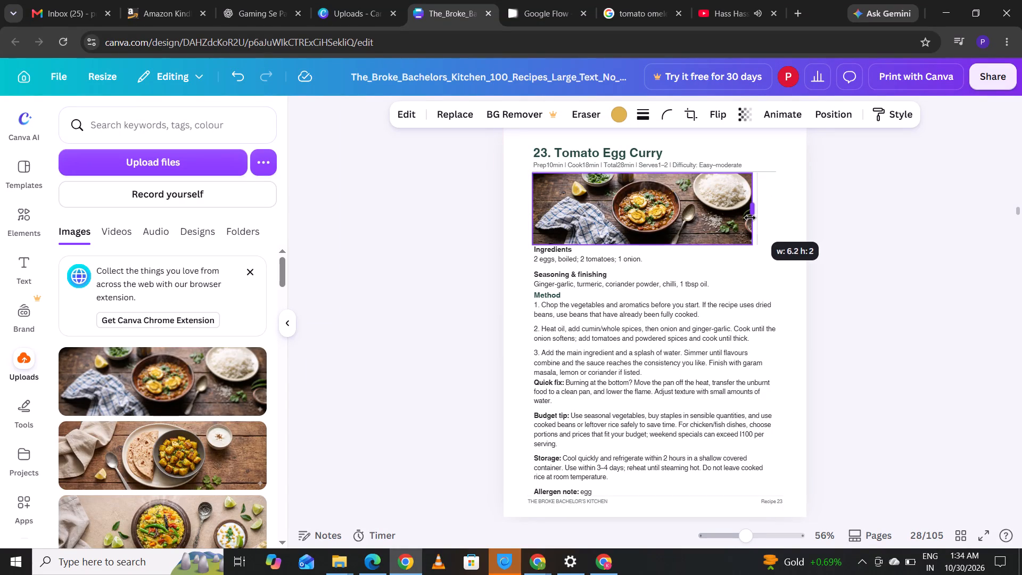
pyautogui.moveTo(750, 218); pyautogui.dragTo(749, 220)
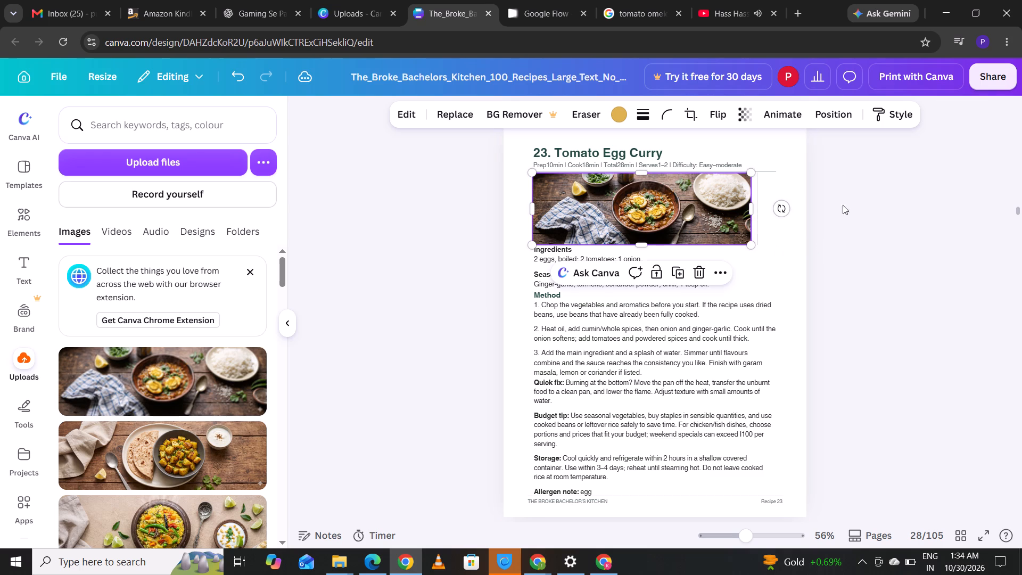
pyautogui.click(903, 207)
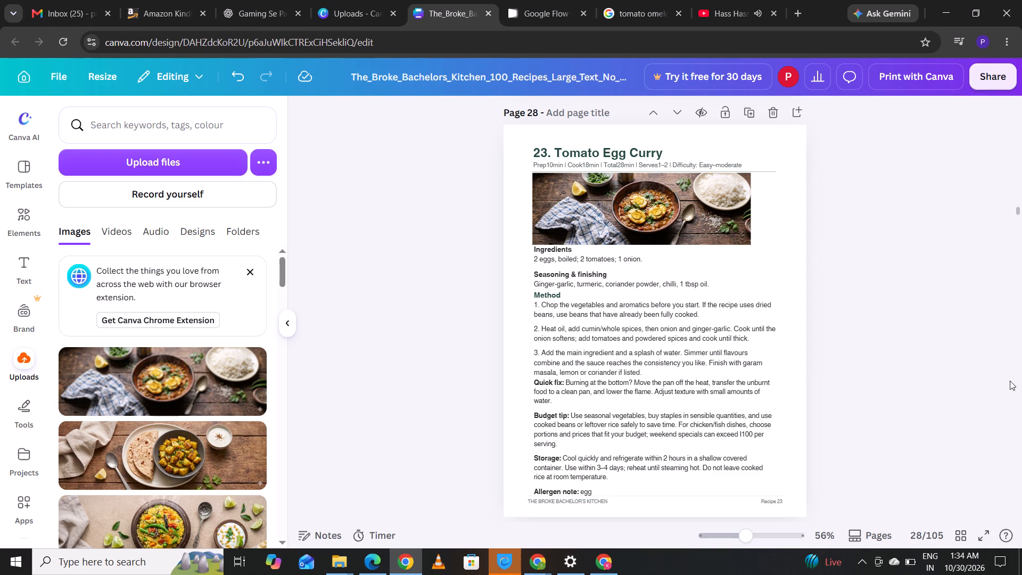
# Go to page 29 of the recipe book, holding recipe 24, Chana Masala Shortcut.
pyautogui.click(1017, 209)
pyautogui.press('Down')
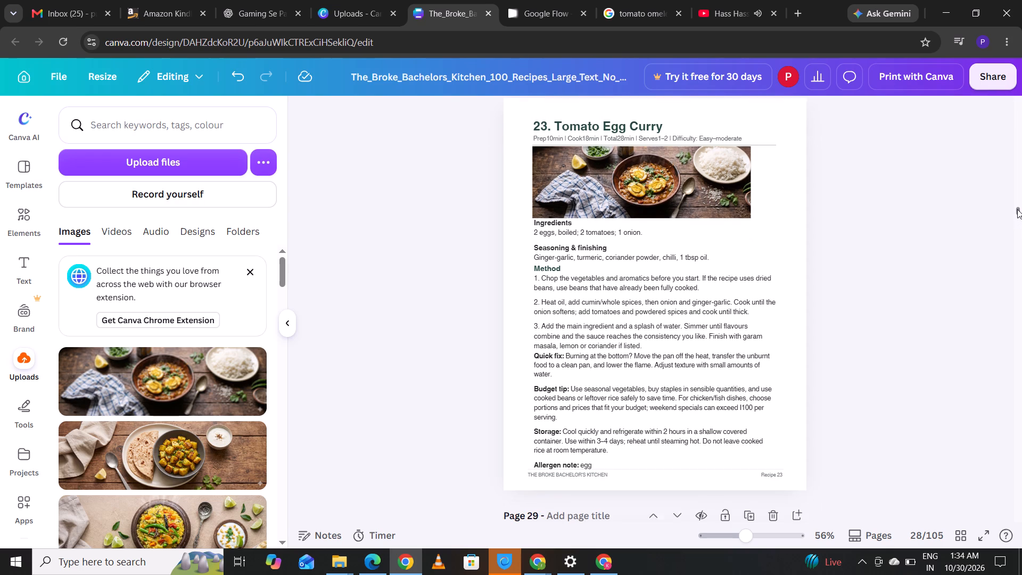
pyautogui.press('Down')
pyautogui.press('Down')
pyautogui.press('Down')
pyautogui.press('Down')
pyautogui.press('Down')
pyautogui.press('Down')
pyautogui.press('Down')
pyautogui.press('Down')
pyautogui.press('Down')
pyautogui.press('Down')
pyautogui.press('Down')
pyautogui.press('Down')
pyautogui.press('Down')
pyautogui.press('Down')
pyautogui.press('Down')
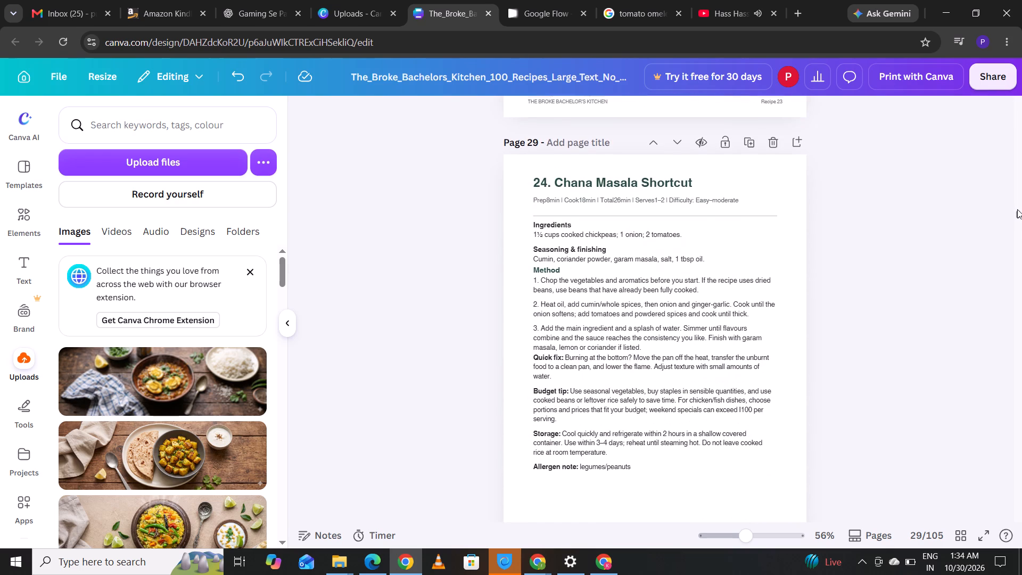
pyautogui.press('Down')
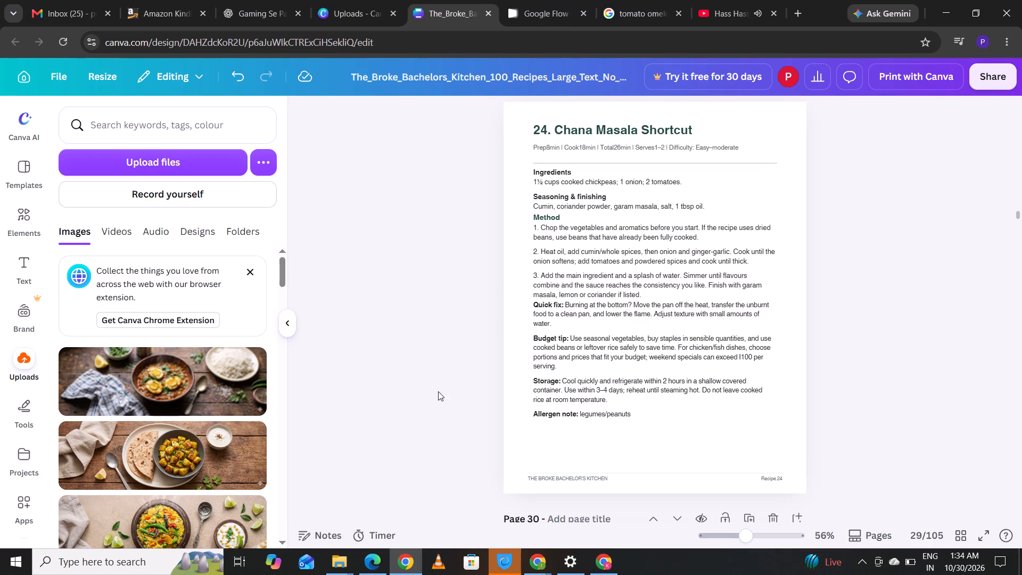
pyautogui.click(543, 570)
pyautogui.click(481, 517)
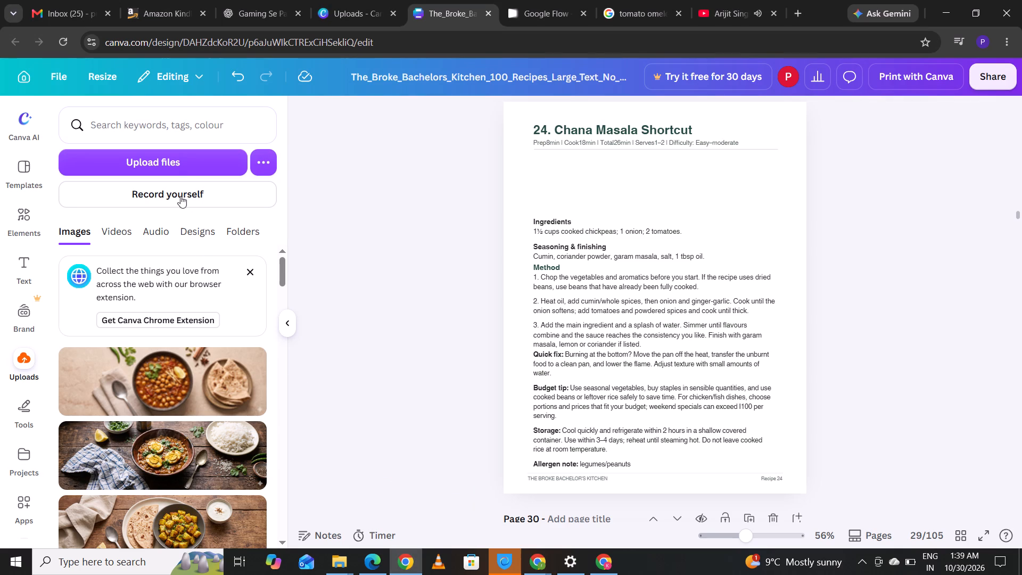
pyautogui.click(181, 166)
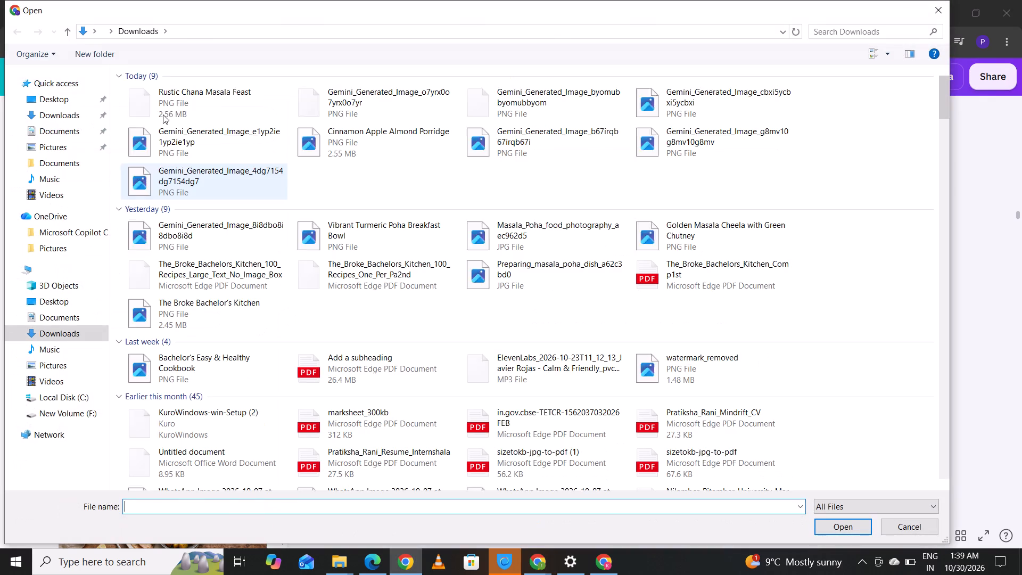
pyautogui.doubleClick(188, 107)
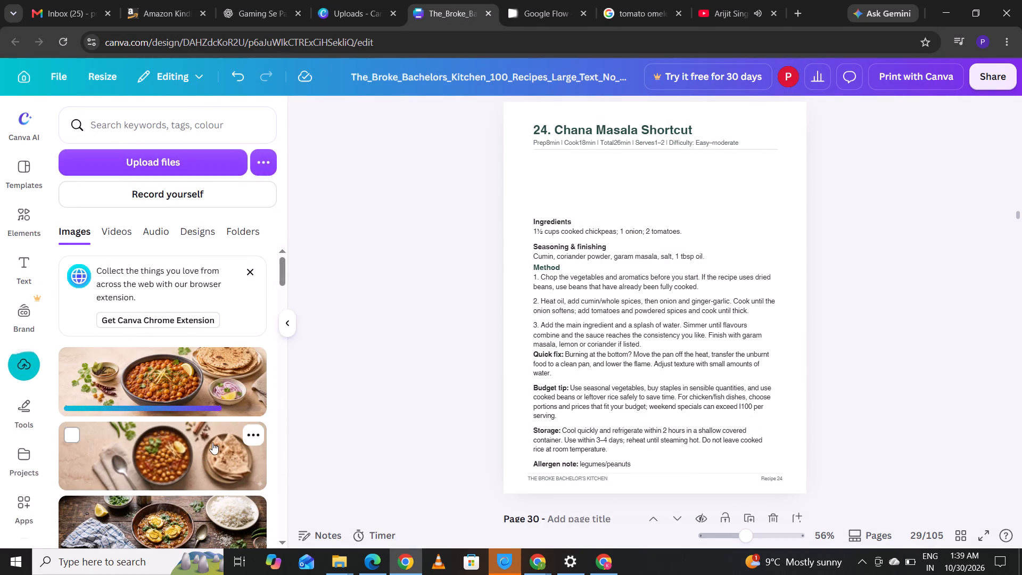
# Close the YouTube music tab.
pyautogui.click(776, 13)
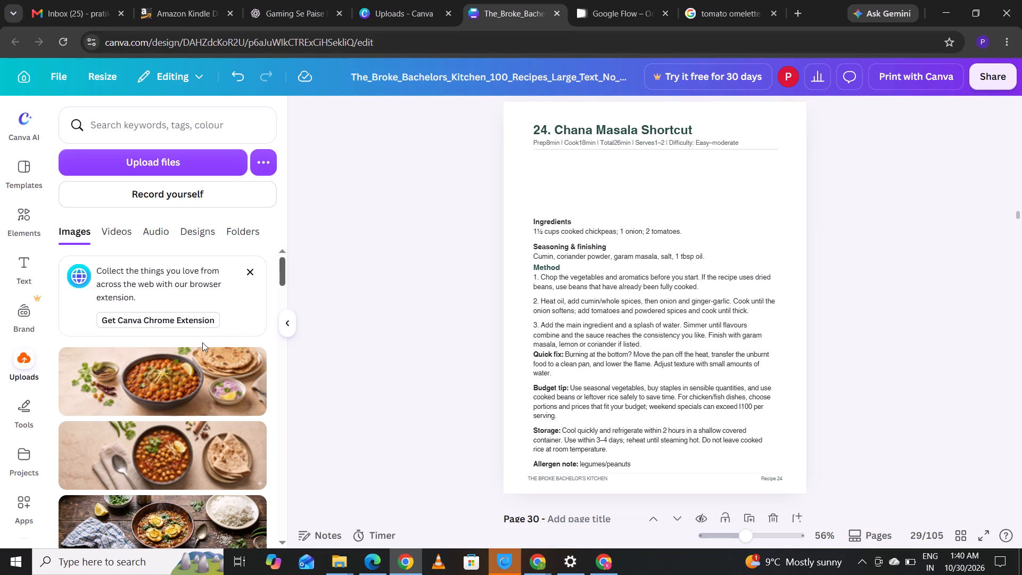
# Place the new chana masala photo above Ingredients on the recipe 24 page and crop its bottom edge to about 6.3 by 1.9.
pyautogui.moveTo(164, 375); pyautogui.dragTo(594, 219)
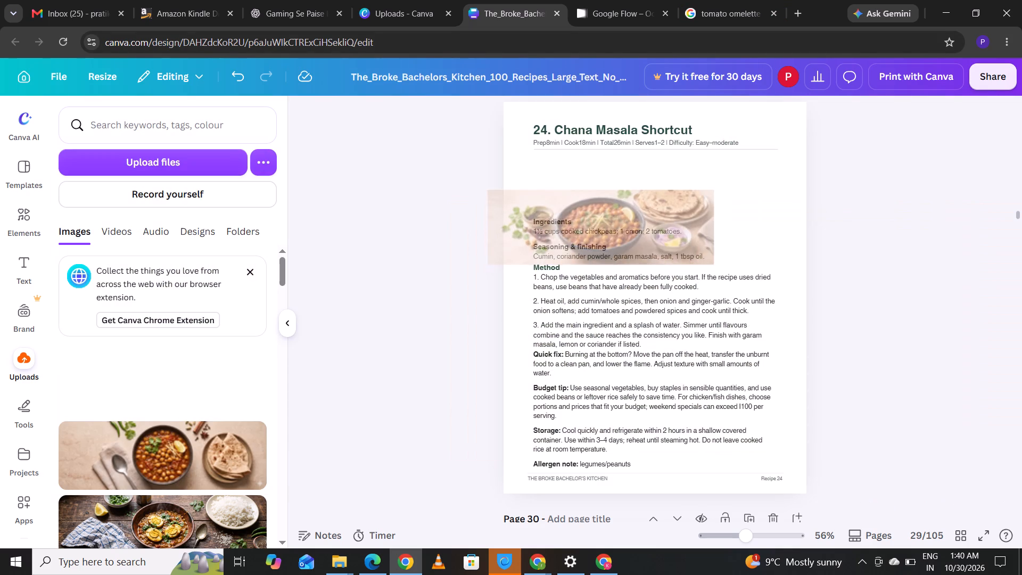
pyautogui.moveTo(594, 219); pyautogui.dragTo(642, 177)
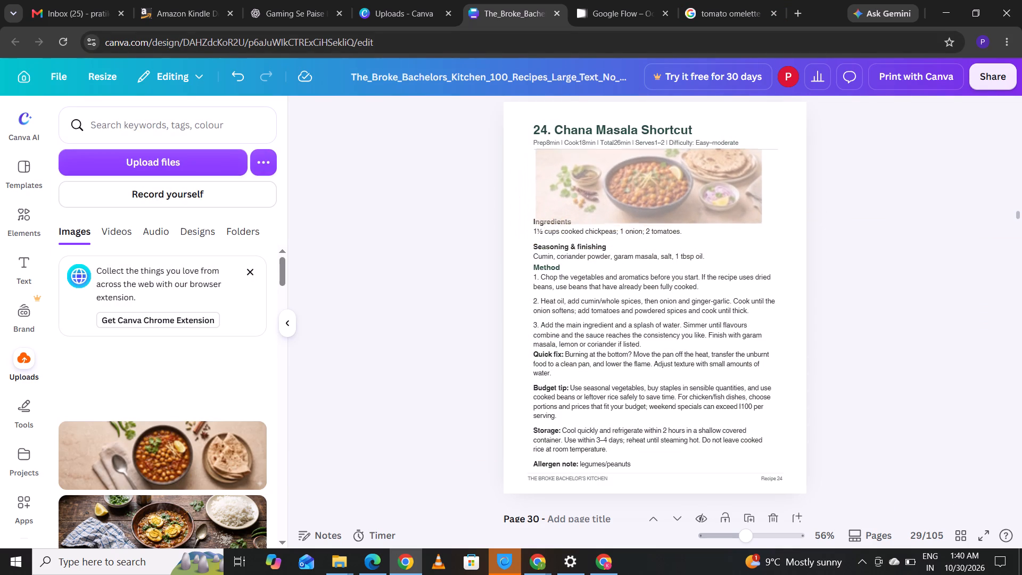
pyautogui.moveTo(642, 177); pyautogui.dragTo(637, 177)
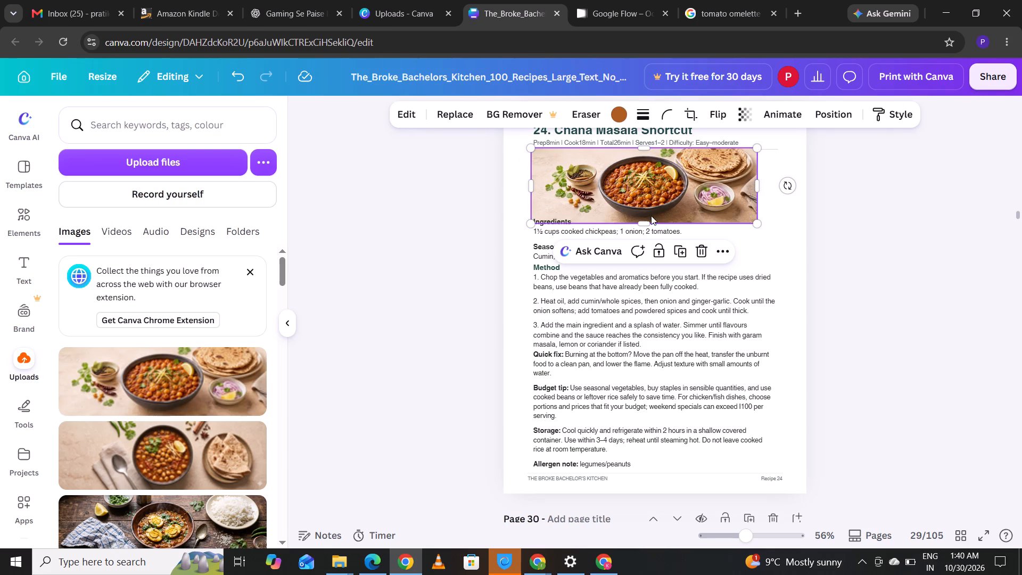
pyautogui.moveTo(644, 221); pyautogui.dragTo(644, 217)
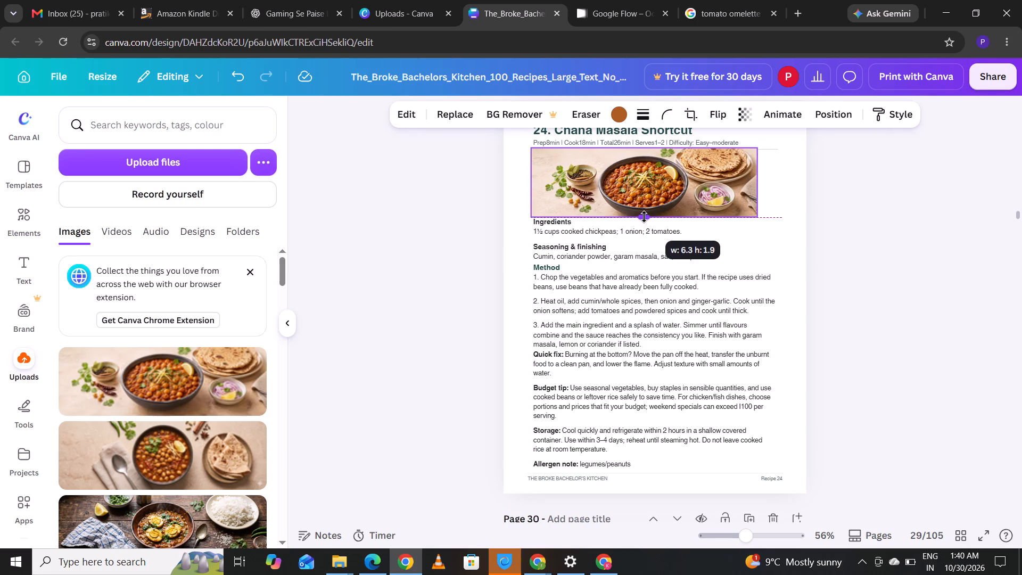
pyautogui.moveTo(644, 217); pyautogui.dragTo(644, 216)
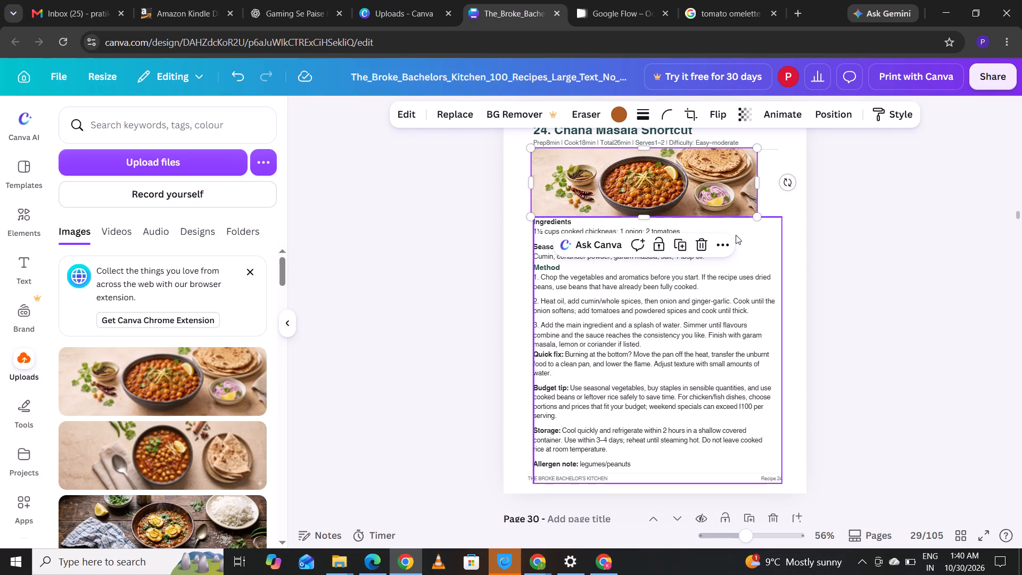
pyautogui.click(856, 256)
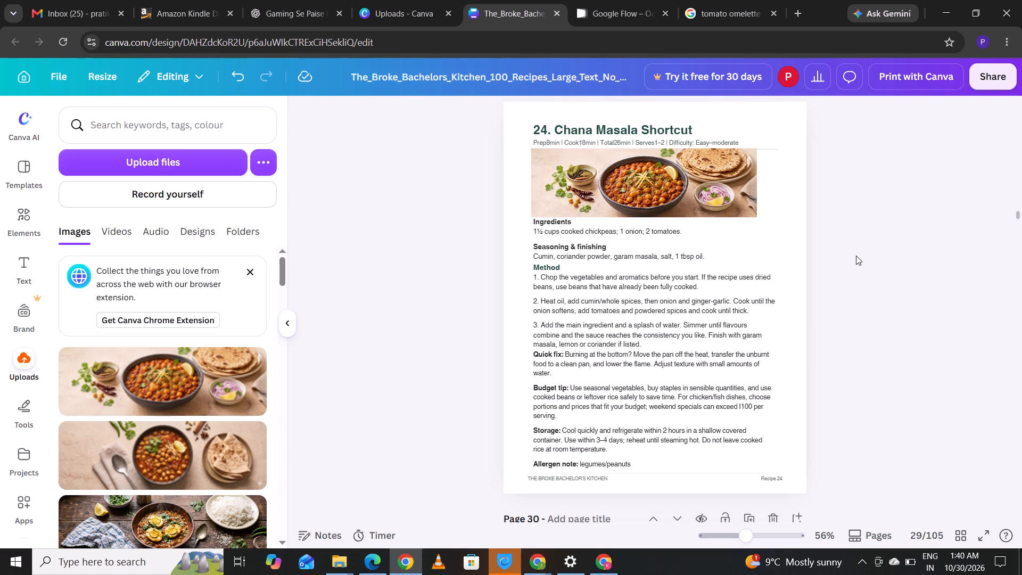
# Nudge the chana masala photo toward the page centre, crop its top edge below the divider line, and enlarge it slightly.
pyautogui.click(713, 185)
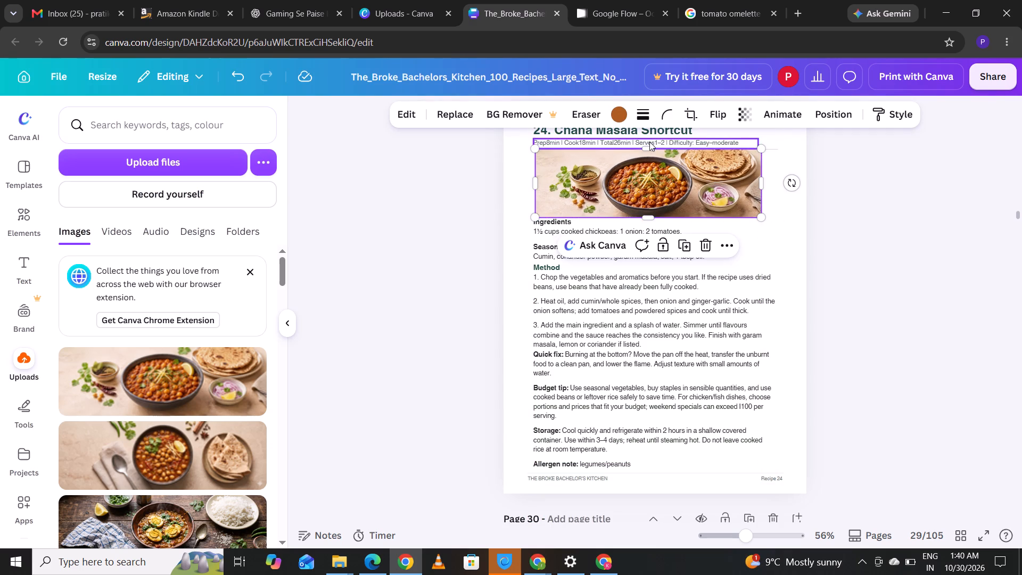
pyautogui.moveTo(645, 146); pyautogui.dragTo(645, 152)
pyautogui.click(859, 177)
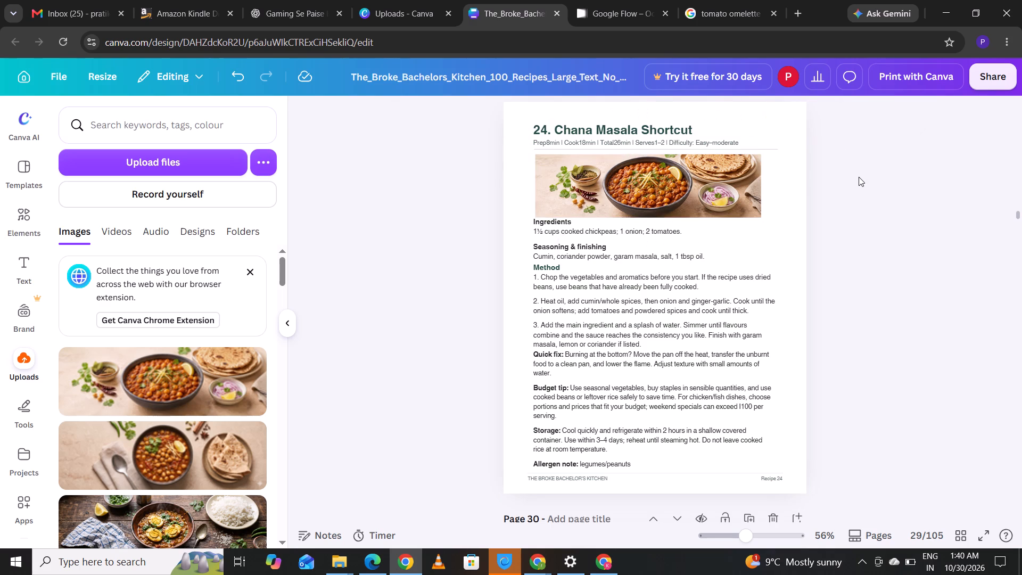
pyautogui.click(755, 158)
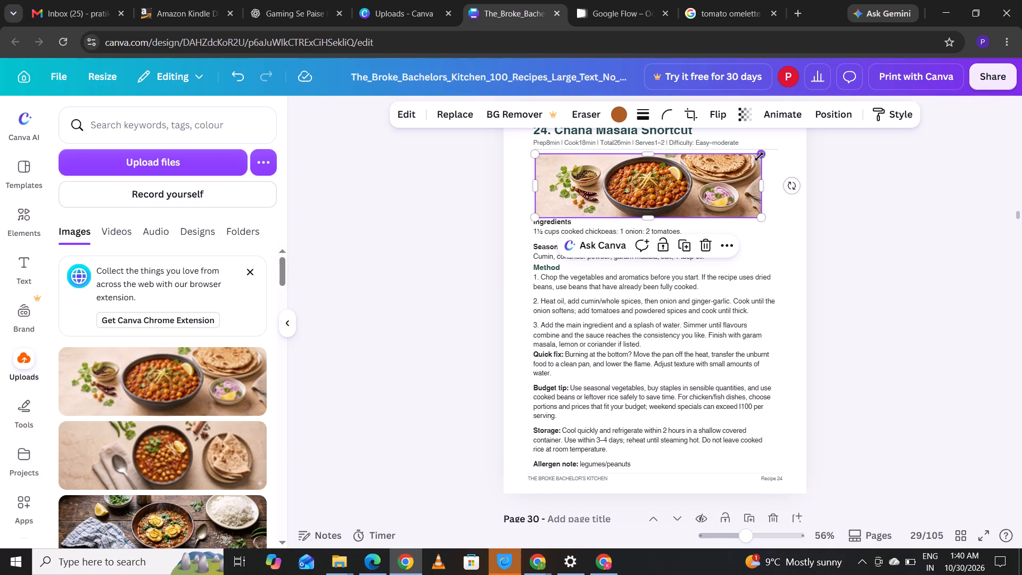
pyautogui.moveTo(762, 155); pyautogui.dragTo(765, 154)
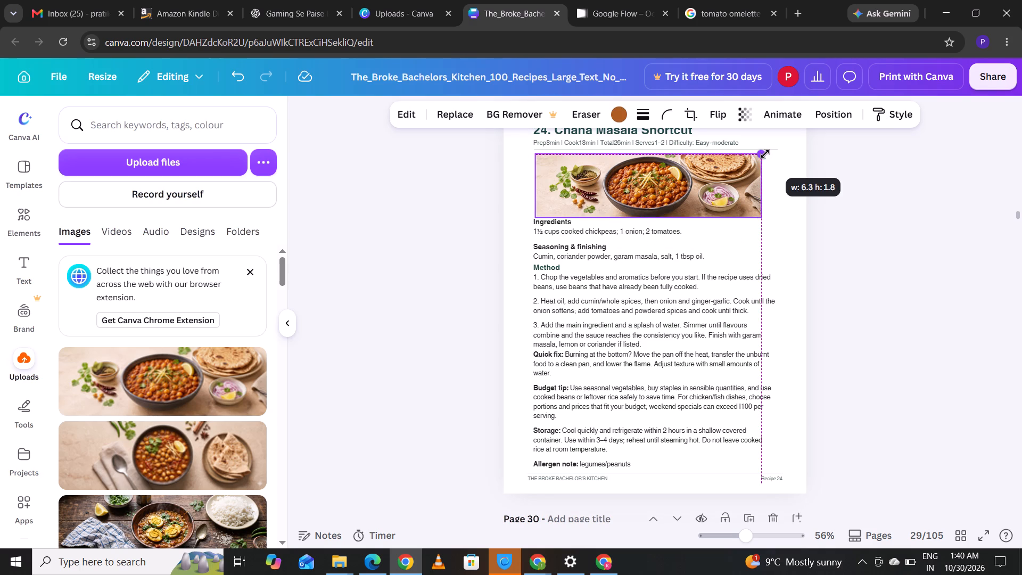
pyautogui.moveTo(765, 154); pyautogui.dragTo(768, 152)
pyautogui.click(897, 226)
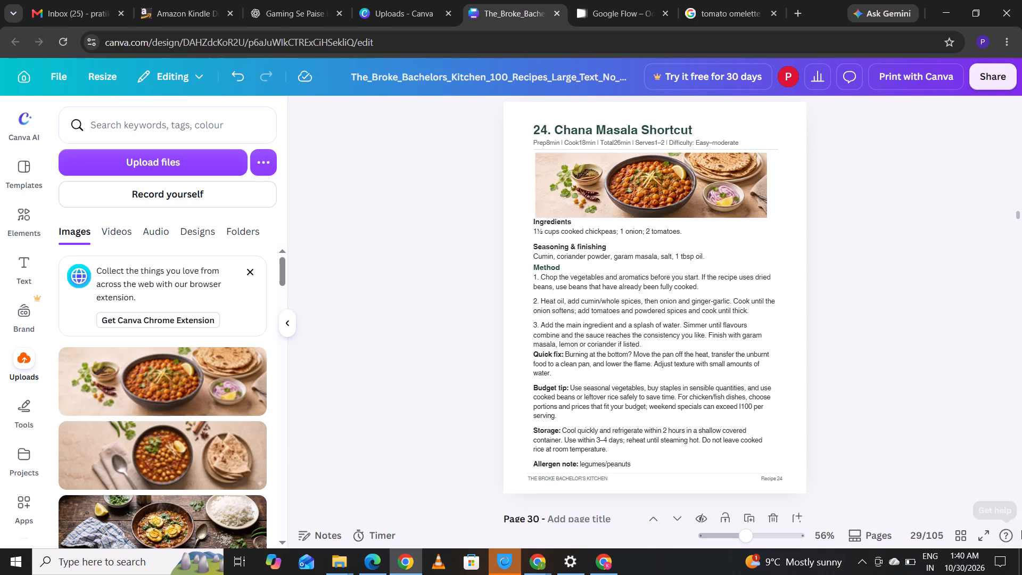
# On the recipe 25 Paneer Peas Masala page, move the ingredients and method text block down to make room for a photo.
pyautogui.click(1017, 216)
pyautogui.press('Down')
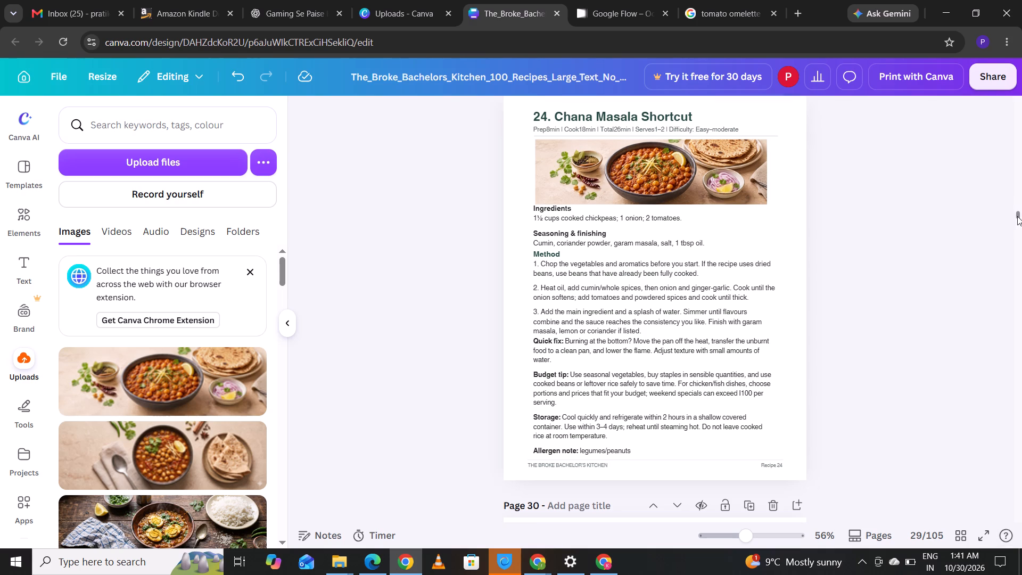
pyautogui.press('Down')
pyautogui.press('Down')
pyautogui.press('Down')
pyautogui.press('Down')
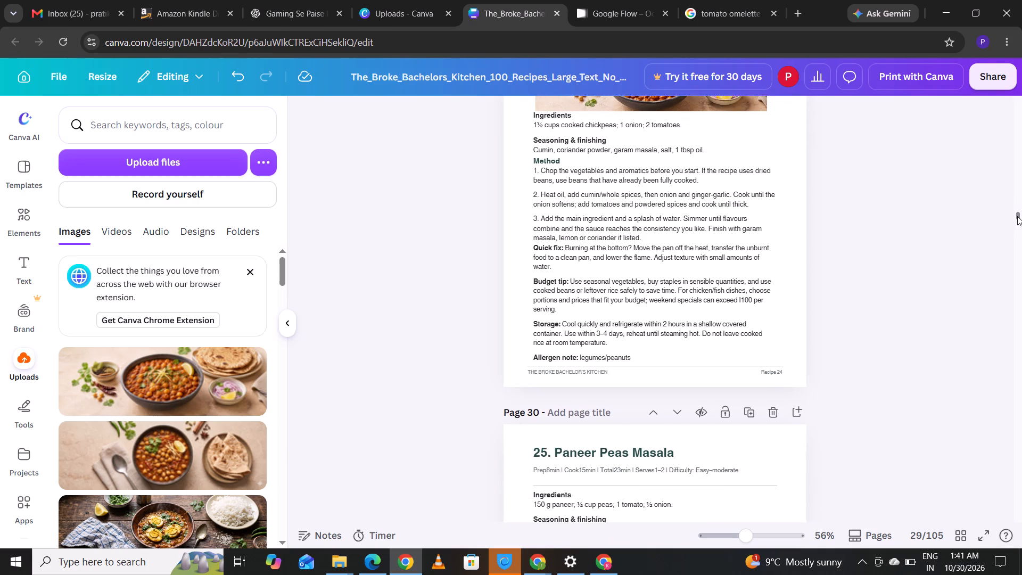
pyautogui.press('Down')
pyautogui.press('Down')
pyautogui.press('Down')
pyautogui.press('Down')
pyautogui.press('Down')
pyautogui.press('Down')
pyautogui.press('Down')
pyautogui.press('Down')
pyautogui.press('Down')
pyautogui.press('Down')
pyautogui.press('Down')
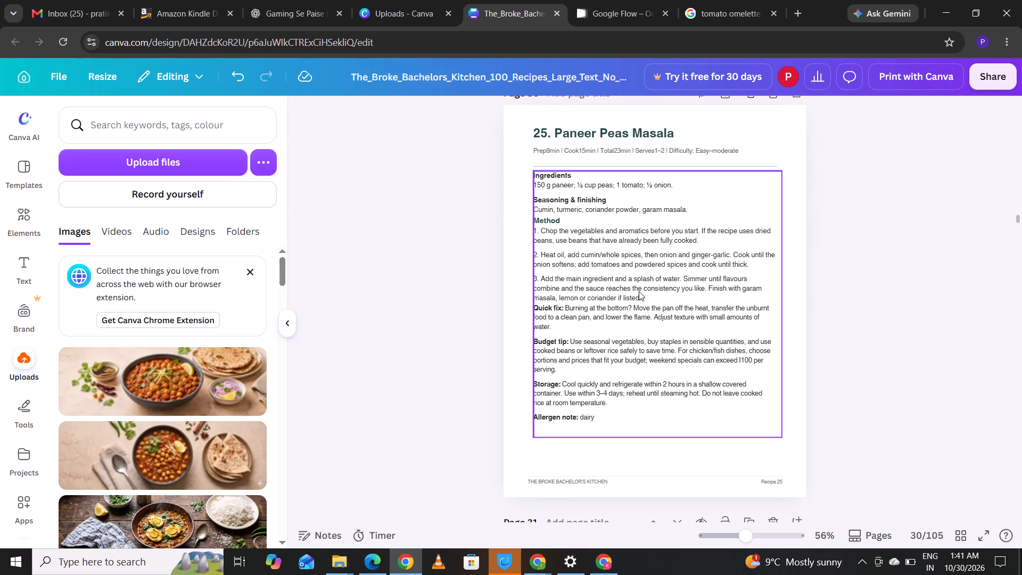
pyautogui.moveTo(639, 291); pyautogui.dragTo(638, 330)
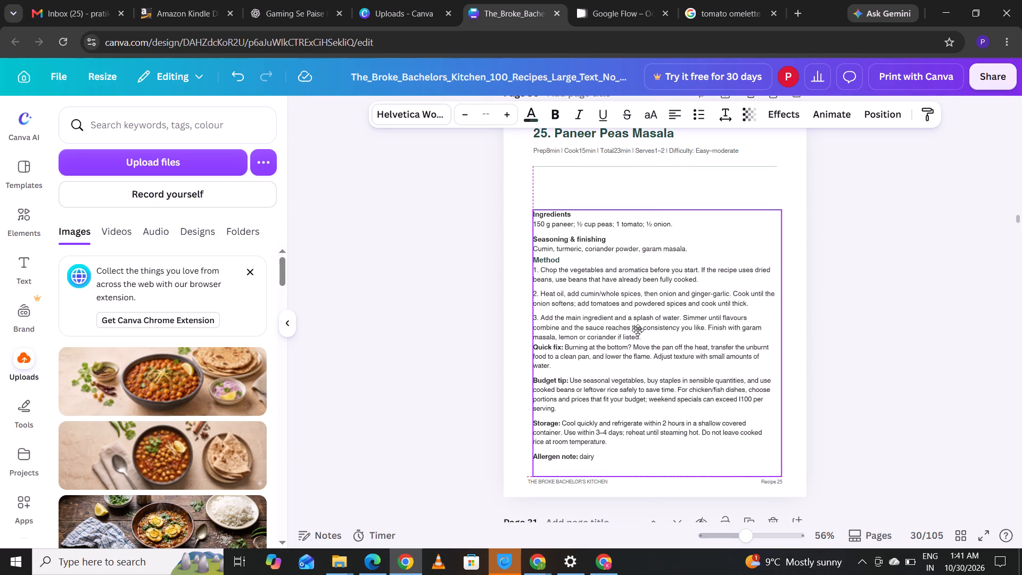
pyautogui.moveTo(638, 330); pyautogui.dragTo(639, 331)
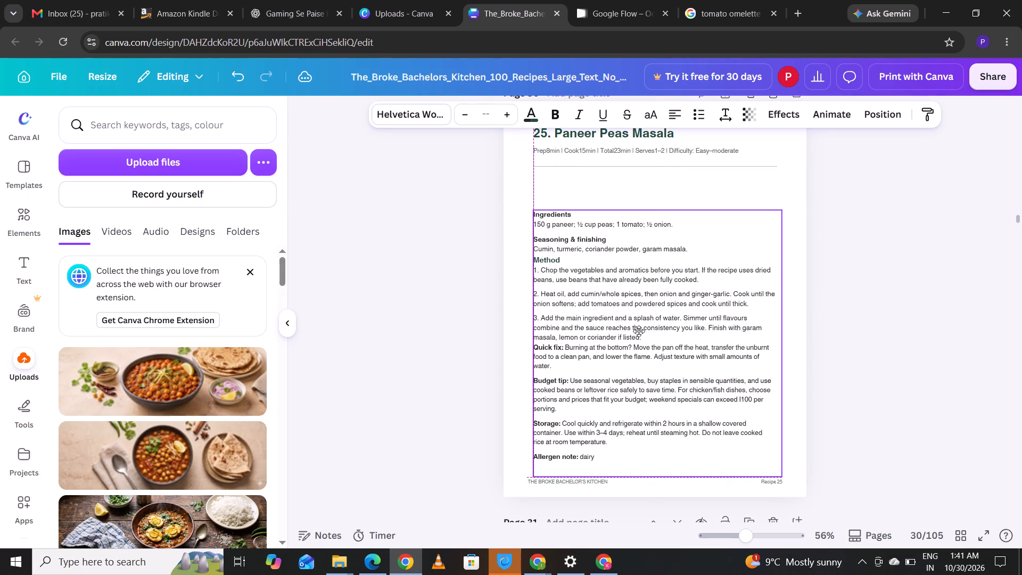
pyautogui.moveTo(639, 331); pyautogui.dragTo(637, 344)
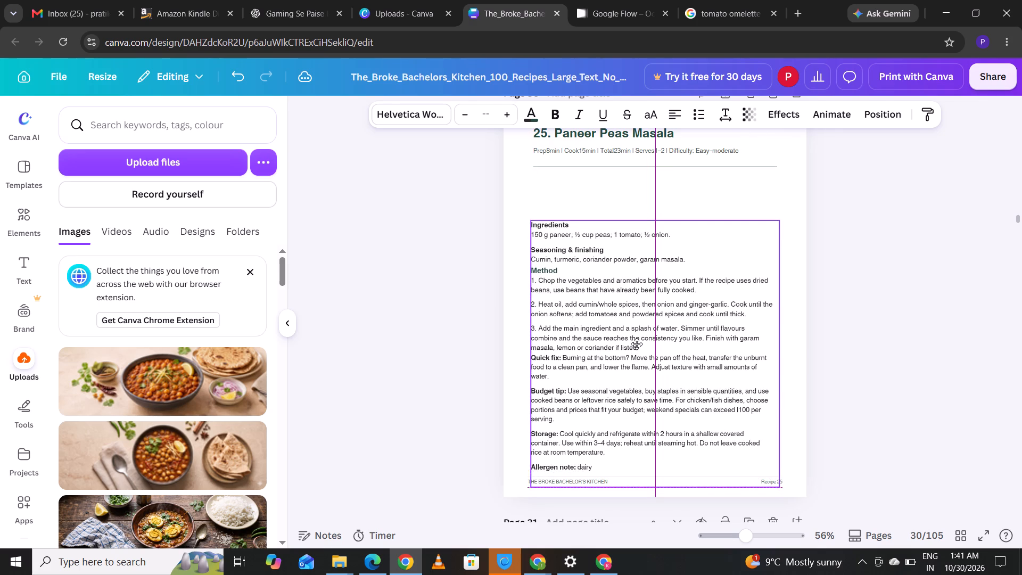
pyautogui.moveTo(637, 344); pyautogui.dragTo(639, 347)
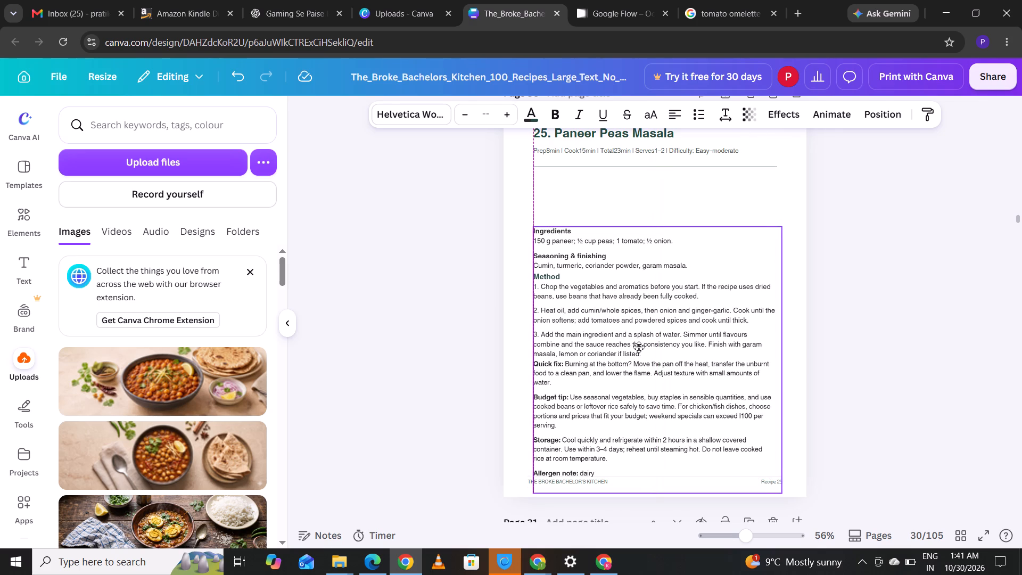
pyautogui.moveTo(639, 347); pyautogui.dragTo(639, 344)
# Move the prep-time line and the divider line up closer to the Paneer Peas Masala title.
pyautogui.click(566, 153)
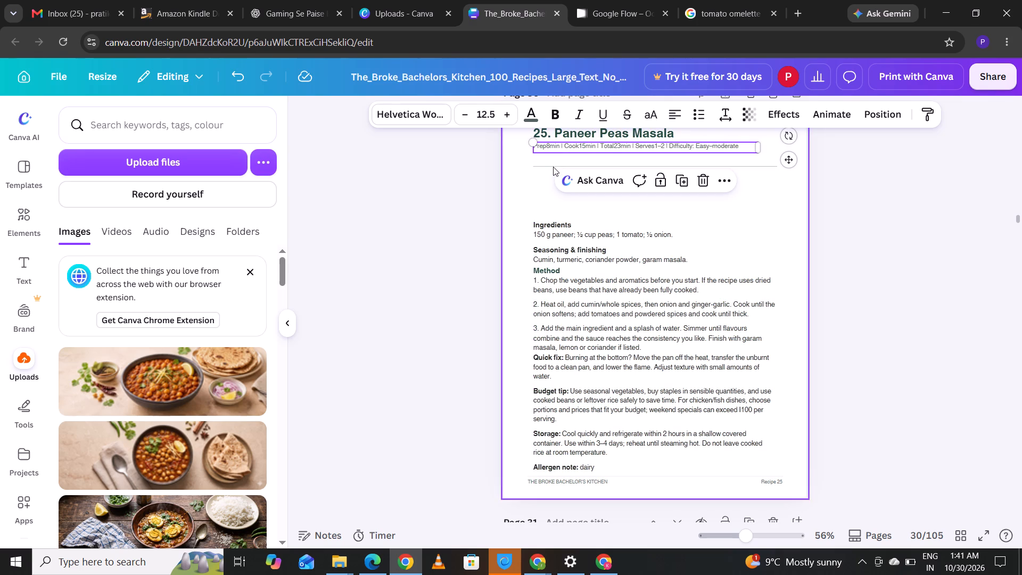
pyautogui.moveTo(551, 166); pyautogui.dragTo(551, 160)
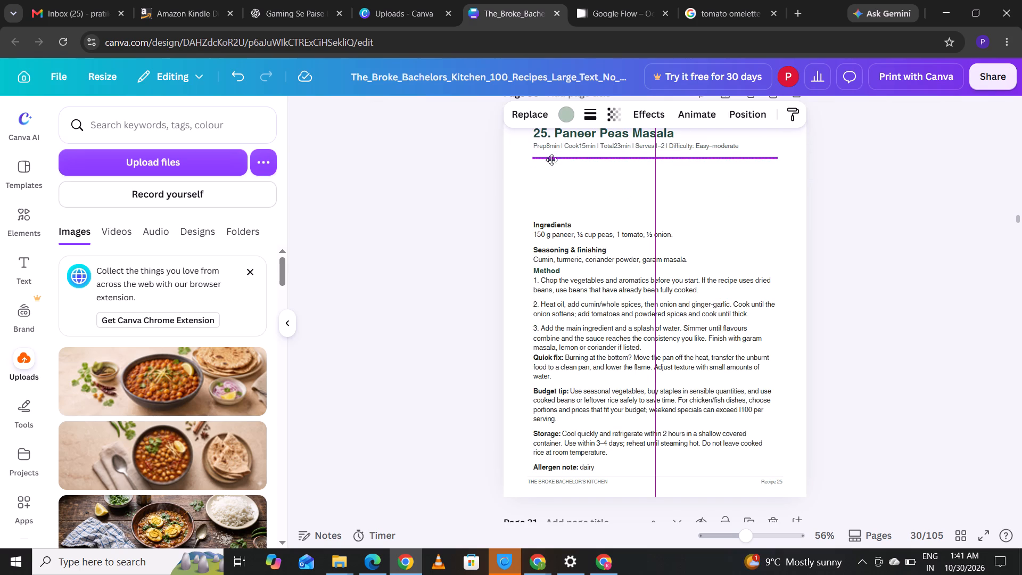
pyautogui.moveTo(551, 160); pyautogui.dragTo(552, 153)
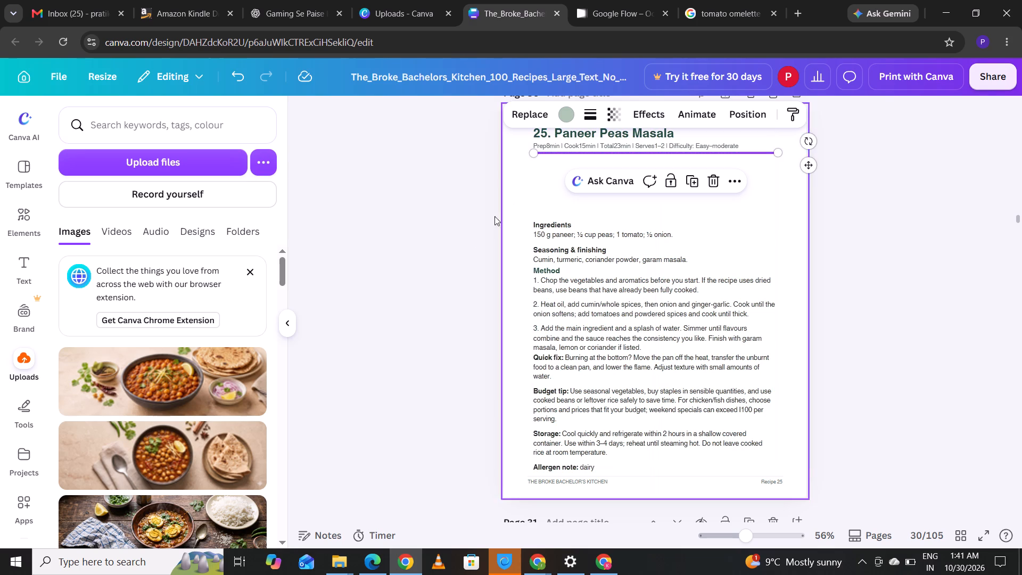
pyautogui.click(458, 231)
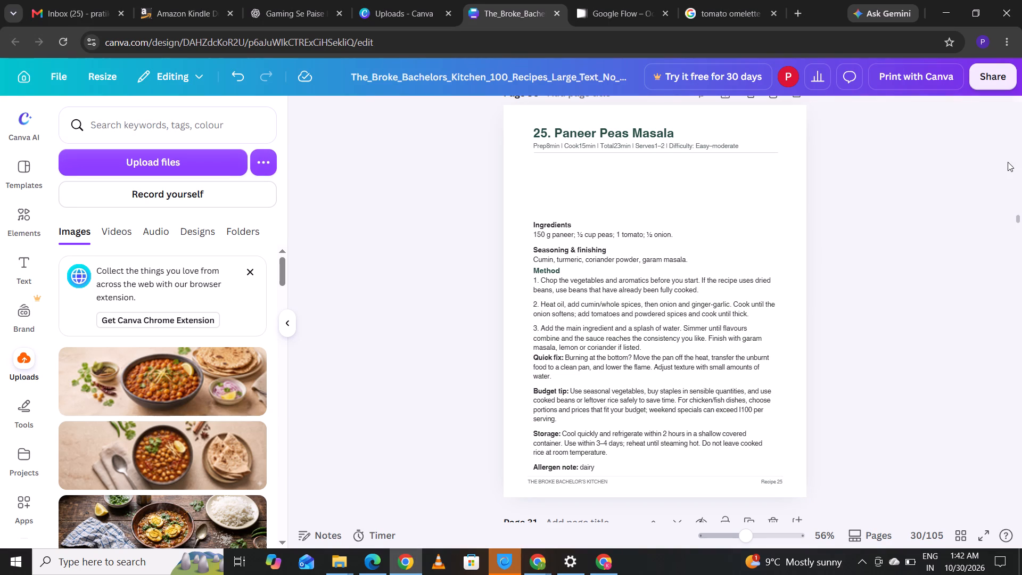
pyautogui.doubleClick(1017, 217)
pyautogui.press('Up')
pyautogui.press('Up')
pyautogui.press('Up')
pyautogui.press('Up')
pyautogui.press('Up')
pyautogui.press('Up')
pyautogui.press('Up')
pyautogui.press('Up')
pyautogui.press('Up')
pyautogui.press('Up')
pyautogui.press('Up')
pyautogui.press('Up')
pyautogui.press('Up')
pyautogui.press('Up')
pyautogui.press('Up')
pyautogui.press('Up')
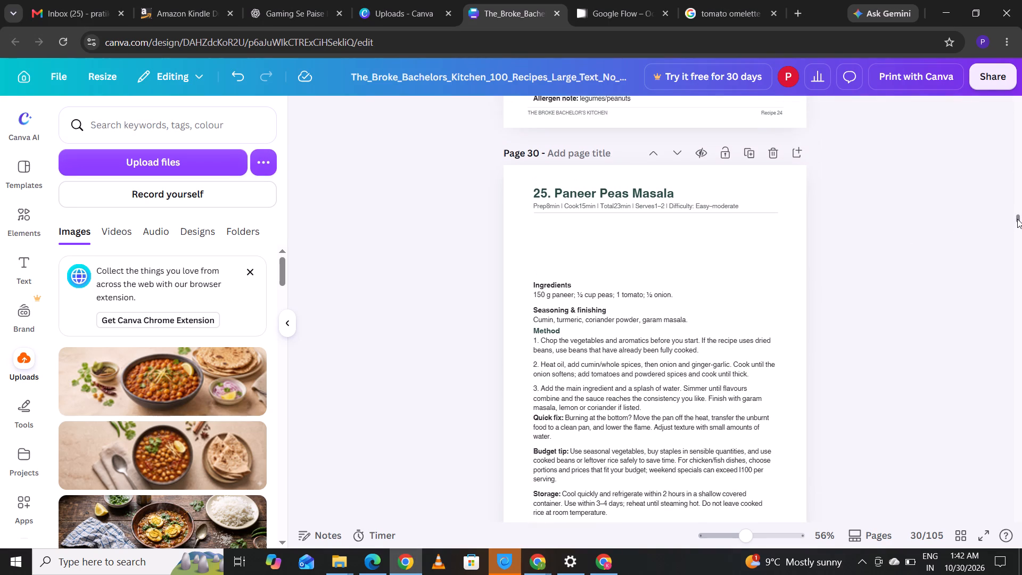
pyautogui.press('Up')
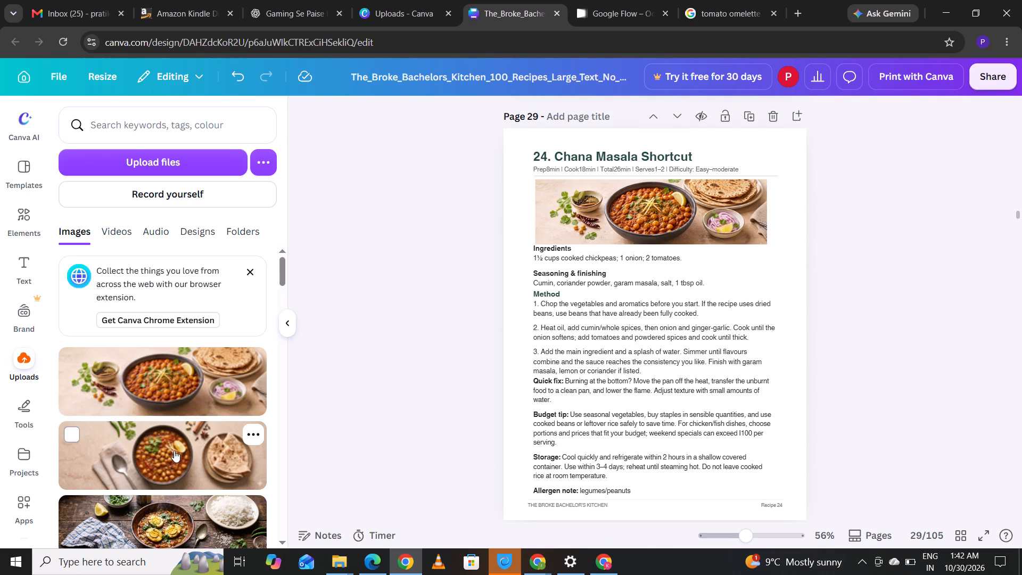
pyautogui.moveTo(174, 450); pyautogui.dragTo(513, 367)
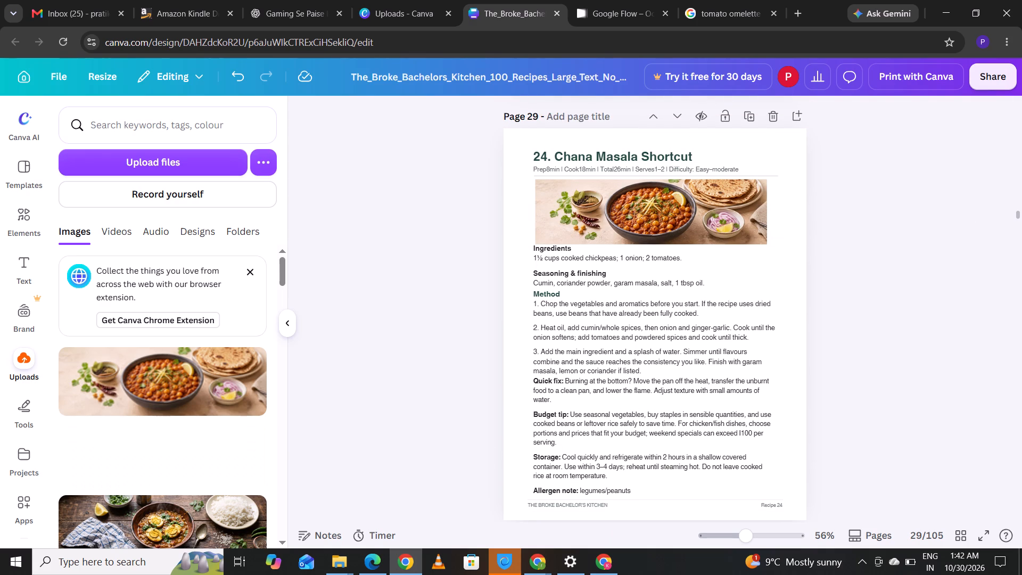
pyautogui.moveTo(513, 367); pyautogui.dragTo(662, 223)
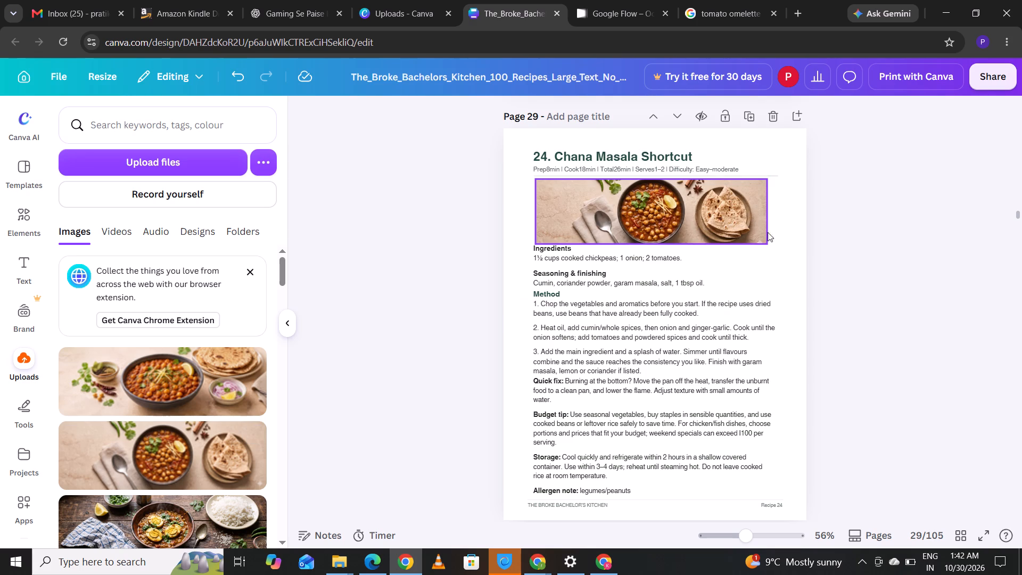
pyautogui.click(918, 236)
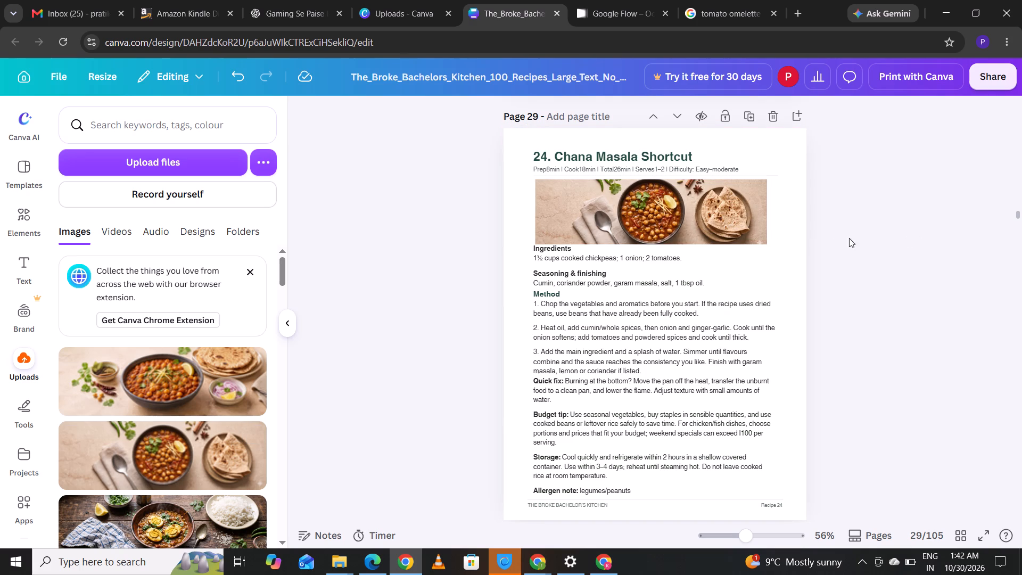
# Crop the right edge of the new chana masala photo slightly inward.
pyautogui.click(753, 233)
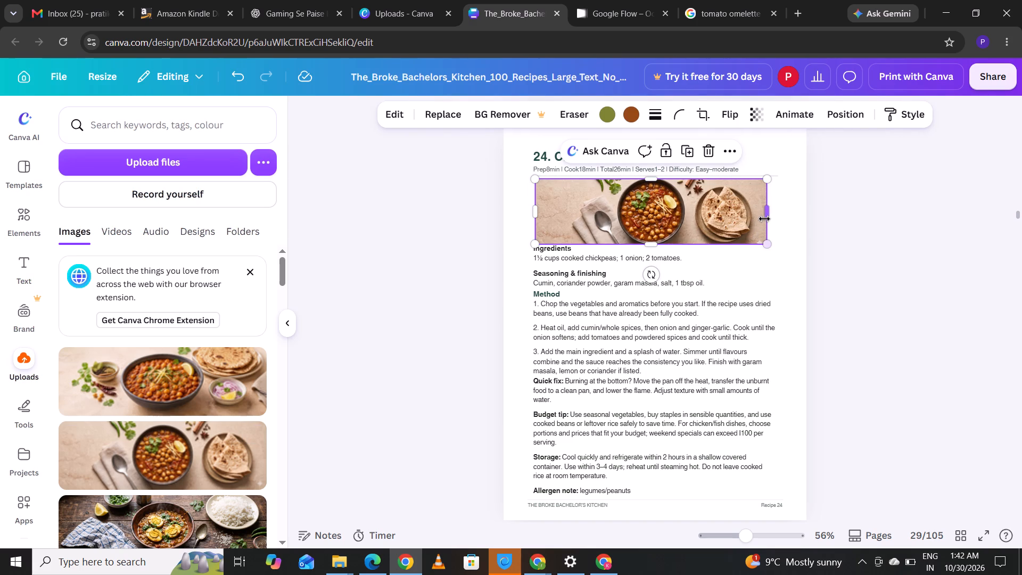
pyautogui.moveTo(764, 217); pyautogui.dragTo(755, 220)
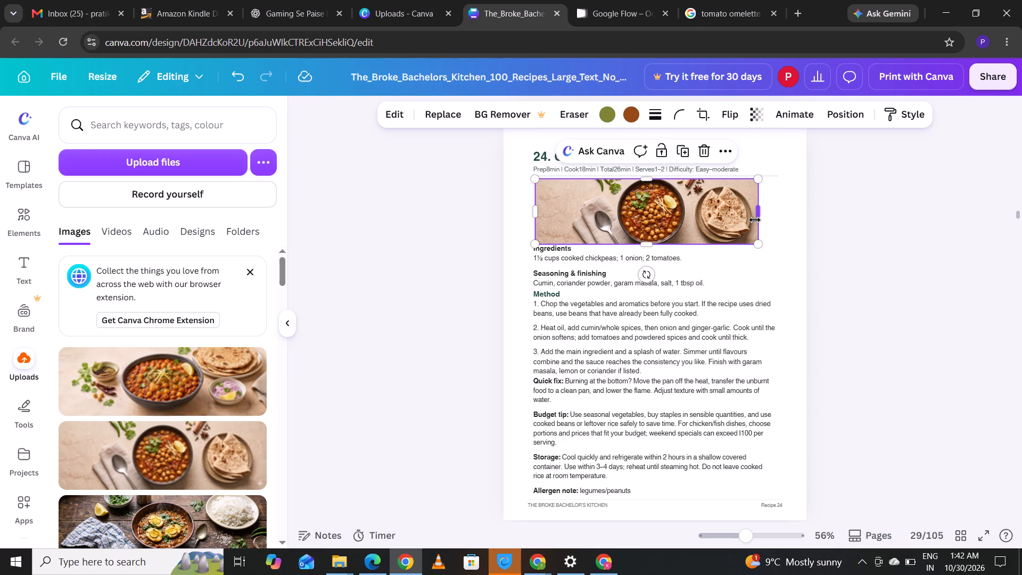